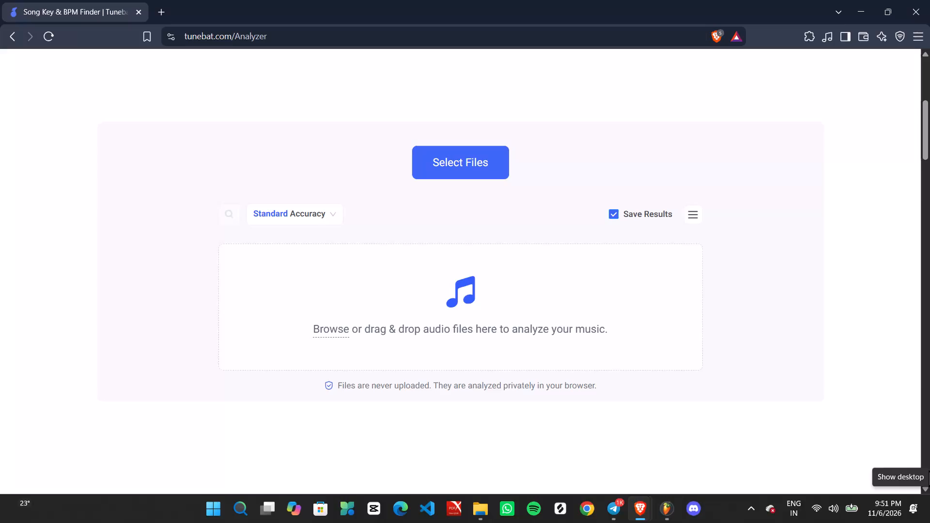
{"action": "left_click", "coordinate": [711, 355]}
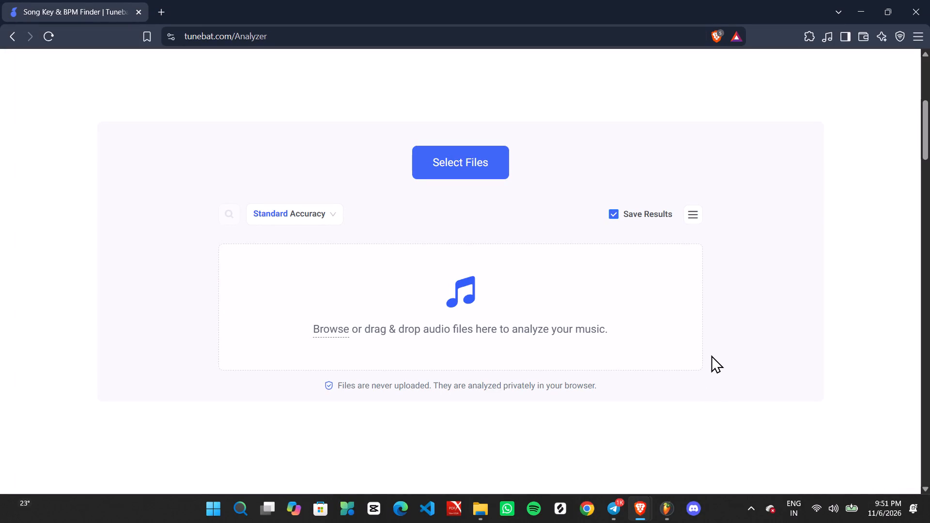
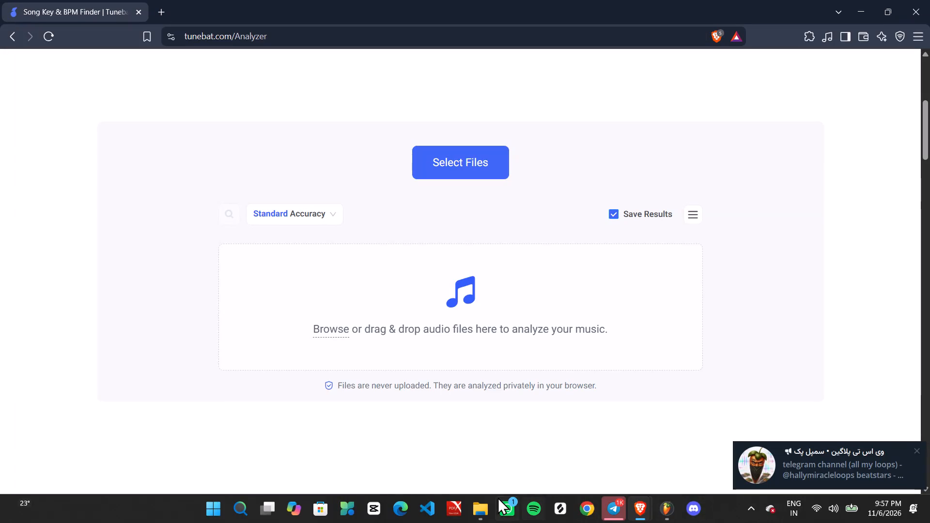
Switch from the Tunebat Analyzer page to WhatsApp.
{"action": "left_click", "coordinate": [508, 508]}
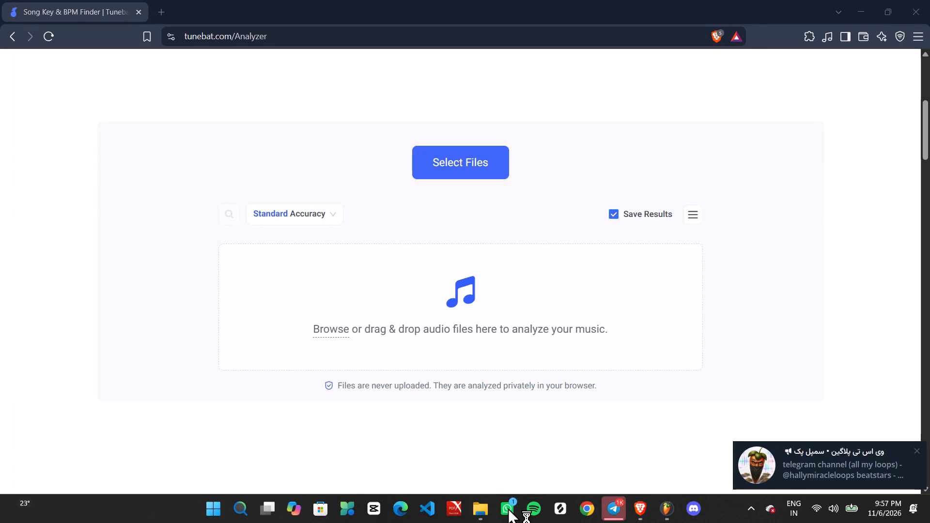
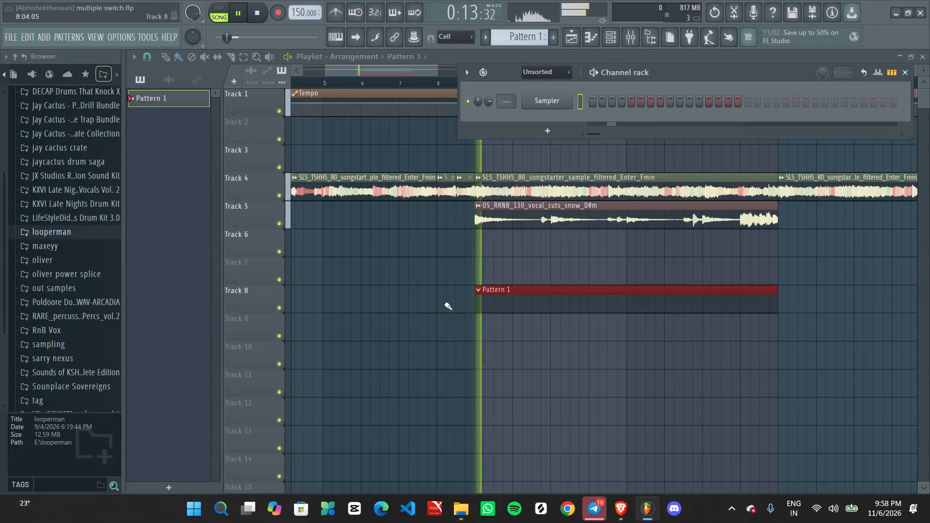
Switch to FL Studio, restart playback from the beginning, and clear the time selection over bars 9 to 17.
{"action": "key", "text": "space"}
{"action": "left_click_drag", "start_coordinate": [319, 78], "coordinate": [183, 103]}
{"action": "key", "text": "space"}
{"action": "scroll", "coordinate": [393, 289], "scroll_direction": "up", "scroll_amount": 2, "text": "ctrl"}
{"action": "scroll", "coordinate": [392, 290], "scroll_direction": "down", "scroll_amount": 6, "text": "ctrl"}
{"action": "left_click", "coordinate": [391, 292], "text": "ctrl"}
{"action": "scroll", "coordinate": [383, 299], "scroll_direction": "up", "scroll_amount": 1, "text": "ctrl"}
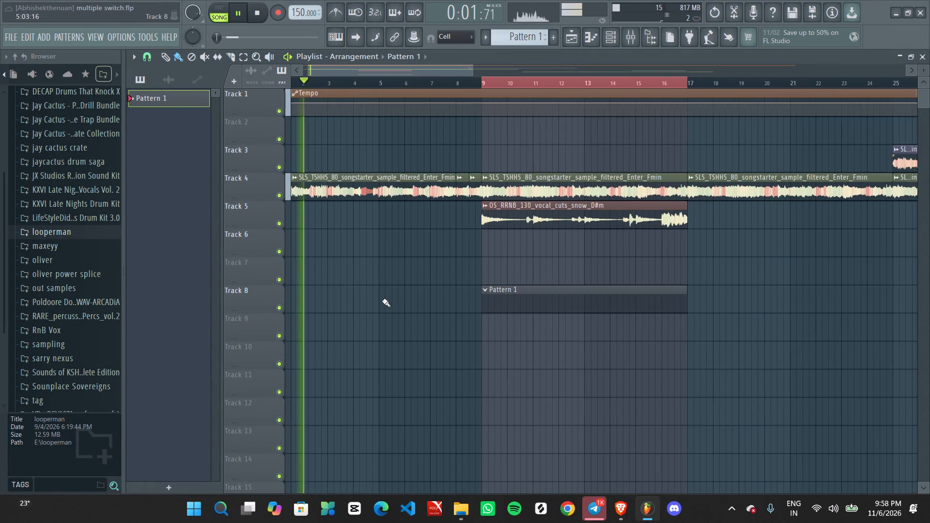
{"action": "middle_click_drag", "start_coordinate": [376, 314], "coordinate": [434, 331]}
{"action": "scroll", "coordinate": [434, 331], "scroll_direction": "up", "scroll_amount": 1}
{"action": "scroll", "coordinate": [429, 333], "scroll_direction": "down", "scroll_amount": 4, "text": "ctrl"}
{"action": "key", "text": "ctrl+d"}
{"action": "scroll", "coordinate": [372, 370], "scroll_direction": "up", "scroll_amount": 3, "text": "ctrl"}
{"action": "middle_click_drag", "start_coordinate": [340, 376], "coordinate": [478, 408]}
{"action": "scroll", "coordinate": [328, 443], "scroll_direction": "up", "scroll_amount": 2, "text": "ctrl"}
{"action": "middle_click_drag", "start_coordinate": [326, 436], "coordinate": [517, 457]}
{"action": "scroll", "coordinate": [504, 439], "scroll_direction": "up", "scroll_amount": 1, "text": "ctrl"}
{"action": "middle_click_drag", "start_coordinate": [543, 423], "coordinate": [494, 433]}
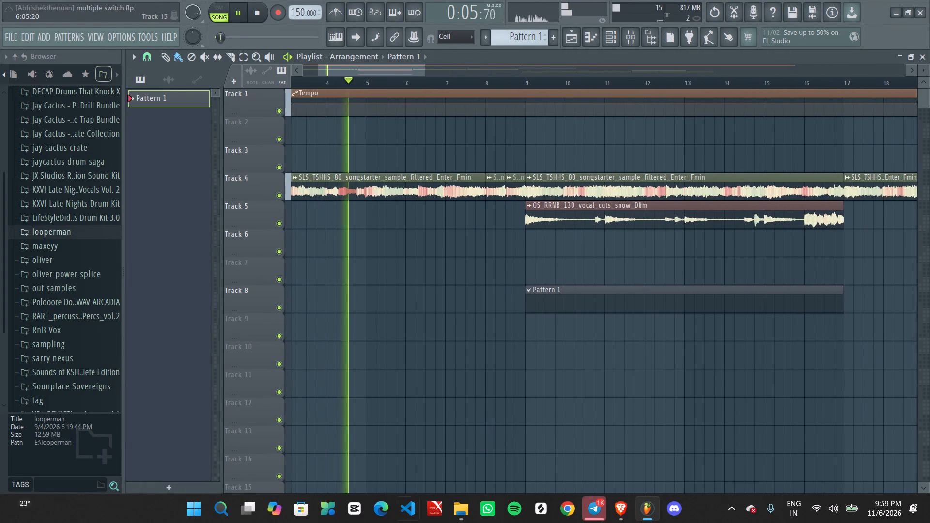
{"action": "scroll", "coordinate": [655, 262], "scroll_direction": "up", "scroll_amount": 2, "text": "ctrl"}
{"action": "middle_click_drag", "start_coordinate": [582, 278], "coordinate": [541, 289]}
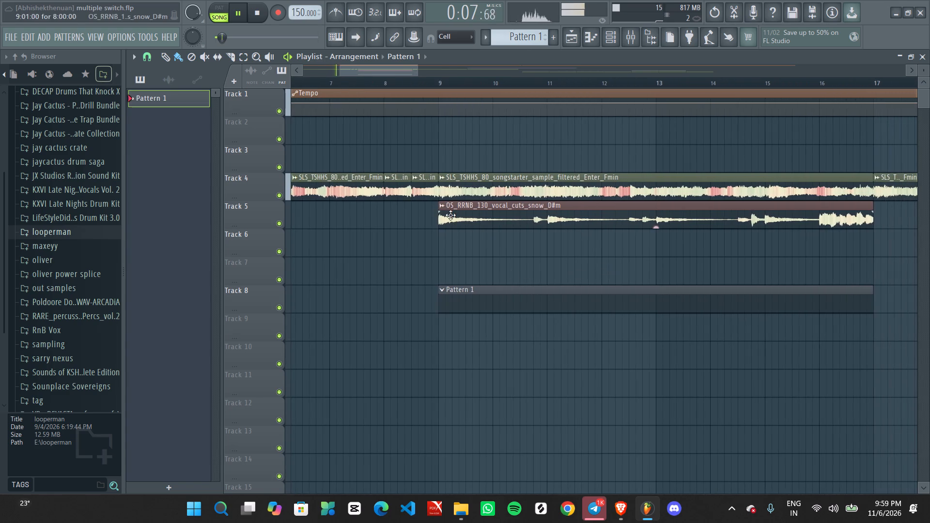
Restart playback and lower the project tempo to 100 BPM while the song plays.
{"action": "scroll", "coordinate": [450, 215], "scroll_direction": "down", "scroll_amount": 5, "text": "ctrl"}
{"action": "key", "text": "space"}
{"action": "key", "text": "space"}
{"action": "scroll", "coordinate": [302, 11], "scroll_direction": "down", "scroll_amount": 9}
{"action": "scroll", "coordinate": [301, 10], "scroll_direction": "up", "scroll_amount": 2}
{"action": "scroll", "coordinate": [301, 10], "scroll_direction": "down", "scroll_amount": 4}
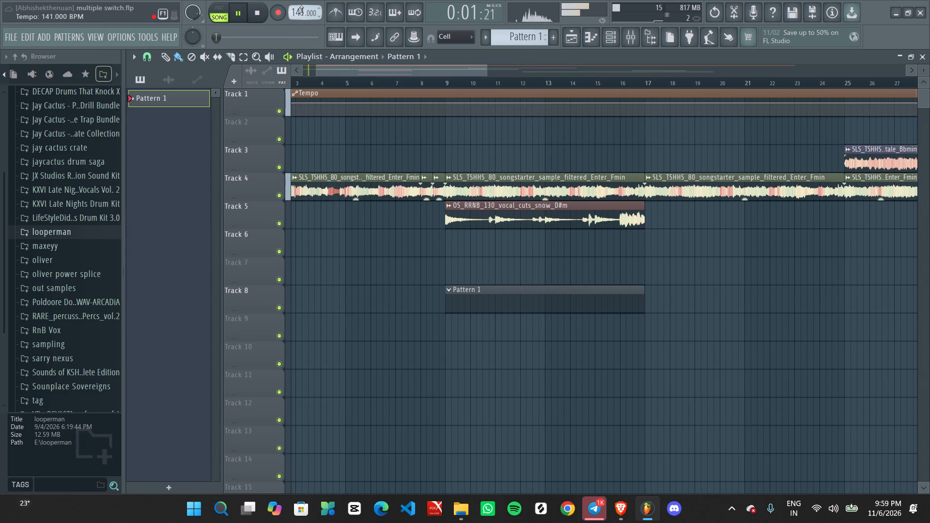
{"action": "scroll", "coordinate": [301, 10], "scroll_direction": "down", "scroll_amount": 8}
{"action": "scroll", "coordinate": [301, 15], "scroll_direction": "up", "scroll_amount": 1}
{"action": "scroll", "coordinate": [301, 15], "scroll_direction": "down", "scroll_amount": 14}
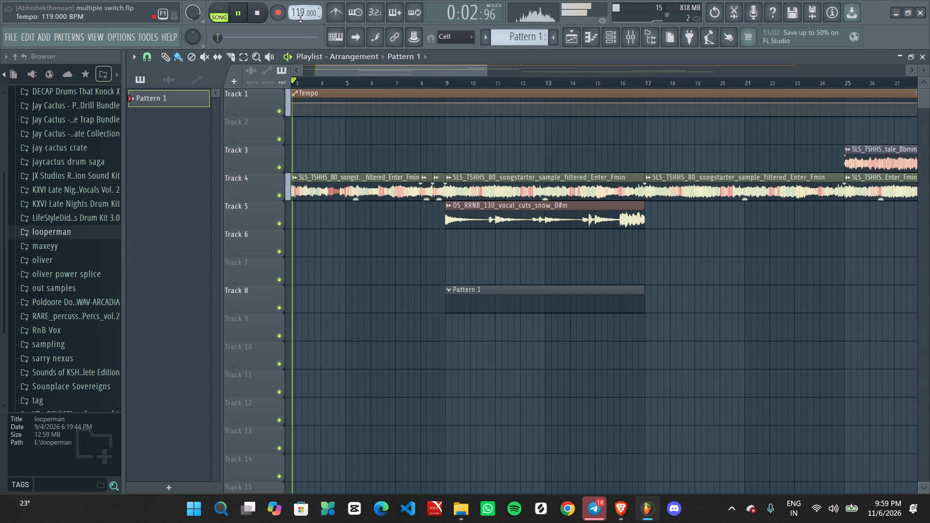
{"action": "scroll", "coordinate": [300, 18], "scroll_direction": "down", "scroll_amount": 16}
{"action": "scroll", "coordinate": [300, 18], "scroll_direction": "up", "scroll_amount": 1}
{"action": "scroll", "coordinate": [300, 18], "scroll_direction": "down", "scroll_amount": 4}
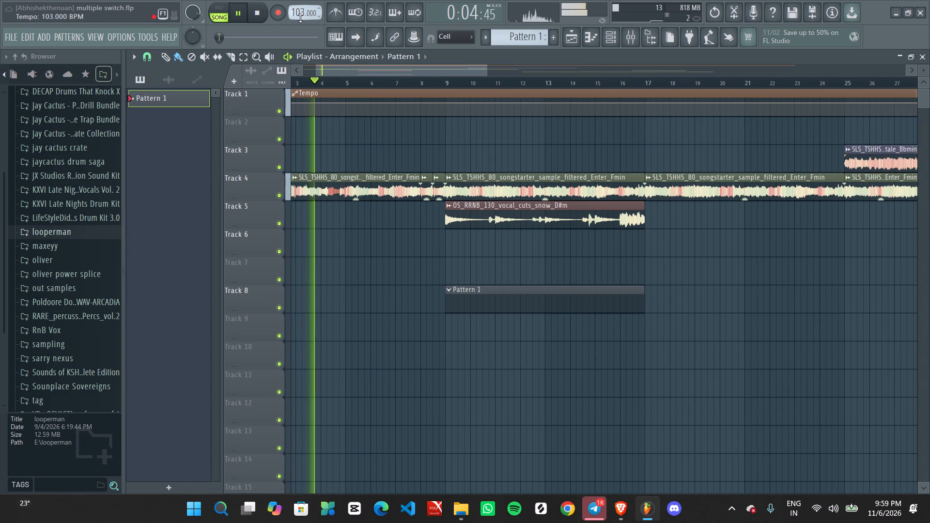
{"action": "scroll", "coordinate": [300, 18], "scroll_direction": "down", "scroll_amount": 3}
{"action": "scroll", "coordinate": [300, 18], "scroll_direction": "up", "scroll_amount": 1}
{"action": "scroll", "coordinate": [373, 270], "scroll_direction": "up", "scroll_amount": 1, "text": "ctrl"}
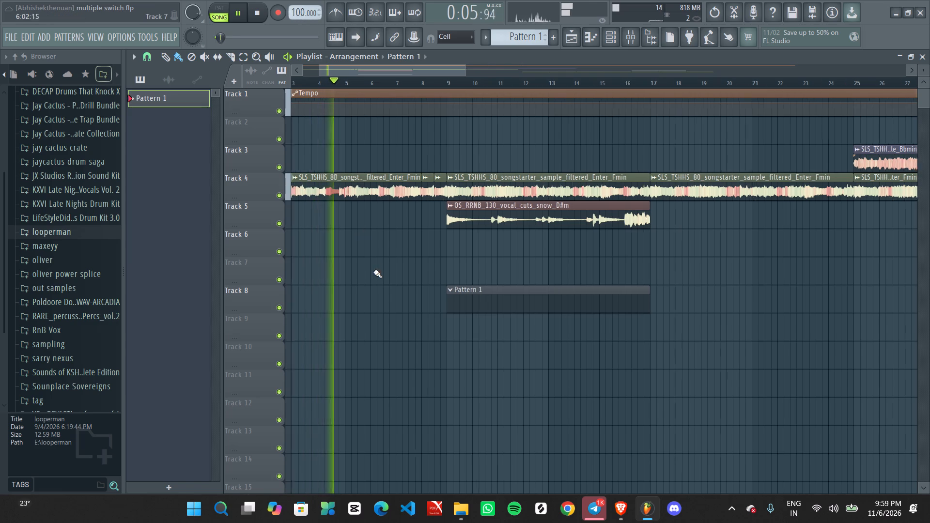
Listen to the opening bars of the Track 4 songstarter sample at the lowered tempo.
{"action": "scroll", "coordinate": [373, 271], "scroll_direction": "up", "scroll_amount": 1, "text": "ctrl"}
{"action": "middle_click_drag", "start_coordinate": [345, 284], "coordinate": [715, 303]}
{"action": "scroll", "coordinate": [468, 332], "scroll_direction": "up", "scroll_amount": 1, "text": "ctrl"}
{"action": "middle_click_drag", "start_coordinate": [456, 329], "coordinate": [710, 346]}
{"action": "scroll", "coordinate": [710, 347], "scroll_direction": "up", "scroll_amount": 1}
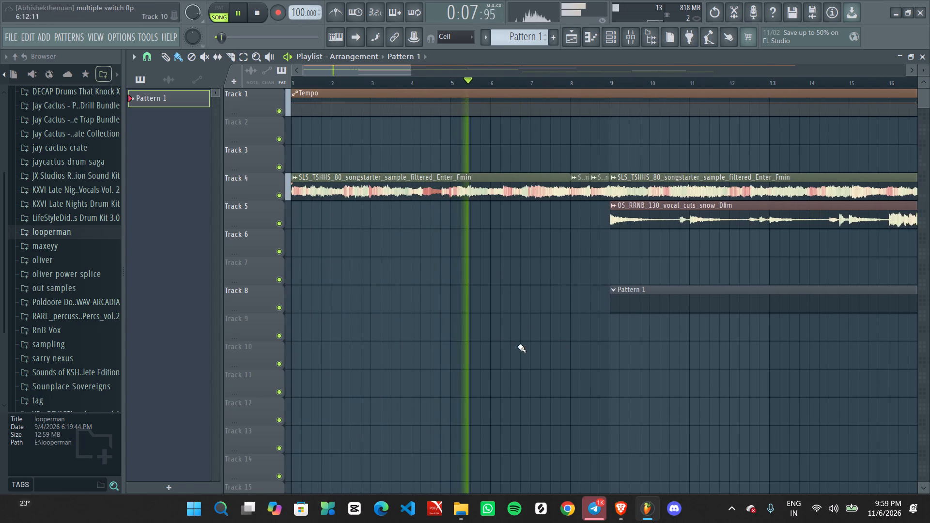
{"action": "scroll", "coordinate": [492, 342], "scroll_direction": "down", "scroll_amount": 2, "text": "ctrl"}
{"action": "scroll", "coordinate": [457, 341], "scroll_direction": "up", "scroll_amount": 2, "text": "ctrl"}
{"action": "middle_click_drag", "start_coordinate": [429, 345], "coordinate": [507, 356]}
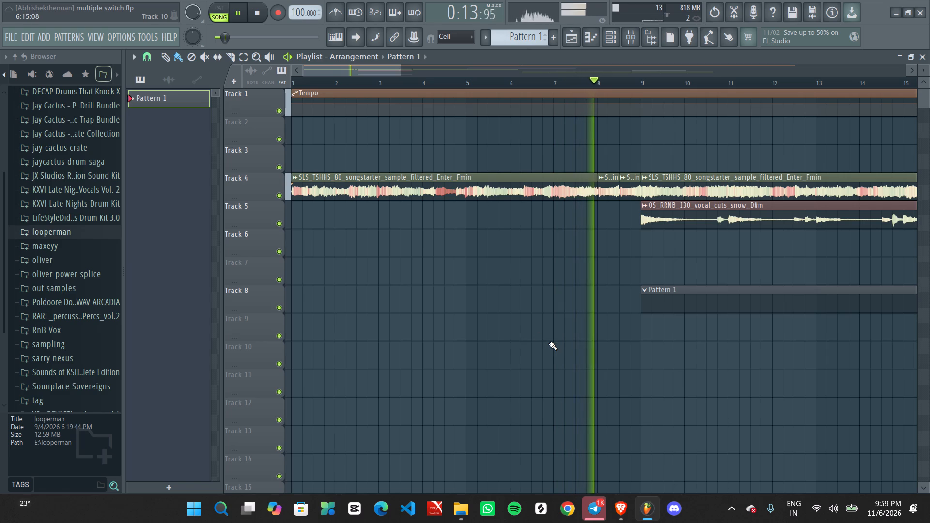
Restart playback from the beginning and check the tempo over the opening bars of the arrangement.
{"action": "key", "text": "space"}
{"action": "key", "text": "space"}
{"action": "scroll", "coordinate": [409, 324], "scroll_direction": "up", "scroll_amount": 1, "text": "ctrl"}
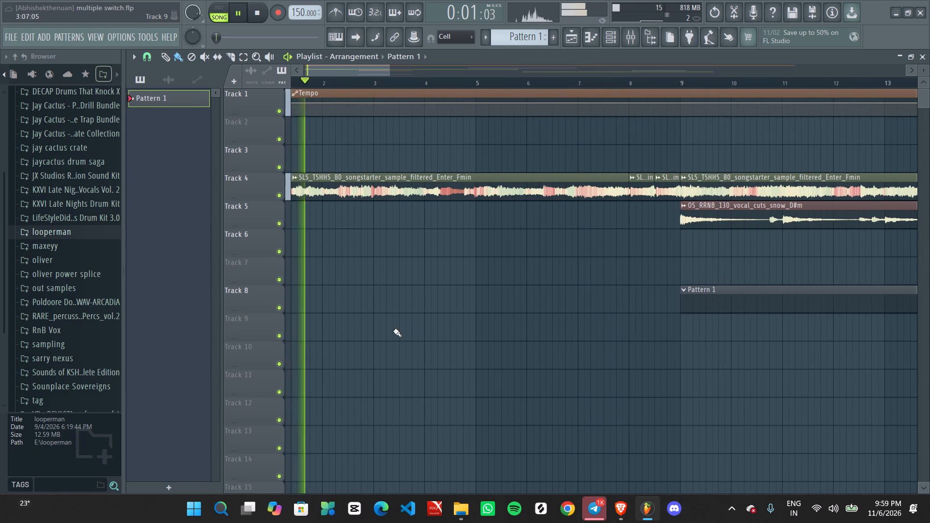
{"action": "middle_click_drag", "start_coordinate": [393, 330], "coordinate": [495, 354]}
{"action": "scroll", "coordinate": [495, 354], "scroll_direction": "up", "scroll_amount": 1}
{"action": "scroll", "coordinate": [470, 329], "scroll_direction": "down", "scroll_amount": 5}
{"action": "scroll", "coordinate": [462, 330], "scroll_direction": "up", "scroll_amount": 2}
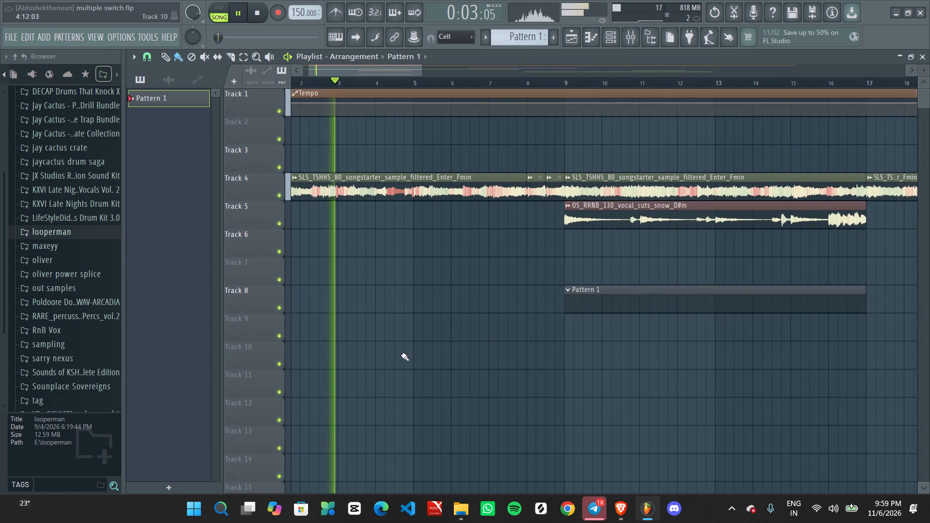
{"action": "middle_click_drag", "start_coordinate": [410, 370], "coordinate": [491, 465]}
{"action": "scroll", "coordinate": [401, 371], "scroll_direction": "up", "scroll_amount": 2, "text": "ctrl"}
{"action": "middle_click_drag", "start_coordinate": [393, 377], "coordinate": [438, 387]}
{"action": "scroll", "coordinate": [438, 387], "scroll_direction": "up", "scroll_amount": 1}
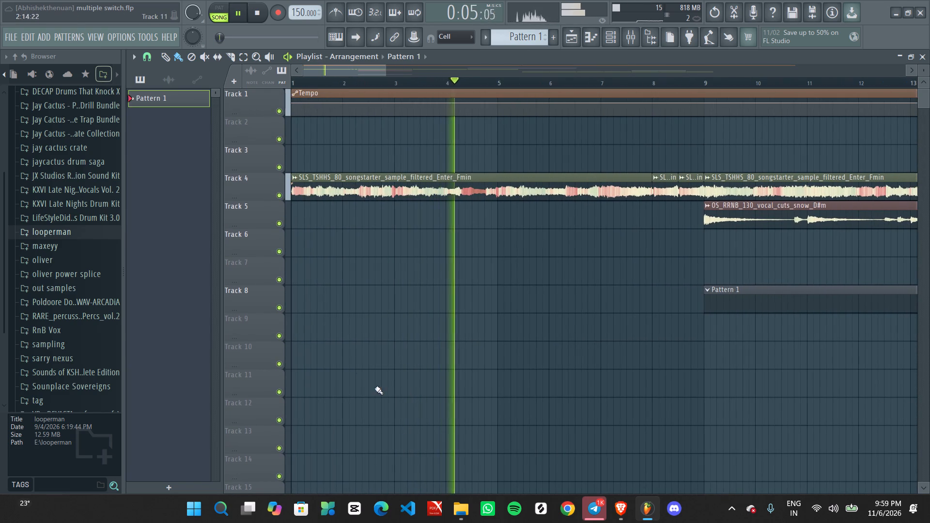
Stop playback and set the project tempo to 100 BPM.
{"action": "key", "text": "space"}
{"action": "scroll", "coordinate": [356, 283], "scroll_direction": "down", "scroll_amount": 7}
{"action": "scroll", "coordinate": [291, 14], "scroll_direction": "down", "scroll_amount": 15}
{"action": "scroll", "coordinate": [297, 17], "scroll_direction": "down", "scroll_amount": 12}
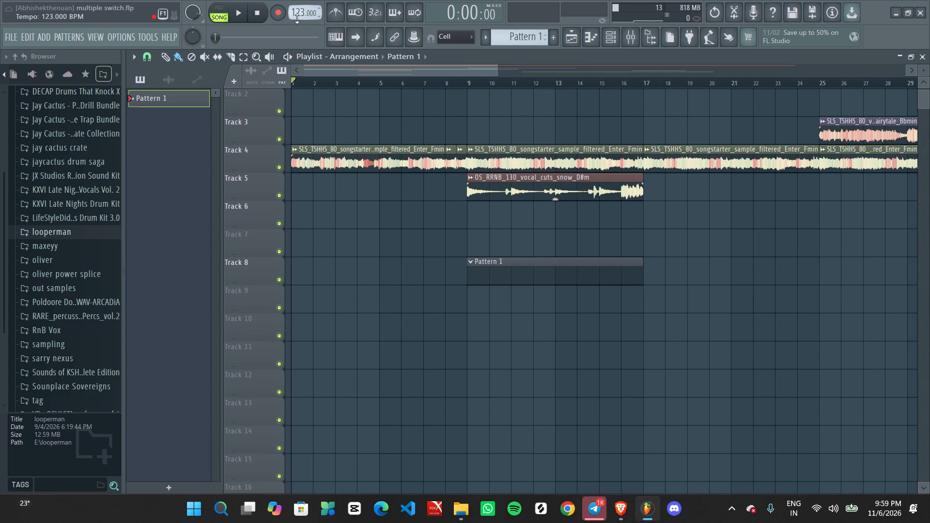
{"action": "scroll", "coordinate": [297, 18], "scroll_direction": "down", "scroll_amount": 17}
{"action": "scroll", "coordinate": [297, 14], "scroll_direction": "down", "scroll_amount": 13}
{"action": "scroll", "coordinate": [297, 14], "scroll_direction": "up", "scroll_amount": 3}
{"action": "scroll", "coordinate": [297, 14], "scroll_direction": "down", "scroll_amount": 1}
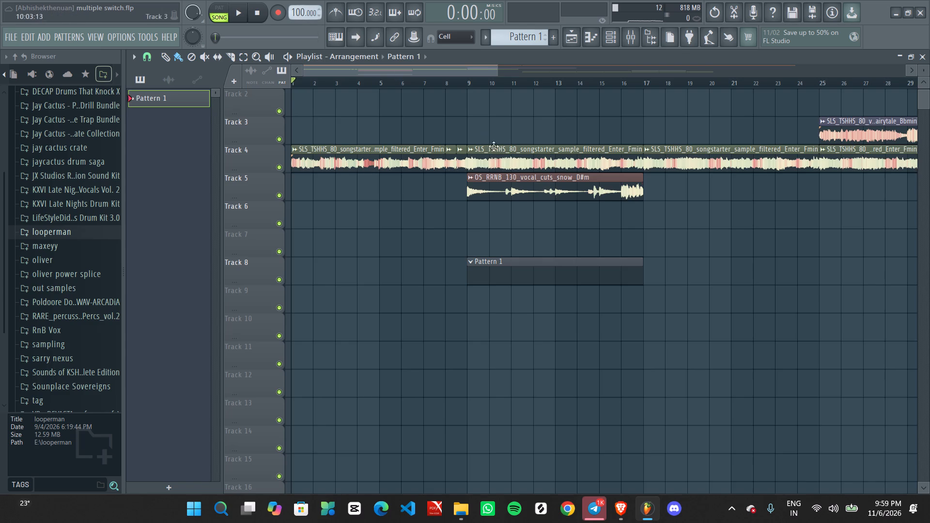
Select both tempo automation clips on Track 1 and move them together so the first starts at bar 33.
{"action": "scroll", "coordinate": [494, 149], "scroll_direction": "up", "scroll_amount": 1, "text": "ctrl"}
{"action": "middle_click_drag", "start_coordinate": [474, 136], "coordinate": [617, 522]}
{"action": "scroll", "coordinate": [540, 283], "scroll_direction": "down", "scroll_amount": 12, "text": "ctrl"}
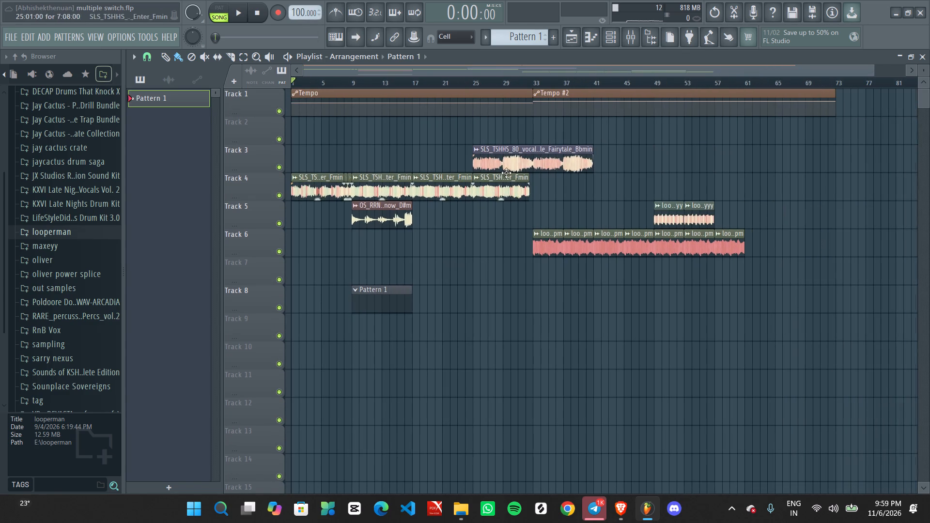
{"action": "left_click_drag", "start_coordinate": [460, 93], "coordinate": [635, 130], "text": "ctrl"}
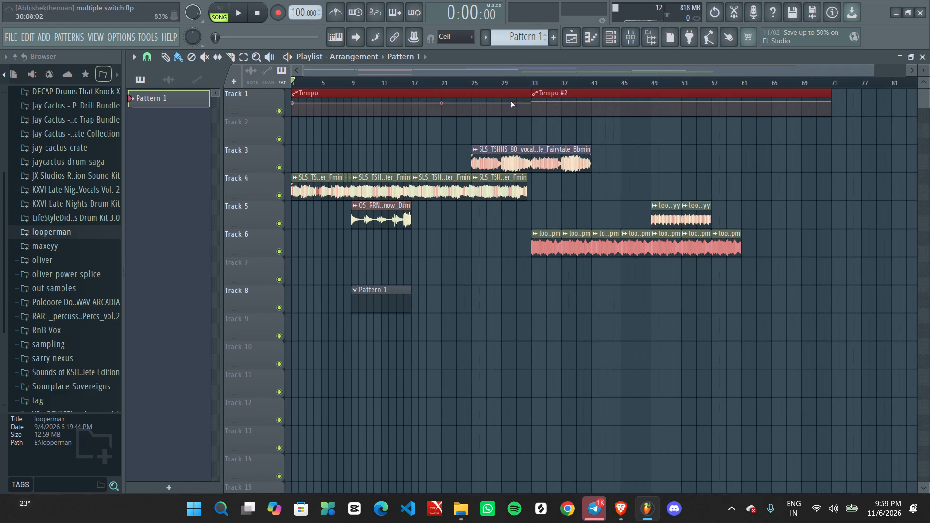
{"action": "left_click_drag", "start_coordinate": [505, 92], "coordinate": [747, 98]}
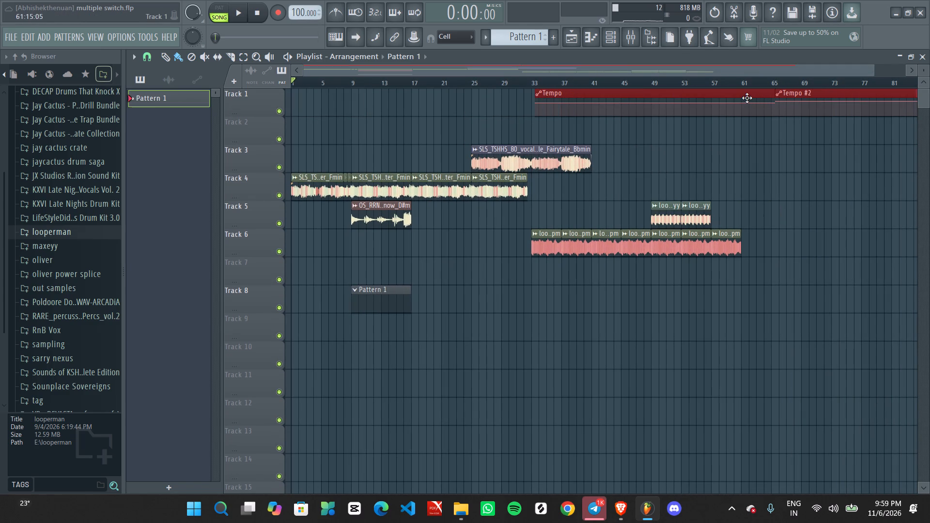
{"action": "left_click_drag", "start_coordinate": [747, 98], "coordinate": [745, 98]}
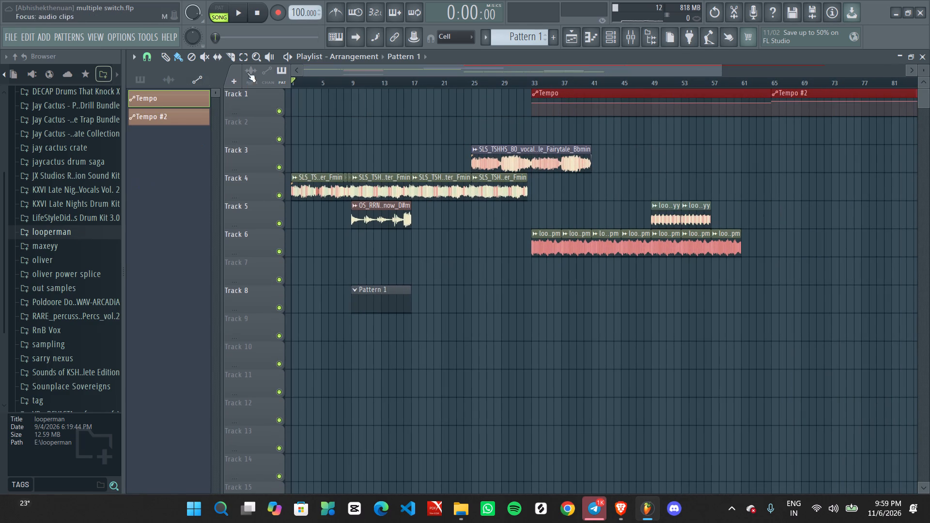
Set the project tempo to 99 BPM and create a new automation clip for it.
{"action": "scroll", "coordinate": [297, 8], "scroll_direction": "down", "scroll_amount": 1}
{"action": "right_click", "coordinate": [297, 8], "text": "ctrl"}
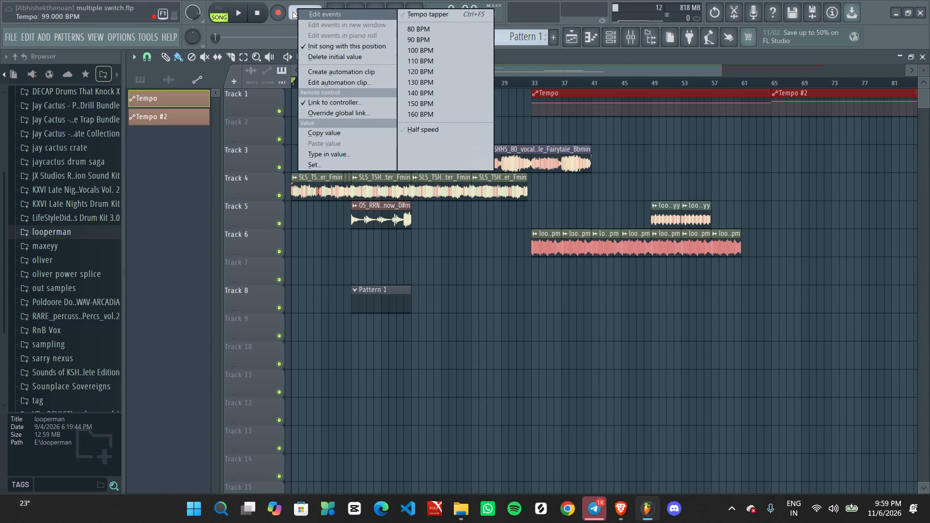
{"action": "left_click", "coordinate": [289, 23]}
{"action": "key", "text": "a"}
{"action": "key", "text": "a"}
{"action": "key", "text": "a"}
{"action": "key", "text": "a"}
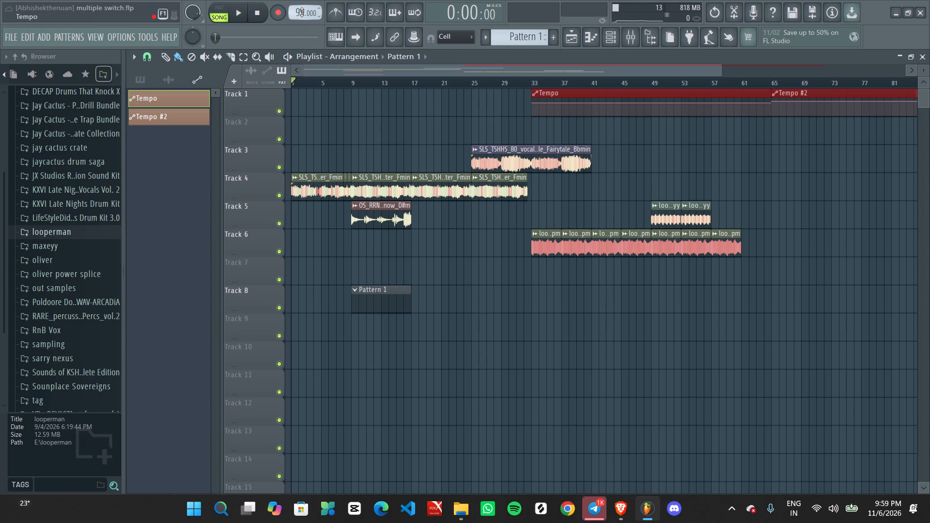
{"action": "right_click", "coordinate": [302, 12]}
{"action": "left_click", "coordinate": [411, 118]}
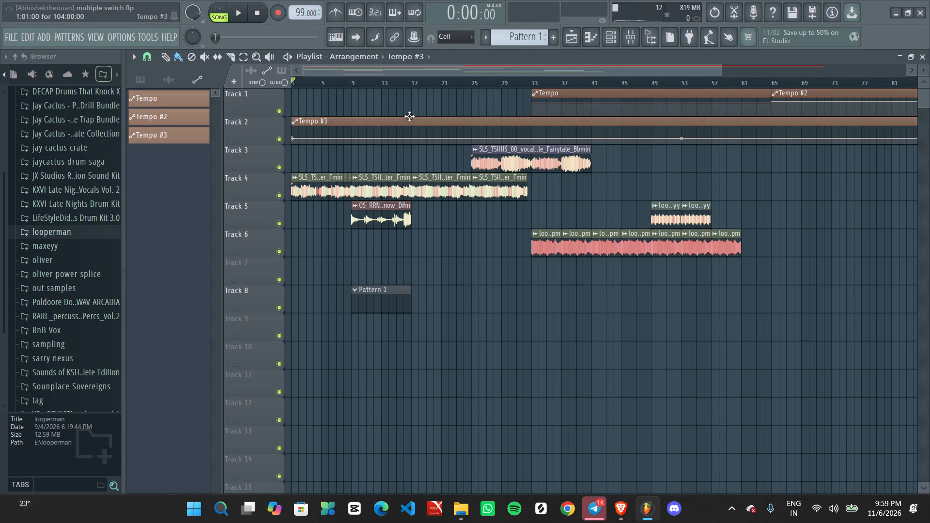
Shorten the new tempo automation clip on Track 2 so it ends at bar 33, where the existing Tempo clip starts.
{"action": "scroll", "coordinate": [505, 121], "scroll_direction": "down", "scroll_amount": 9, "text": "ctrl"}
{"action": "key", "text": "space"}
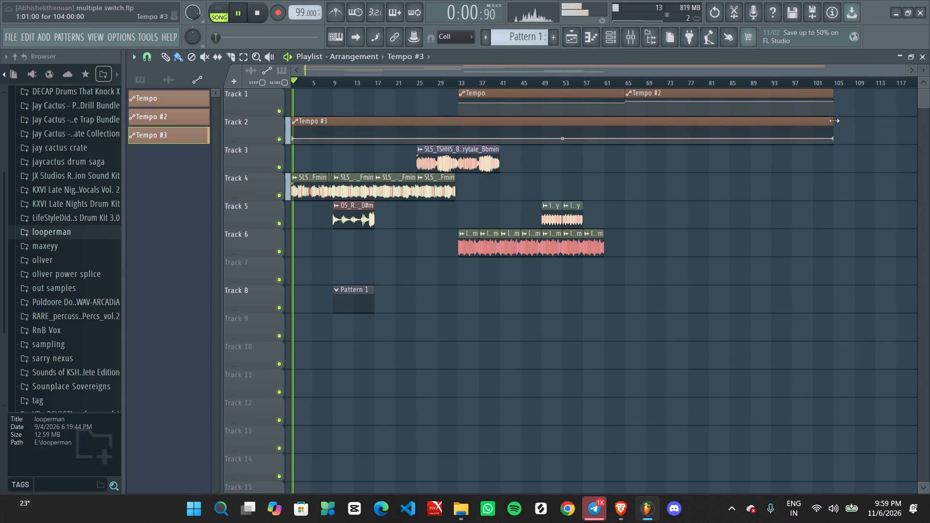
{"action": "left_click_drag", "start_coordinate": [834, 121], "coordinate": [458, 138]}
{"action": "scroll", "coordinate": [403, 222], "scroll_direction": "up", "scroll_amount": 1, "text": "ctrl"}
{"action": "scroll", "coordinate": [403, 222], "scroll_direction": "down", "scroll_amount": 1, "text": "ctrl"}
{"action": "scroll", "coordinate": [403, 222], "scroll_direction": "up", "scroll_amount": 6, "text": "ctrl"}
{"action": "scroll", "coordinate": [495, 172], "scroll_direction": "up", "scroll_amount": 6, "text": "ctrl"}
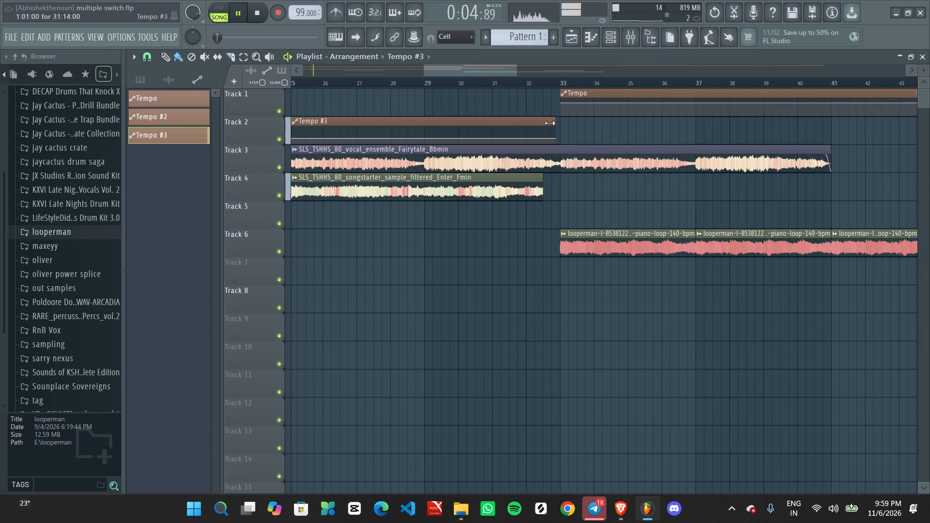
{"action": "left_click_drag", "start_coordinate": [553, 123], "coordinate": [558, 122]}
{"action": "scroll", "coordinate": [353, 207], "scroll_direction": "down", "scroll_amount": 4, "text": "ctrl"}
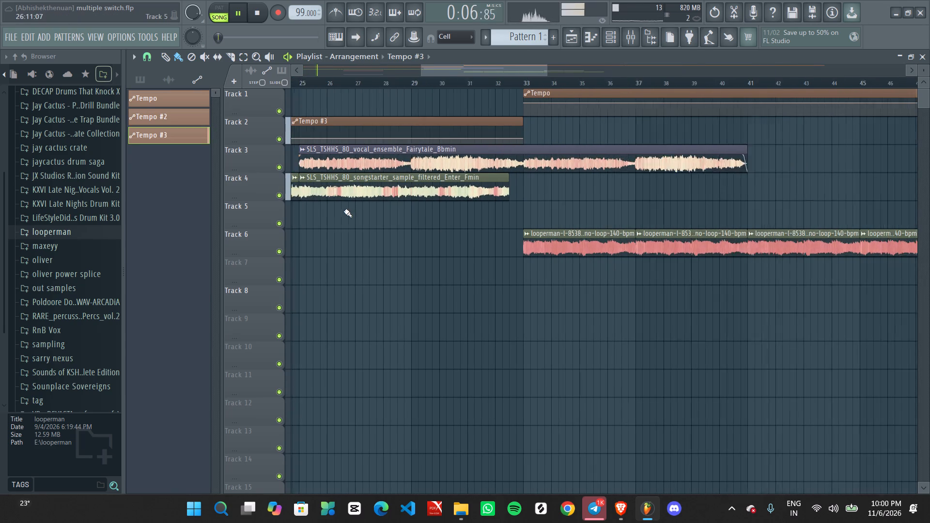
Move the shortened tempo automation clip from Track 2 up to Track 1, ahead of the other two tempo clips.
{"action": "scroll", "coordinate": [344, 211], "scroll_direction": "down", "scroll_amount": 2, "text": "ctrl"}
{"action": "scroll", "coordinate": [344, 211], "scroll_direction": "up", "scroll_amount": 1, "text": "ctrl"}
{"action": "scroll", "coordinate": [344, 211], "scroll_direction": "down", "scroll_amount": 9, "text": "ctrl"}
{"action": "left_click_drag", "start_coordinate": [331, 101], "coordinate": [351, 145], "text": "ctrl"}
{"action": "key", "text": "shift+Up"}
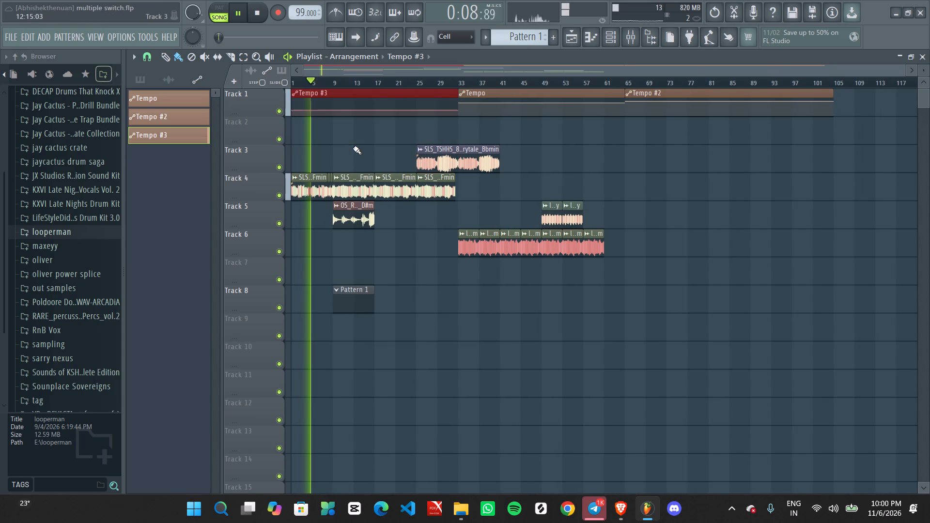
{"action": "left_click", "coordinate": [346, 249], "text": "ctrl"}
Restart playback, jump to about bar 8, and listen to the songstarter sample with the vocal cuts that enter at bar 9.
{"action": "scroll", "coordinate": [335, 261], "scroll_direction": "up", "scroll_amount": 4, "text": "ctrl"}
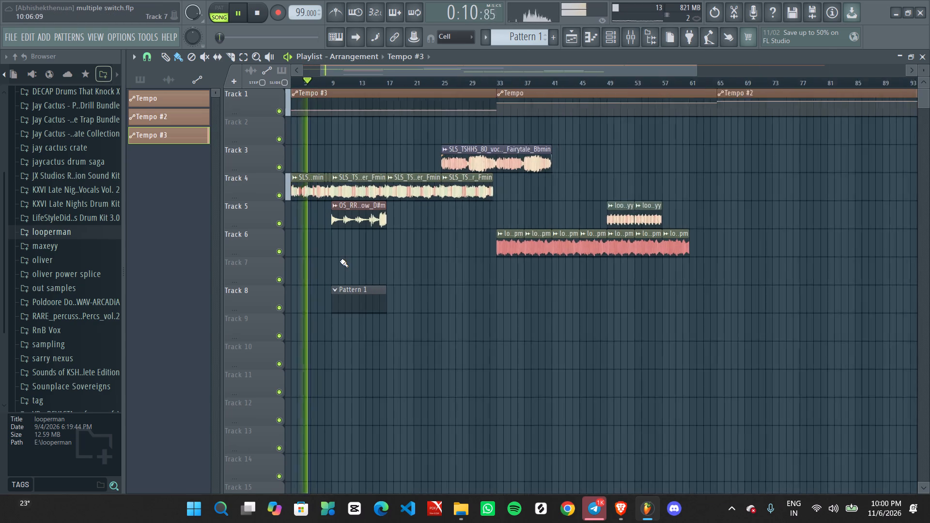
{"action": "scroll", "coordinate": [341, 261], "scroll_direction": "up", "scroll_amount": 1}
{"action": "middle_click_drag", "start_coordinate": [347, 261], "coordinate": [400, 266]}
{"action": "key", "text": "space"}
{"action": "key", "text": "space"}
{"action": "left_click", "coordinate": [360, 77]}
{"action": "scroll", "coordinate": [384, 244], "scroll_direction": "up", "scroll_amount": 2, "text": "ctrl"}
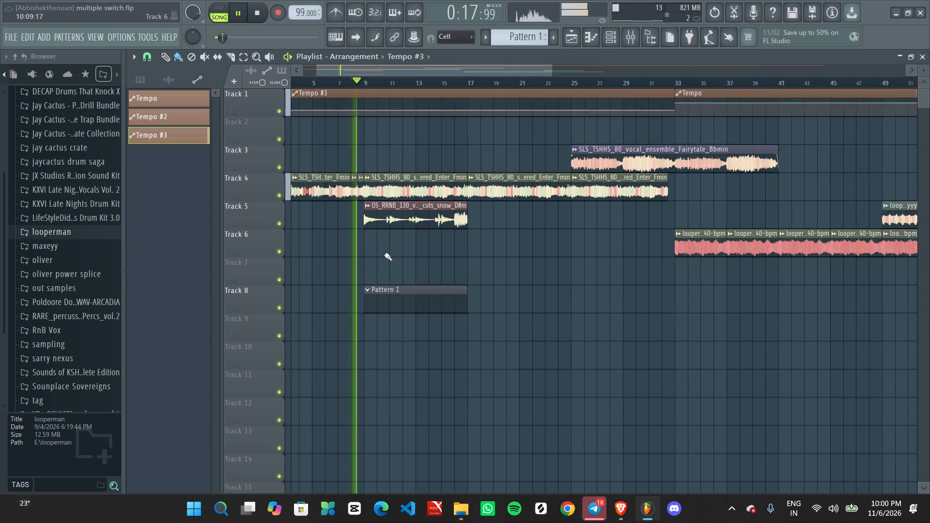
{"action": "scroll", "coordinate": [384, 254], "scroll_direction": "up", "scroll_amount": 2, "text": "ctrl"}
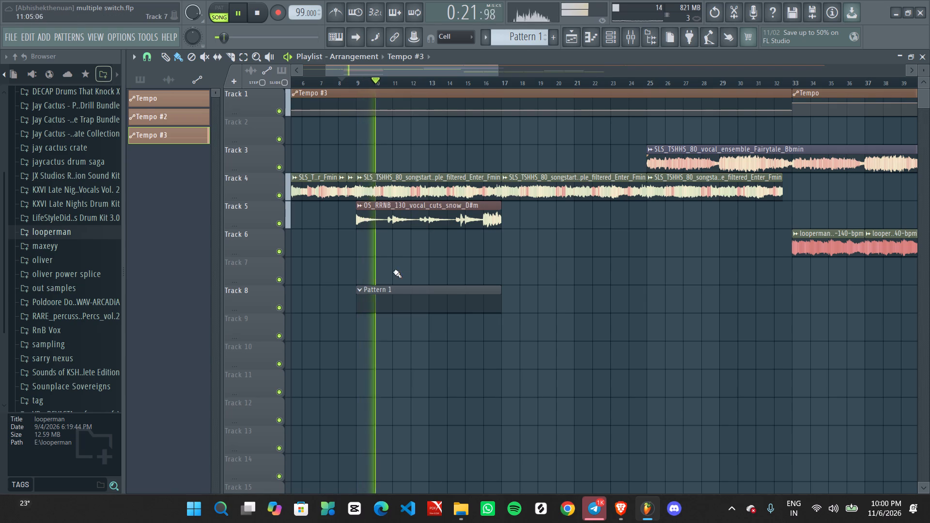
{"action": "scroll", "coordinate": [388, 279], "scroll_direction": "up", "scroll_amount": 2, "text": "ctrl"}
{"action": "middle_click_drag", "start_coordinate": [385, 277], "coordinate": [503, 302]}
{"action": "scroll", "coordinate": [432, 281], "scroll_direction": "down", "scroll_amount": 4, "text": "ctrl"}
{"action": "scroll", "coordinate": [394, 256], "scroll_direction": "up", "scroll_amount": 1, "text": "ctrl"}
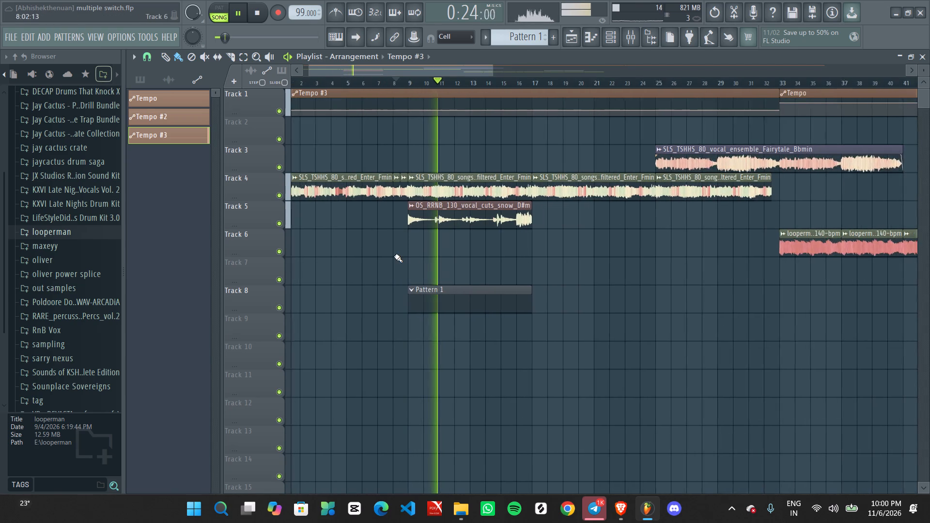
{"action": "scroll", "coordinate": [366, 267], "scroll_direction": "up", "scroll_amount": 1}
{"action": "middle_click_drag", "start_coordinate": [386, 278], "coordinate": [459, 292]}
{"action": "scroll", "coordinate": [418, 277], "scroll_direction": "up", "scroll_amount": 1, "text": "ctrl"}
{"action": "middle_click_drag", "start_coordinate": [414, 276], "coordinate": [463, 286]}
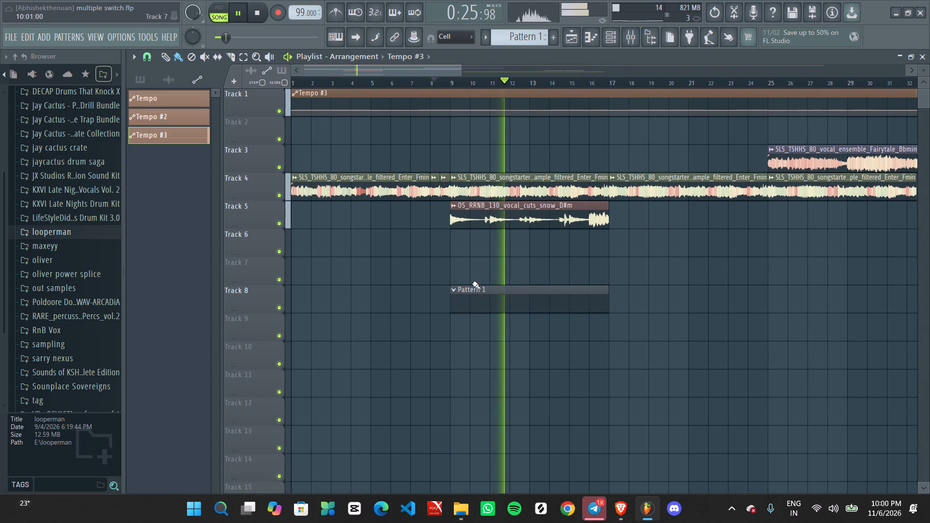
{"action": "scroll", "coordinate": [493, 275], "scroll_direction": "down", "scroll_amount": 4, "text": "ctrl"}
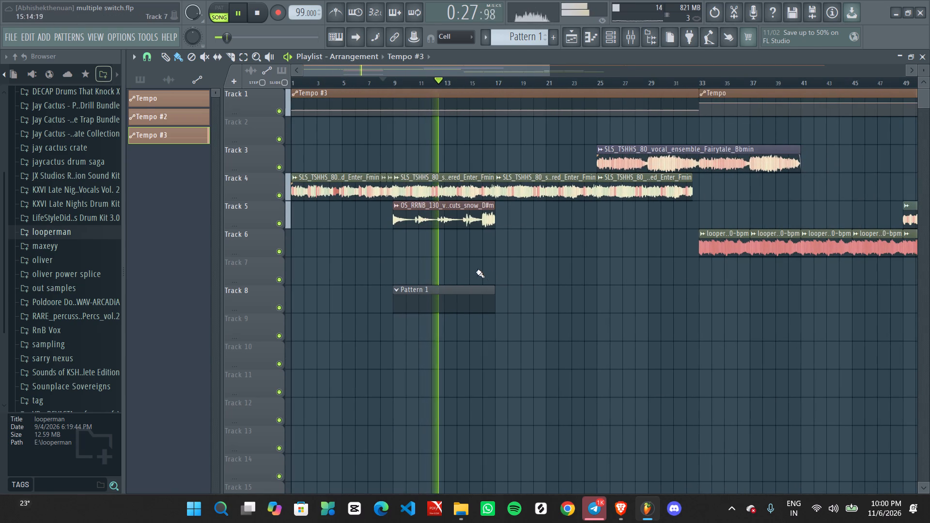
{"action": "scroll", "coordinate": [403, 272], "scroll_direction": "up", "scroll_amount": 1, "text": "ctrl"}
{"action": "middle_click_drag", "start_coordinate": [399, 273], "coordinate": [436, 282]}
{"action": "scroll", "coordinate": [458, 269], "scroll_direction": "up", "scroll_amount": 2, "text": "ctrl"}
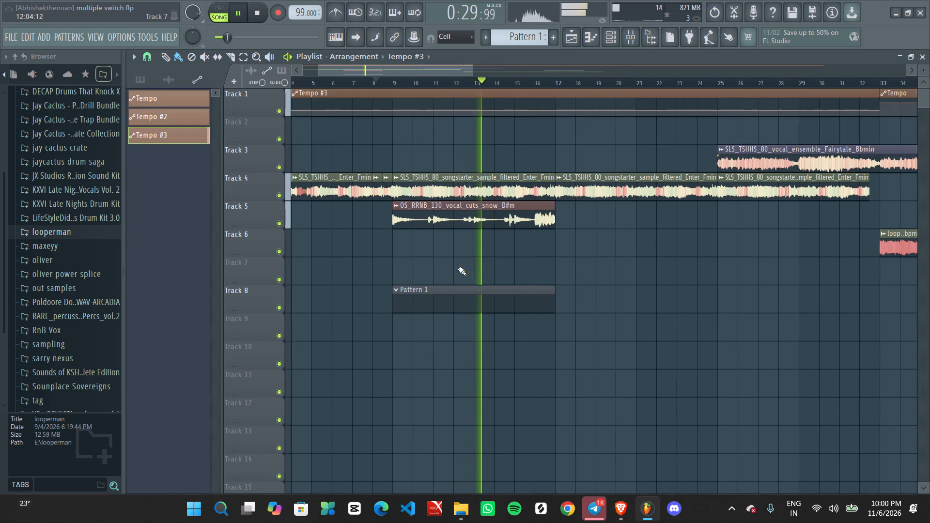
{"action": "middle_click_drag", "start_coordinate": [458, 268], "coordinate": [478, 271]}
{"action": "scroll", "coordinate": [483, 268], "scroll_direction": "down", "scroll_amount": 5, "text": "ctrl"}
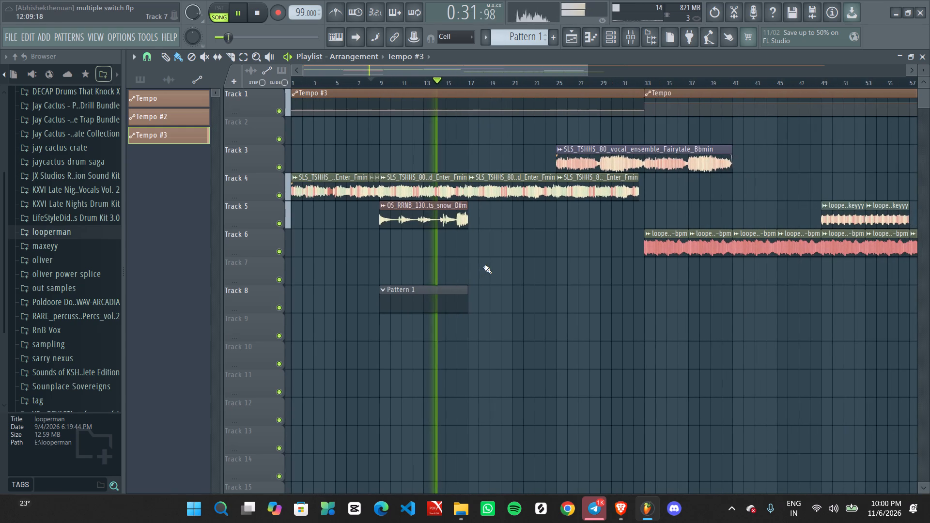
Move the OS_RRNB_130 vocal cuts clip on Track 5 from bar 9 to bar 1.
{"action": "key", "text": "space"}
{"action": "left_click_drag", "start_coordinate": [419, 215], "coordinate": [242, 228]}
{"action": "key", "text": "space"}
{"action": "scroll", "coordinate": [354, 255], "scroll_direction": "up", "scroll_amount": 2, "text": "ctrl"}
{"action": "middle_click_drag", "start_coordinate": [377, 261], "coordinate": [484, 264]}
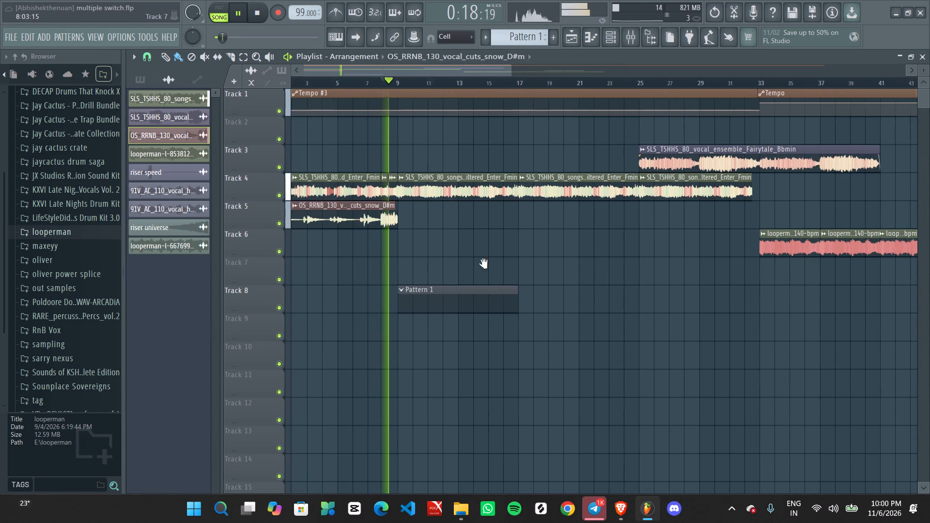
{"action": "middle_click_drag", "start_coordinate": [484, 264], "coordinate": [489, 264]}
Play the arrangement from the beginning and check how the vocal cuts sit against the songstarter sample.
{"action": "key", "text": "space"}
{"action": "left_click_drag", "start_coordinate": [298, 77], "coordinate": [288, 81]}
{"action": "scroll", "coordinate": [337, 320], "scroll_direction": "up", "scroll_amount": 2, "text": "ctrl"}
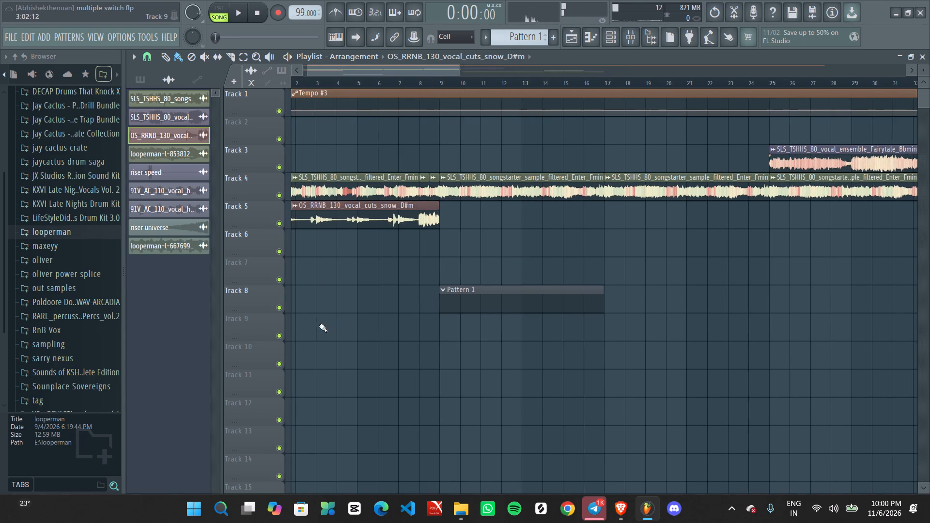
{"action": "middle_click_drag", "start_coordinate": [349, 336], "coordinate": [601, 352]}
{"action": "scroll", "coordinate": [527, 352], "scroll_direction": "up", "scroll_amount": 1}
{"action": "key", "text": "space"}
{"action": "scroll", "coordinate": [405, 343], "scroll_direction": "up", "scroll_amount": 2, "text": "ctrl"}
{"action": "middle_click_drag", "start_coordinate": [377, 341], "coordinate": [592, 399]}
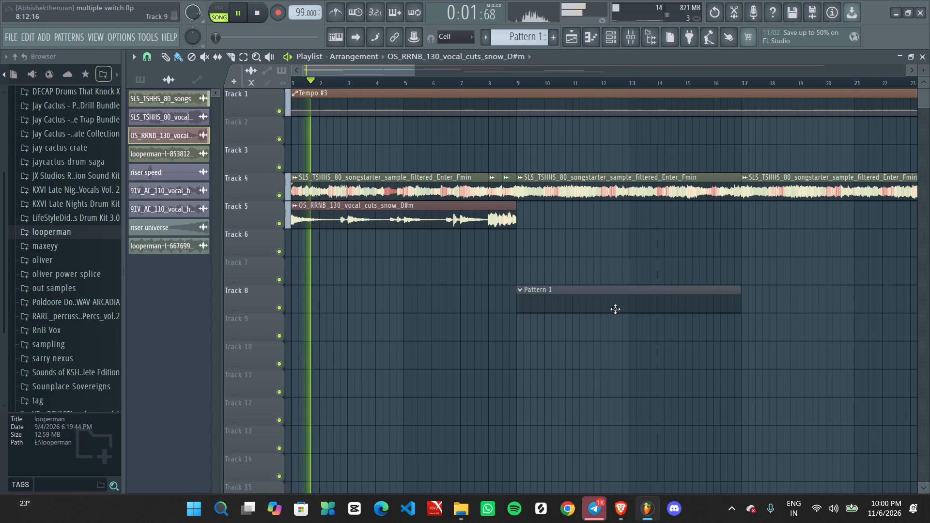
{"action": "scroll", "coordinate": [388, 295], "scroll_direction": "up", "scroll_amount": 2, "text": "ctrl"}
{"action": "middle_click_drag", "start_coordinate": [407, 303], "coordinate": [456, 310]}
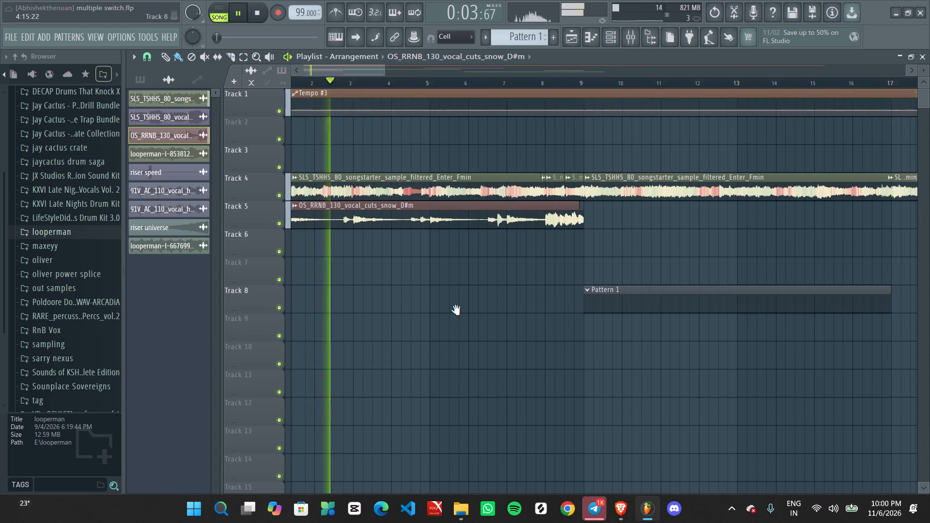
{"action": "middle_click_drag", "start_coordinate": [456, 310], "coordinate": [560, 322]}
{"action": "scroll", "coordinate": [554, 288], "scroll_direction": "down", "scroll_amount": 4, "text": "ctrl"}
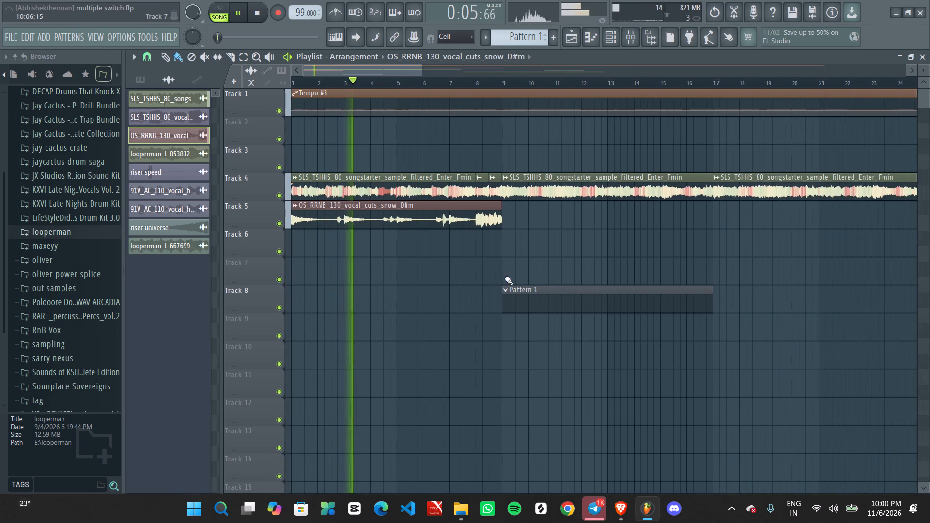
{"action": "scroll", "coordinate": [373, 277], "scroll_direction": "up", "scroll_amount": 2, "text": "ctrl"}
{"action": "middle_click_drag", "start_coordinate": [357, 280], "coordinate": [483, 299]}
{"action": "scroll", "coordinate": [442, 294], "scroll_direction": "down", "scroll_amount": 3, "text": "ctrl"}
{"action": "key", "text": "space"}
{"action": "key", "text": "space"}
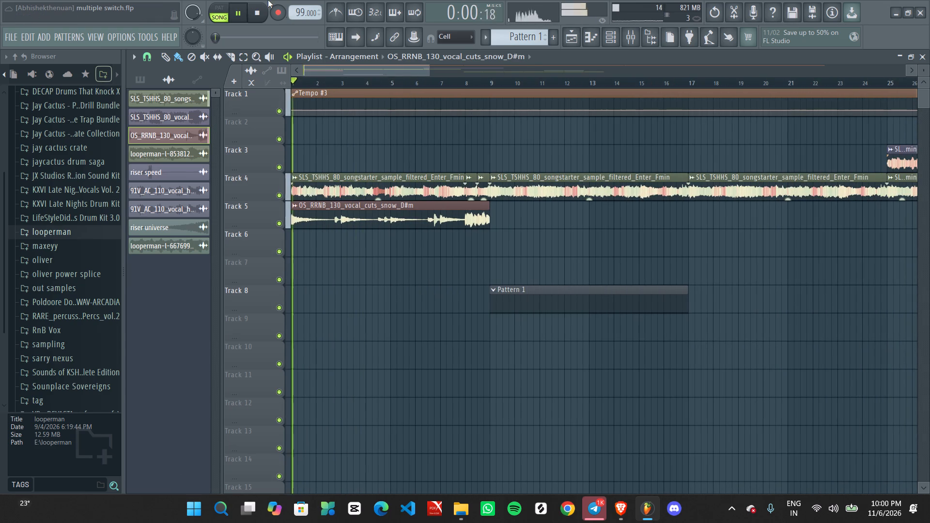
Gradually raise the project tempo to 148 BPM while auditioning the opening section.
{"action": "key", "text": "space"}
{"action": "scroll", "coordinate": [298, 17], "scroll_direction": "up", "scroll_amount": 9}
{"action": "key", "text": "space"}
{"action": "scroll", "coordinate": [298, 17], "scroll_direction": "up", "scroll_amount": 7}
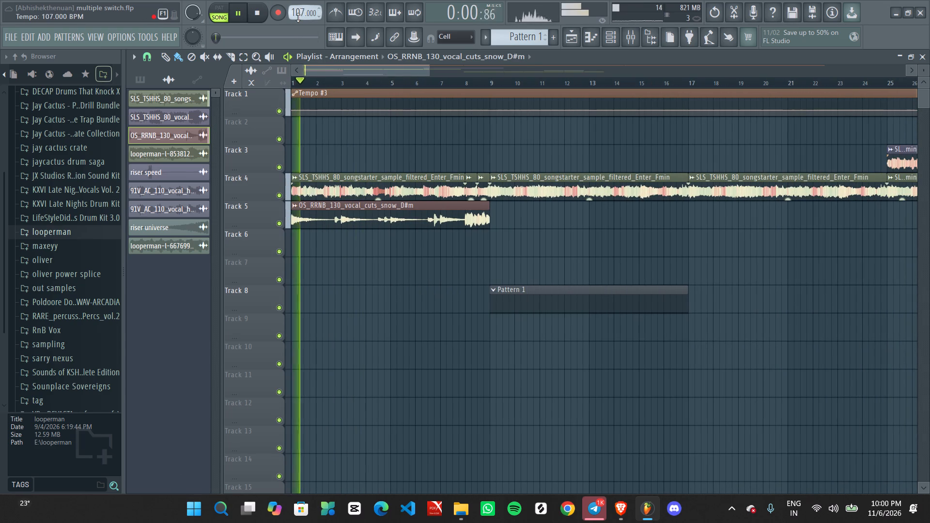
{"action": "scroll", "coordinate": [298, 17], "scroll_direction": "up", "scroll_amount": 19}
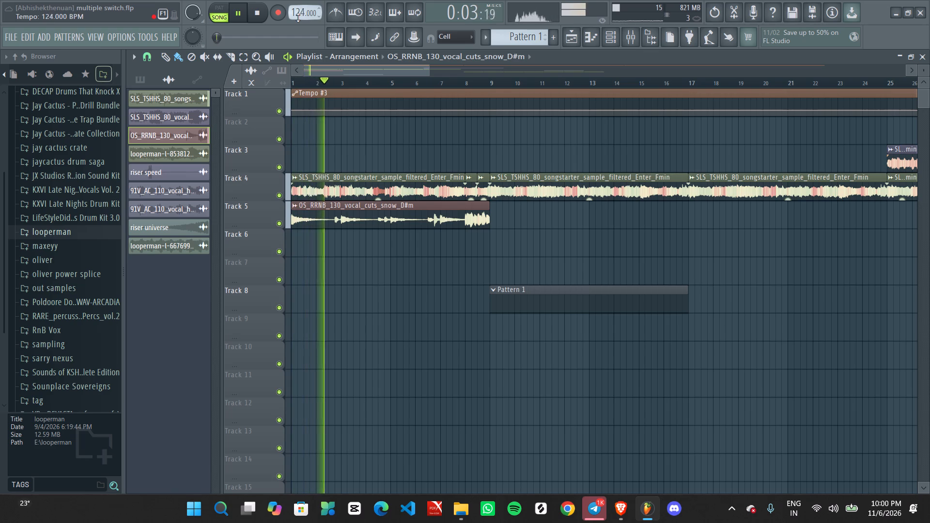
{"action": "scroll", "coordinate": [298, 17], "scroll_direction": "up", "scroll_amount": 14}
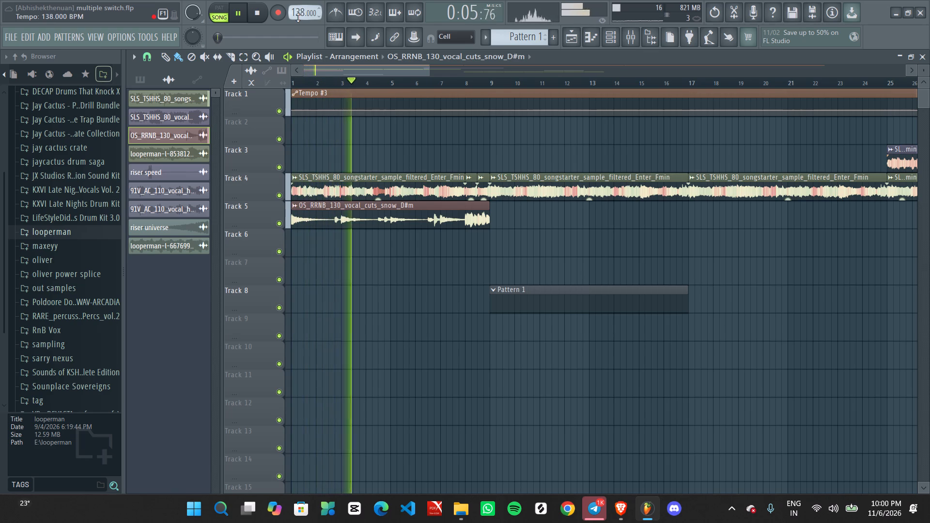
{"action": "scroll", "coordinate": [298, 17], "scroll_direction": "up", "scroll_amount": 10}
Delete the Tempo #3 clip from the start of Track 1 and move the Tempo clip to bar 1 in its place.
{"action": "scroll", "coordinate": [360, 125], "scroll_direction": "down", "scroll_amount": 7, "text": "ctrl"}
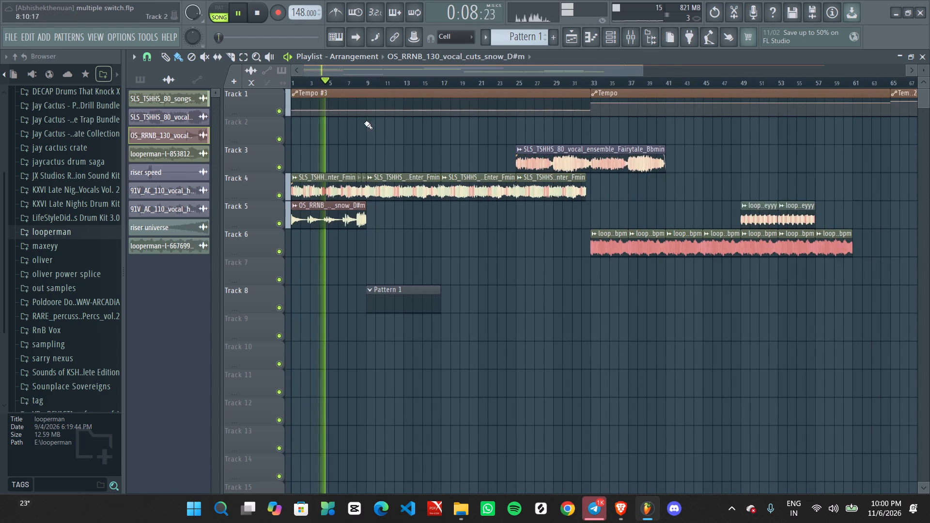
{"action": "right_click", "coordinate": [374, 94]}
{"action": "key", "text": "space"}
{"action": "key", "text": "space"}
{"action": "left_click_drag", "start_coordinate": [668, 95], "coordinate": [89, 182]}
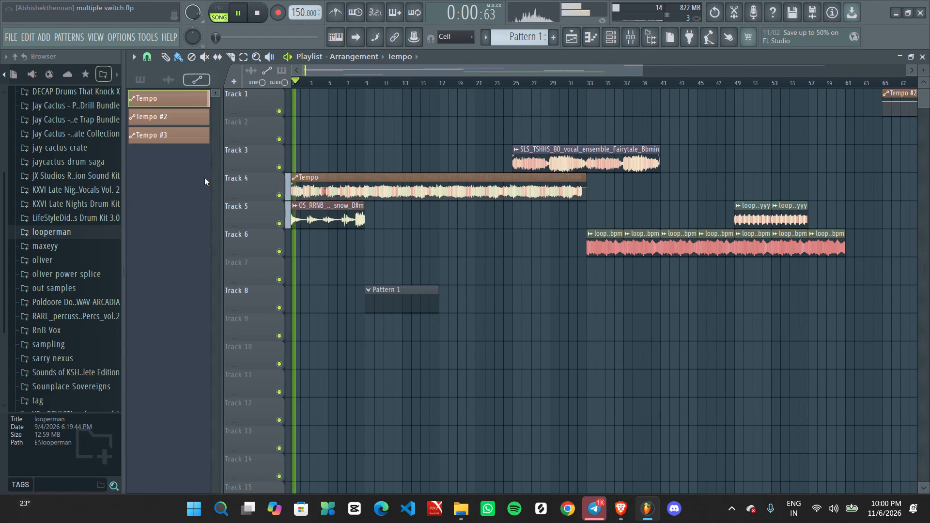
{"action": "key", "text": "space"}
{"action": "left_click_drag", "start_coordinate": [380, 178], "coordinate": [359, 88]}
{"action": "key", "text": "space"}
Move the Tempo #2 clip on Track 1 back to bar 33, directly after the Tempo clip.
{"action": "scroll", "coordinate": [664, 119], "scroll_direction": "down", "scroll_amount": 3, "text": "ctrl"}
{"action": "scroll", "coordinate": [664, 119], "scroll_direction": "up", "scroll_amount": 1, "text": "ctrl"}
{"action": "scroll", "coordinate": [664, 119], "scroll_direction": "down", "scroll_amount": 2, "text": "ctrl"}
{"action": "left_click_drag", "start_coordinate": [813, 90], "coordinate": [589, 92]}
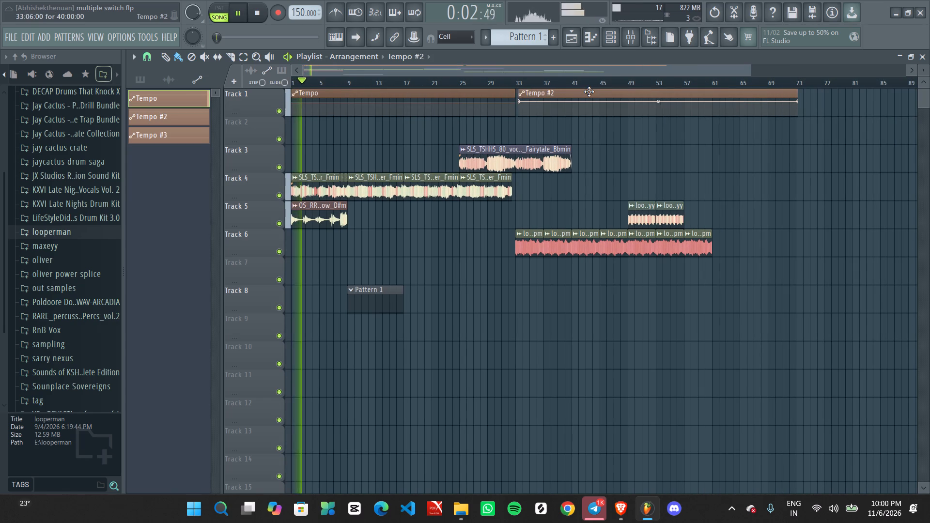
{"action": "left_click_drag", "start_coordinate": [589, 92], "coordinate": [591, 92]}
{"action": "scroll", "coordinate": [528, 131], "scroll_direction": "up", "scroll_amount": 11, "text": "ctrl"}
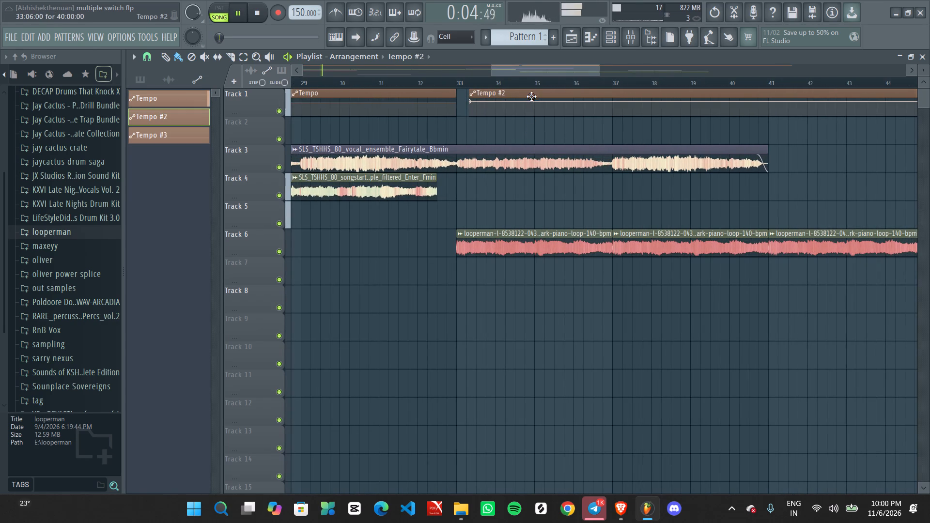
{"action": "left_click_drag", "start_coordinate": [531, 94], "coordinate": [520, 97]}
Listen to the songstarter sample and vocal cuts at 150 BPM up to about bar 9, and restart playback.
{"action": "scroll", "coordinate": [432, 138], "scroll_direction": "down", "scroll_amount": 4, "text": "ctrl"}
{"action": "scroll", "coordinate": [417, 144], "scroll_direction": "up", "scroll_amount": 1, "text": "ctrl"}
{"action": "scroll", "coordinate": [411, 147], "scroll_direction": "down", "scroll_amount": 3, "text": "ctrl"}
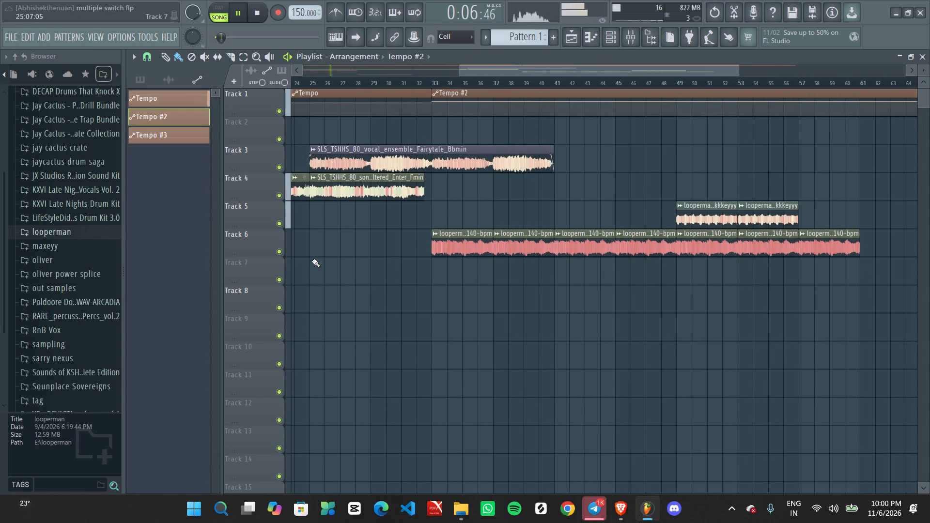
{"action": "scroll", "coordinate": [309, 265], "scroll_direction": "up", "scroll_amount": 2, "text": "ctrl"}
{"action": "middle_click_drag", "start_coordinate": [351, 278], "coordinate": [541, 285]}
{"action": "scroll", "coordinate": [439, 292], "scroll_direction": "up", "scroll_amount": 2, "text": "ctrl"}
{"action": "middle_click_drag", "start_coordinate": [384, 291], "coordinate": [675, 295]}
{"action": "scroll", "coordinate": [518, 297], "scroll_direction": "up", "scroll_amount": 2, "text": "ctrl"}
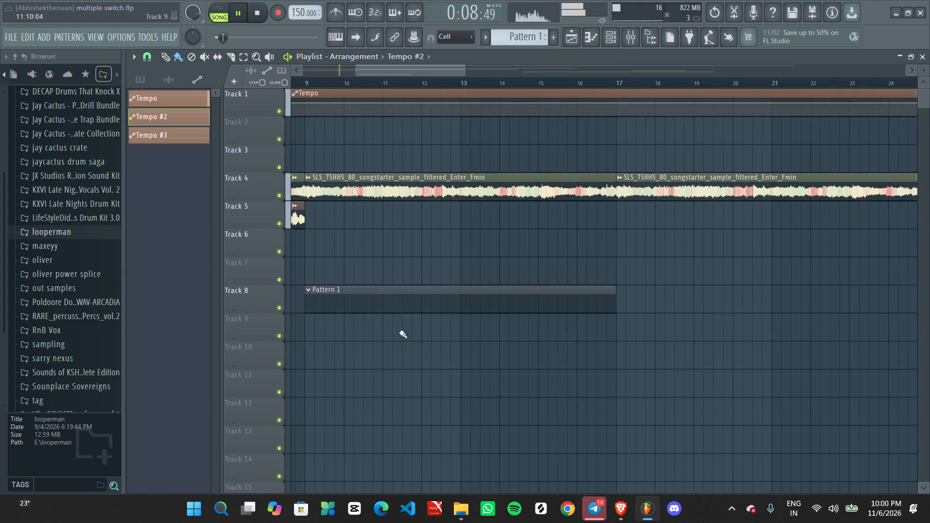
{"action": "middle_click_drag", "start_coordinate": [475, 343], "coordinate": [871, 357]}
{"action": "scroll", "coordinate": [598, 328], "scroll_direction": "down", "scroll_amount": 5, "text": "ctrl"}
{"action": "scroll", "coordinate": [438, 305], "scroll_direction": "up", "scroll_amount": 2, "text": "ctrl"}
{"action": "middle_click_drag", "start_coordinate": [507, 284], "coordinate": [478, 296]}
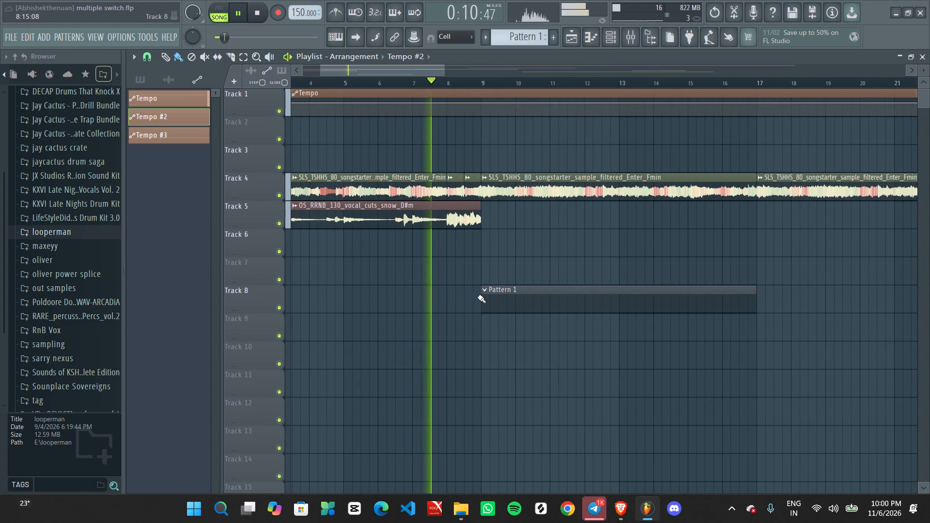
{"action": "scroll", "coordinate": [473, 296], "scroll_direction": "down", "scroll_amount": 2, "text": "ctrl"}
{"action": "scroll", "coordinate": [483, 301], "scroll_direction": "up", "scroll_amount": 5, "text": "ctrl"}
{"action": "scroll", "coordinate": [544, 333], "scroll_direction": "up", "scroll_amount": 2, "text": "ctrl"}
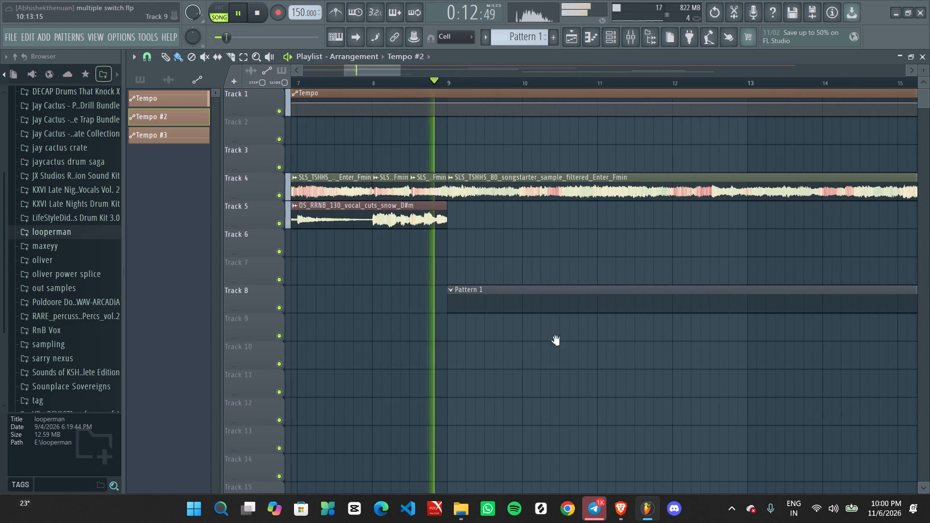
{"action": "middle_click_drag", "start_coordinate": [566, 340], "coordinate": [469, 359]}
{"action": "scroll", "coordinate": [466, 345], "scroll_direction": "down", "scroll_amount": 6, "text": "ctrl"}
{"action": "key", "text": "space"}
{"action": "key", "text": "space"}
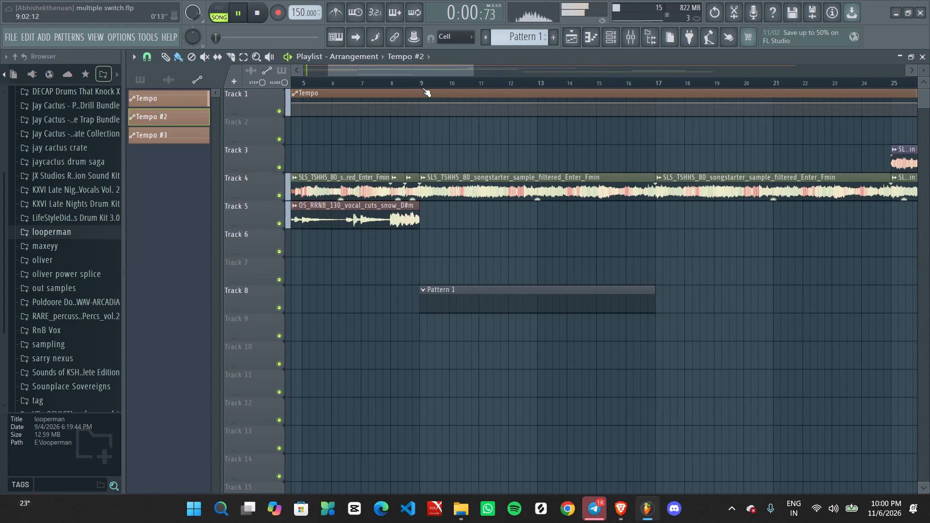
Select the time range from bar 9 to bar 17 and briefly play that section.
{"action": "left_click_drag", "start_coordinate": [419, 88], "coordinate": [656, 100], "text": "ctrl"}
{"action": "scroll", "coordinate": [664, 157], "scroll_direction": "up", "scroll_amount": 3, "text": "ctrl"}
{"action": "scroll", "coordinate": [662, 159], "scroll_direction": "down", "scroll_amount": 2, "text": "ctrl"}
{"action": "key", "text": "space"}
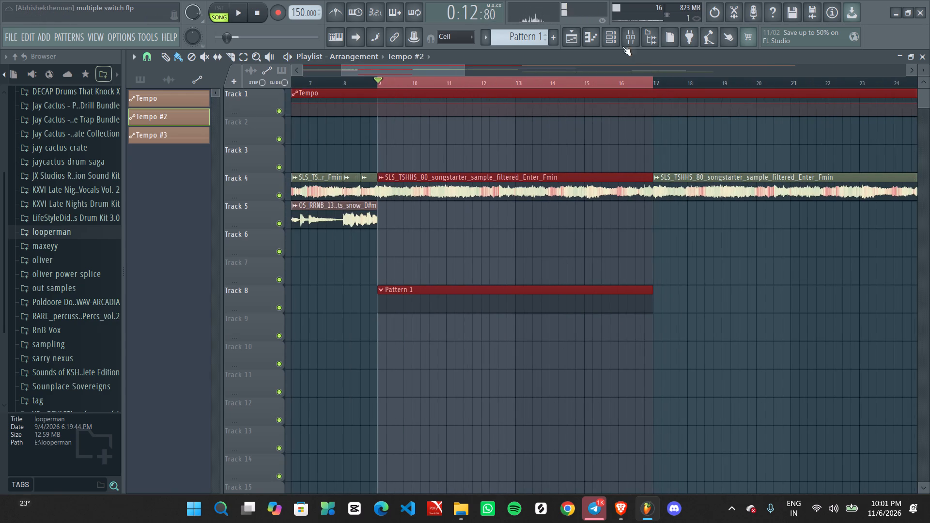
{"action": "key", "text": "space"}
{"action": "key", "text": "space"}
Open the 808 folder in maxeyy's Maxeyy Yeat Drum Stash and preview the 808 HOLY sample repeatedly.
{"action": "left_click", "coordinate": [56, 245]}
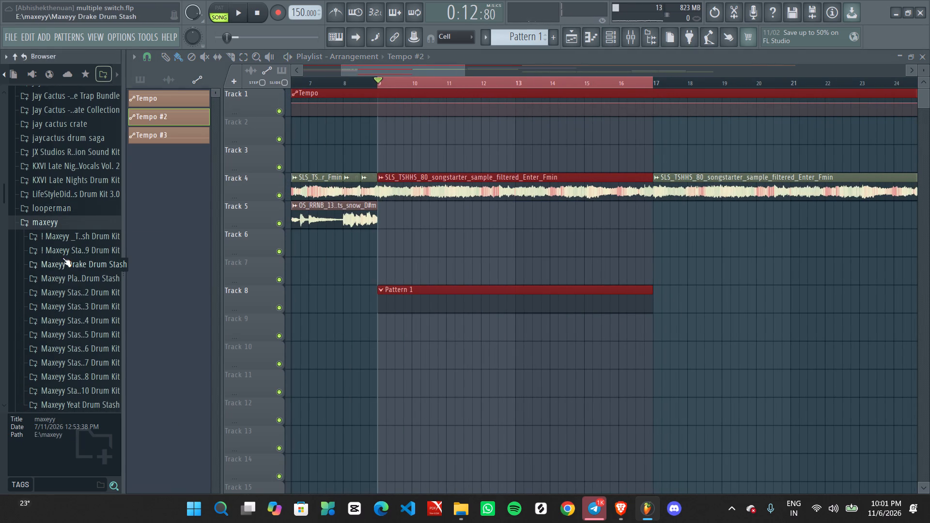
{"action": "scroll", "coordinate": [54, 303], "scroll_direction": "down", "scroll_amount": 2}
{"action": "left_click", "coordinate": [77, 243]}
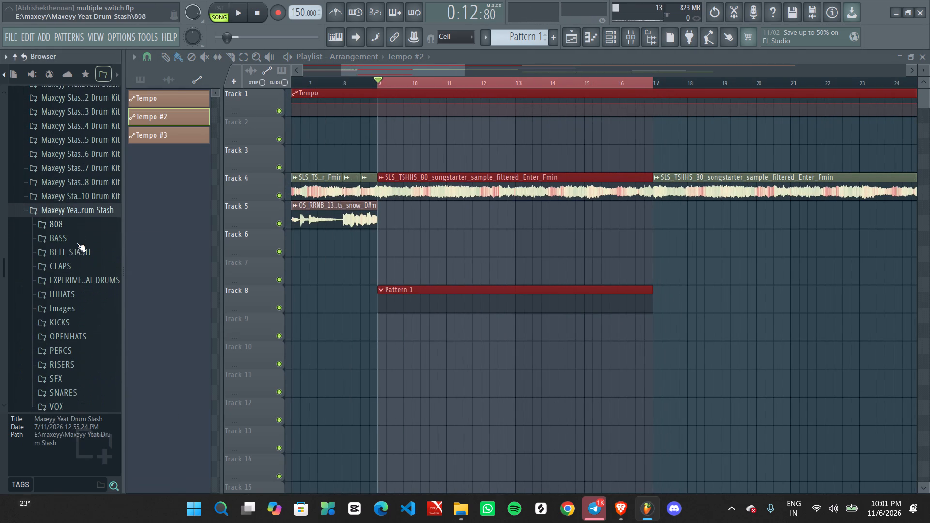
{"action": "left_click", "coordinate": [72, 223]}
{"action": "left_click", "coordinate": [71, 249]}
{"action": "left_click", "coordinate": [59, 303]}
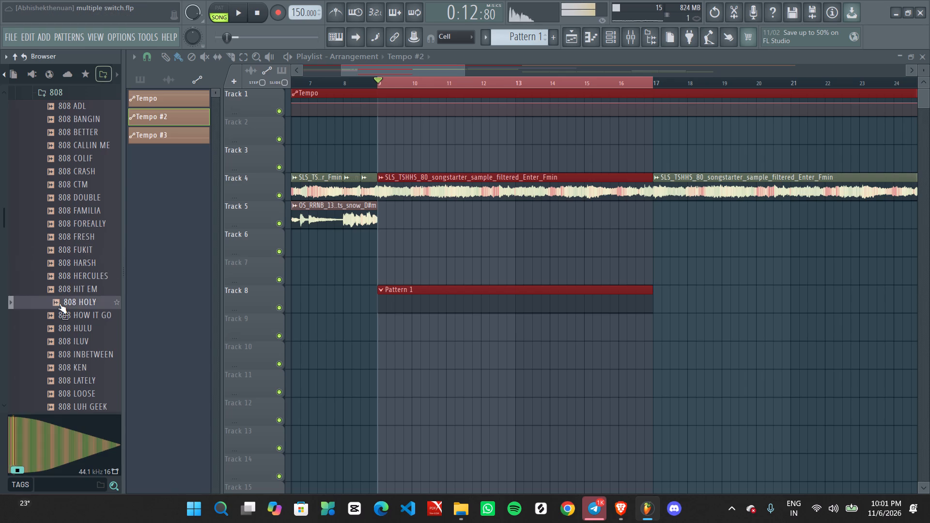
{"action": "left_click", "coordinate": [59, 303]}
{"action": "left_click", "coordinate": [59, 303]}
{"action": "double_click", "coordinate": [59, 303]}
{"action": "left_click", "coordinate": [59, 303]}
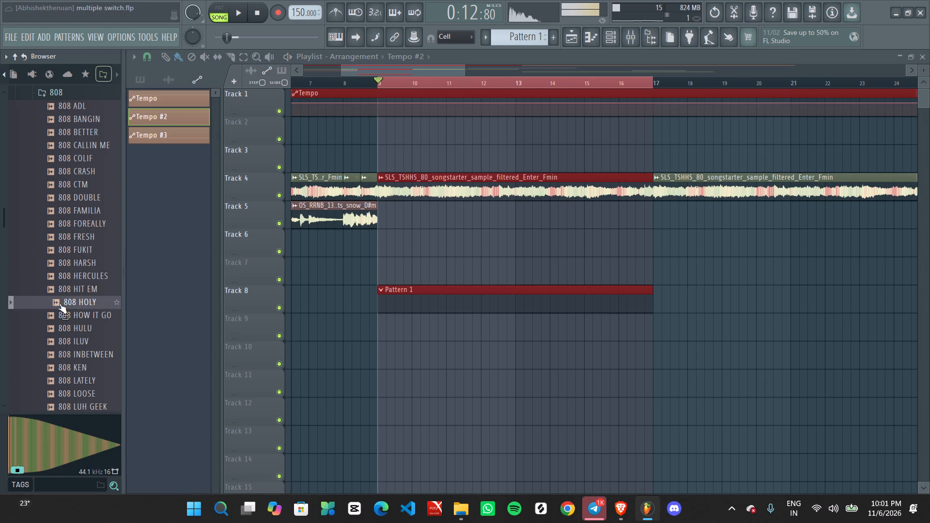
{"action": "double_click", "coordinate": [59, 303]}
{"action": "double_click", "coordinate": [59, 303]}
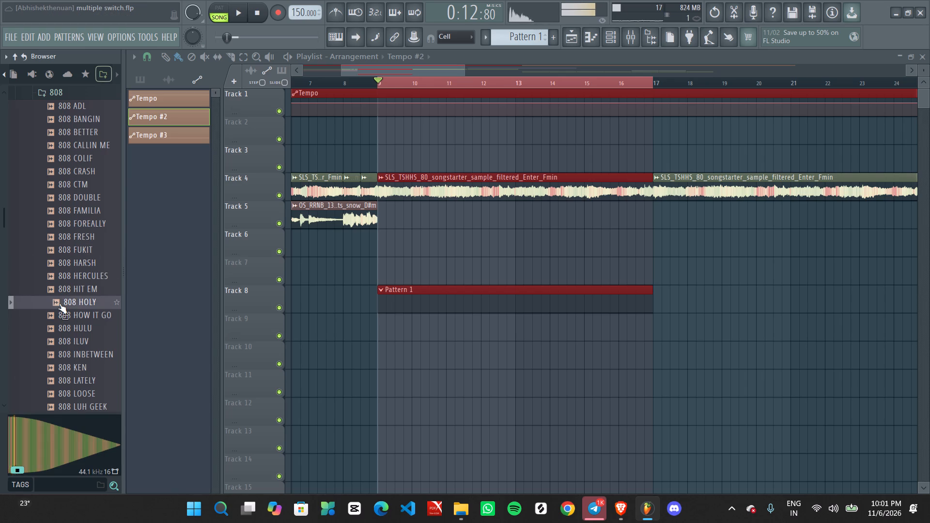
{"action": "left_click", "coordinate": [59, 303]}
{"action": "double_click", "coordinate": [59, 303]}
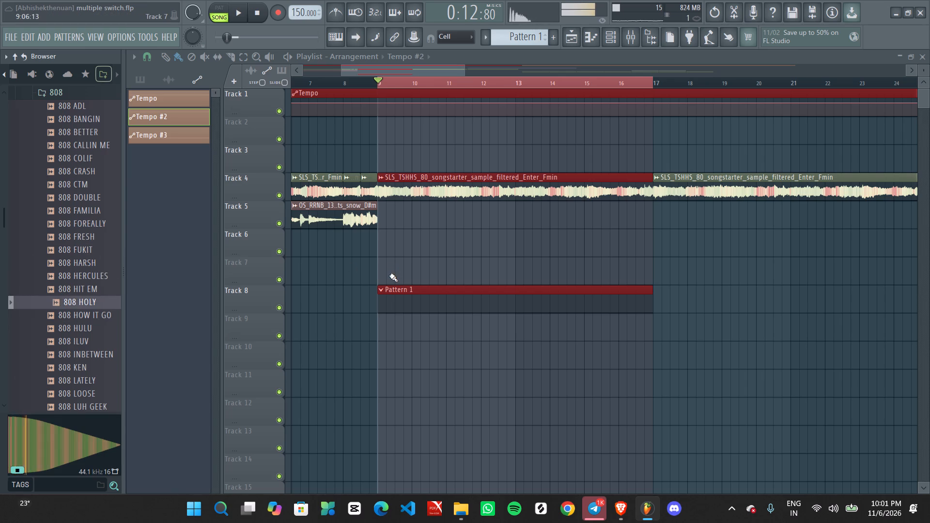
Clear the time selection over bars 9 to 17 and play the arrangement from the beginning.
{"action": "scroll", "coordinate": [389, 276], "scroll_direction": "down", "scroll_amount": 5, "text": "ctrl"}
{"action": "key", "text": "ctrl+d"}
{"action": "scroll", "coordinate": [353, 289], "scroll_direction": "down", "scroll_amount": 1, "text": "ctrl"}
{"action": "scroll", "coordinate": [353, 289], "scroll_direction": "up", "scroll_amount": 1, "text": "ctrl"}
{"action": "middle_click_drag", "start_coordinate": [371, 291], "coordinate": [608, 285]}
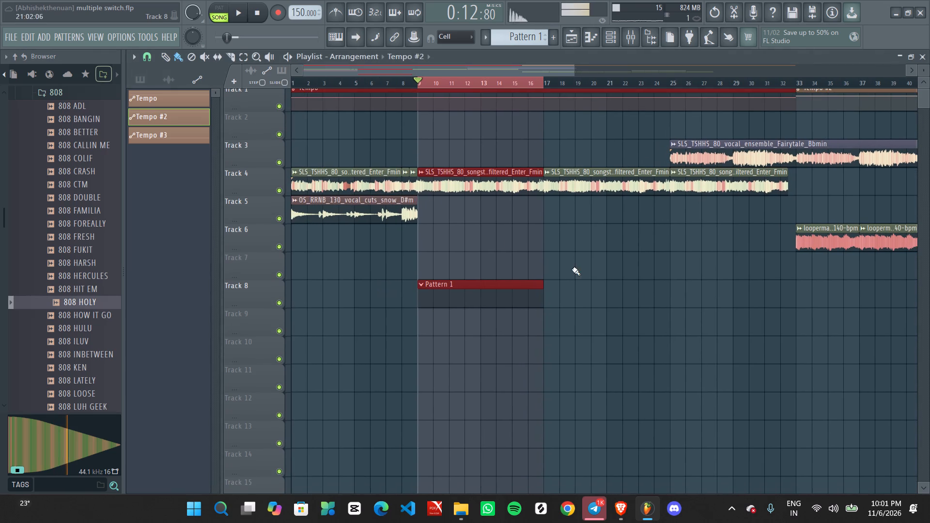
{"action": "key", "text": "space"}
{"action": "key", "text": "space"}
{"action": "left_click_drag", "start_coordinate": [324, 82], "coordinate": [105, 127]}
{"action": "key", "text": "ctrl+d"}
{"action": "scroll", "coordinate": [371, 313], "scroll_direction": "up", "scroll_amount": 2, "text": "ctrl"}
{"action": "key", "text": "space"}
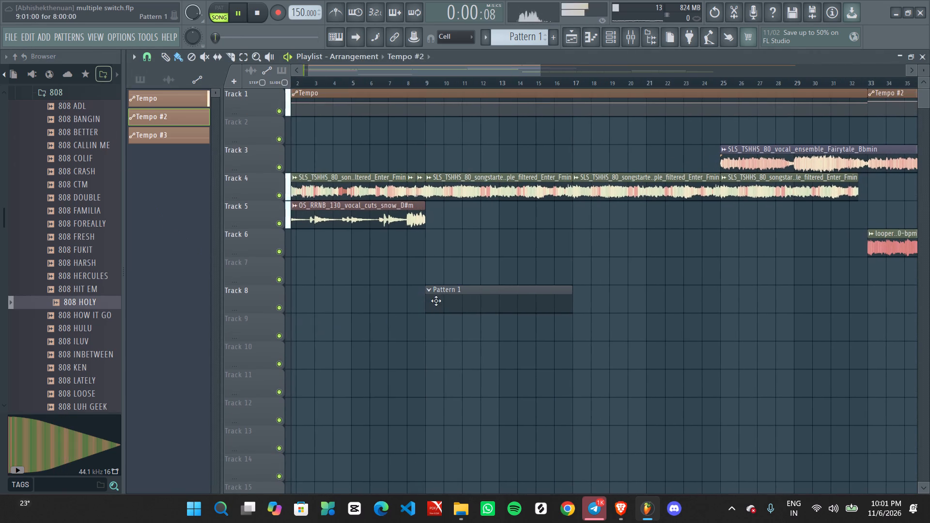
Move the Pattern 1 clip on Track 8 from bar 9 to bar 1 and check it in playback.
{"action": "left_click_drag", "start_coordinate": [441, 296], "coordinate": [266, 301]}
{"action": "scroll", "coordinate": [498, 303], "scroll_direction": "down", "scroll_amount": 2, "text": "ctrl"}
{"action": "key", "text": "space"}
{"action": "scroll", "coordinate": [347, 349], "scroll_direction": "up", "scroll_amount": 4, "text": "ctrl"}
{"action": "middle_click_drag", "start_coordinate": [355, 365], "coordinate": [689, 371]}
{"action": "key", "text": "space"}
{"action": "scroll", "coordinate": [352, 378], "scroll_direction": "up", "scroll_amount": 2, "text": "ctrl"}
{"action": "middle_click_drag", "start_coordinate": [436, 399], "coordinate": [635, 400]}
{"action": "scroll", "coordinate": [529, 397], "scroll_direction": "down", "scroll_amount": 2, "text": "ctrl"}
{"action": "key", "text": "space"}
Audition samples in the Maxeyy Yeat Drum Stash BASS folder and add BASS NARCOTIC to the channel rack as a new channel.
{"action": "scroll", "coordinate": [0, 318], "scroll_direction": "up", "scroll_amount": 3}
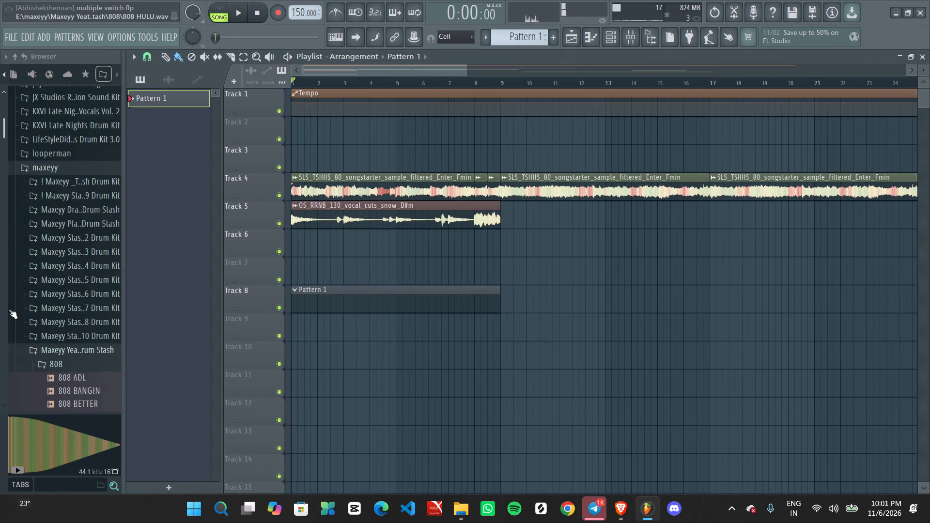
{"action": "scroll", "coordinate": [68, 395], "scroll_direction": "down", "scroll_amount": 2}
{"action": "left_click", "coordinate": [69, 282]}
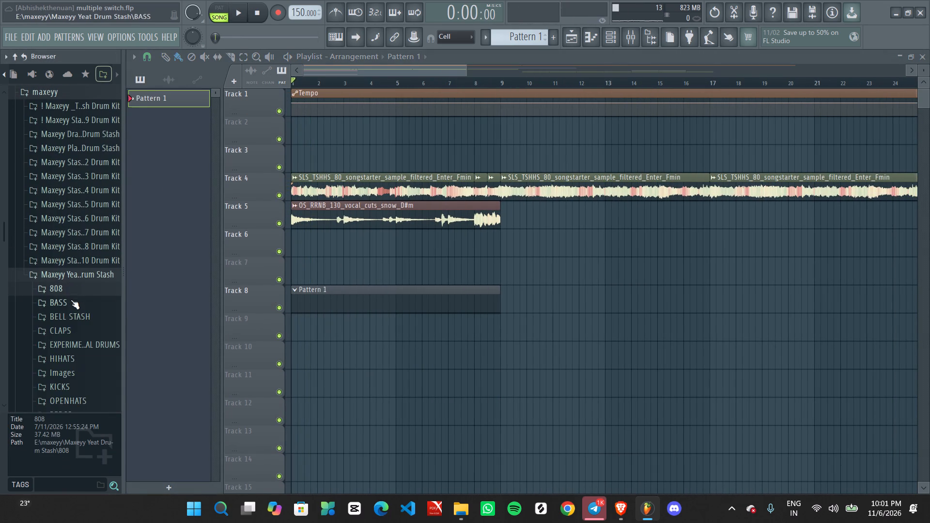
{"action": "left_click", "coordinate": [71, 300]}
{"action": "left_click", "coordinate": [72, 311]}
{"action": "left_click", "coordinate": [72, 322]}
{"action": "left_click", "coordinate": [72, 322]}
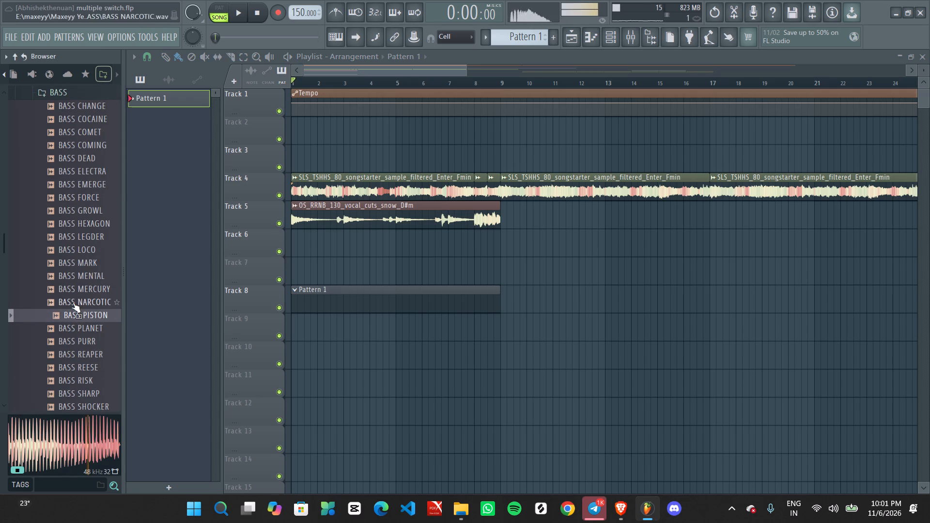
{"action": "left_click", "coordinate": [73, 302]}
{"action": "left_click", "coordinate": [73, 302]}
{"action": "left_click_drag", "start_coordinate": [73, 302], "coordinate": [484, 212]}
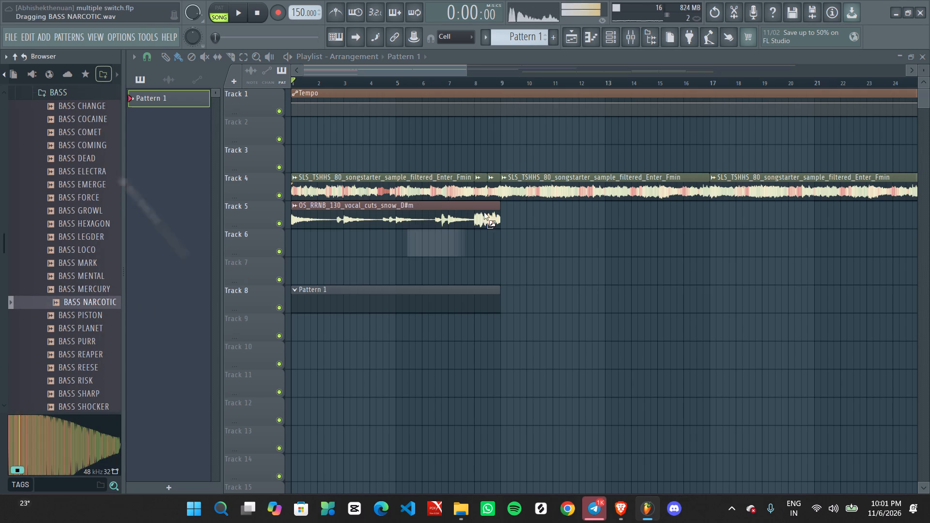
{"action": "left_click_drag", "start_coordinate": [484, 212], "coordinate": [551, 154]}
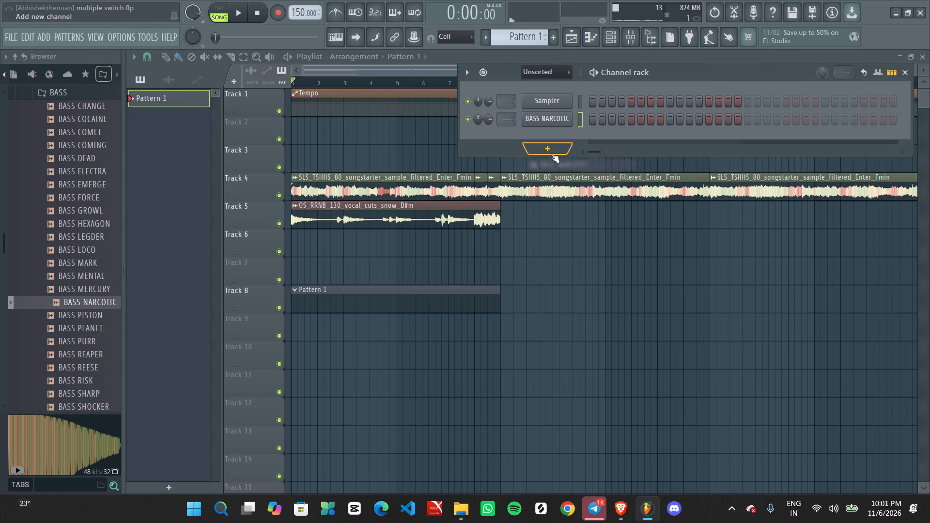
Open the piano roll for the BASS NARCOTIC channel and play the opening from the beginning.
{"action": "key", "text": "space"}
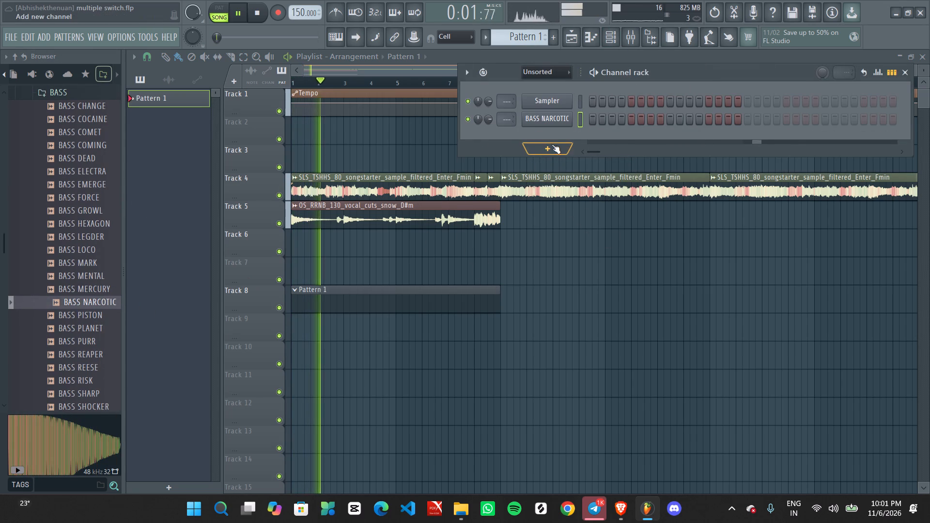
{"action": "key", "text": "space"}
{"action": "key", "text": "space"}
{"action": "right_click", "coordinate": [544, 119]}
{"action": "left_click", "coordinate": [596, 120]}
{"action": "key", "text": "space"}
{"action": "key", "text": "space"}
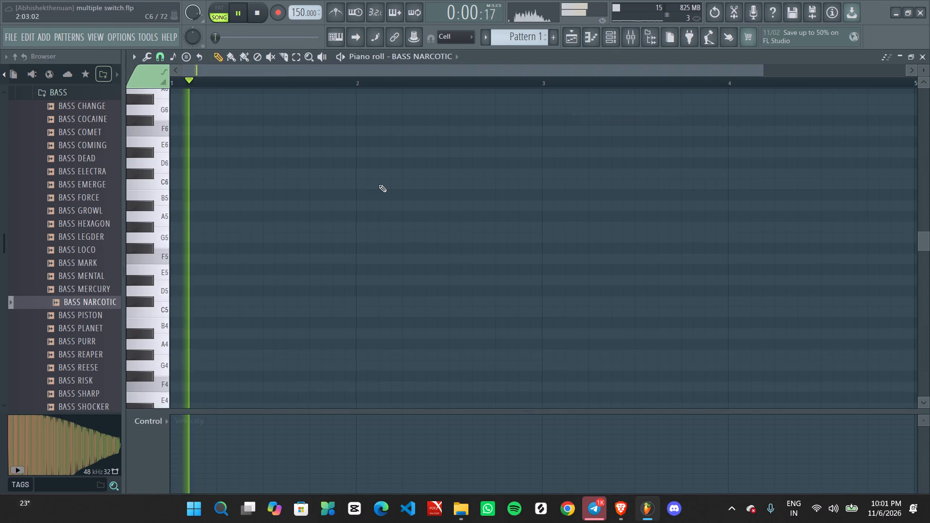
{"action": "scroll", "coordinate": [376, 185], "scroll_direction": "up", "scroll_amount": 1}
{"action": "middle_click_drag", "start_coordinate": [313, 220], "coordinate": [584, 228]}
{"action": "key", "text": "space"}
{"action": "key", "text": "space"}
{"action": "key", "text": "space"}
Set the piano roll's scale highlighting root note to D#, keeping the natural minor scale, and restart playback.
{"action": "left_click", "coordinate": [134, 56]}
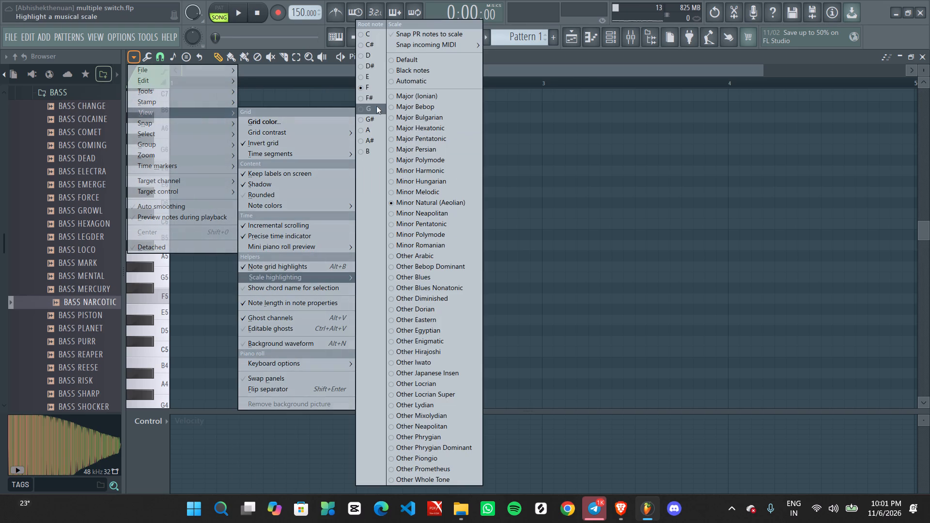
{"action": "left_click", "coordinate": [368, 62]}
{"action": "key", "text": "space"}
{"action": "key", "text": "space"}
Place a D#6 note at the start of bar 1, extend it to one full bar, and play it back.
{"action": "left_click", "coordinate": [222, 204]}
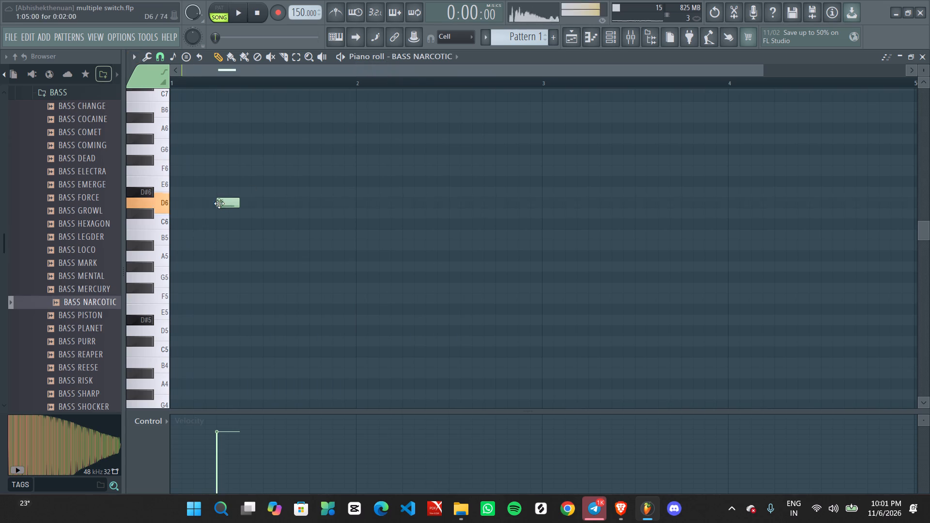
{"action": "left_click_drag", "start_coordinate": [229, 198], "coordinate": [175, 192]}
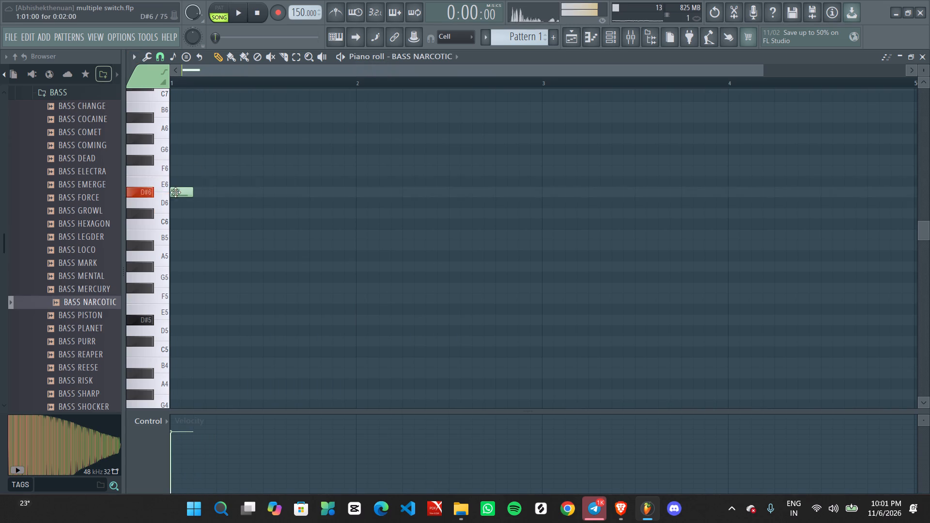
{"action": "left_click_drag", "start_coordinate": [175, 192], "coordinate": [164, 184]}
{"action": "key", "text": "space"}
{"action": "left_click_drag", "start_coordinate": [192, 190], "coordinate": [325, 189]}
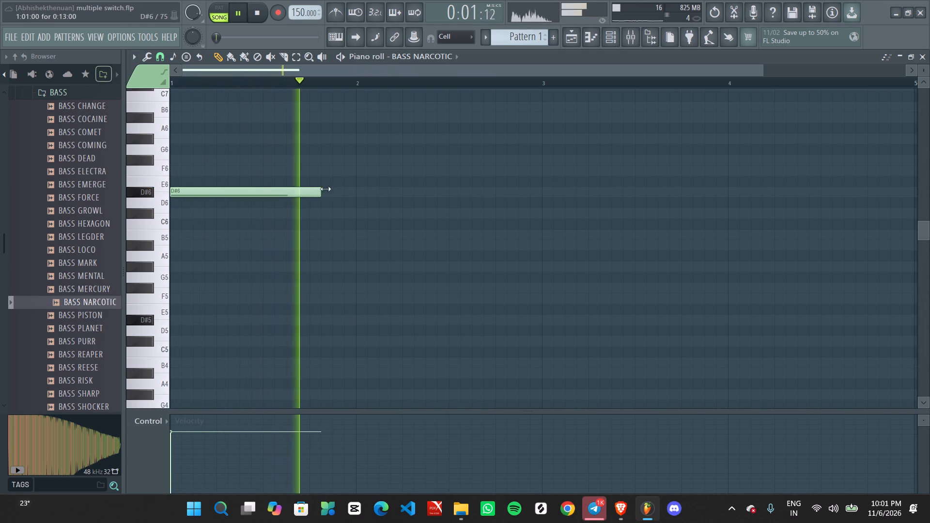
{"action": "left_click_drag", "start_coordinate": [325, 189], "coordinate": [356, 189]}
{"action": "key", "text": "space"}
{"action": "key", "text": "space"}
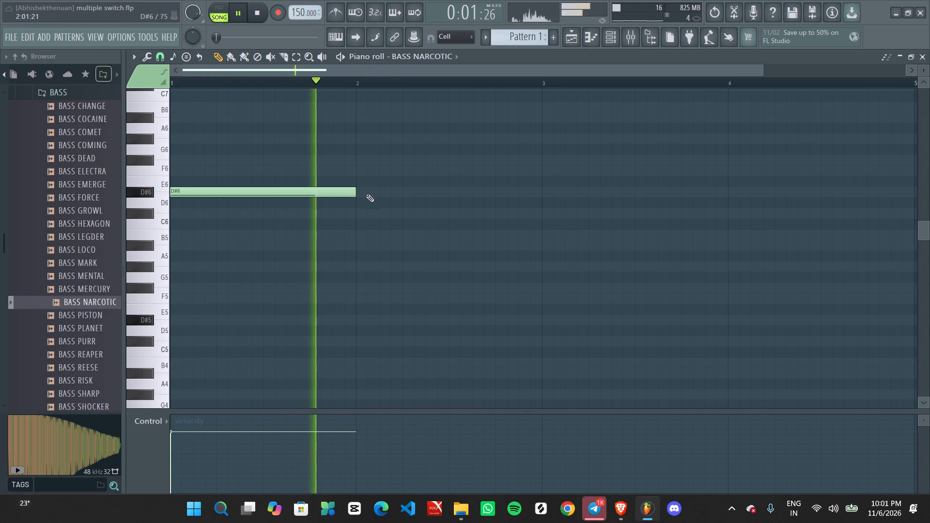
Add a second one-bar D#6 note at the start of bar 2 and play the line.
{"action": "left_click", "coordinate": [356, 189]}
{"action": "key", "text": "space"}
{"action": "left_click_drag", "start_coordinate": [361, 187], "coordinate": [356, 190]}
{"action": "key", "text": "space"}
{"action": "key", "text": "space"}
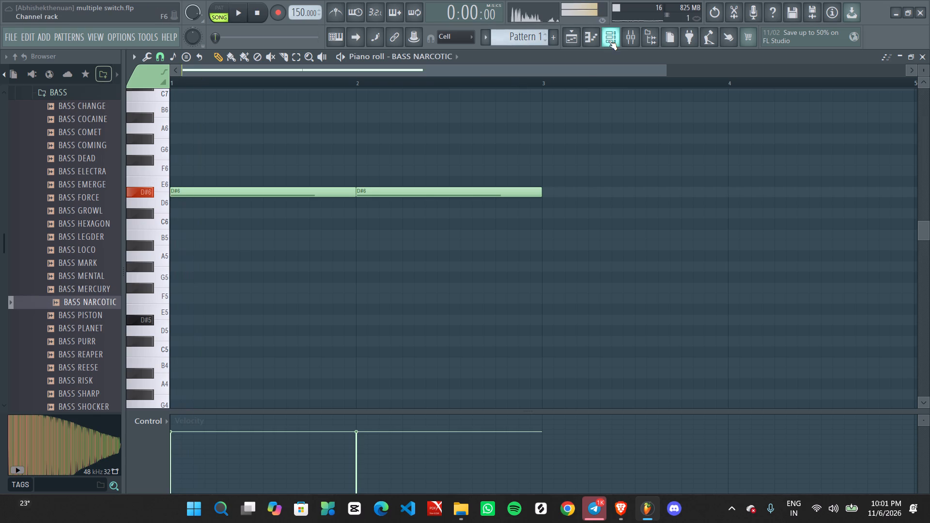
Enable Cut itself for the BASS NARCOTIC channel and replay the opening.
{"action": "left_click", "coordinate": [608, 41]}
{"action": "left_click", "coordinate": [542, 119]}
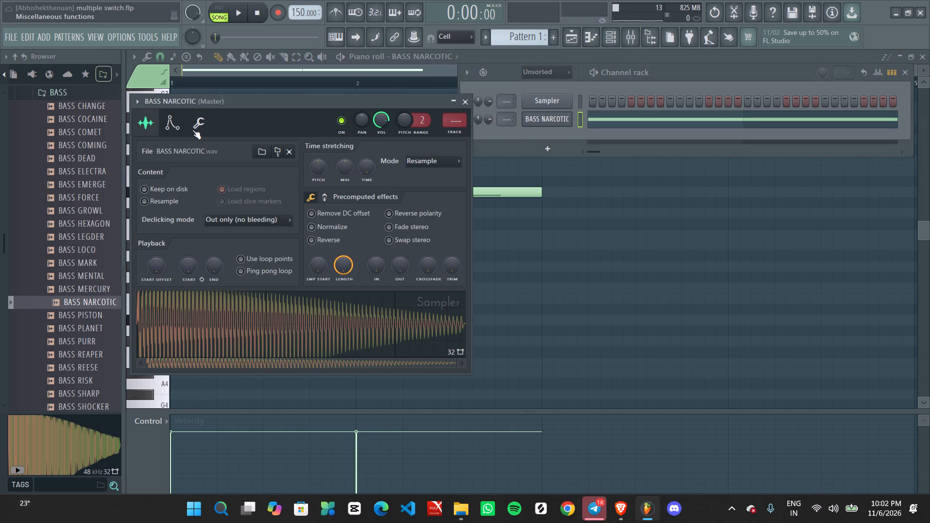
{"action": "key", "text": "space"}
{"action": "key", "text": "space"}
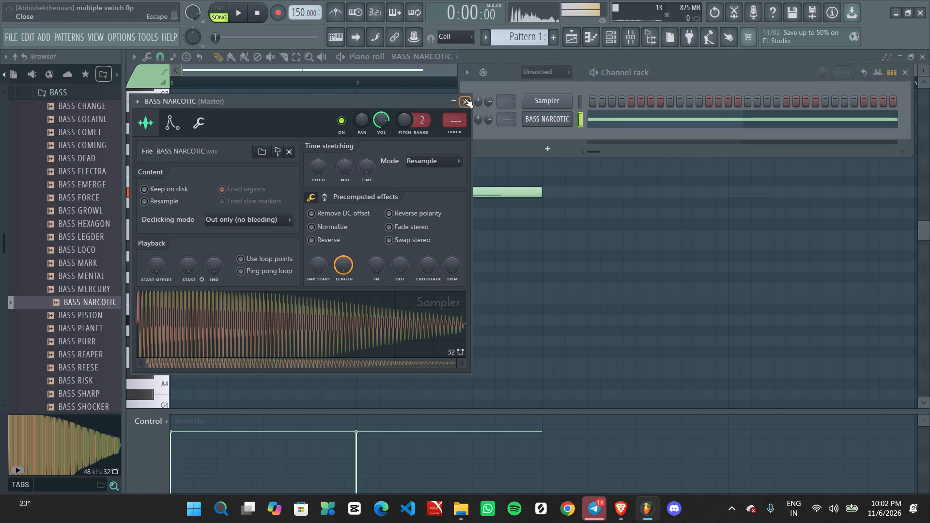
{"action": "left_click", "coordinate": [465, 99]}
{"action": "right_click", "coordinate": [551, 116]}
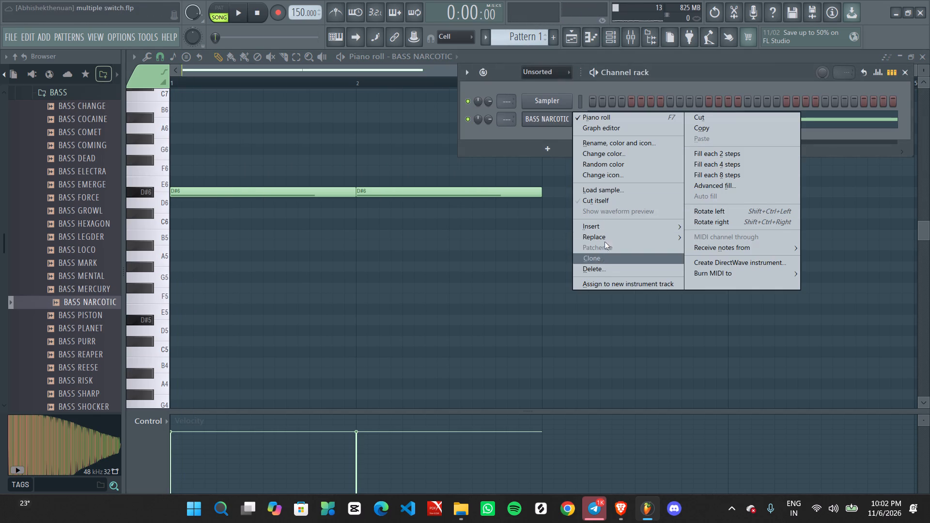
{"action": "left_click", "coordinate": [615, 199]}
{"action": "key", "text": "space"}
{"action": "key", "text": "space"}
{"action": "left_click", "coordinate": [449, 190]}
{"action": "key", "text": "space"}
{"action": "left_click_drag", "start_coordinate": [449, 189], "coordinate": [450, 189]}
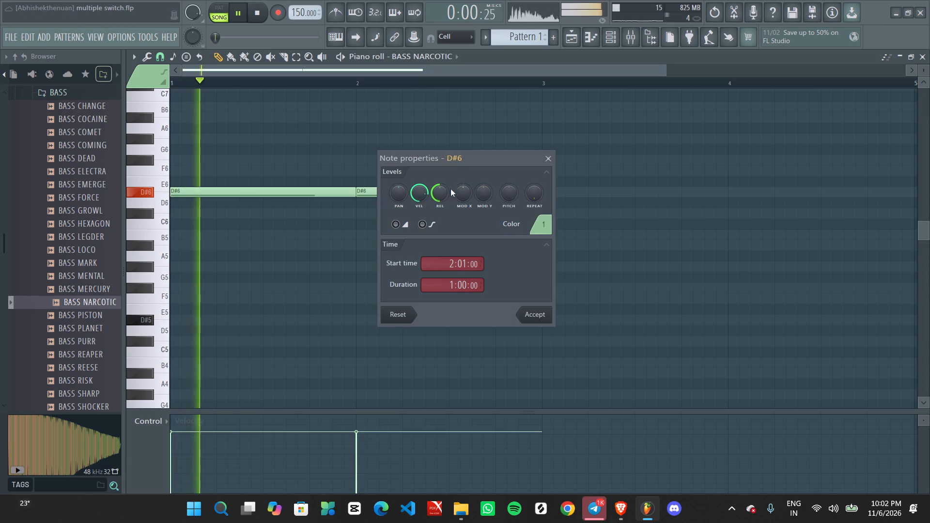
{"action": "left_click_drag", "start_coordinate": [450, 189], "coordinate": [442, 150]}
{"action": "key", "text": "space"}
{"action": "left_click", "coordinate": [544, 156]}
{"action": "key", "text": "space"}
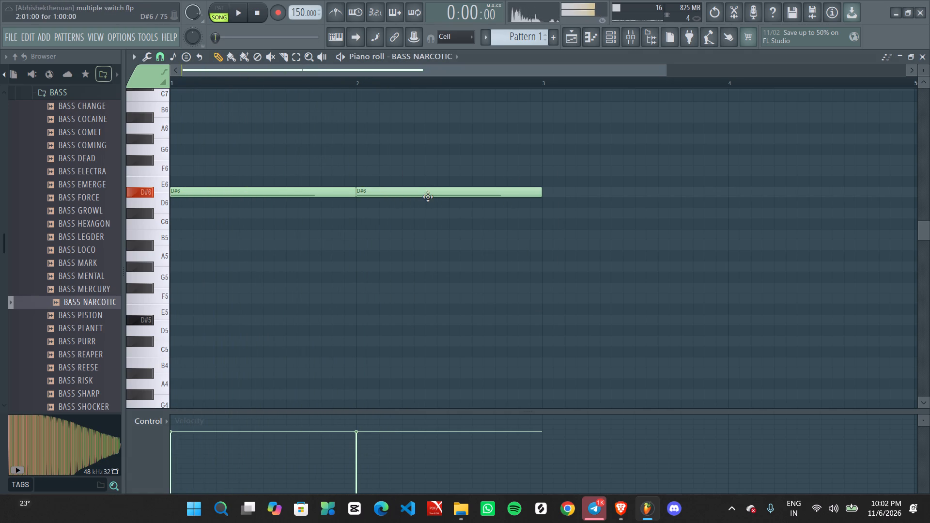
Raise the bar 2 note to G#6 and play the line.
{"action": "left_click_drag", "start_coordinate": [428, 197], "coordinate": [425, 141]}
{"action": "scroll", "coordinate": [426, 142], "scroll_direction": "down", "scroll_amount": 5, "text": "ctrl"}
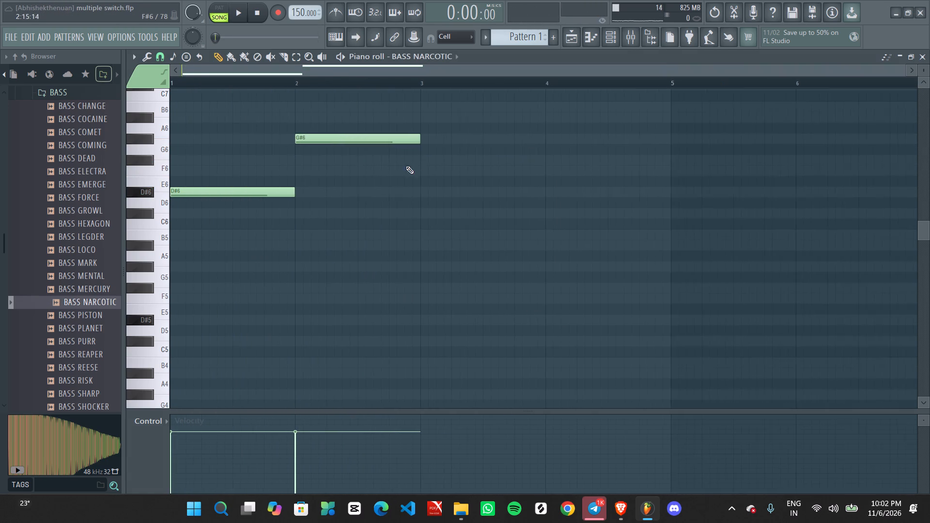
{"action": "key", "text": "space"}
{"action": "scroll", "coordinate": [331, 210], "scroll_direction": "up", "scroll_amount": 3}
{"action": "middle_click_drag", "start_coordinate": [325, 218], "coordinate": [388, 218]}
Shorten the bar 1 note to 15 steps and add a matching D#6 note at the start of bar 3, checking playback.
{"action": "left_click_drag", "start_coordinate": [314, 252], "coordinate": [310, 252]}
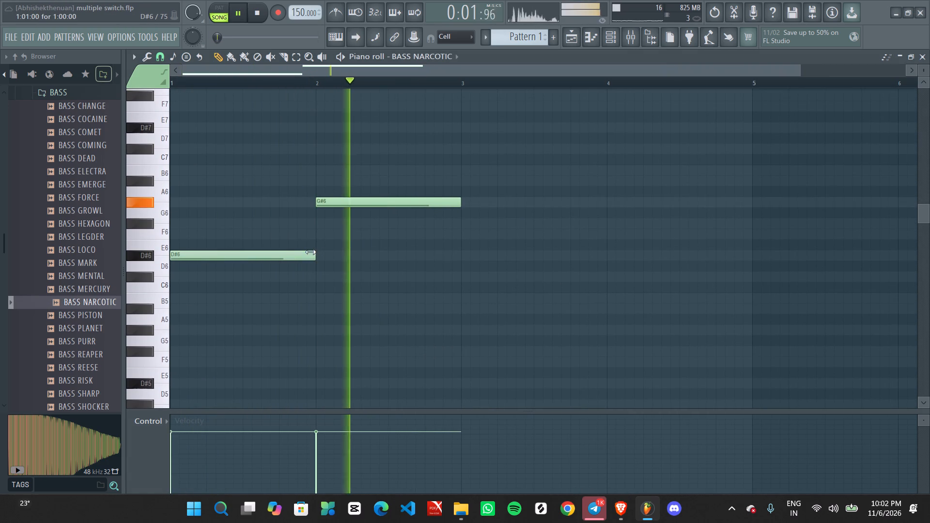
{"action": "left_click_drag", "start_coordinate": [310, 252], "coordinate": [307, 252]}
{"action": "scroll", "coordinate": [423, 253], "scroll_direction": "down", "scroll_amount": 2, "text": "ctrl"}
{"action": "left_click", "coordinate": [425, 261]}
{"action": "key", "text": "space"}
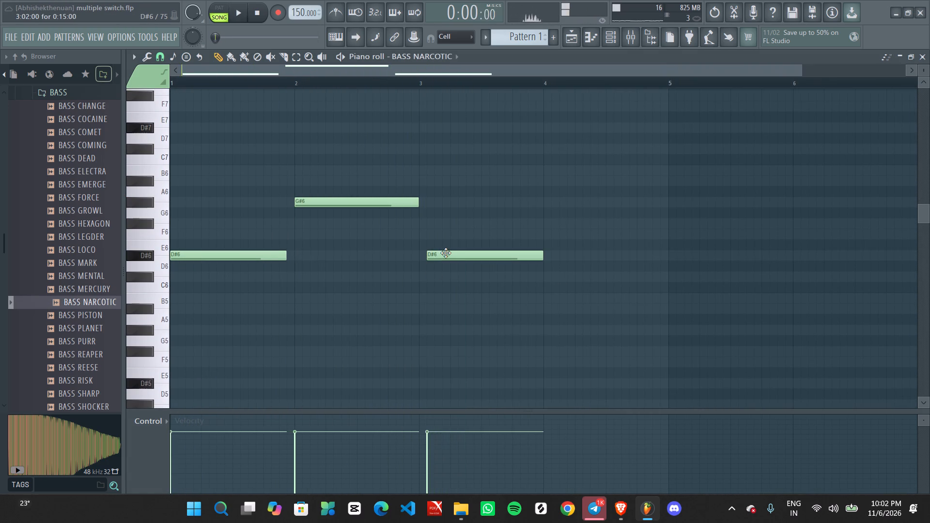
{"action": "key", "text": "space"}
{"action": "left_click_drag", "start_coordinate": [446, 253], "coordinate": [437, 252]}
{"action": "key", "text": "space"}
{"action": "key", "text": "space"}
{"action": "scroll", "coordinate": [281, 264], "scroll_direction": "up", "scroll_amount": 2, "text": "ctrl"}
{"action": "middle_click_drag", "start_coordinate": [292, 269], "coordinate": [375, 263]}
{"action": "key", "text": "space"}
{"action": "key", "text": "space"}
Shorten the bar 1 D#6 note to 14 steps.
{"action": "left_click", "coordinate": [320, 249]}
{"action": "key", "text": "space"}
{"action": "left_click_drag", "start_coordinate": [325, 248], "coordinate": [310, 249]}
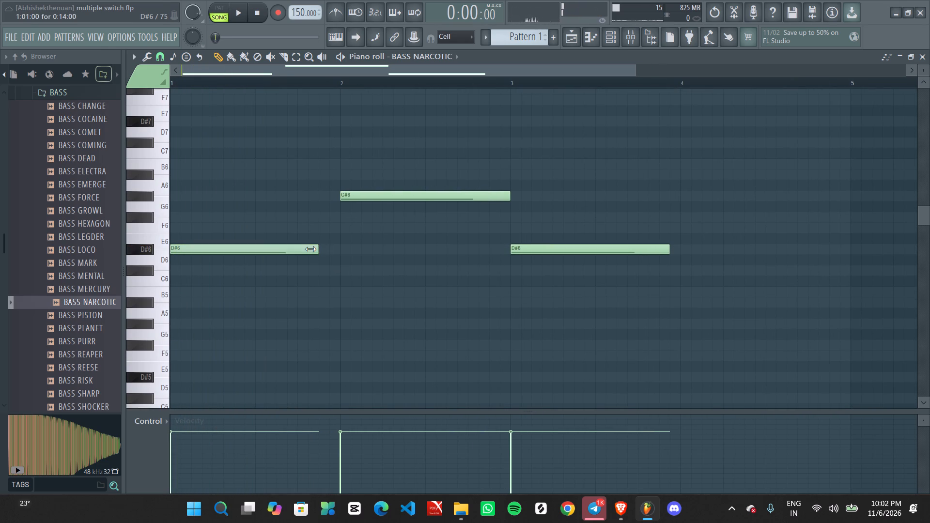
{"action": "left_click_drag", "start_coordinate": [310, 249], "coordinate": [310, 249]}
Add an F6 note at 1:15:00, directly after the bar 1 note, and apply quick legato to the line.
{"action": "left_click", "coordinate": [322, 250]}
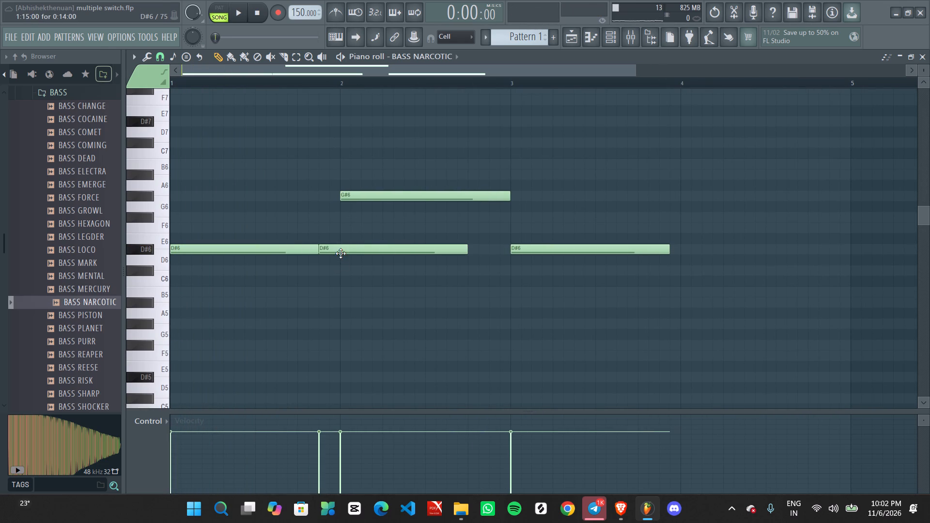
{"action": "left_click_drag", "start_coordinate": [341, 253], "coordinate": [341, 229]}
{"action": "key", "text": "ctrl+l"}
{"action": "key", "text": "space"}
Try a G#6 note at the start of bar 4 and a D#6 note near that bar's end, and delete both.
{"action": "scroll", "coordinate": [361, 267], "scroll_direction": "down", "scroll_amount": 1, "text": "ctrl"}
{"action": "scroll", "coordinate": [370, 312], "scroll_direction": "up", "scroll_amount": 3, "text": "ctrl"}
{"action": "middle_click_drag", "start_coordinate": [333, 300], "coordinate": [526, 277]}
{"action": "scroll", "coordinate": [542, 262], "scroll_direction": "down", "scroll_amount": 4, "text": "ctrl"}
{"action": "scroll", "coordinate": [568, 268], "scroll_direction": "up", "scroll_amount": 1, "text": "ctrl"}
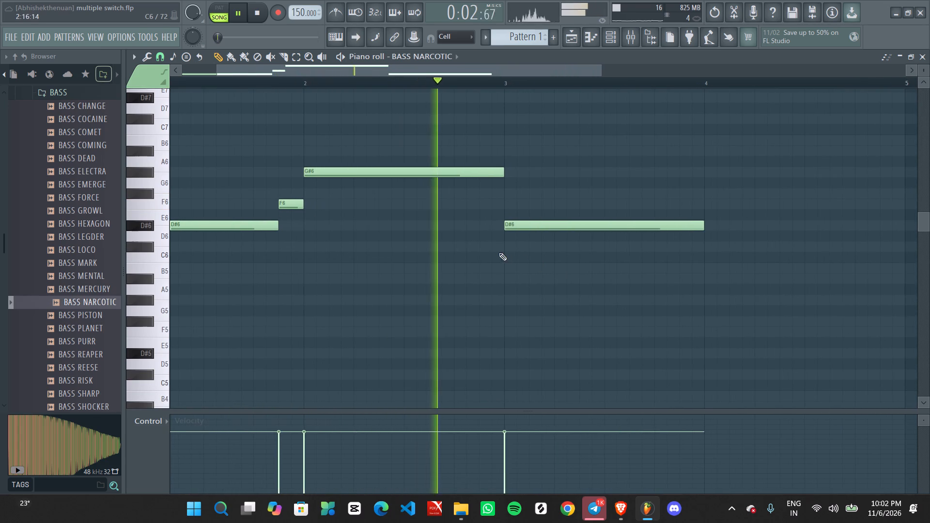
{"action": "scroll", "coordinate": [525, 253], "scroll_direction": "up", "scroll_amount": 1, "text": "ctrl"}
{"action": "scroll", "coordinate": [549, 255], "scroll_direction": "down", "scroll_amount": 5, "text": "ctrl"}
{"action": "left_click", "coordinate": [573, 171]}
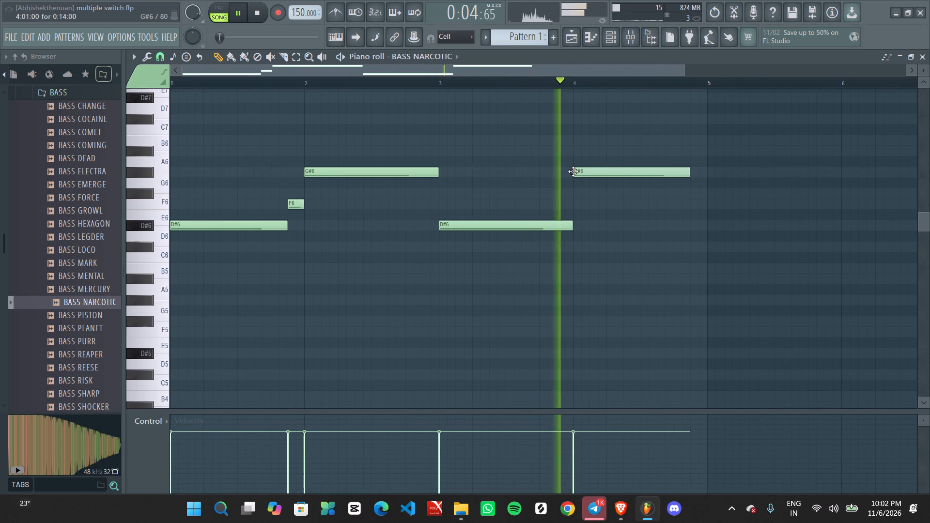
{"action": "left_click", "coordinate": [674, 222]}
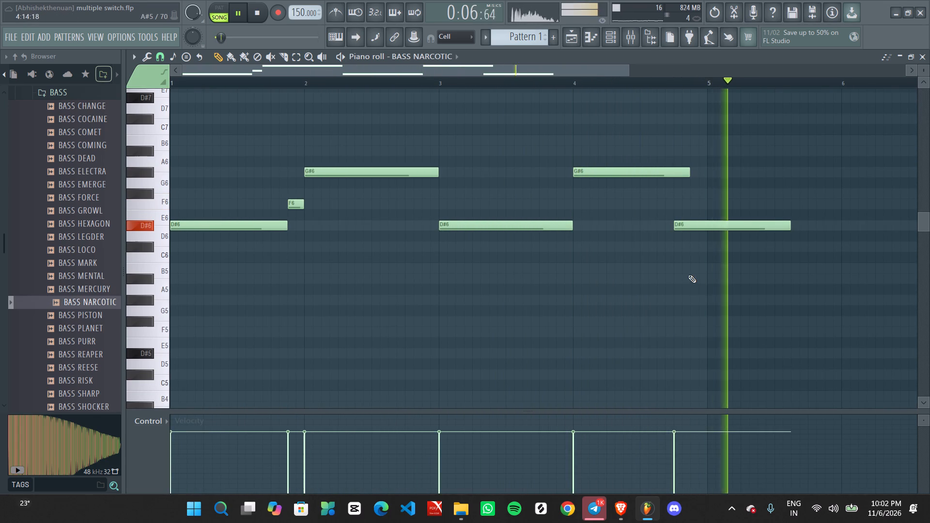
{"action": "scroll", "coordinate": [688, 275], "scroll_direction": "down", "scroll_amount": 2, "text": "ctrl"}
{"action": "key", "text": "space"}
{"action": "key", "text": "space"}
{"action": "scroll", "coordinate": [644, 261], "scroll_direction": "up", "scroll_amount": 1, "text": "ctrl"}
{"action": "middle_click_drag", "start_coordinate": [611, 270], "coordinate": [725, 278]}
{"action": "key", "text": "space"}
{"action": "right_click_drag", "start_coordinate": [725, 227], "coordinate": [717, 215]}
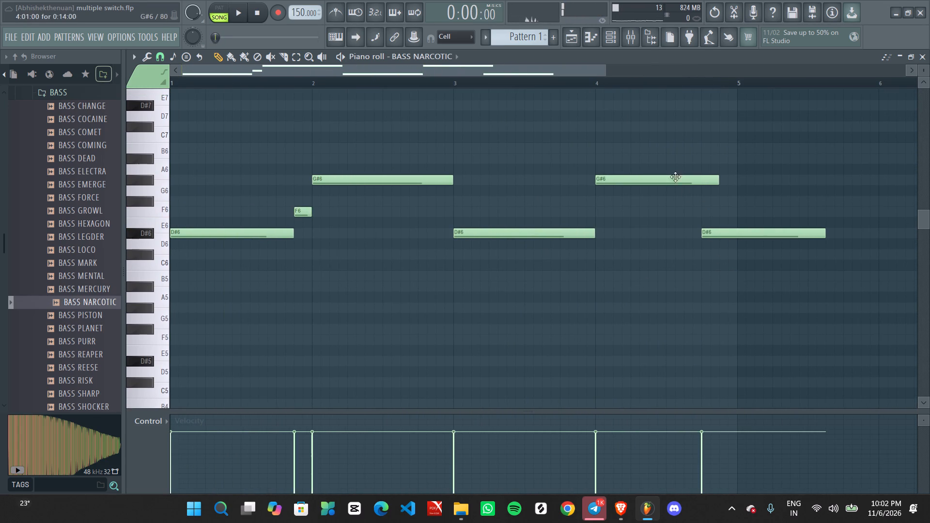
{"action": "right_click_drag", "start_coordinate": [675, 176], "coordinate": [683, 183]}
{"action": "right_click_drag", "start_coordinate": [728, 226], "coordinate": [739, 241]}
Shorten the bar 1 D#6 note to 11 steps and move the F6 note two steps earlier, to 1:13:00, checking playback.
{"action": "scroll", "coordinate": [485, 289], "scroll_direction": "up", "scroll_amount": 3, "text": "ctrl"}
{"action": "middle_click_drag", "start_coordinate": [383, 328], "coordinate": [819, 338]}
{"action": "scroll", "coordinate": [322, 383], "scroll_direction": "up", "scroll_amount": 2, "text": "ctrl"}
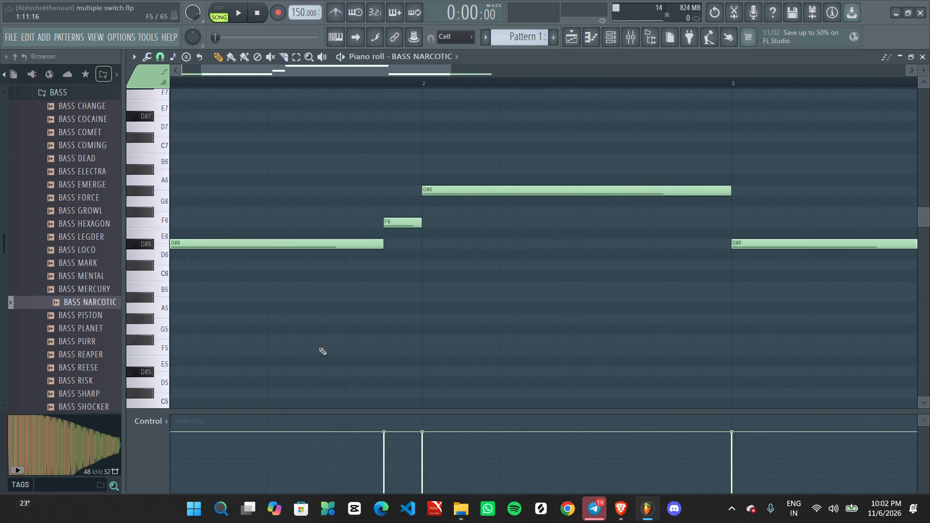
{"action": "middle_click_drag", "start_coordinate": [335, 348], "coordinate": [618, 349]}
{"action": "key", "text": "space"}
{"action": "key", "text": "space"}
{"action": "left_click_drag", "start_coordinate": [437, 250], "coordinate": [385, 247]}
{"action": "key", "text": "space"}
{"action": "left_click_drag", "start_coordinate": [451, 222], "coordinate": [406, 222]}
{"action": "scroll", "coordinate": [496, 331], "scroll_direction": "up", "scroll_amount": 3, "text": "ctrl"}
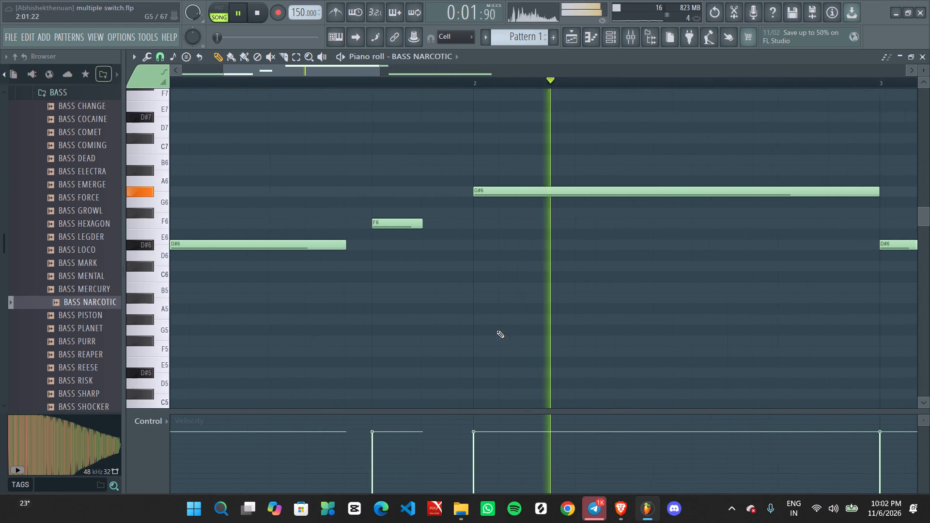
{"action": "scroll", "coordinate": [503, 309], "scroll_direction": "down", "scroll_amount": 8, "text": "ctrl"}
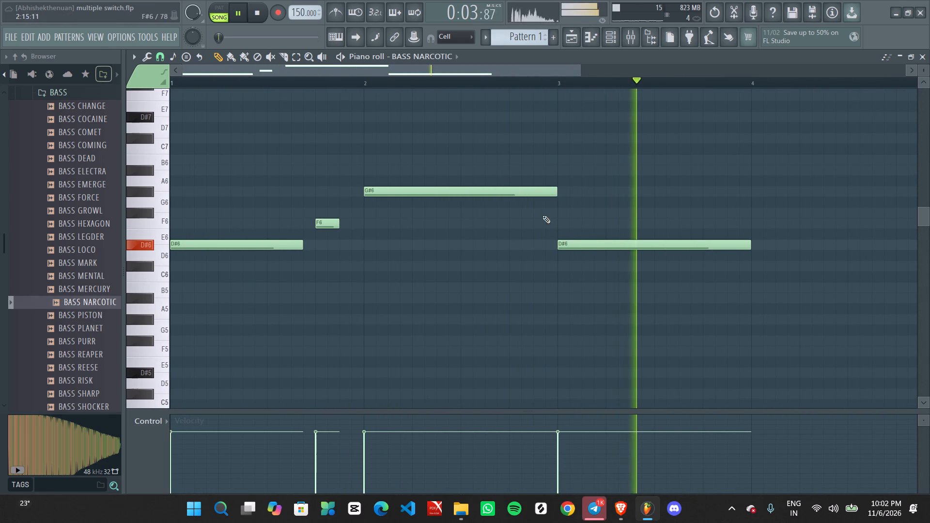
{"action": "scroll", "coordinate": [598, 261], "scroll_direction": "up", "scroll_amount": 2, "text": "ctrl"}
{"action": "scroll", "coordinate": [609, 266], "scroll_direction": "down", "scroll_amount": 7, "text": "ctrl"}
{"action": "key", "text": "space"}
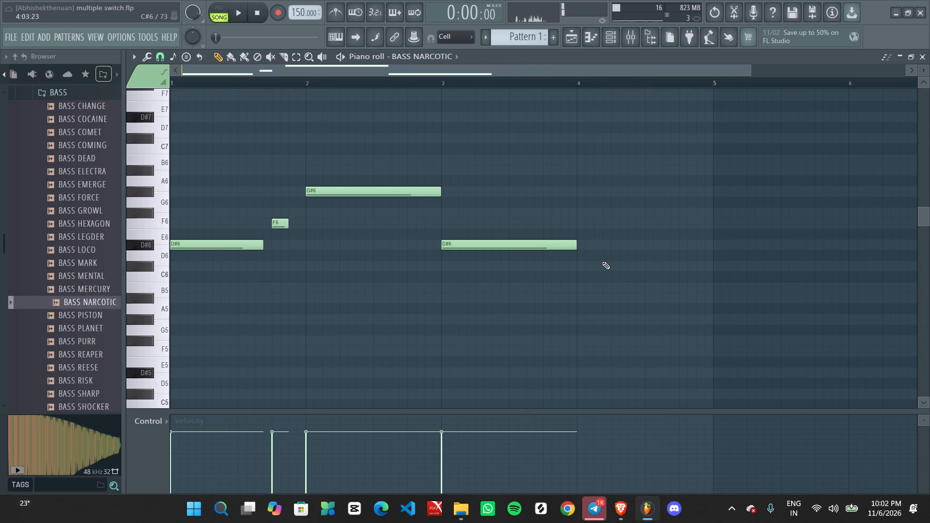
Add a C#6 note at the start of bar 4 and apply quick legato so the notes close up.
{"action": "key", "text": "space"}
{"action": "left_click", "coordinate": [578, 262]}
{"action": "scroll", "coordinate": [604, 293], "scroll_direction": "up", "scroll_amount": 2, "text": "ctrl"}
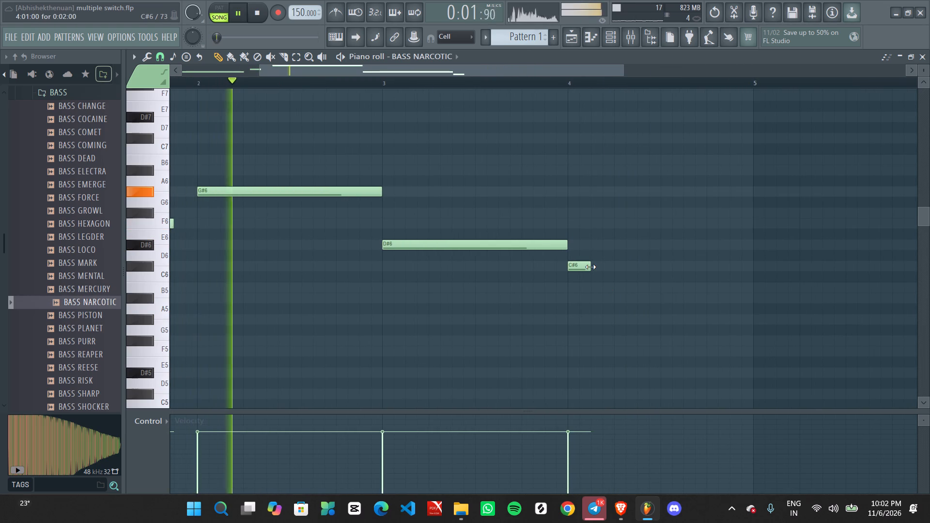
{"action": "key", "text": "ctrl+l"}
Listen through the four-bar bass line and replay it from the beginning to check the notes.
{"action": "scroll", "coordinate": [461, 270], "scroll_direction": "down", "scroll_amount": 5, "text": "ctrl"}
{"action": "scroll", "coordinate": [394, 308], "scroll_direction": "up", "scroll_amount": 2, "text": "ctrl"}
{"action": "middle_click_drag", "start_coordinate": [376, 316], "coordinate": [515, 351]}
{"action": "scroll", "coordinate": [483, 351], "scroll_direction": "up", "scroll_amount": 1}
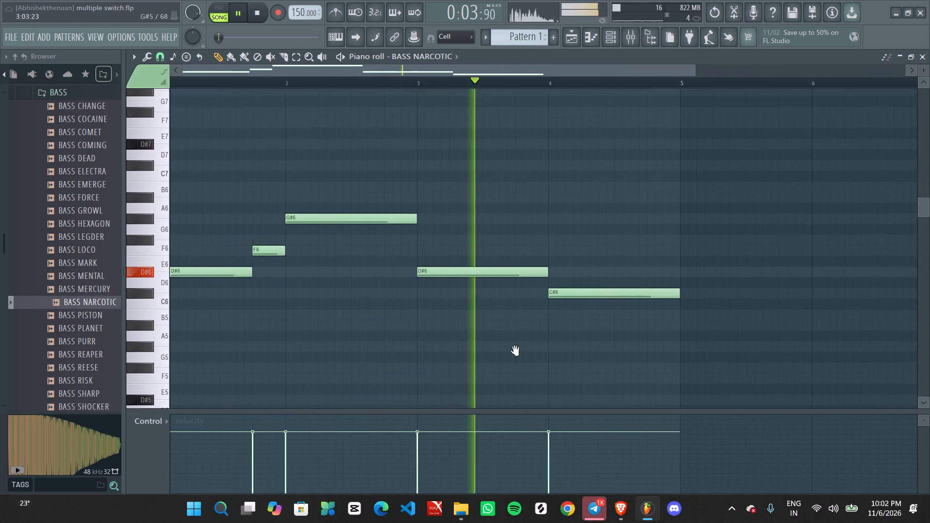
{"action": "middle_click_drag", "start_coordinate": [515, 351], "coordinate": [516, 351]}
{"action": "scroll", "coordinate": [494, 343], "scroll_direction": "down", "scroll_amount": 3, "text": "ctrl"}
{"action": "scroll", "coordinate": [485, 346], "scroll_direction": "up", "scroll_amount": 2, "text": "ctrl"}
{"action": "middle_click_drag", "start_coordinate": [475, 349], "coordinate": [552, 312]}
{"action": "scroll", "coordinate": [558, 312], "scroll_direction": "down", "scroll_amount": 4, "text": "ctrl"}
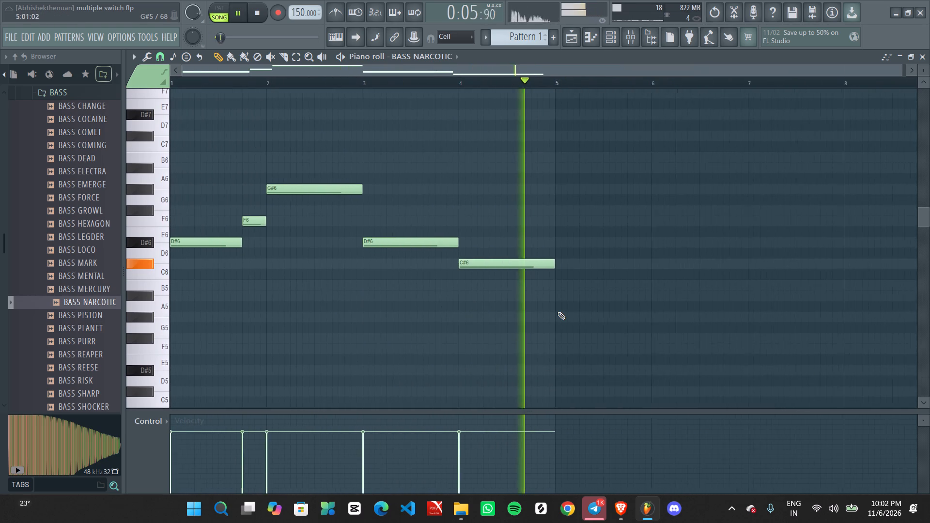
{"action": "key", "text": "space"}
{"action": "scroll", "coordinate": [425, 338], "scroll_direction": "up", "scroll_amount": 1}
{"action": "middle_click", "coordinate": [425, 338]}
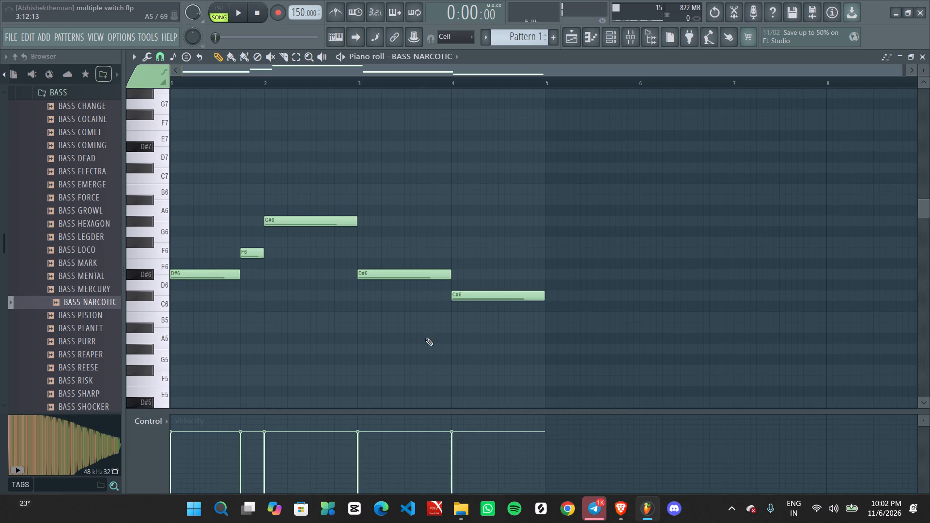
{"action": "scroll", "coordinate": [425, 338], "scroll_direction": "up", "scroll_amount": 2, "text": "ctrl"}
{"action": "middle_click_drag", "start_coordinate": [347, 374], "coordinate": [459, 374]}
{"action": "key", "text": "space"}
{"action": "scroll", "coordinate": [290, 356], "scroll_direction": "up", "scroll_amount": 2}
{"action": "middle_click_drag", "start_coordinate": [281, 356], "coordinate": [331, 347]}
{"action": "key", "text": "space"}
{"action": "key", "text": "space"}
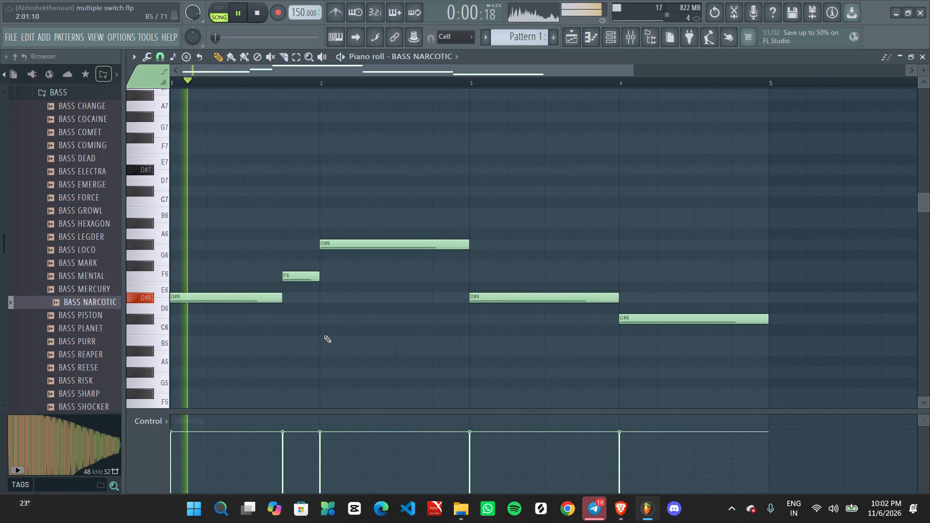
Select all the bass notes, raise their velocity slightly, deselect them and stop playback.
{"action": "key", "text": "ctrl+a"}
{"action": "scroll", "coordinate": [324, 335], "scroll_direction": "up", "scroll_amount": 1, "text": "alt"}
{"action": "key", "text": "ctrl+d"}
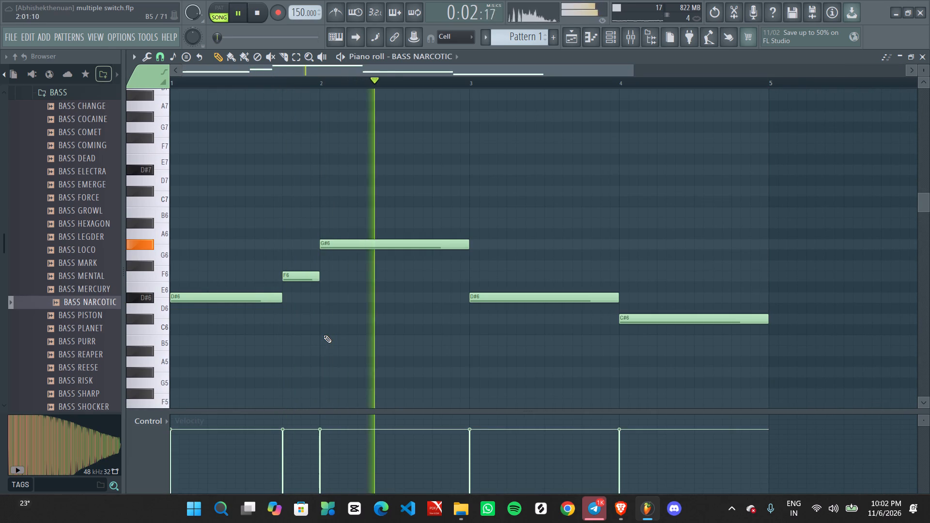
{"action": "key", "text": "space"}
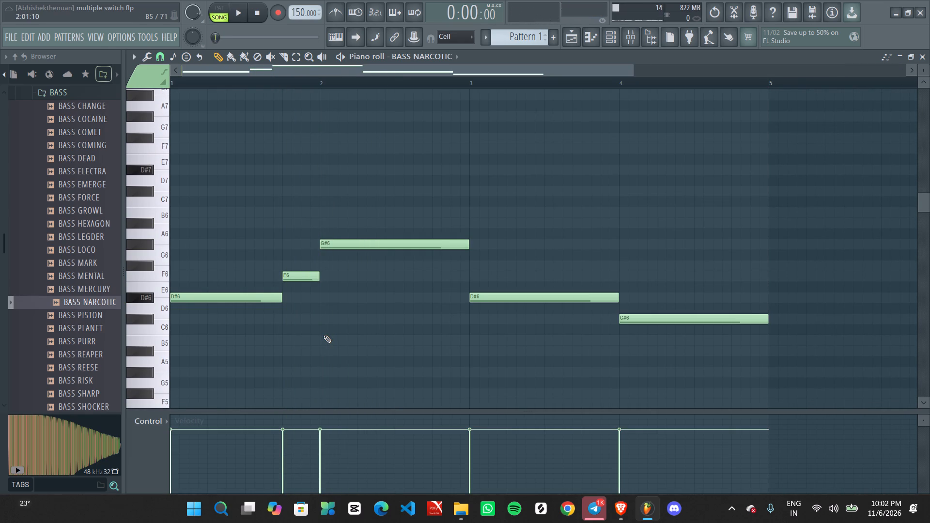
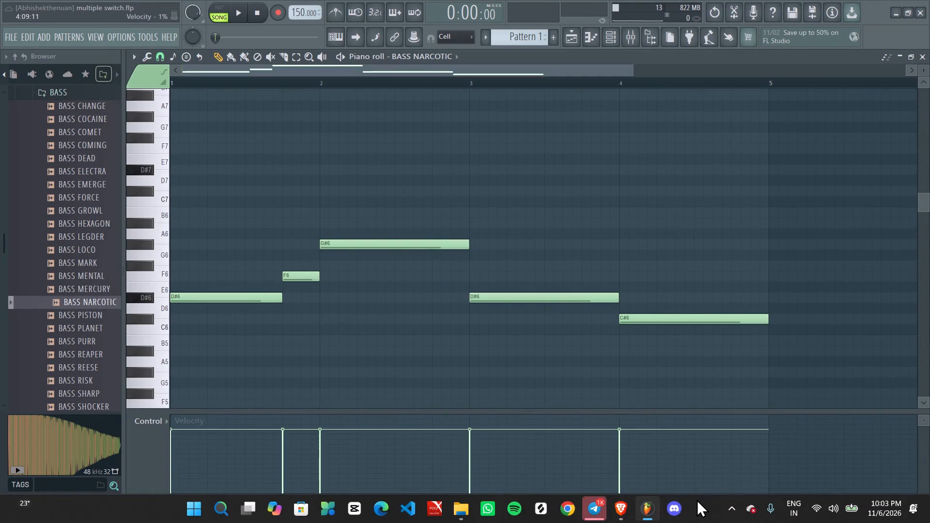
Launch the Discord desktop app from the FL Studio session.
{"action": "left_click", "coordinate": [680, 503]}
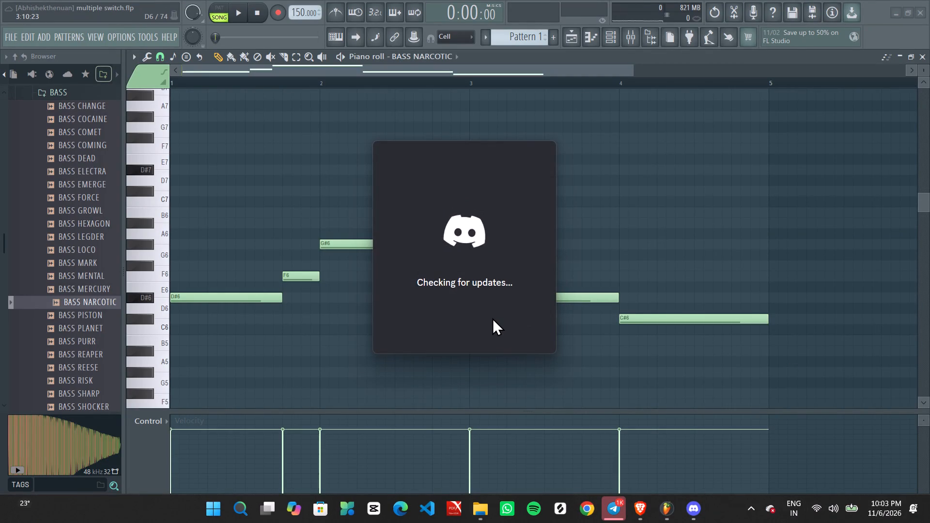
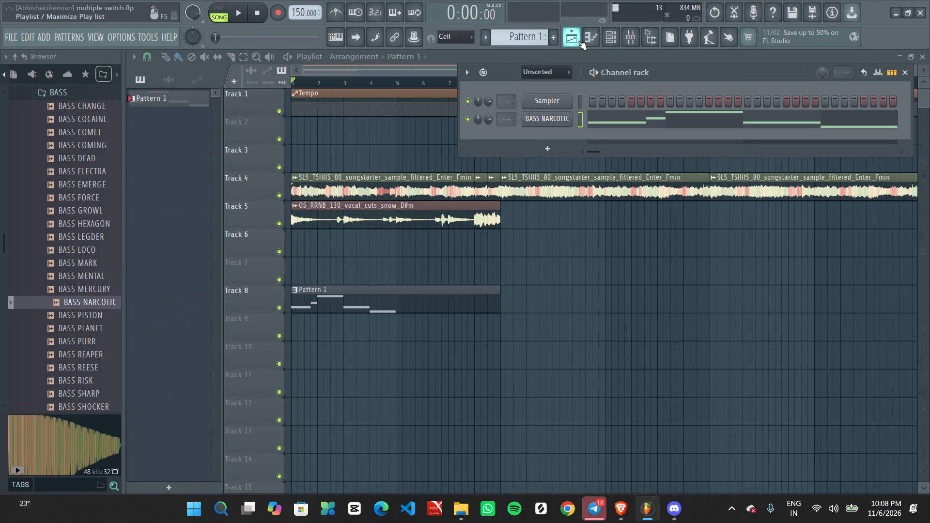
Maximize the playlist and play the arrangement from the start to hear Pattern 1 with the opening samples, reviewing the clips across both tempo sections.
{"action": "left_click", "coordinate": [578, 41]}
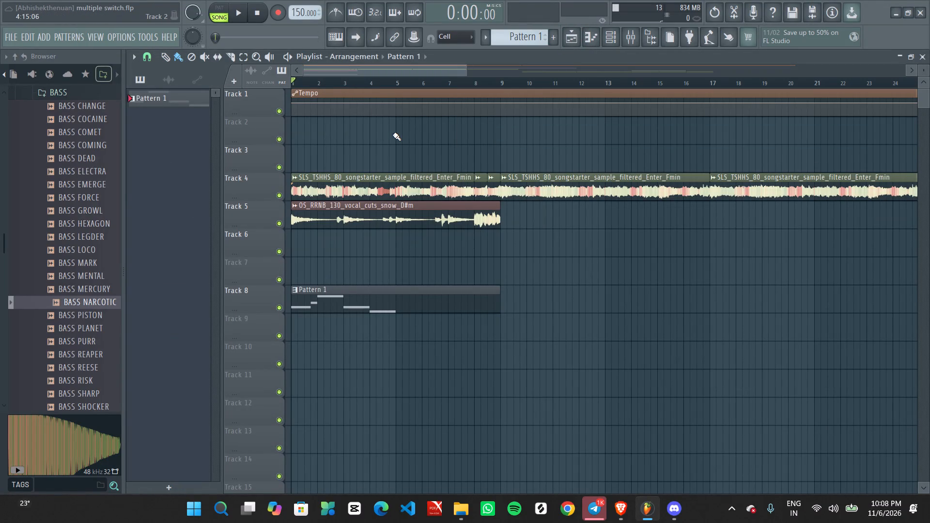
{"action": "key", "text": "space"}
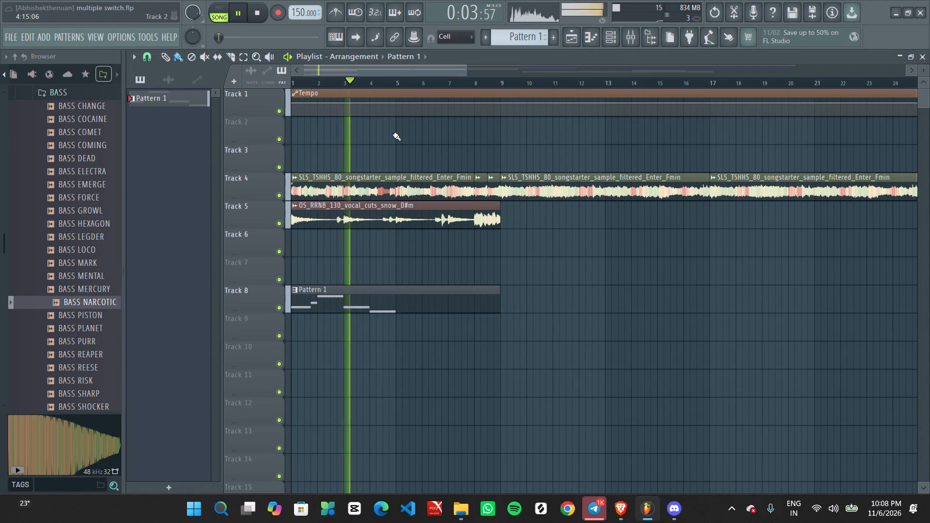
{"action": "key", "text": "space"}
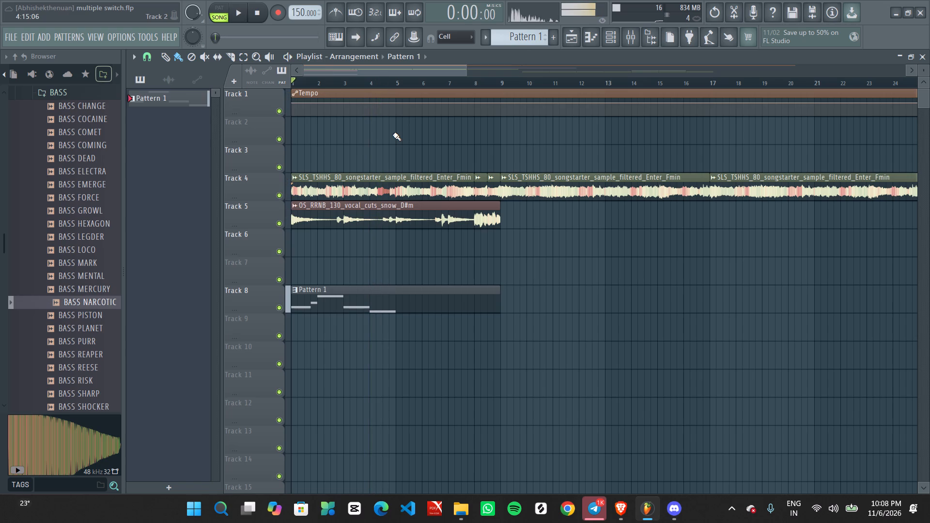
{"action": "key", "text": "space"}
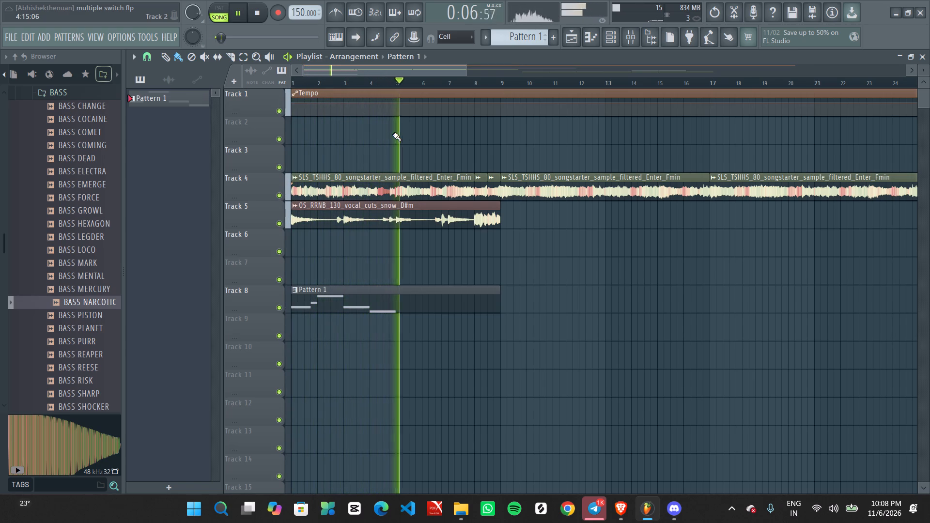
{"action": "scroll", "coordinate": [393, 134], "scroll_direction": "down", "scroll_amount": 6}
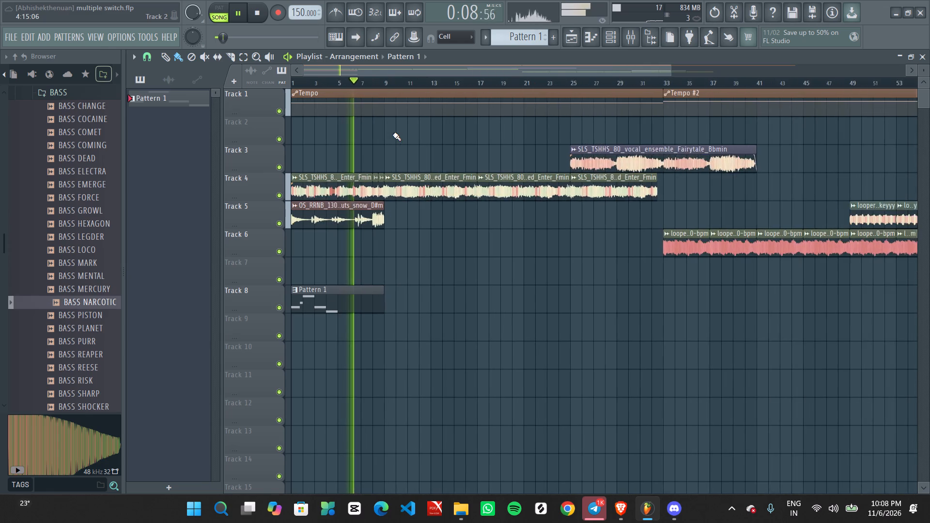
{"action": "scroll", "coordinate": [393, 134], "scroll_direction": "down", "scroll_amount": 3, "text": "ctrl"}
{"action": "scroll", "coordinate": [393, 134], "scroll_direction": "up", "scroll_amount": 1, "text": "ctrl"}
{"action": "scroll", "coordinate": [393, 134], "scroll_direction": "right", "scroll_amount": 7}
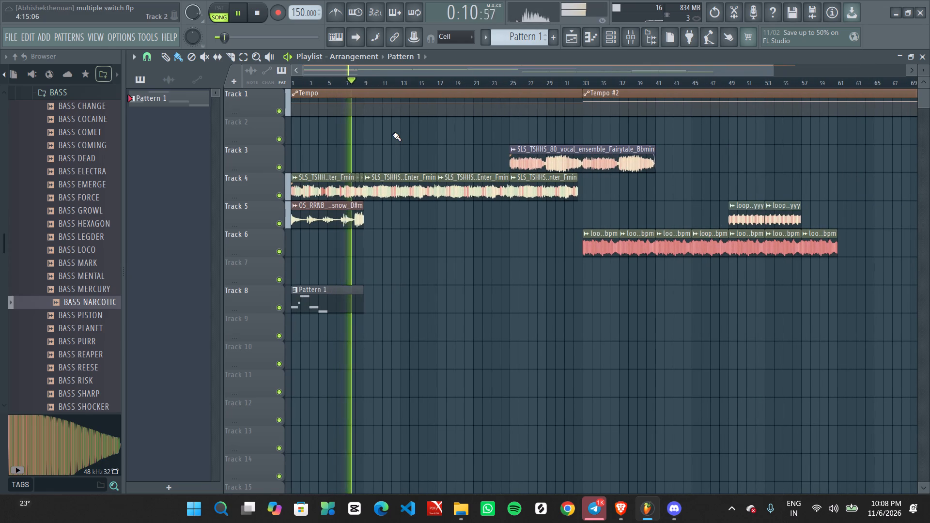
{"action": "scroll", "coordinate": [393, 134], "scroll_direction": "right", "scroll_amount": 3}
{"action": "key", "text": "space"}
Bring up the open Brave browser windows to switch to one of them.
{"action": "left_click", "coordinate": [614, 509]}
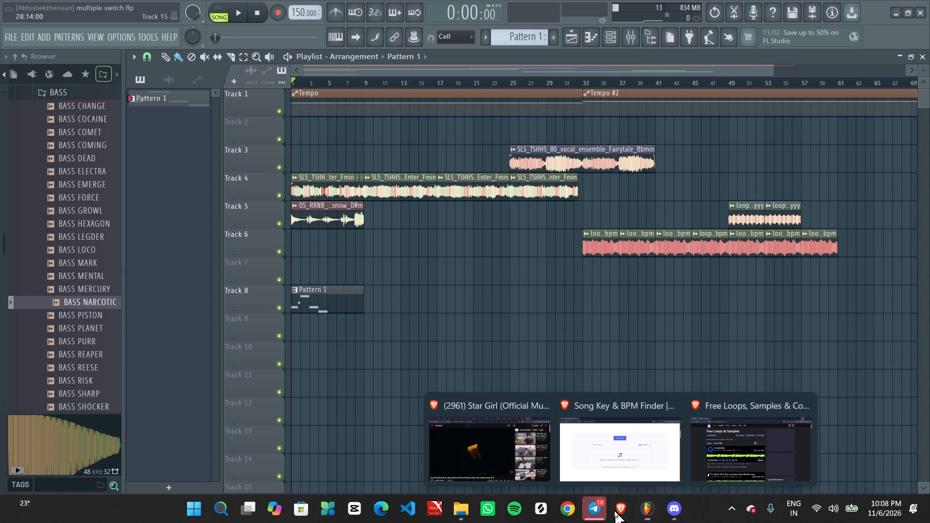
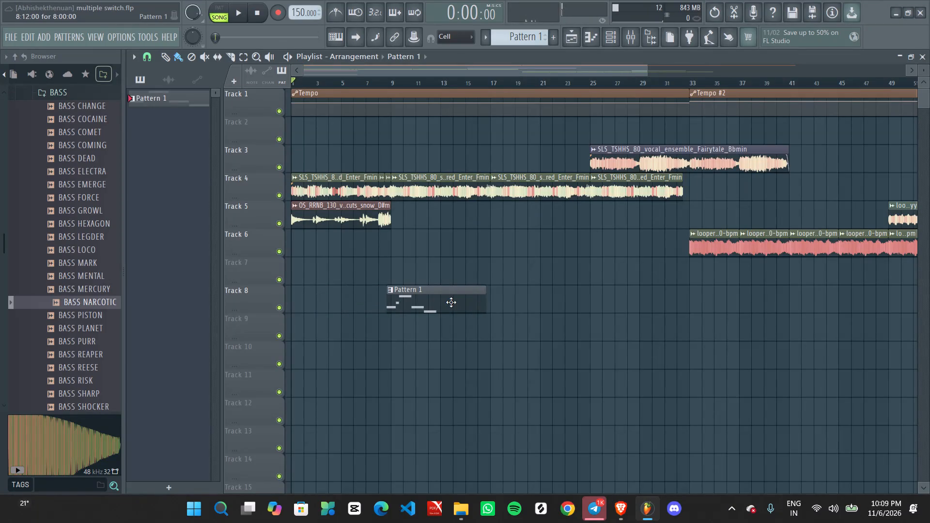
Play the arrangement from the start and review Pattern 1's position relative to the opening samples.
{"action": "key", "text": "space"}
{"action": "scroll", "coordinate": [444, 329], "scroll_direction": "up", "scroll_amount": 4}
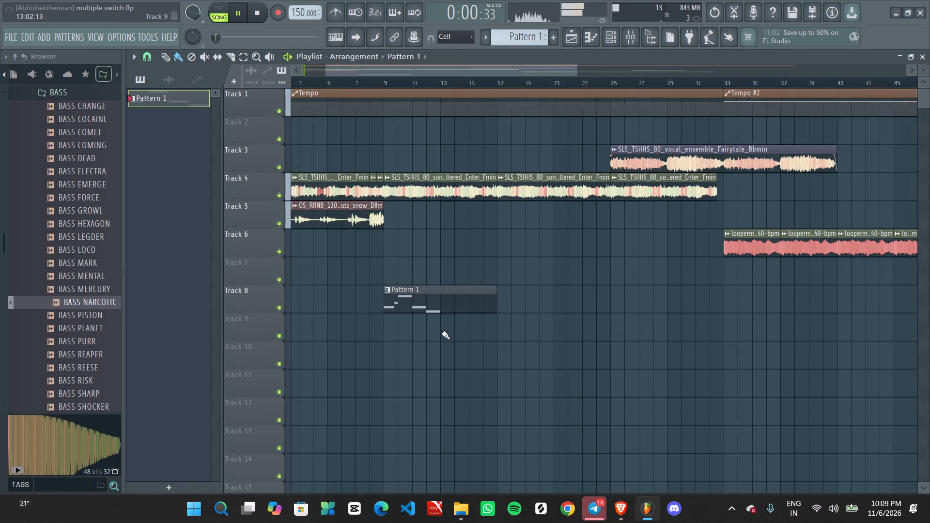
{"action": "scroll", "coordinate": [442, 333], "scroll_direction": "up", "scroll_amount": 2}
{"action": "middle_click_drag", "start_coordinate": [425, 340], "coordinate": [704, 345]}
{"action": "scroll", "coordinate": [692, 327], "scroll_direction": "up", "scroll_amount": 2, "text": "ctrl"}
{"action": "middle_click_drag", "start_coordinate": [557, 350], "coordinate": [716, 353]}
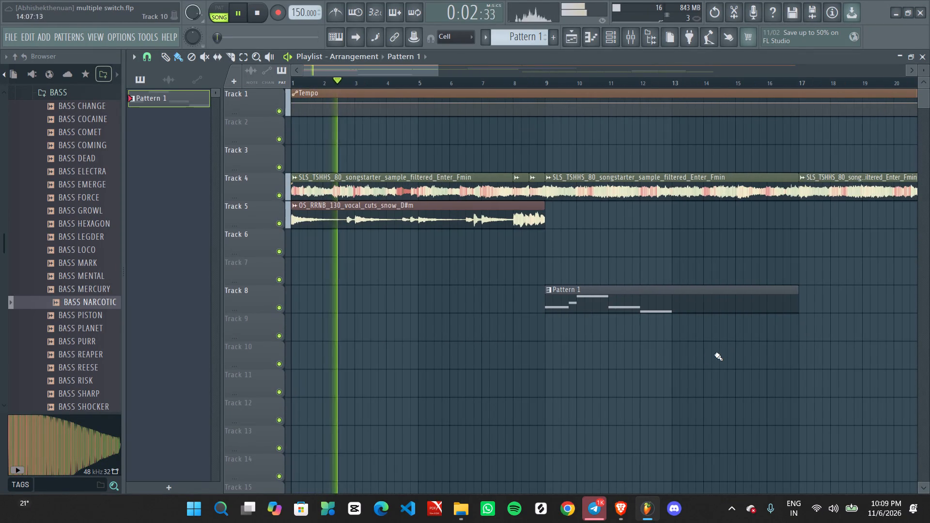
{"action": "key", "text": "space"}
Move the Pattern 1 clip on Track 8 to bar 1, deleting the stray copy on Track 9.
{"action": "left_click_drag", "start_coordinate": [657, 313], "coordinate": [168, 310]}
{"action": "right_click", "coordinate": [785, 334]}
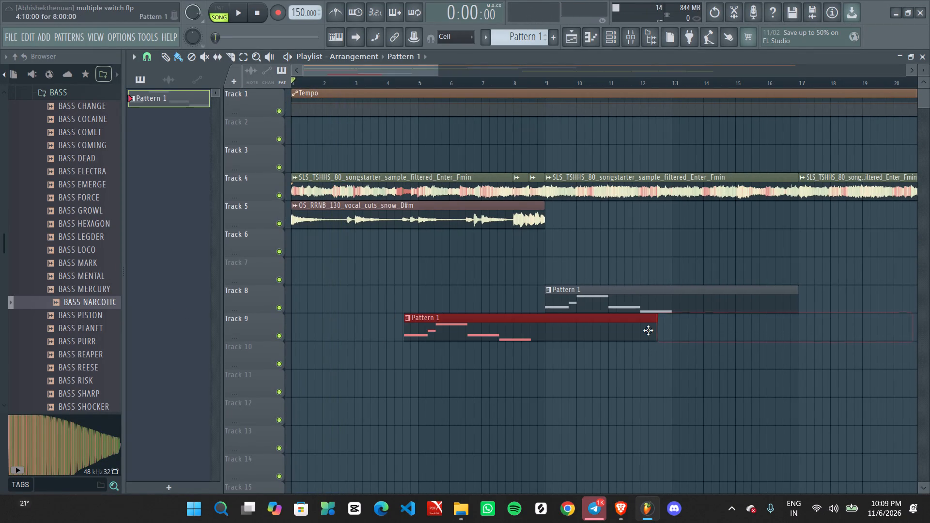
{"action": "right_click", "coordinate": [635, 330]}
{"action": "left_click_drag", "start_coordinate": [696, 304], "coordinate": [80, 304]}
Play the opening bars to check how Pattern 1 sounds with the songstarter and vocal cuts samples.
{"action": "key", "text": "space"}
{"action": "scroll", "coordinate": [261, 375], "scroll_direction": "up", "scroll_amount": 2, "text": "ctrl"}
{"action": "middle_click_drag", "start_coordinate": [363, 375], "coordinate": [484, 375]}
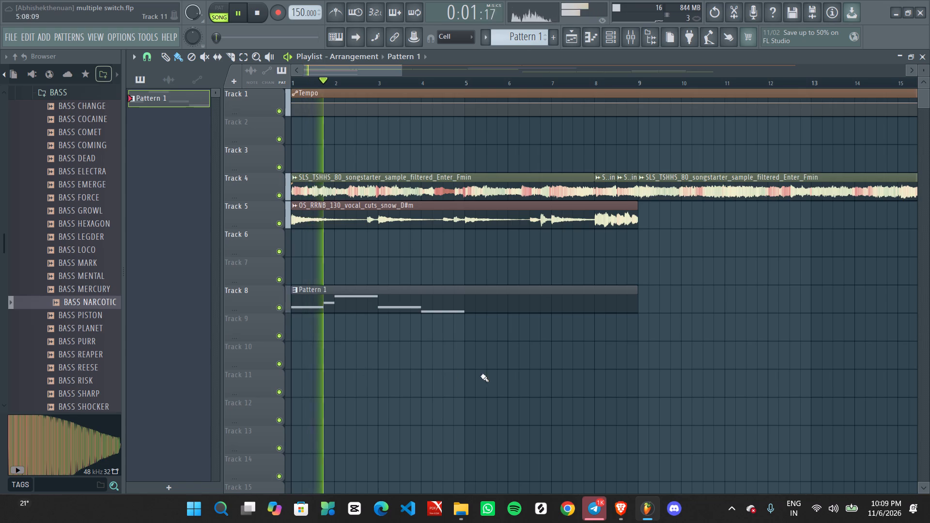
{"action": "scroll", "coordinate": [361, 392], "scroll_direction": "up", "scroll_amount": 2, "text": "ctrl"}
{"action": "middle_click_drag", "start_coordinate": [352, 388], "coordinate": [496, 390]}
{"action": "scroll", "coordinate": [392, 388], "scroll_direction": "up", "scroll_amount": 1}
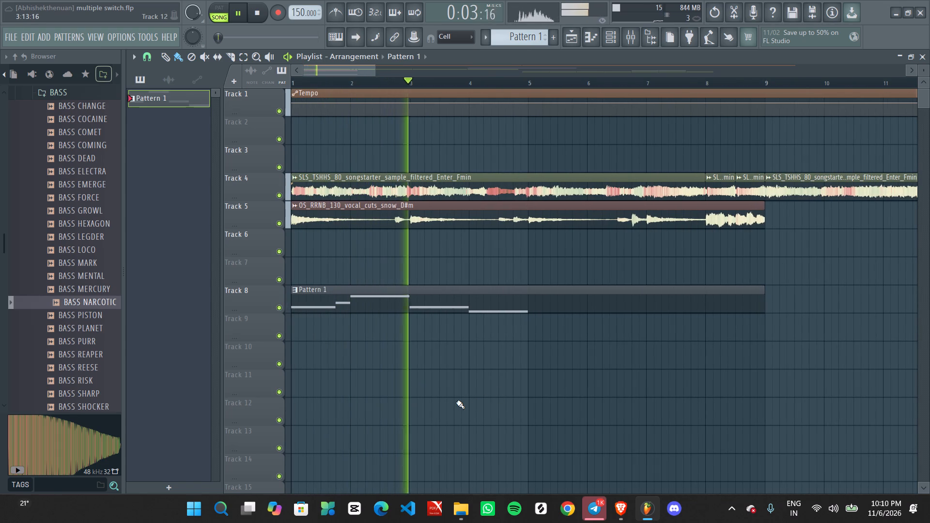
{"action": "scroll", "coordinate": [457, 373], "scroll_direction": "down", "scroll_amount": 6, "text": "ctrl"}
{"action": "scroll", "coordinate": [351, 417], "scroll_direction": "up", "scroll_amount": 2, "text": "ctrl"}
{"action": "middle_click_drag", "start_coordinate": [377, 406], "coordinate": [450, 408]}
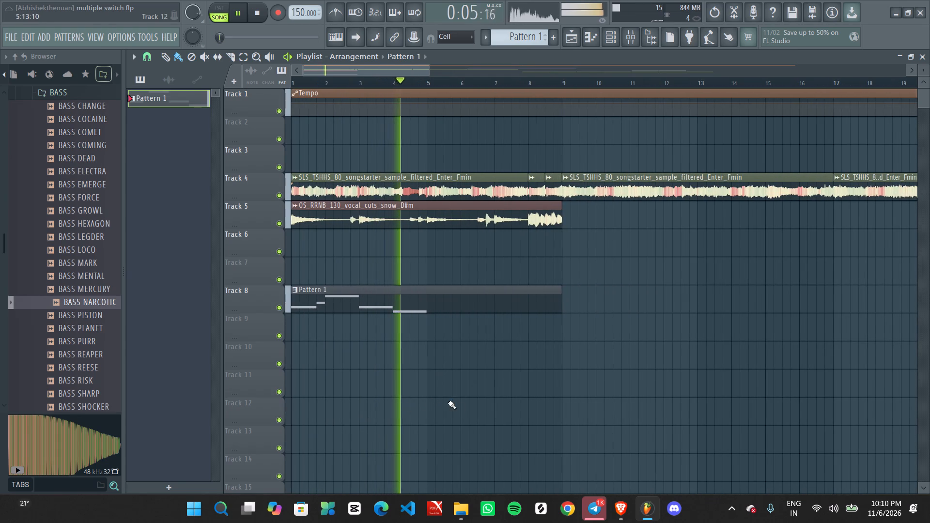
{"action": "scroll", "coordinate": [395, 369], "scroll_direction": "up", "scroll_amount": 2, "text": "ctrl"}
{"action": "middle_click_drag", "start_coordinate": [390, 373], "coordinate": [521, 385]}
{"action": "scroll", "coordinate": [452, 363], "scroll_direction": "down", "scroll_amount": 2, "text": "ctrl"}
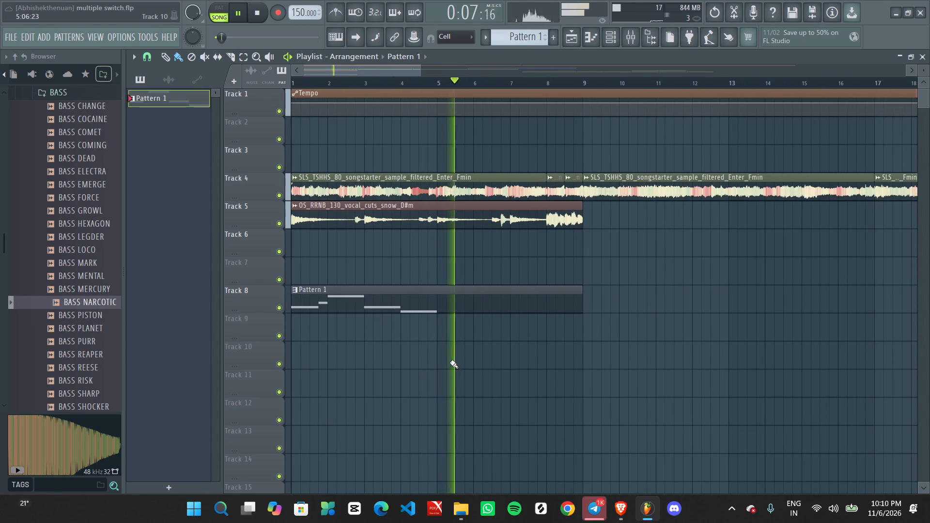
{"action": "middle_click_drag", "start_coordinate": [395, 381], "coordinate": [454, 385]}
{"action": "key", "text": "space"}
{"action": "key", "text": "space"}
{"action": "key", "text": "space"}
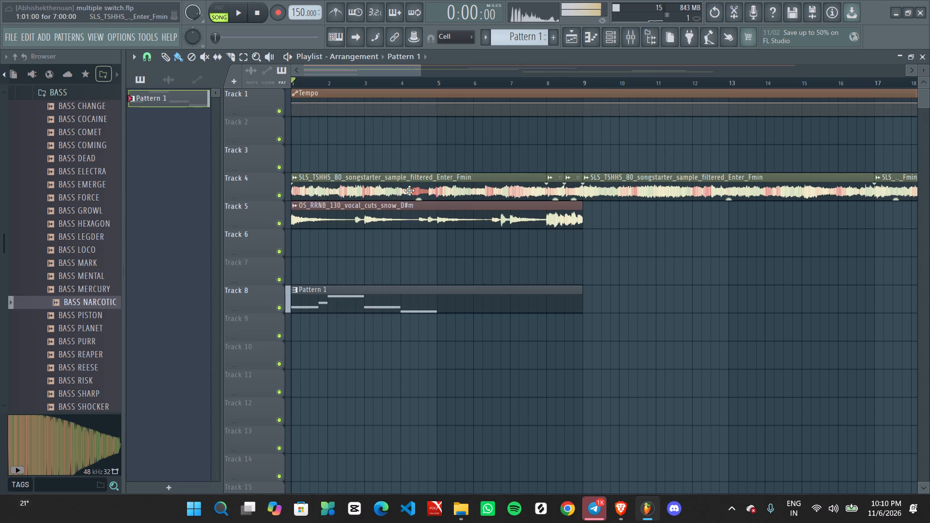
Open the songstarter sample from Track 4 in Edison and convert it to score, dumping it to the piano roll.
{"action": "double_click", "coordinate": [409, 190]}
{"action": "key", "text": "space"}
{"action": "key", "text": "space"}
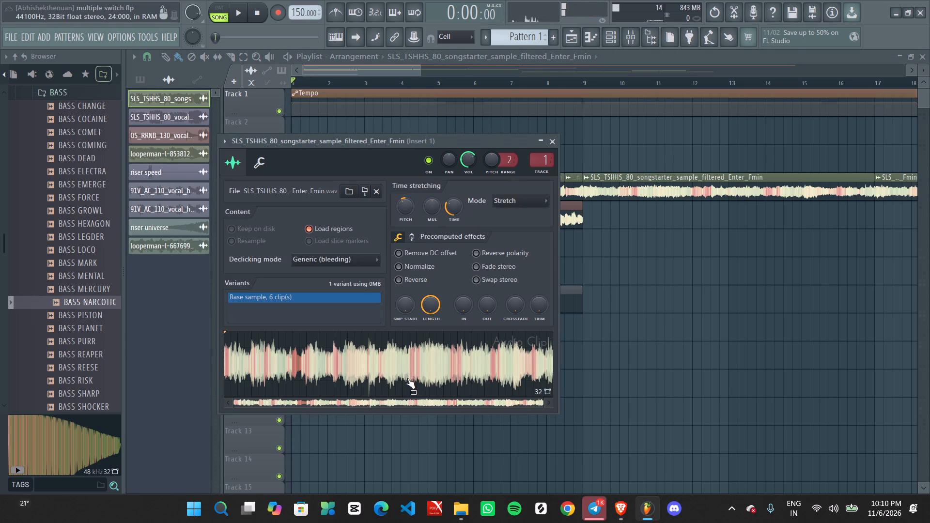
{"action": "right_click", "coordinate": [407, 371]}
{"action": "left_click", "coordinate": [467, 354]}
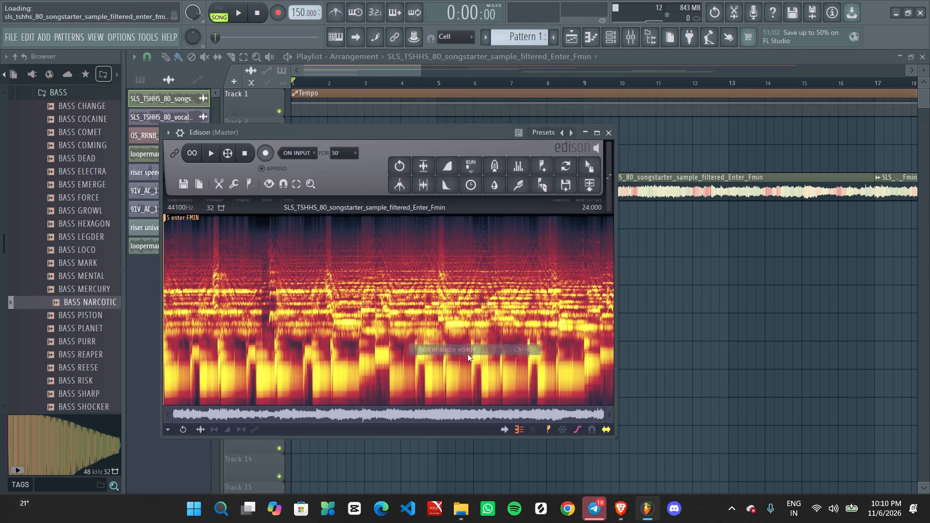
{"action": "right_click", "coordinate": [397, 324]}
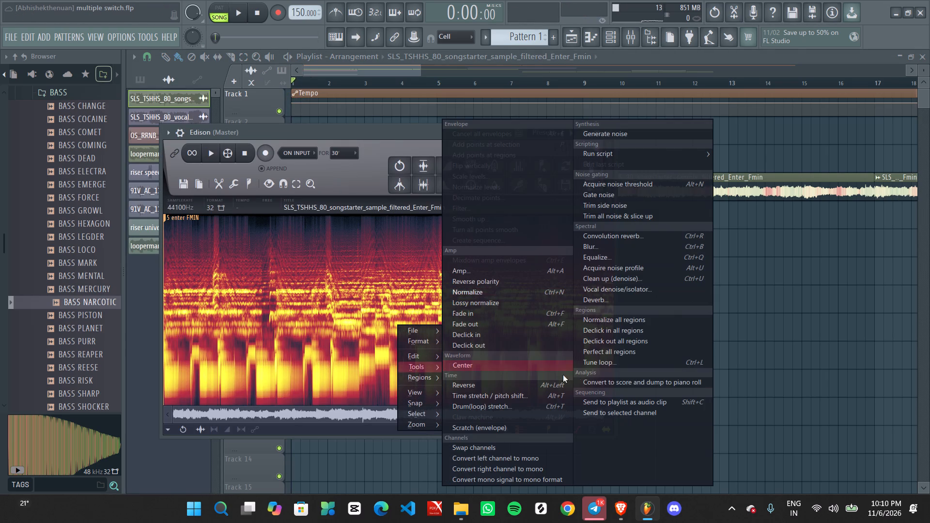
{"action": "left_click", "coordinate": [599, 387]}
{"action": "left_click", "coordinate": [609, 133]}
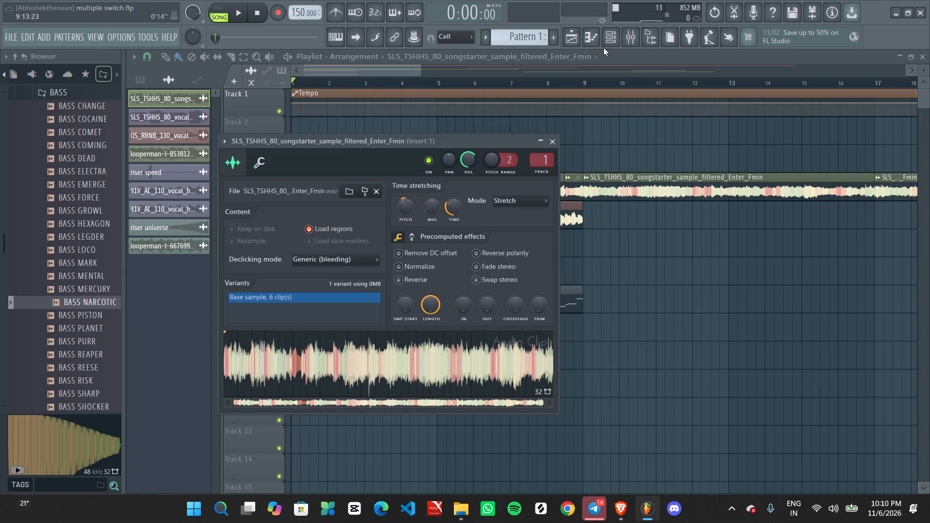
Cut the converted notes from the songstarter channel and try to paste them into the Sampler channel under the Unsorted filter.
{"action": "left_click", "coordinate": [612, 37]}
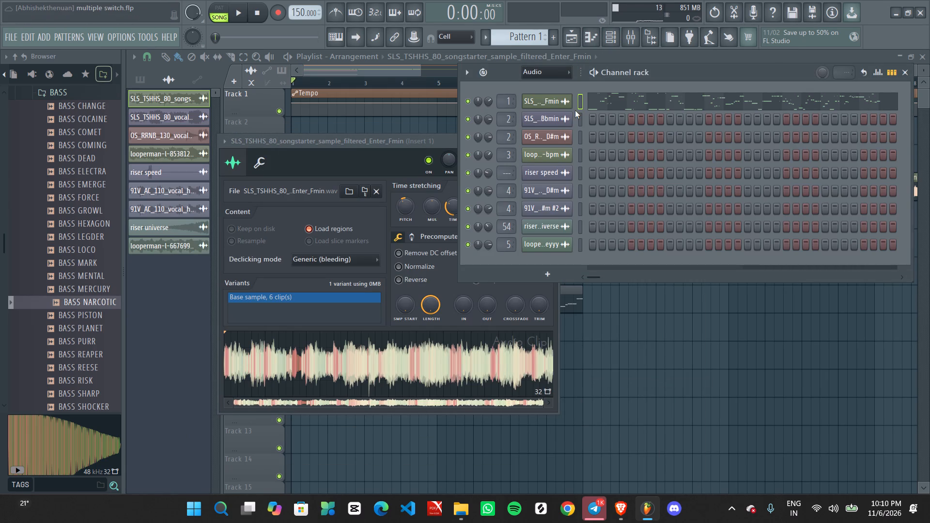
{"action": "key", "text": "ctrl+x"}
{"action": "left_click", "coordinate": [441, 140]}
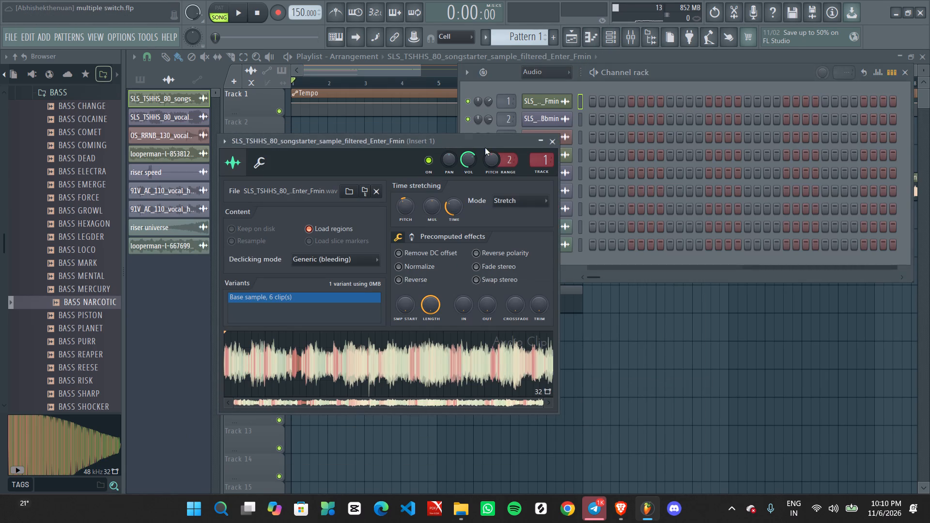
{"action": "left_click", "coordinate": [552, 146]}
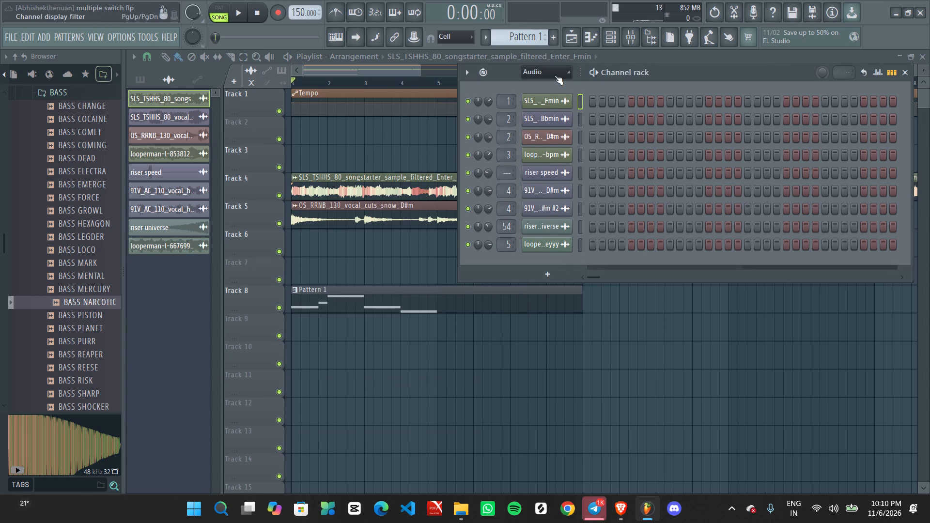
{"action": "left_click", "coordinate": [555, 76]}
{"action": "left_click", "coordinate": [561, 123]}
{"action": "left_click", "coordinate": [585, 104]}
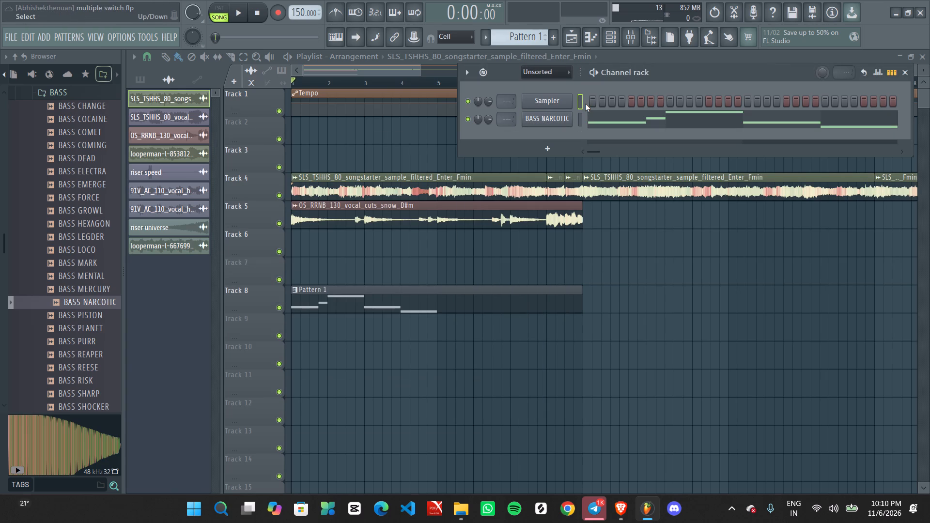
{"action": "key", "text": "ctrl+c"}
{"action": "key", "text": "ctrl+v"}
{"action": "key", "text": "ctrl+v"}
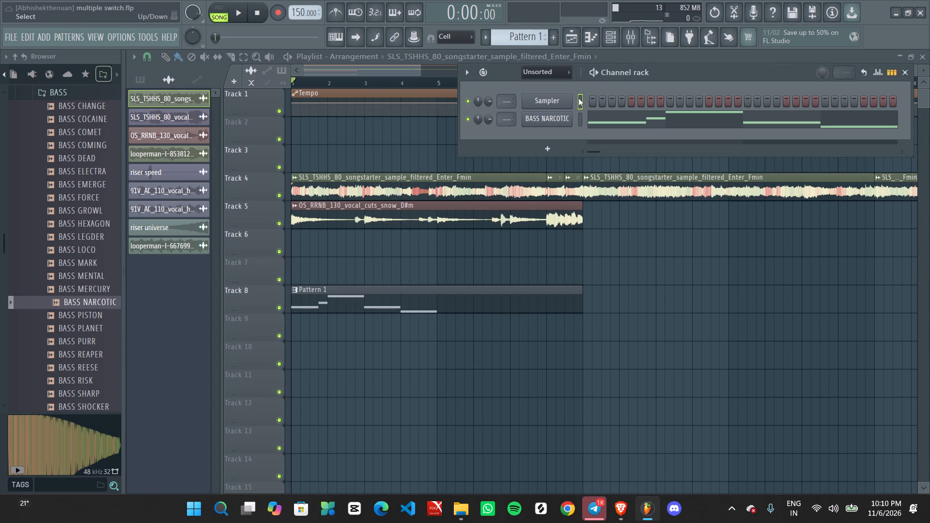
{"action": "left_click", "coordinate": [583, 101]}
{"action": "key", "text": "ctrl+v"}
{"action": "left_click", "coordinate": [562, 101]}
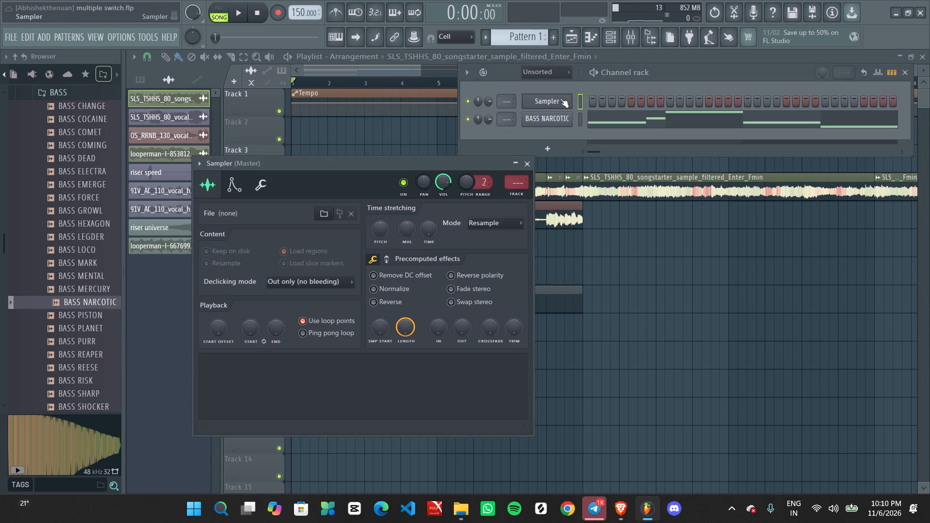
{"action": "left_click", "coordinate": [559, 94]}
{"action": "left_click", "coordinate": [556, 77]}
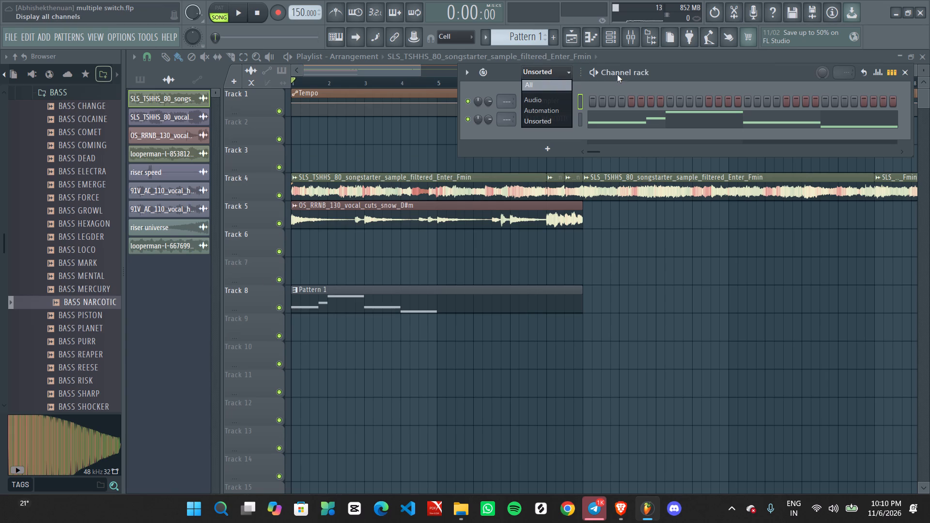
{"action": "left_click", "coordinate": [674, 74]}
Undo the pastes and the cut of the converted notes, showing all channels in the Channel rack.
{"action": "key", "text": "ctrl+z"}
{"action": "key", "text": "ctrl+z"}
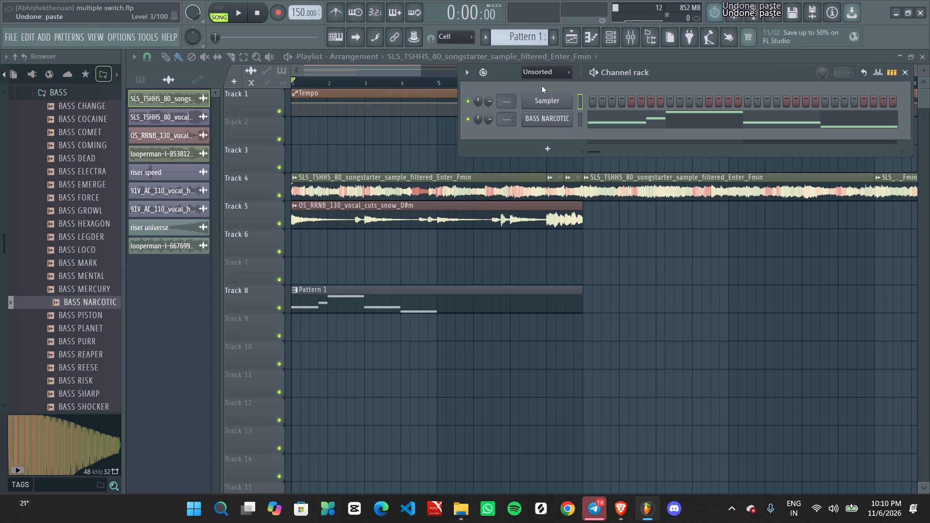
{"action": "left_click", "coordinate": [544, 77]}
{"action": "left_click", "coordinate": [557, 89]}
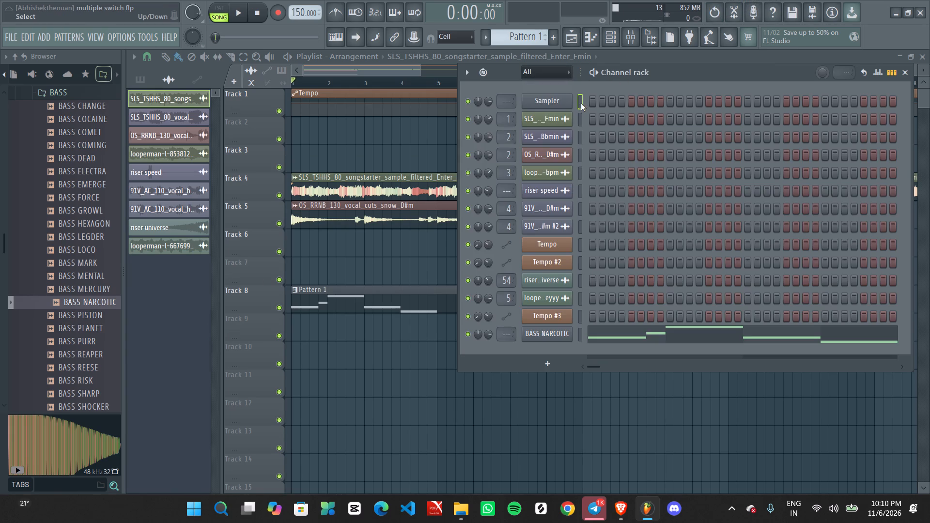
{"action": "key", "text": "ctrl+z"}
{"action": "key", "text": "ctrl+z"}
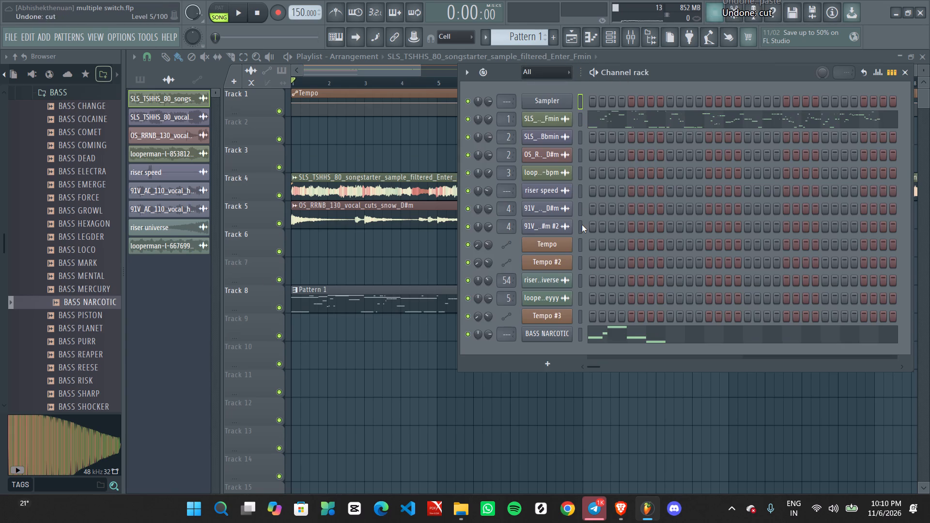
Reopen the songstarter sample in Edison, convert it to score and dump it to the piano roll, and close Edison.
{"action": "double_click", "coordinate": [385, 196]}
{"action": "right_click", "coordinate": [427, 323]}
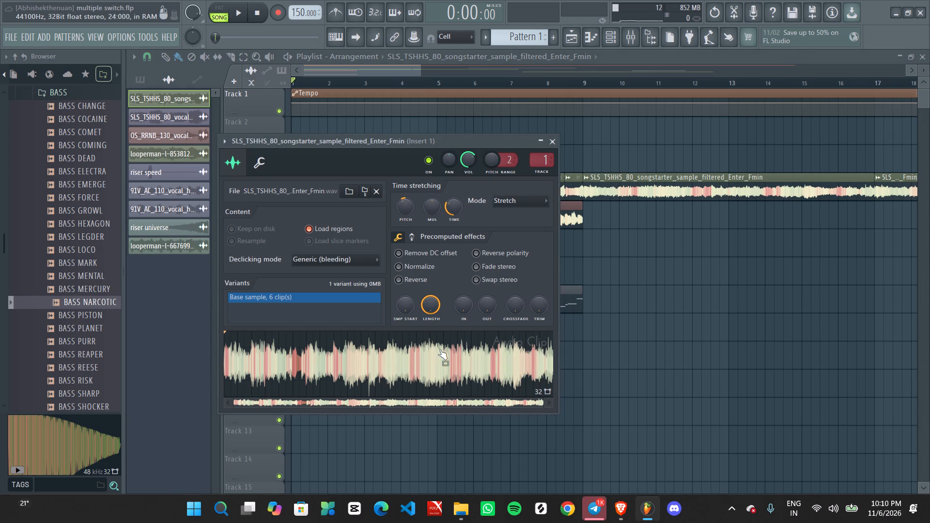
{"action": "right_click", "coordinate": [439, 350]}
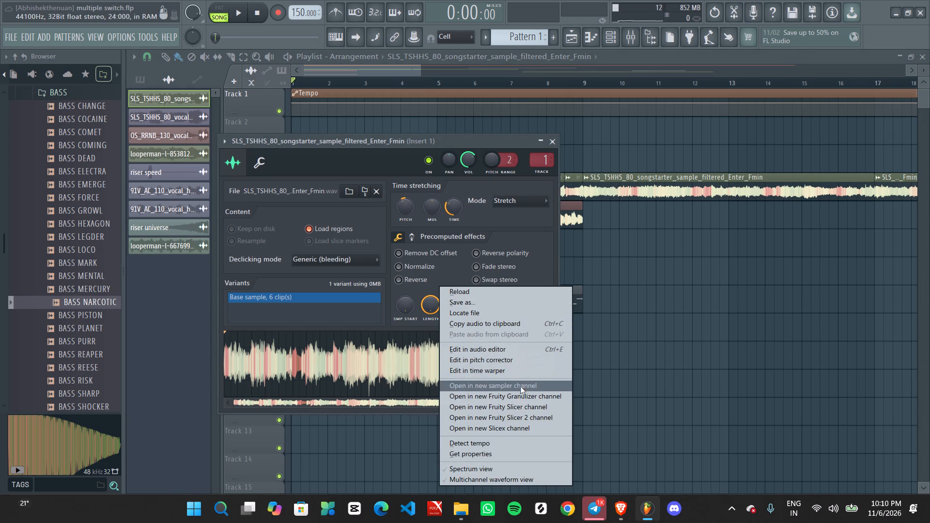
{"action": "left_click", "coordinate": [355, 380]}
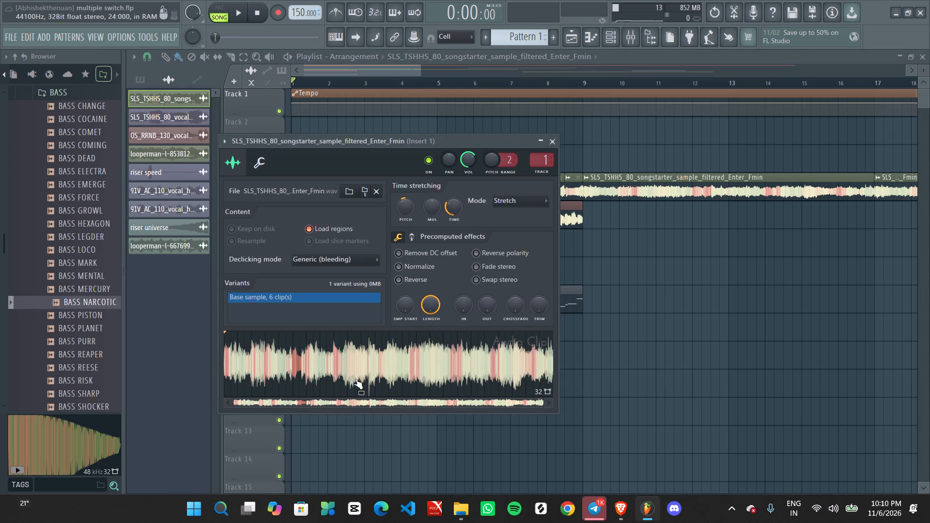
{"action": "right_click", "coordinate": [361, 365]}
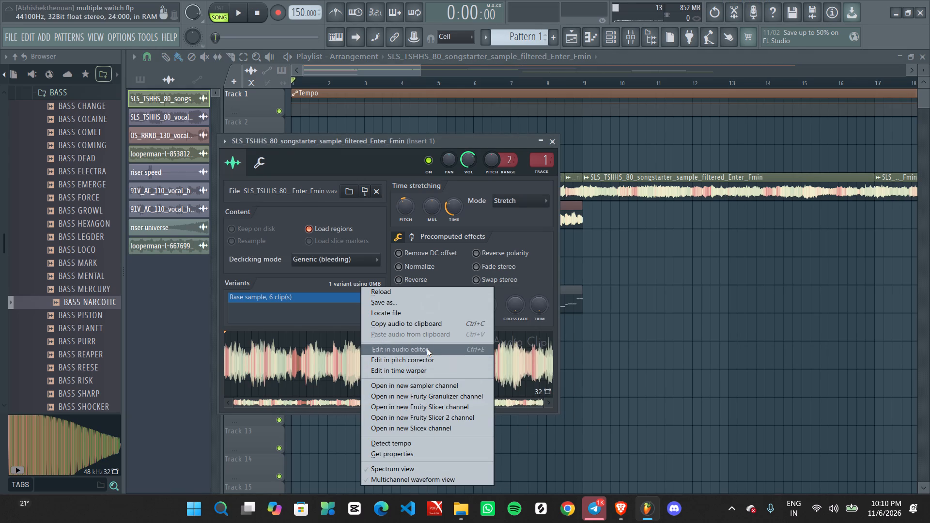
{"action": "left_click", "coordinate": [427, 349]}
{"action": "right_click", "coordinate": [429, 335]}
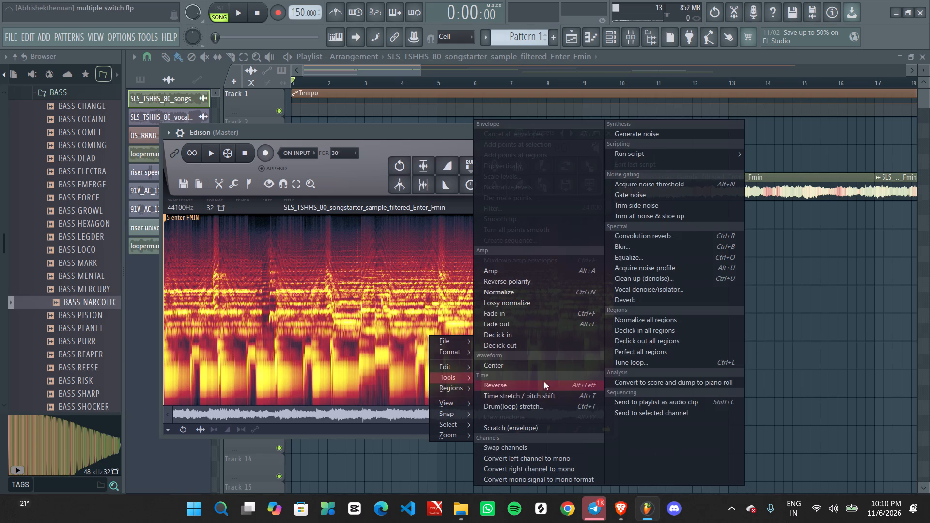
{"action": "left_click", "coordinate": [614, 383]}
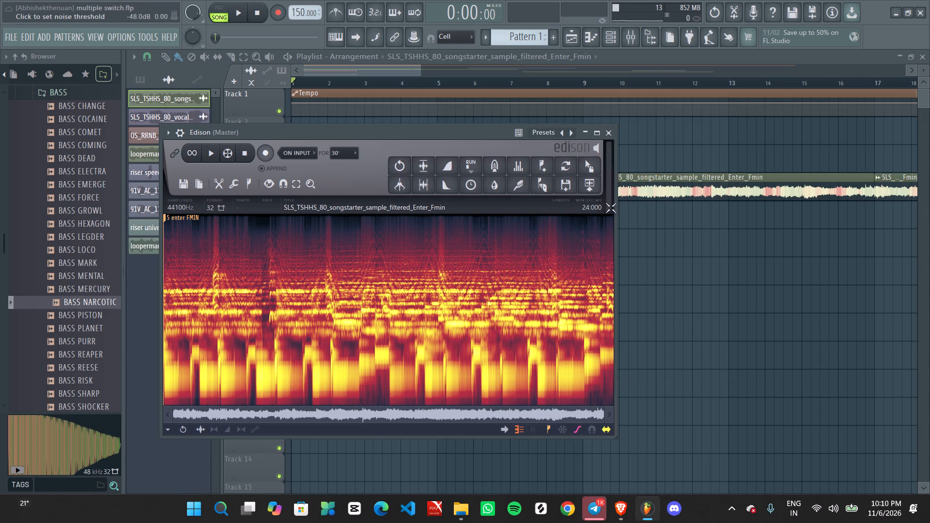
{"action": "left_click", "coordinate": [614, 140]}
{"action": "left_click", "coordinate": [611, 133]}
Cut the converted notes from the songstarter channel and paste them into the Sampler channel under the Unsorted filter.
{"action": "left_click", "coordinate": [615, 47]}
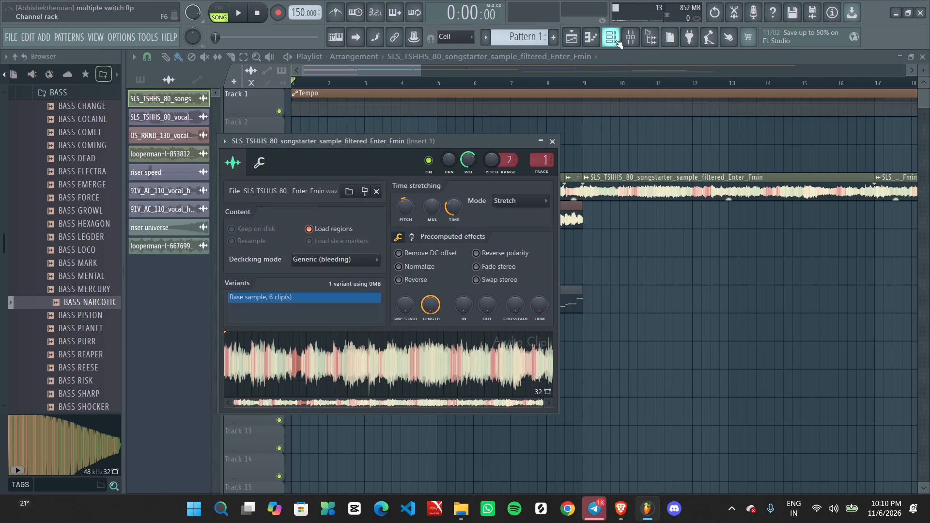
{"action": "left_click", "coordinate": [615, 38]}
{"action": "left_click", "coordinate": [578, 114]}
{"action": "key", "text": "ctrl+x"}
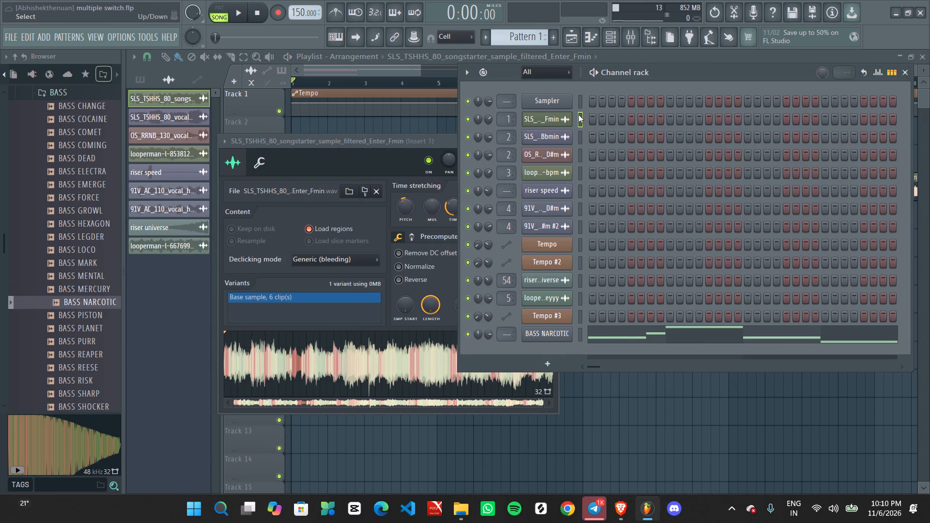
{"action": "left_click", "coordinate": [557, 73]}
{"action": "left_click", "coordinate": [567, 122]}
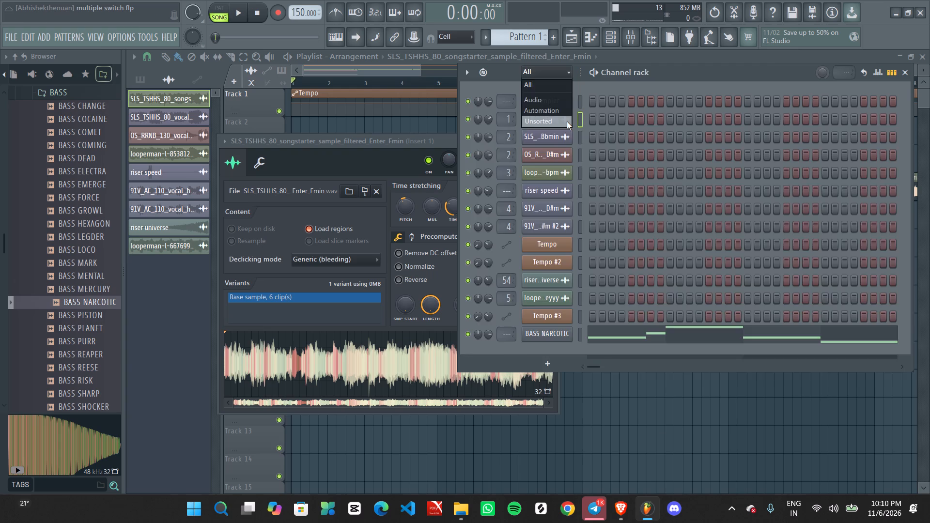
{"action": "key", "text": "ctrl+v"}
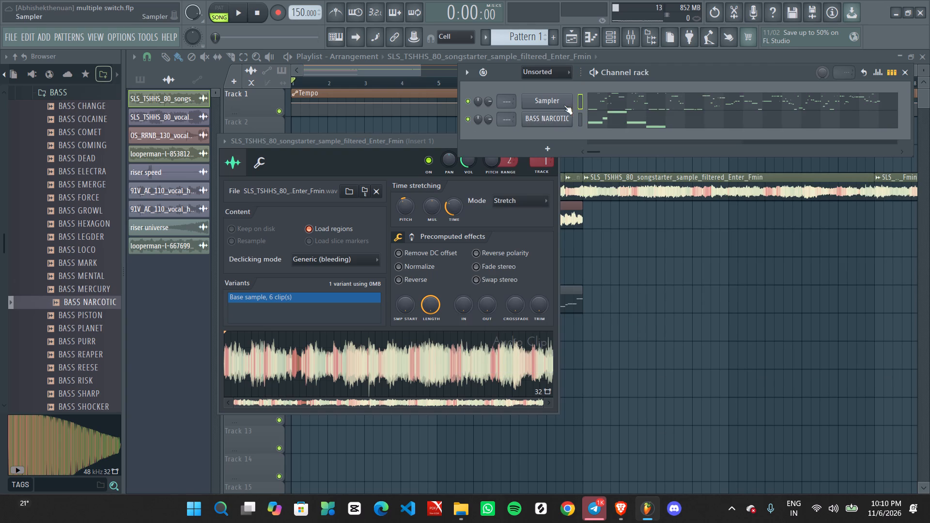
Open the Sampler channel's piano roll and examine the converted notes across their pitch range against the ghosted bass notes.
{"action": "right_click", "coordinate": [564, 105]}
{"action": "left_click", "coordinate": [590, 104]}
{"action": "scroll", "coordinate": [431, 213], "scroll_direction": "down", "scroll_amount": 7, "text": "ctrl"}
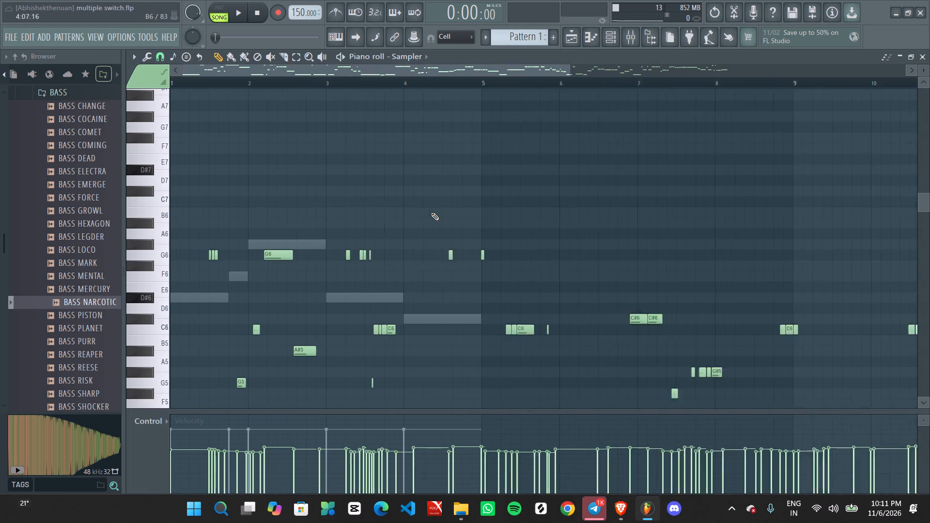
{"action": "scroll", "coordinate": [431, 213], "scroll_direction": "down", "scroll_amount": 1, "text": "ctrl"}
{"action": "scroll", "coordinate": [400, 251], "scroll_direction": "down", "scroll_amount": 8}
{"action": "scroll", "coordinate": [400, 264], "scroll_direction": "up", "scroll_amount": 8}
{"action": "scroll", "coordinate": [401, 267], "scroll_direction": "down", "scroll_amount": 4, "text": "ctrl"}
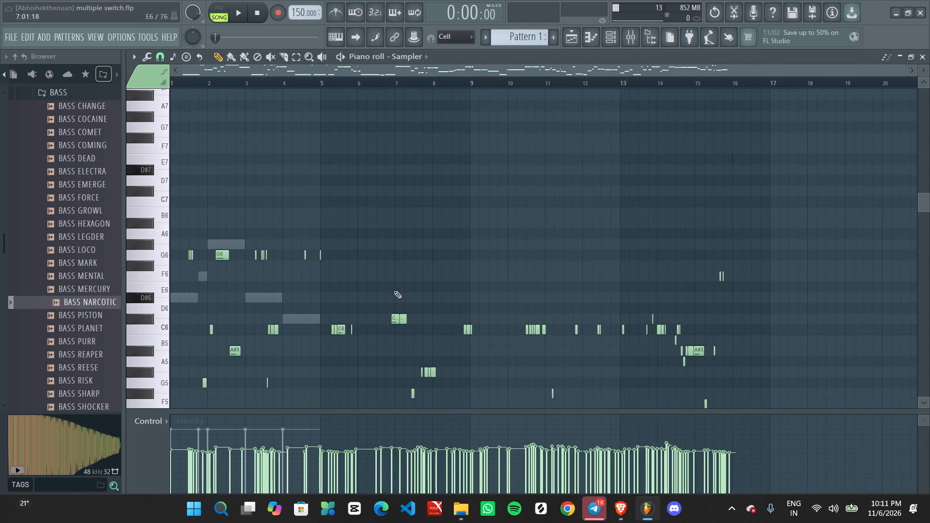
{"action": "scroll", "coordinate": [394, 291], "scroll_direction": "down", "scroll_amount": 2, "text": "ctrl"}
{"action": "scroll", "coordinate": [388, 299], "scroll_direction": "up", "scroll_amount": 1, "text": "ctrl"}
{"action": "middle_click_drag", "start_coordinate": [393, 309], "coordinate": [642, 169]}
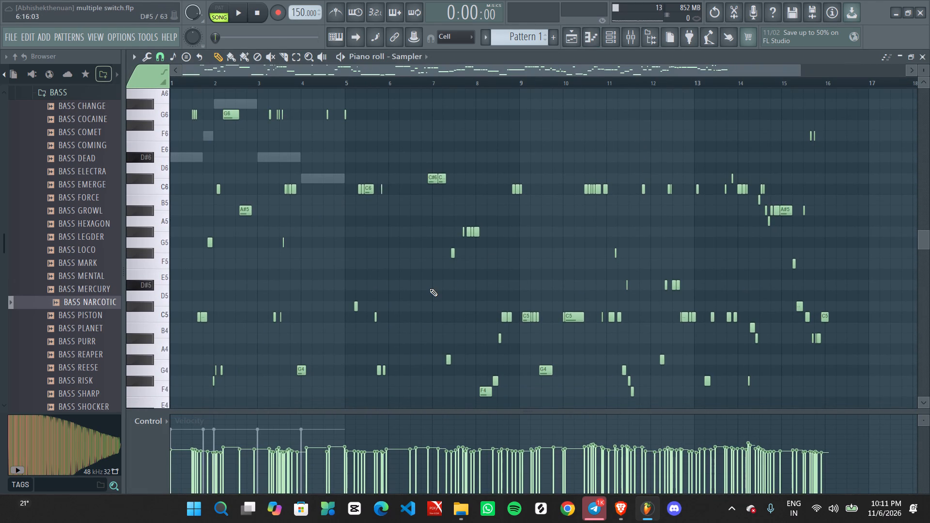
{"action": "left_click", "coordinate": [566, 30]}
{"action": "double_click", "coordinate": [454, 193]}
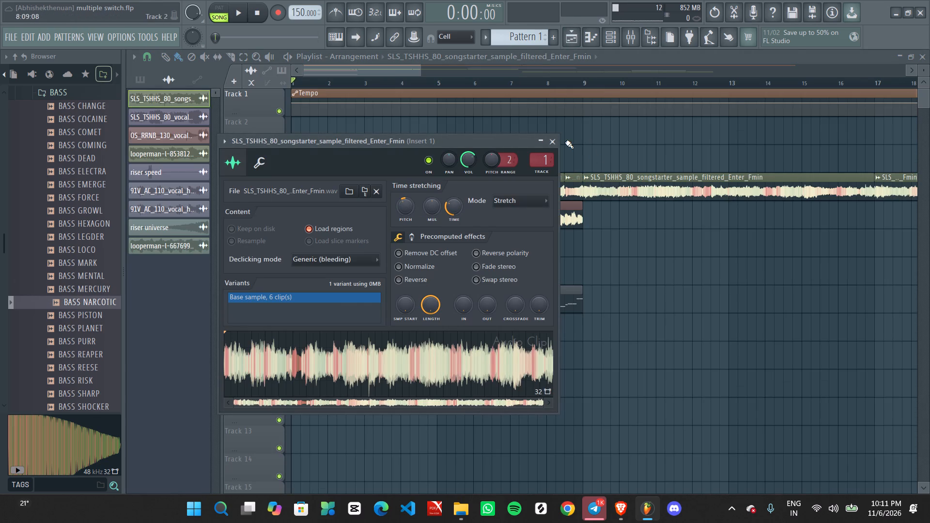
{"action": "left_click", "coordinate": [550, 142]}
Reopen the Sampler channel's piano roll from the Unsorted channels and transpose all its converted notes down two semitones.
{"action": "left_click", "coordinate": [607, 42]}
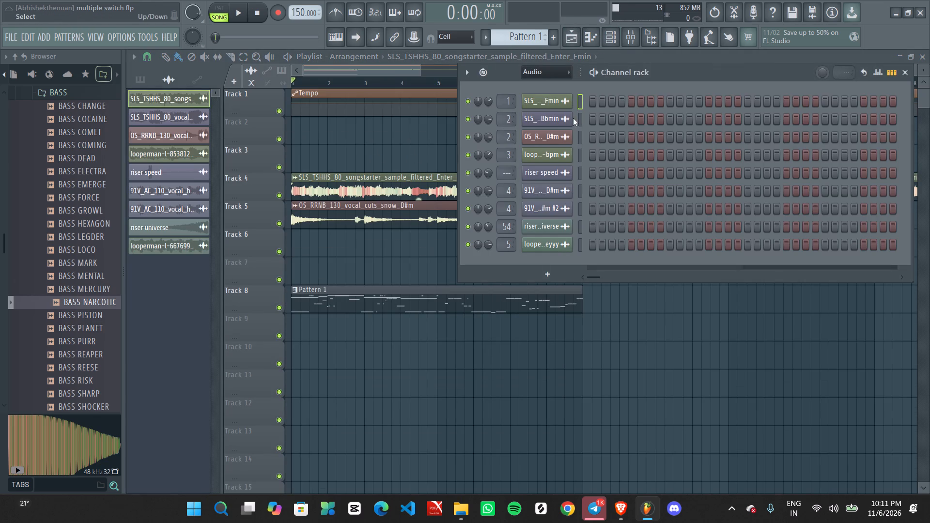
{"action": "left_click", "coordinate": [545, 67]}
{"action": "left_click", "coordinate": [550, 121]}
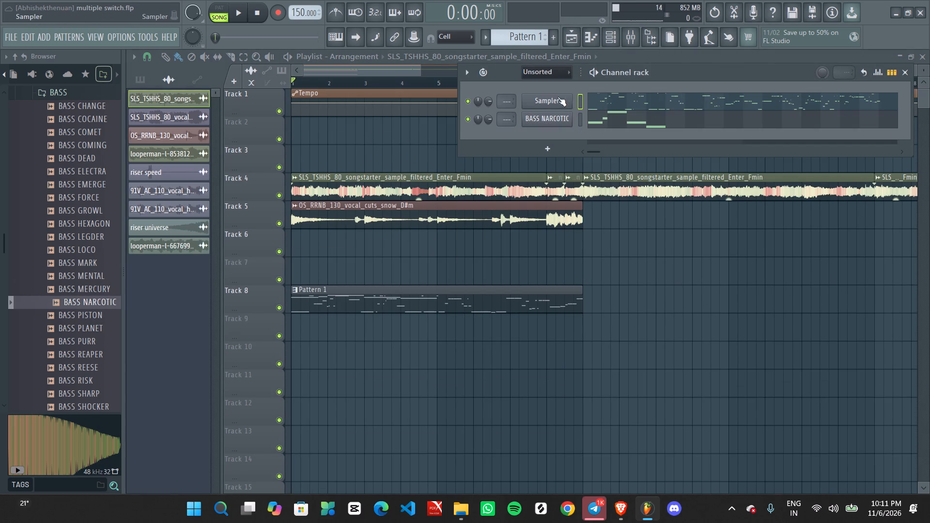
{"action": "right_click", "coordinate": [558, 97]}
{"action": "left_click", "coordinate": [584, 103]}
{"action": "right_click_drag", "start_coordinate": [552, 100], "coordinate": [568, 102]}
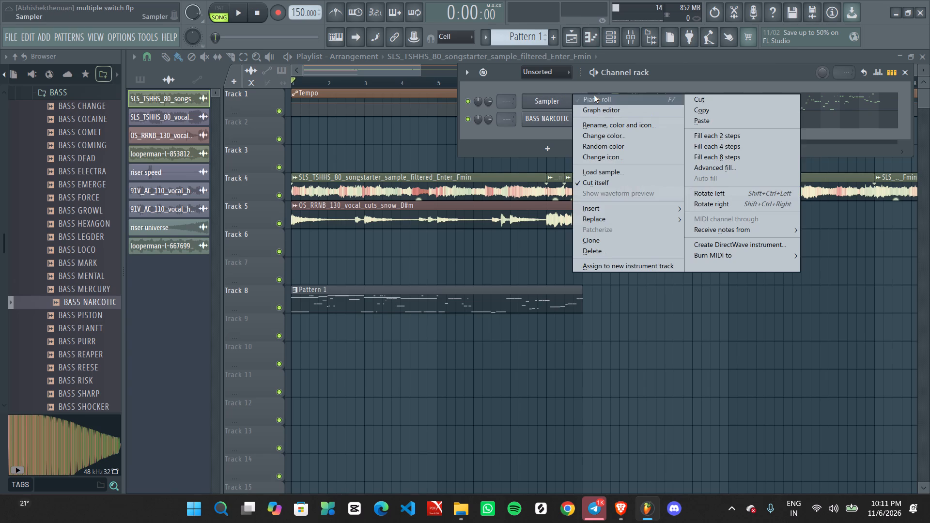
{"action": "left_click", "coordinate": [594, 95]}
{"action": "scroll", "coordinate": [456, 217], "scroll_direction": "down", "scroll_amount": 5, "text": "ctrl"}
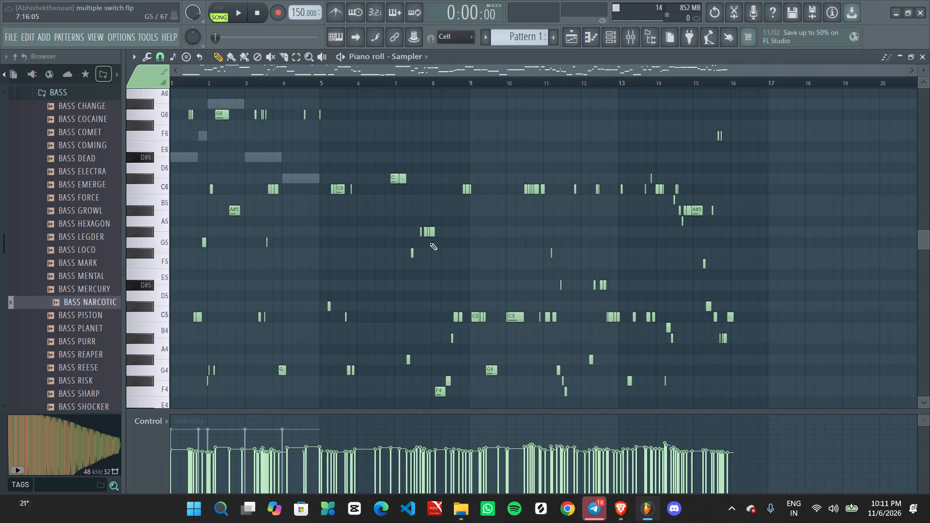
{"action": "key", "text": "ctrl+a"}
{"action": "key", "text": "shift+Down"}
{"action": "key", "text": "shift+Down"}
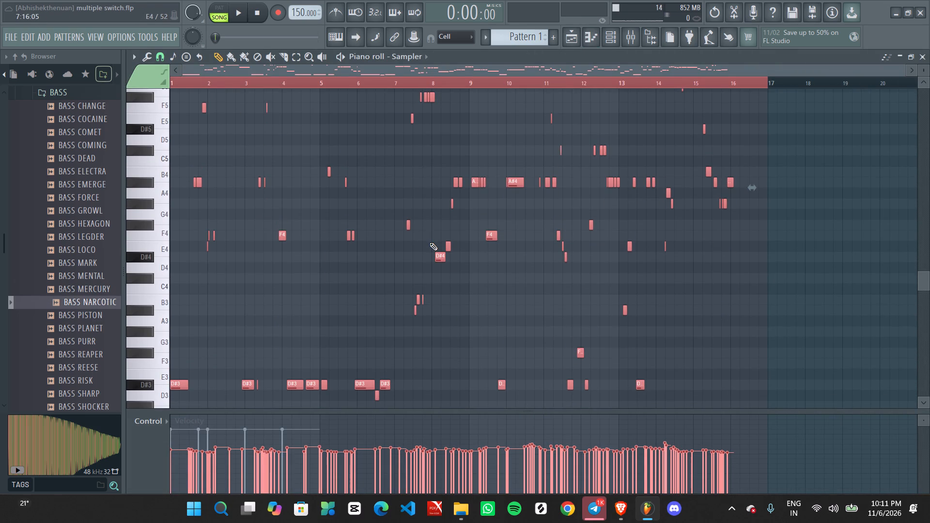
{"action": "left_click", "coordinate": [366, 299], "text": "ctrl"}
Raise the Sampler's converted notes pitched B4 and lower by two octaves, and play the song briefly.
{"action": "scroll", "coordinate": [366, 299], "scroll_direction": "up", "scroll_amount": 2, "text": "ctrl"}
{"action": "middle_click_drag", "start_coordinate": [362, 302], "coordinate": [513, 292]}
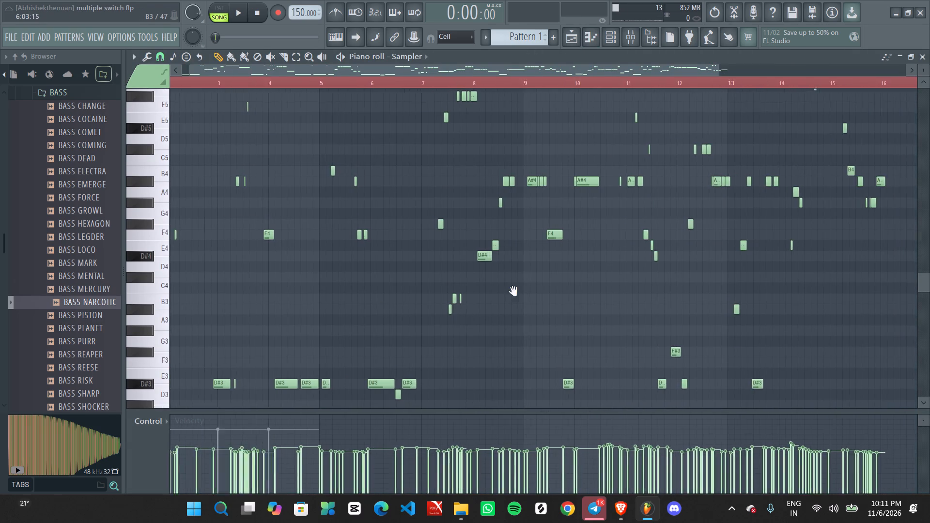
{"action": "middle_click_drag", "start_coordinate": [513, 292], "coordinate": [656, 292]}
{"action": "scroll", "coordinate": [656, 292], "scroll_direction": "up", "scroll_amount": 1}
{"action": "scroll", "coordinate": [459, 319], "scroll_direction": "down", "scroll_amount": 2, "text": "ctrl"}
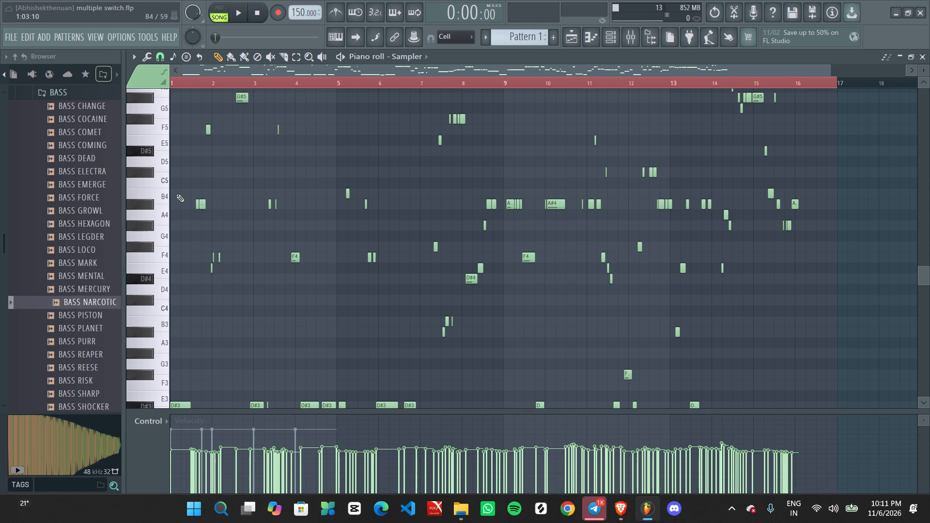
{"action": "left_click_drag", "start_coordinate": [175, 197], "coordinate": [929, 444], "text": "ctrl"}
{"action": "key", "text": "ctrl+Up"}
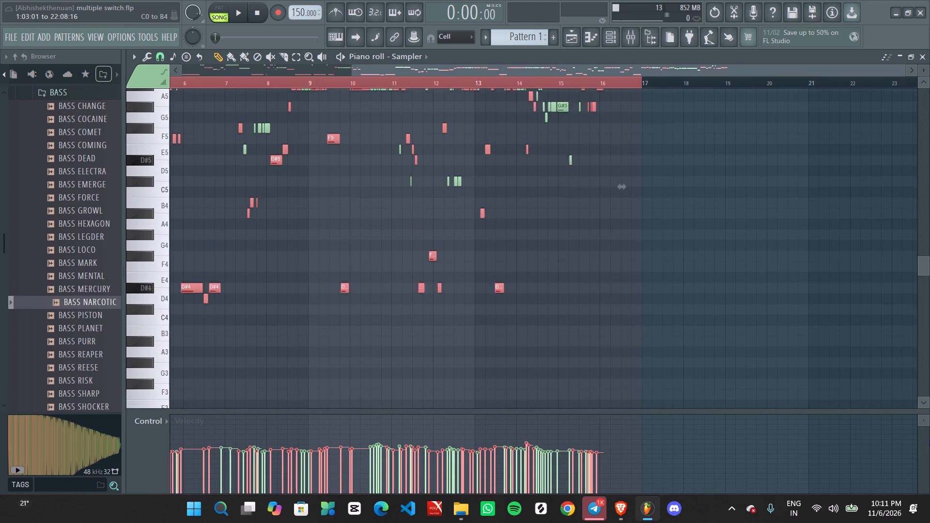
{"action": "key", "text": "ctrl+Up"}
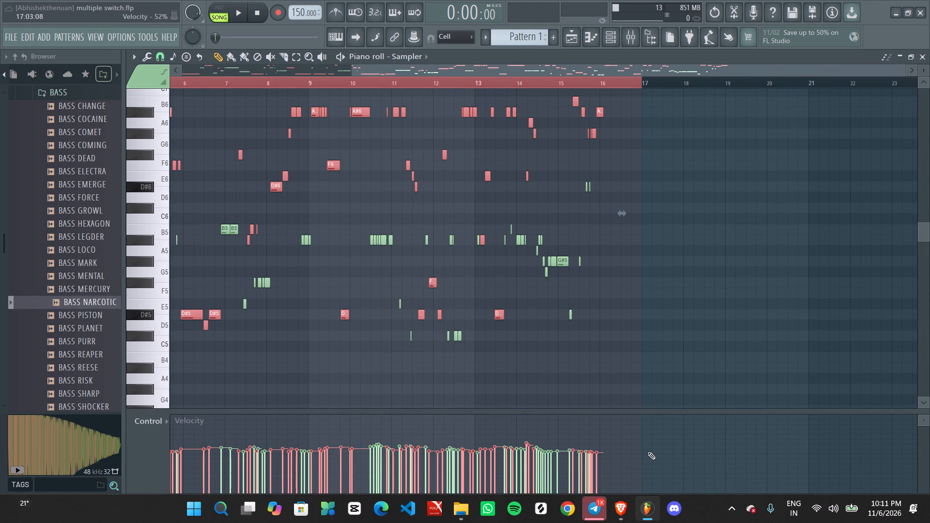
{"action": "left_click", "coordinate": [695, 163], "text": "ctrl"}
{"action": "scroll", "coordinate": [685, 211], "scroll_direction": "down", "scroll_amount": 5, "text": "ctrl"}
{"action": "key", "text": "space"}
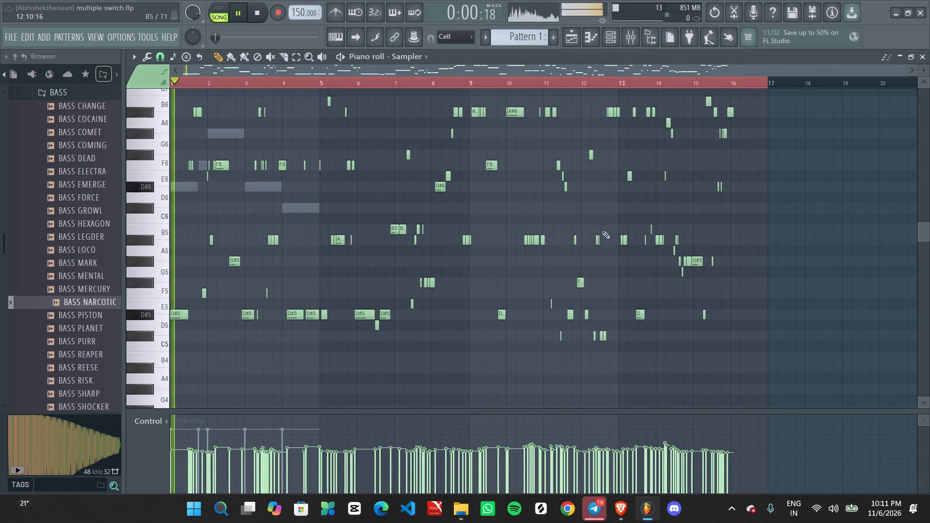
{"action": "key", "text": "space"}
Open the BASS NARCOTIC piano roll and raise the first three bass notes to F6, F#6 and A#6 while checking playback.
{"action": "left_click", "coordinate": [609, 38]}
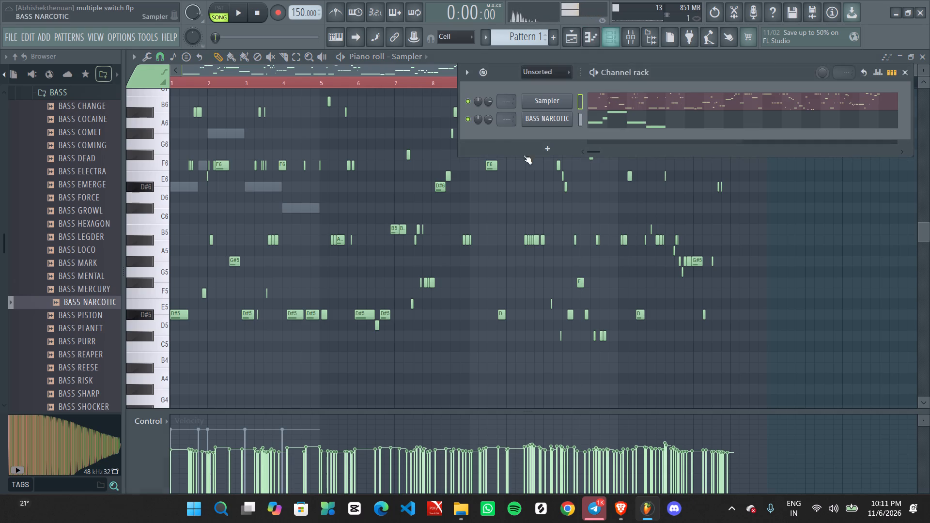
{"action": "right_click", "coordinate": [553, 111]}
{"action": "left_click", "coordinate": [584, 118]}
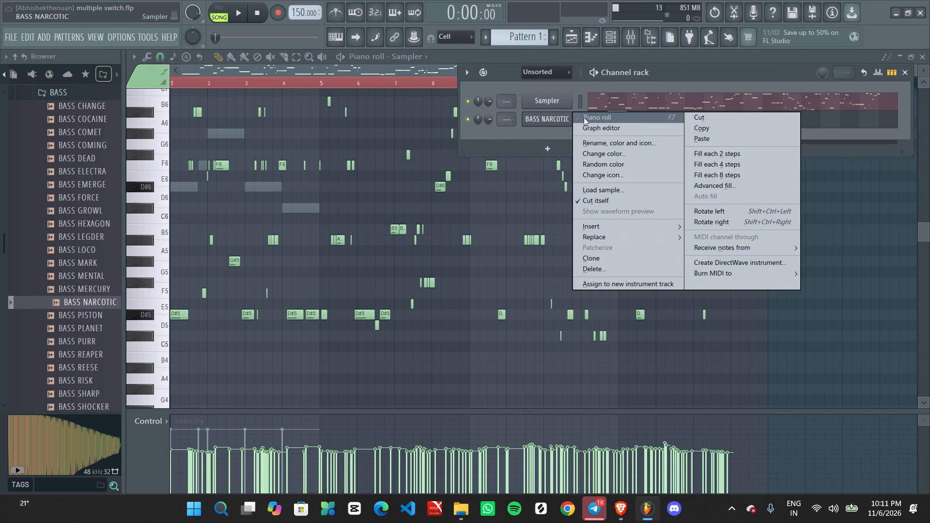
{"action": "scroll", "coordinate": [347, 287], "scroll_direction": "up", "scroll_amount": 2, "text": "ctrl"}
{"action": "middle_click_drag", "start_coordinate": [287, 312], "coordinate": [697, 263]}
{"action": "scroll", "coordinate": [252, 218], "scroll_direction": "up", "scroll_amount": 2, "text": "ctrl"}
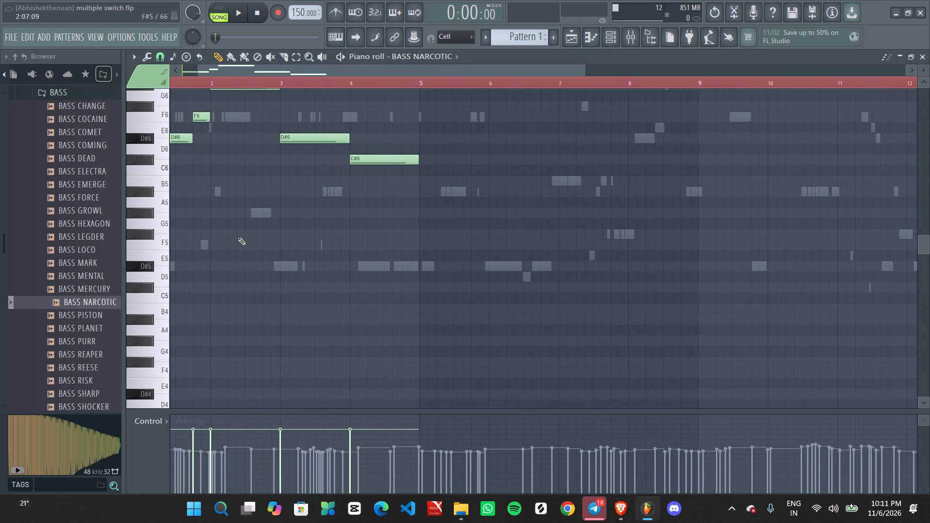
{"action": "middle_click_drag", "start_coordinate": [261, 254], "coordinate": [481, 385]}
{"action": "left_click_drag", "start_coordinate": [190, 265], "coordinate": [194, 252]}
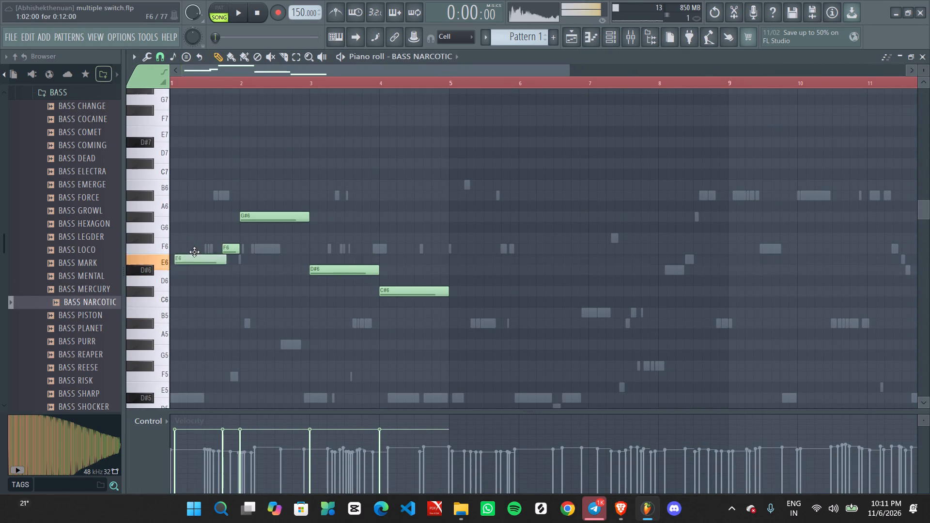
{"action": "left_click_drag", "start_coordinate": [194, 252], "coordinate": [180, 239]}
{"action": "key", "text": "space"}
{"action": "left_click_drag", "start_coordinate": [230, 249], "coordinate": [228, 230]}
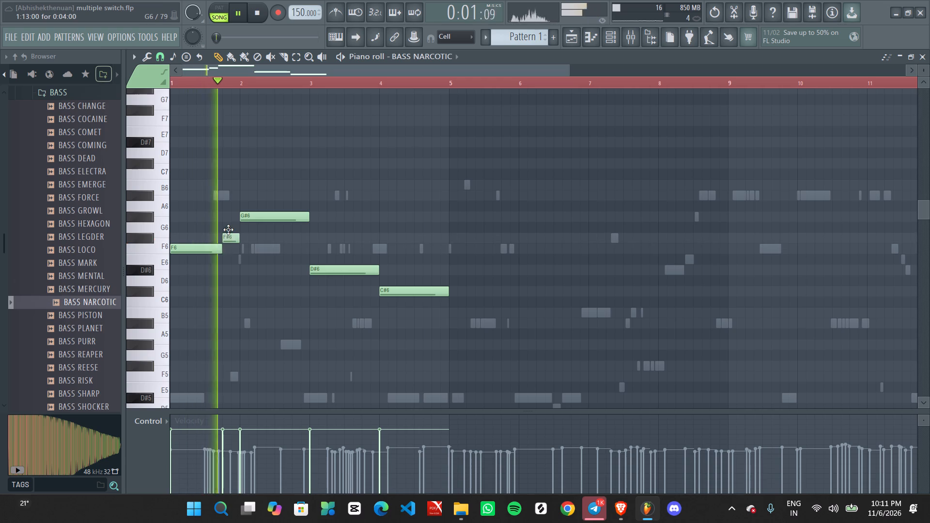
{"action": "left_click_drag", "start_coordinate": [228, 230], "coordinate": [228, 229]}
{"action": "left_click_drag", "start_coordinate": [274, 215], "coordinate": [274, 191]}
{"action": "key", "text": "space"}
{"action": "key", "text": "space"}
{"action": "key", "text": "space"}
Raise the bar 3 bass note to F6, keeping its start at bar 3 and removing the stray extra note.
{"action": "scroll", "coordinate": [271, 230], "scroll_direction": "up", "scroll_amount": 3, "text": "ctrl"}
{"action": "middle_click_drag", "start_coordinate": [286, 242], "coordinate": [650, 197]}
{"action": "key", "text": "space"}
{"action": "scroll", "coordinate": [285, 276], "scroll_direction": "up", "scroll_amount": 2, "text": "ctrl"}
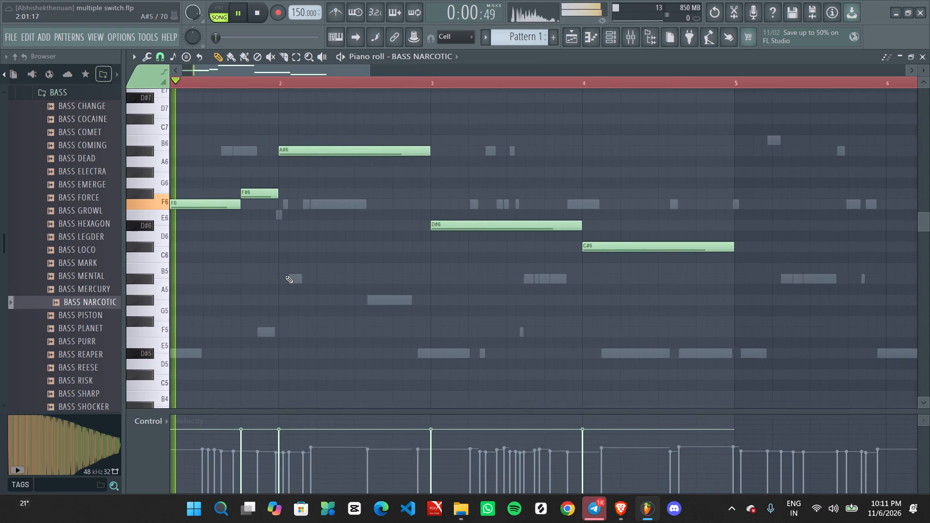
{"action": "scroll", "coordinate": [285, 276], "scroll_direction": "up", "scroll_amount": 1, "text": "ctrl"}
{"action": "middle_click_drag", "start_coordinate": [285, 276], "coordinate": [416, 283]}
{"action": "left_click_drag", "start_coordinate": [488, 259], "coordinate": [486, 246]}
{"action": "key", "text": "space"}
{"action": "right_click", "coordinate": [511, 238]}
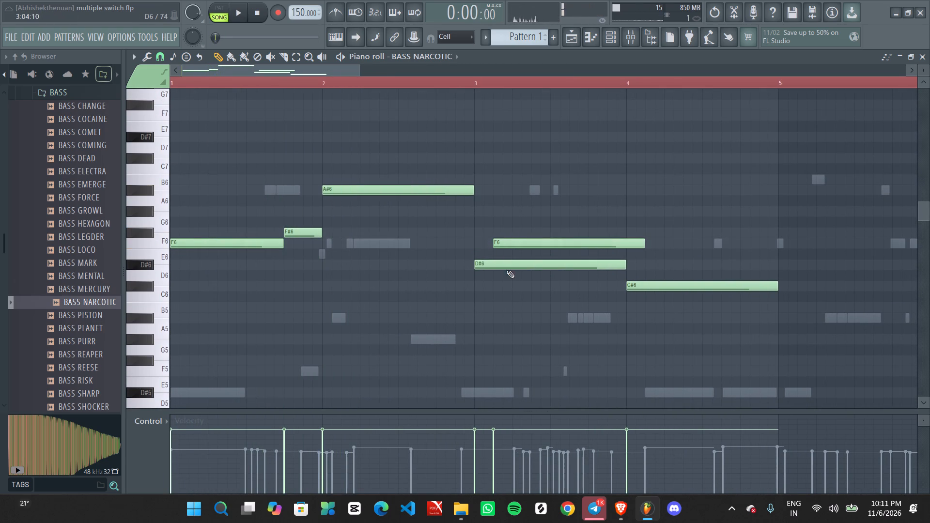
{"action": "key", "text": "space"}
{"action": "right_click", "coordinate": [508, 251]}
{"action": "right_click", "coordinate": [508, 248]}
{"action": "key", "text": "space"}
{"action": "key", "text": "space"}
{"action": "left_click_drag", "start_coordinate": [511, 262], "coordinate": [511, 241]}
{"action": "scroll", "coordinate": [560, 272], "scroll_direction": "down", "scroll_amount": 5, "text": "ctrl"}
{"action": "scroll", "coordinate": [527, 299], "scroll_direction": "up", "scroll_amount": 2, "text": "ctrl"}
{"action": "left_click", "coordinate": [490, 290]}
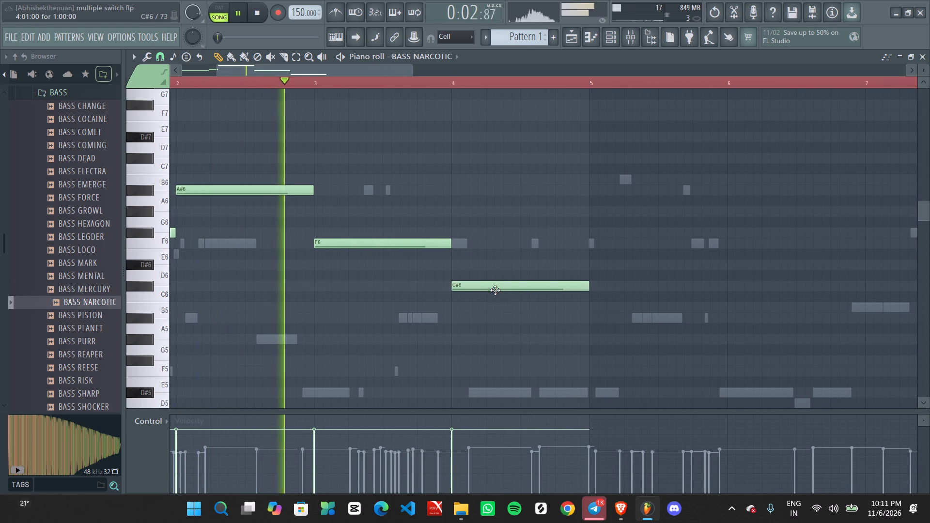
Duplicate the bass phrase from bars 1 to 4 into bars 5 to 8 and deselect the notes.
{"action": "scroll", "coordinate": [498, 305], "scroll_direction": "down", "scroll_amount": 7, "text": "ctrl"}
{"action": "scroll", "coordinate": [382, 321], "scroll_direction": "up", "scroll_amount": 1, "text": "ctrl"}
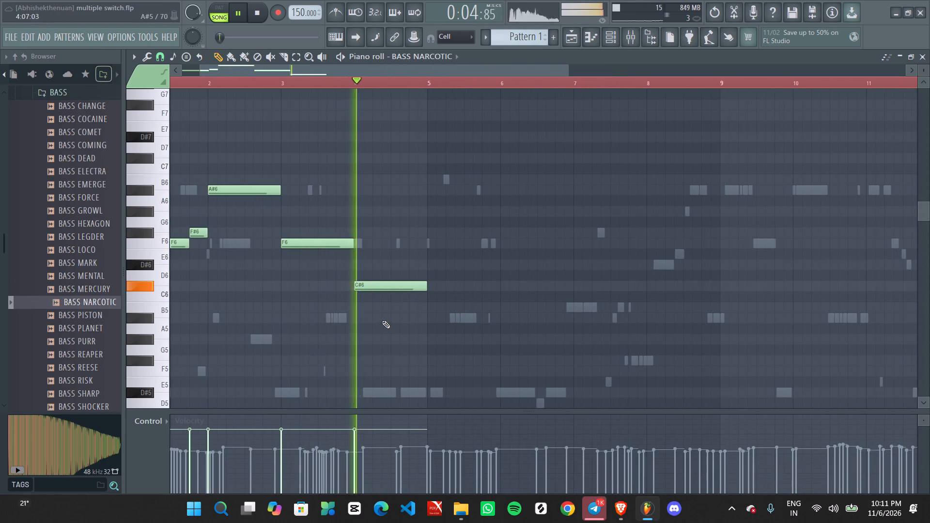
{"action": "middle_click_drag", "start_coordinate": [380, 323], "coordinate": [484, 323]}
{"action": "scroll", "coordinate": [474, 314], "scroll_direction": "up", "scroll_amount": 1, "text": "ctrl"}
{"action": "scroll", "coordinate": [472, 313], "scroll_direction": "down", "scroll_amount": 1, "text": "ctrl"}
{"action": "key", "text": "space"}
{"action": "key", "text": "space"}
{"action": "left_click_drag", "start_coordinate": [463, 85], "coordinate": [0, 210], "text": "ctrl"}
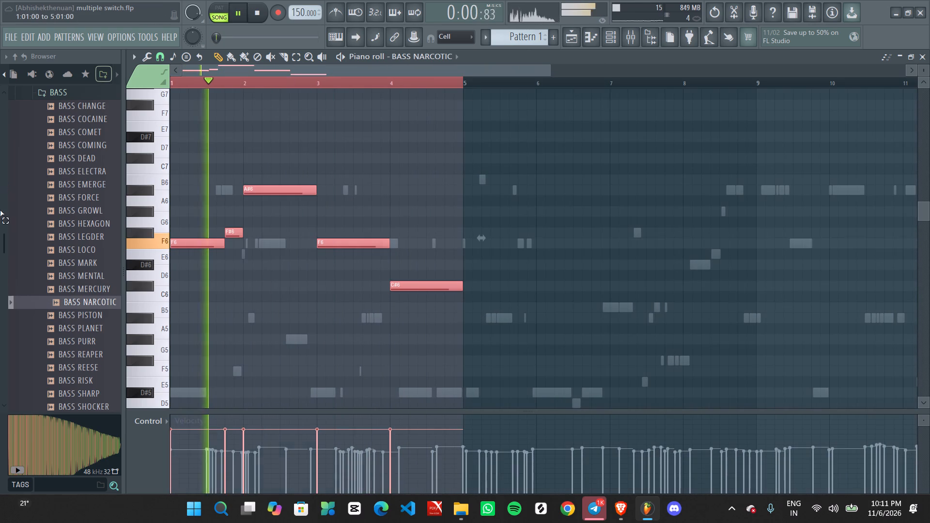
{"action": "left_click_drag", "start_coordinate": [0, 210], "coordinate": [0, 215], "text": "ctrl"}
{"action": "key", "text": "ctrl+b"}
{"action": "scroll", "coordinate": [497, 312], "scroll_direction": "down", "scroll_amount": 6, "text": "ctrl"}
{"action": "key", "text": "ctrl+d"}
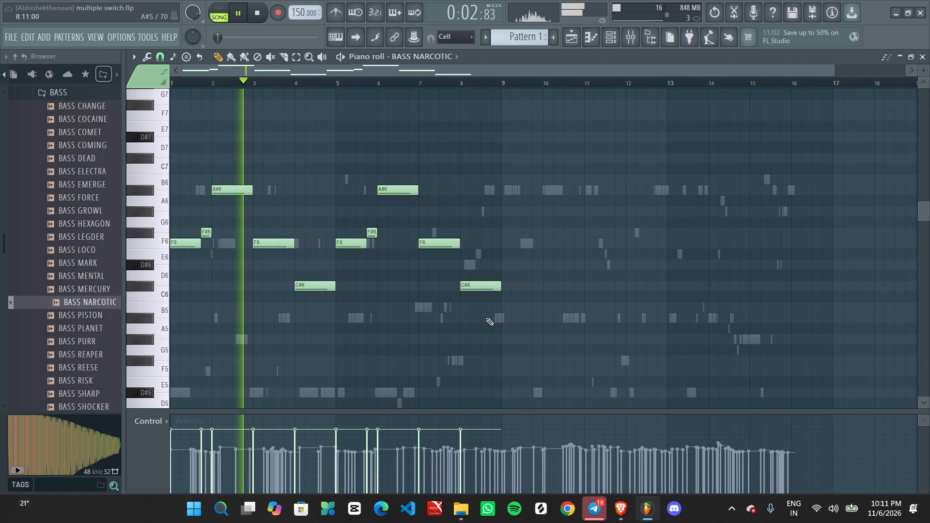
Transpose all the BASS NARCOTIC notes down one octave and restart playback.
{"action": "key", "text": "ctrl+a"}
{"action": "key", "text": "ctrl+Down"}
{"action": "key", "text": "space"}
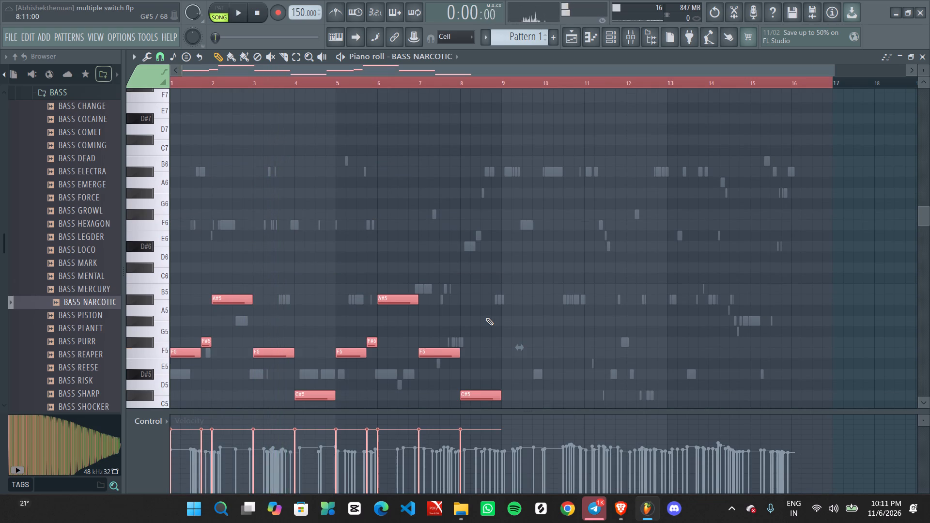
{"action": "key", "text": "space"}
{"action": "left_click", "coordinate": [485, 318], "text": "ctrl"}
Listen through the bass line and examine how its notes line up with the ghosted converted notes.
{"action": "scroll", "coordinate": [485, 318], "scroll_direction": "up", "scroll_amount": 3, "text": "ctrl"}
{"action": "middle_click_drag", "start_coordinate": [454, 335], "coordinate": [463, 335]}
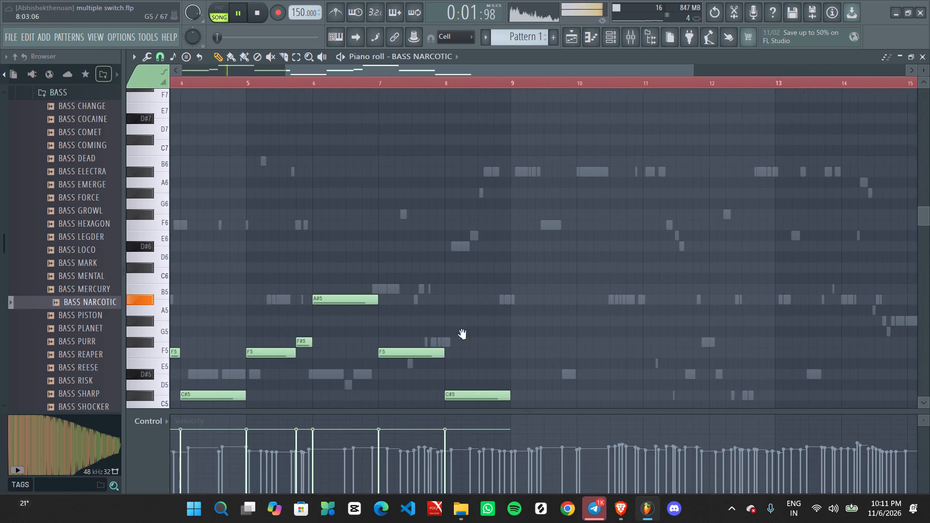
{"action": "middle_click_drag", "start_coordinate": [463, 335], "coordinate": [787, 318]}
{"action": "scroll", "coordinate": [459, 352], "scroll_direction": "up", "scroll_amount": 1, "text": "ctrl"}
{"action": "middle_click_drag", "start_coordinate": [464, 356], "coordinate": [630, 359]}
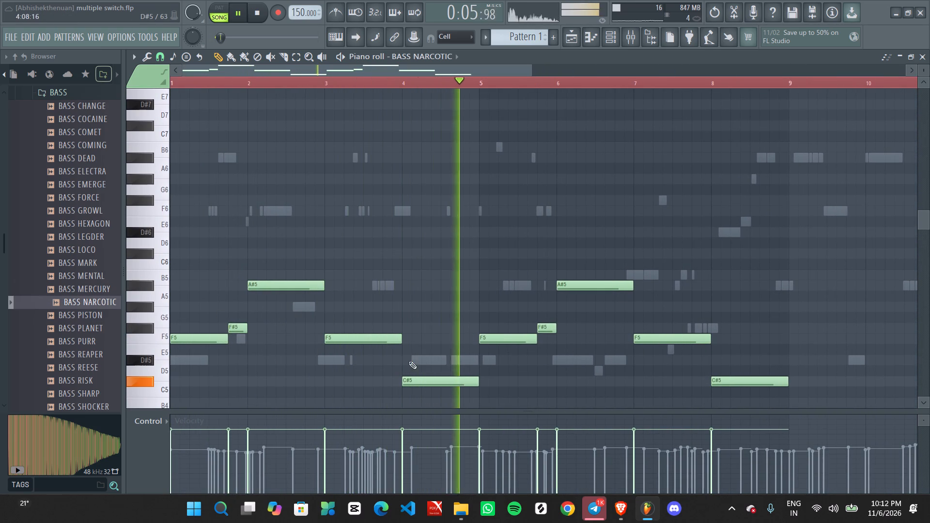
{"action": "scroll", "coordinate": [326, 354], "scroll_direction": "up", "scroll_amount": 1, "text": "ctrl"}
{"action": "middle_click_drag", "start_coordinate": [323, 356], "coordinate": [586, 345]}
{"action": "scroll", "coordinate": [592, 347], "scroll_direction": "up", "scroll_amount": 1, "text": "ctrl"}
{"action": "middle_click_drag", "start_coordinate": [543, 385], "coordinate": [590, 307]}
{"action": "scroll", "coordinate": [590, 307], "scroll_direction": "up", "scroll_amount": 1}
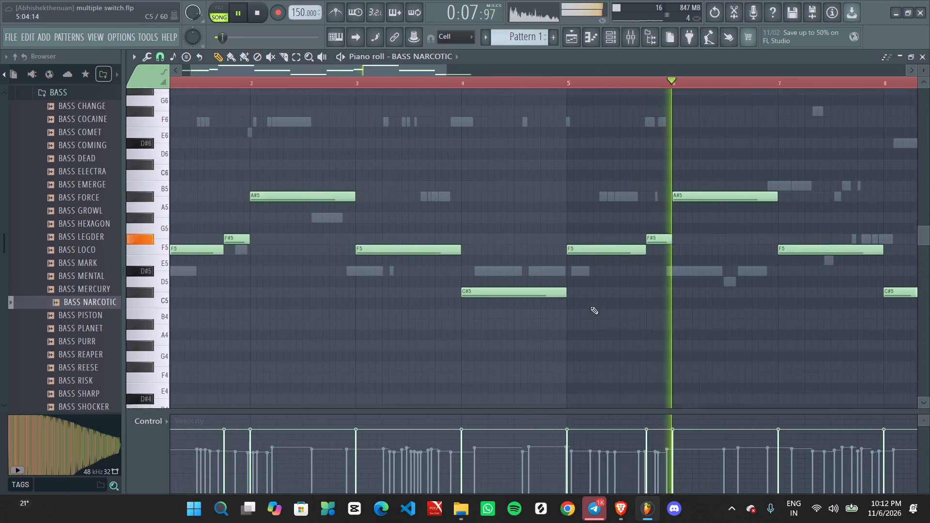
{"action": "scroll", "coordinate": [589, 307], "scroll_direction": "down", "scroll_amount": 6, "text": "ctrl"}
{"action": "scroll", "coordinate": [474, 342], "scroll_direction": "up", "scroll_amount": 2}
{"action": "middle_click_drag", "start_coordinate": [475, 343], "coordinate": [646, 312]}
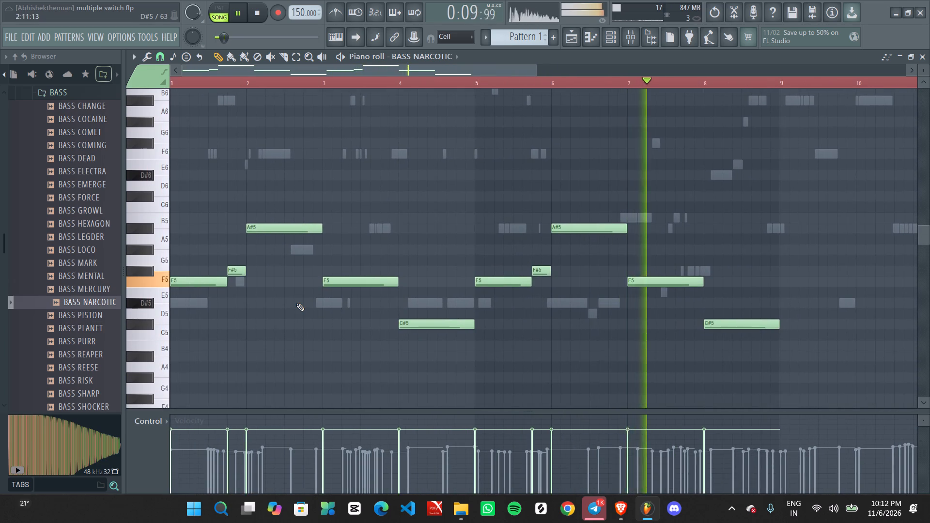
{"action": "scroll", "coordinate": [296, 303], "scroll_direction": "up", "scroll_amount": 1, "text": "ctrl"}
{"action": "middle_click_drag", "start_coordinate": [327, 317], "coordinate": [607, 309]}
Delete the short F#5 note in bar 1 and extend the F5 note to fill the whole bar.
{"action": "key", "text": "space"}
{"action": "key", "text": "space"}
{"action": "key", "text": "space"}
{"action": "key", "text": "space"}
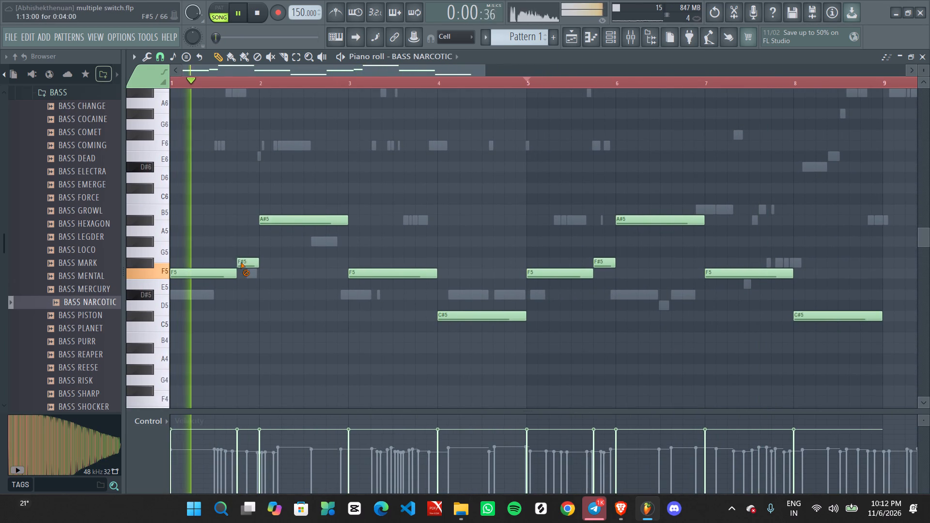
{"action": "right_click", "coordinate": [241, 262]}
{"action": "key", "text": "space"}
{"action": "left_click_drag", "start_coordinate": [234, 274], "coordinate": [256, 274]}
{"action": "key", "text": "space"}
Lower the bar 2 bass note to G#5, keeping its start at bar 2 and removing the stray extra note.
{"action": "scroll", "coordinate": [267, 289], "scroll_direction": "up", "scroll_amount": 2, "text": "ctrl"}
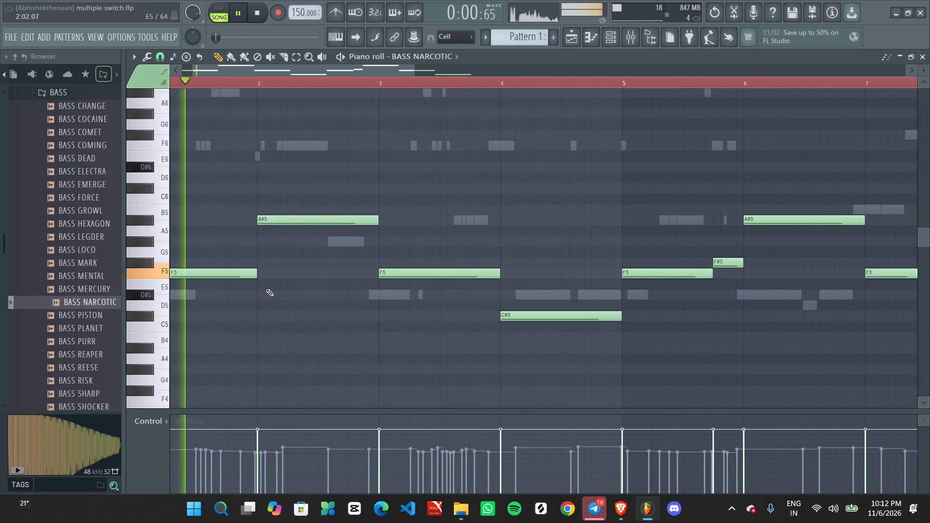
{"action": "middle_click_drag", "start_coordinate": [266, 289], "coordinate": [380, 293]}
{"action": "key", "text": "space"}
{"action": "key", "text": "space"}
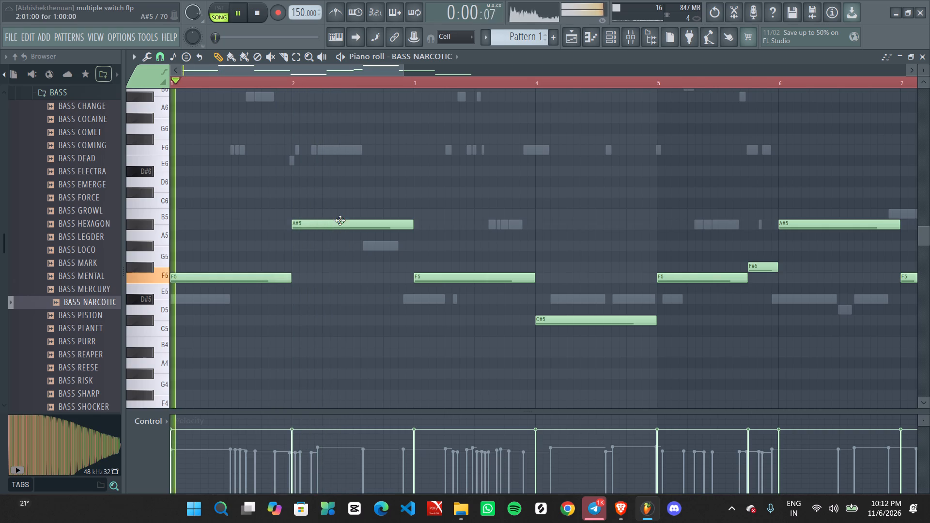
{"action": "left_click_drag", "start_coordinate": [340, 220], "coordinate": [335, 250]}
{"action": "left_click_drag", "start_coordinate": [340, 252], "coordinate": [346, 251]}
{"action": "key", "text": "space"}
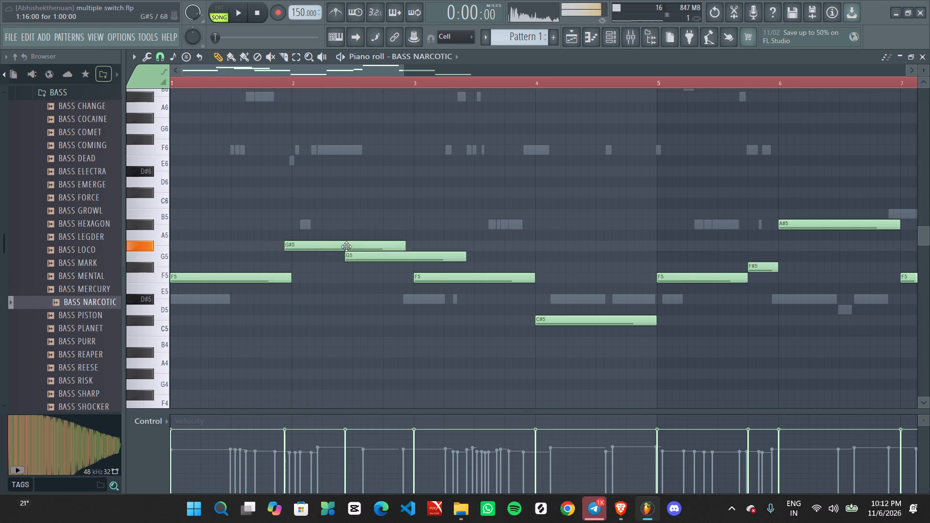
{"action": "right_click", "coordinate": [346, 246]}
{"action": "key", "text": "space"}
{"action": "right_click_drag", "start_coordinate": [357, 255], "coordinate": [336, 251]}
{"action": "key", "text": "space"}
{"action": "left_click_drag", "start_coordinate": [313, 246], "coordinate": [307, 245]}
{"action": "key", "text": "space"}
{"action": "left_click_drag", "start_coordinate": [343, 246], "coordinate": [330, 247]}
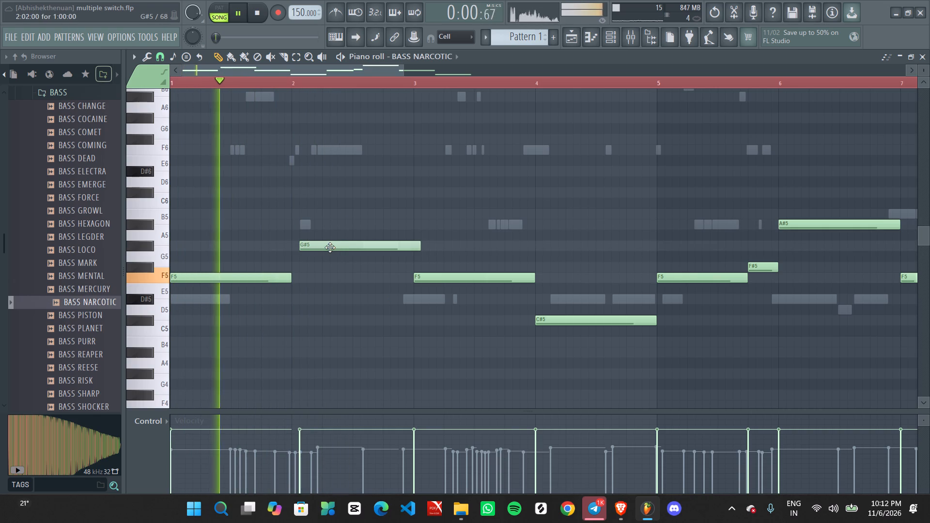
{"action": "left_click_drag", "start_coordinate": [330, 247], "coordinate": [327, 247]}
Lower the bar 3 bass note to D#5, keeping its full-bar length.
{"action": "scroll", "coordinate": [314, 352], "scroll_direction": "up", "scroll_amount": 2, "text": "ctrl"}
{"action": "middle_click_drag", "start_coordinate": [316, 347], "coordinate": [493, 352]}
{"action": "scroll", "coordinate": [493, 352], "scroll_direction": "up", "scroll_amount": 1}
{"action": "scroll", "coordinate": [493, 352], "scroll_direction": "down", "scroll_amount": 2, "text": "ctrl"}
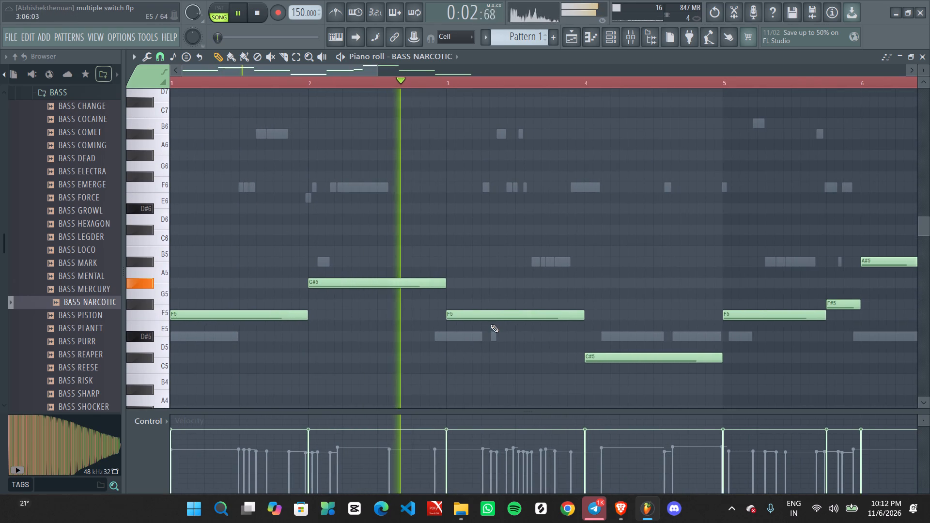
{"action": "left_click_drag", "start_coordinate": [490, 313], "coordinate": [491, 342]}
Delete all the BASS NARCOTIC notes from bar 5 through bar 8.
{"action": "scroll", "coordinate": [578, 383], "scroll_direction": "down", "scroll_amount": 3, "text": "ctrl"}
{"action": "scroll", "coordinate": [574, 386], "scroll_direction": "up", "scroll_amount": 2, "text": "ctrl"}
{"action": "middle_click_drag", "start_coordinate": [526, 402], "coordinate": [517, 382]}
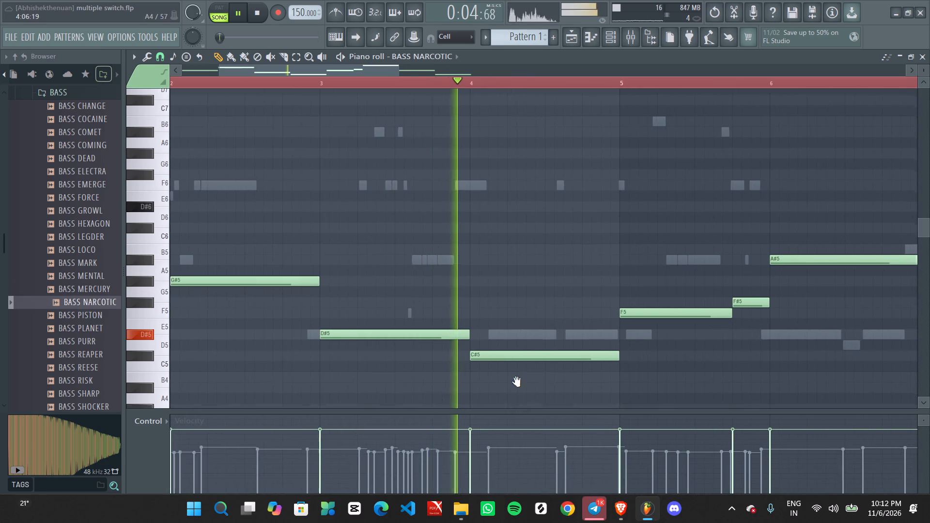
{"action": "middle_click_drag", "start_coordinate": [517, 382], "coordinate": [506, 337]}
{"action": "scroll", "coordinate": [544, 318], "scroll_direction": "down", "scroll_amount": 4, "text": "ctrl"}
{"action": "left_click_drag", "start_coordinate": [556, 144], "coordinate": [929, 367], "text": "ctrl"}
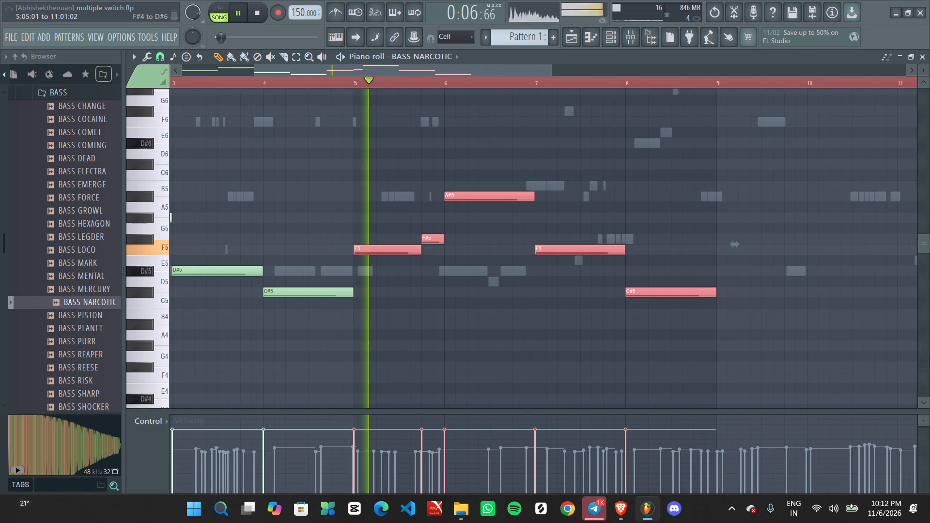
{"action": "key", "text": "Delete"}
Restart playback and duplicate the four-bar bass phrase of bars 1–4 into bars 5–8, leaving the notes deselected.
{"action": "key", "text": "space"}
{"action": "key", "text": "space"}
{"action": "scroll", "coordinate": [544, 221], "scroll_direction": "down", "scroll_amount": 8, "text": "ctrl"}
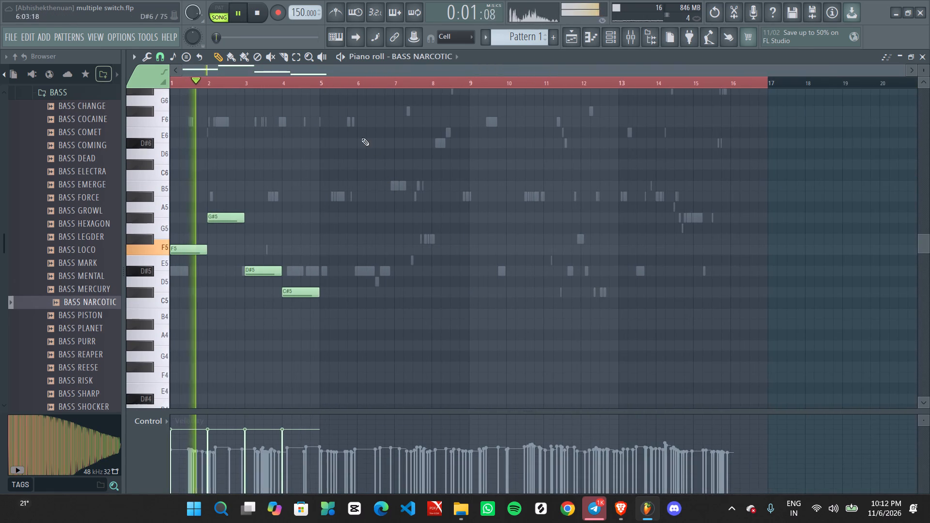
{"action": "left_click_drag", "start_coordinate": [319, 86], "coordinate": [0, 143], "text": "ctrl"}
{"action": "key", "text": "ctrl+b"}
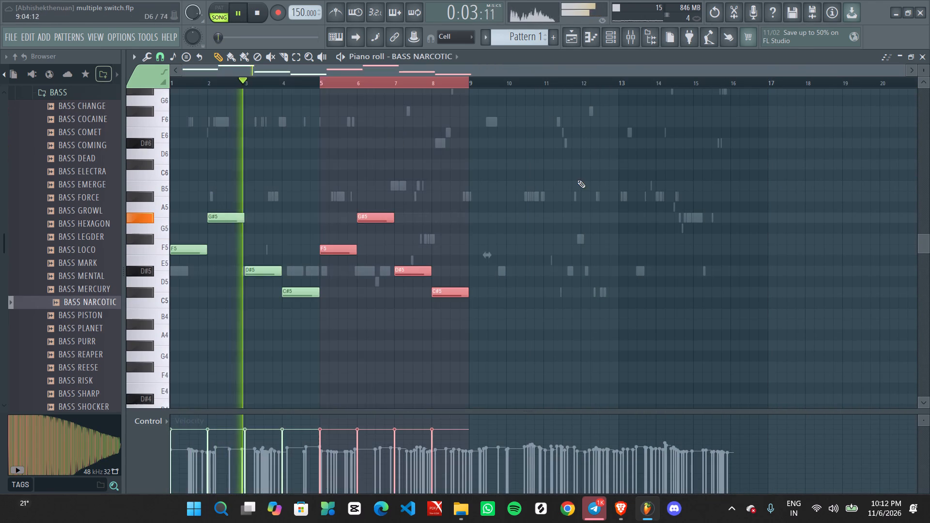
{"action": "key", "text": "ctrl+d"}
{"action": "scroll", "coordinate": [593, 305], "scroll_direction": "up", "scroll_amount": 2, "text": "ctrl"}
{"action": "middle_click_drag", "start_coordinate": [511, 359], "coordinate": [893, 357]}
{"action": "scroll", "coordinate": [361, 381], "scroll_direction": "up", "scroll_amount": 2, "text": "ctrl"}
{"action": "middle_click_drag", "start_coordinate": [376, 376], "coordinate": [672, 387]}
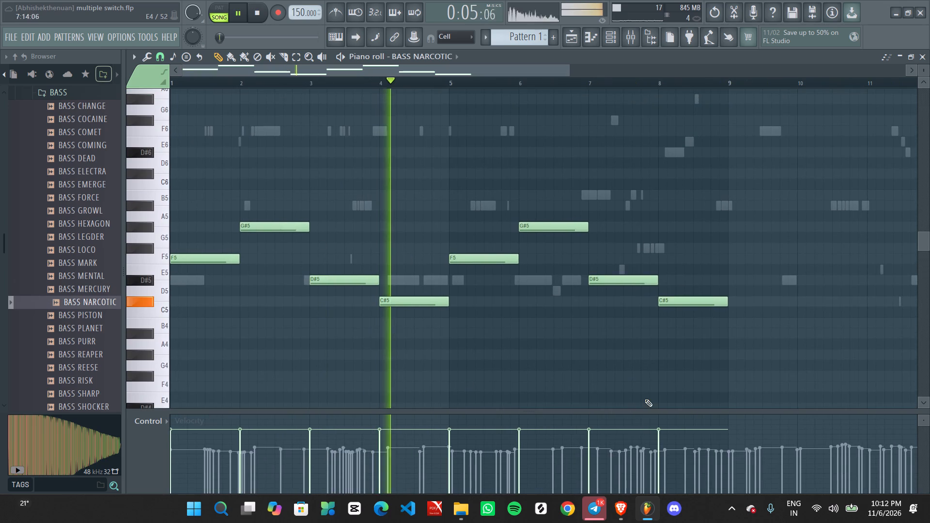
Open the channel rack, restart and stop playback, and route the BASS NARCOTIC channel to mixer track 30.
{"action": "left_click", "coordinate": [611, 39]}
{"action": "key", "text": "space"}
{"action": "key", "text": "space"}
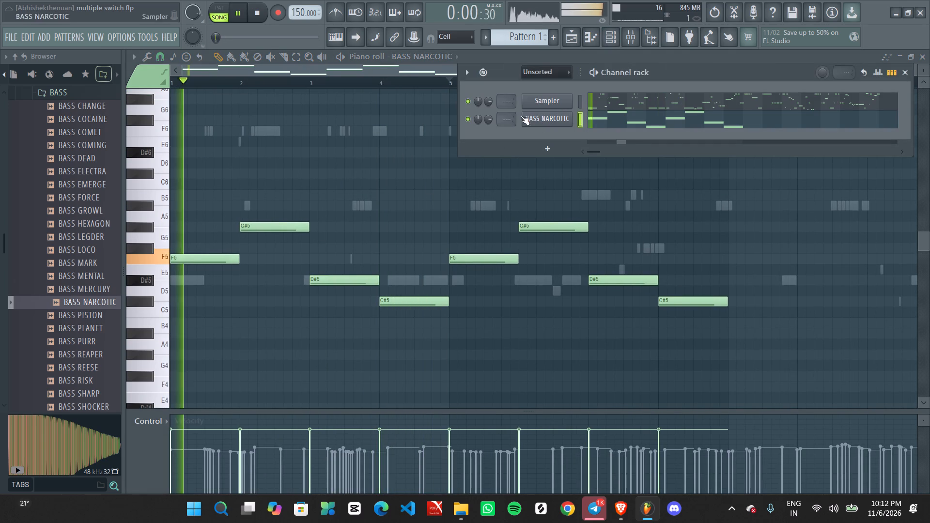
{"action": "scroll", "coordinate": [499, 121], "scroll_direction": "up", "scroll_amount": 4}
{"action": "key", "text": "space"}
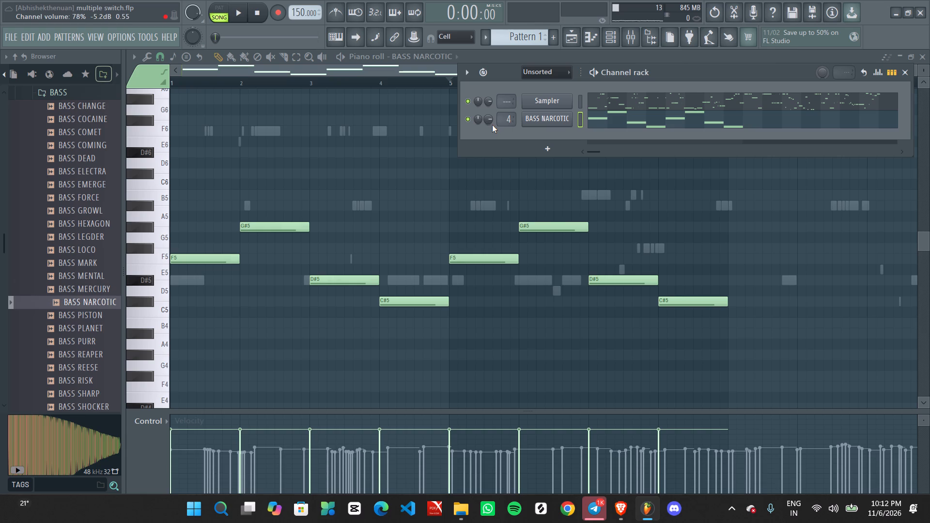
{"action": "scroll", "coordinate": [507, 122], "scroll_direction": "up", "scroll_amount": 7}
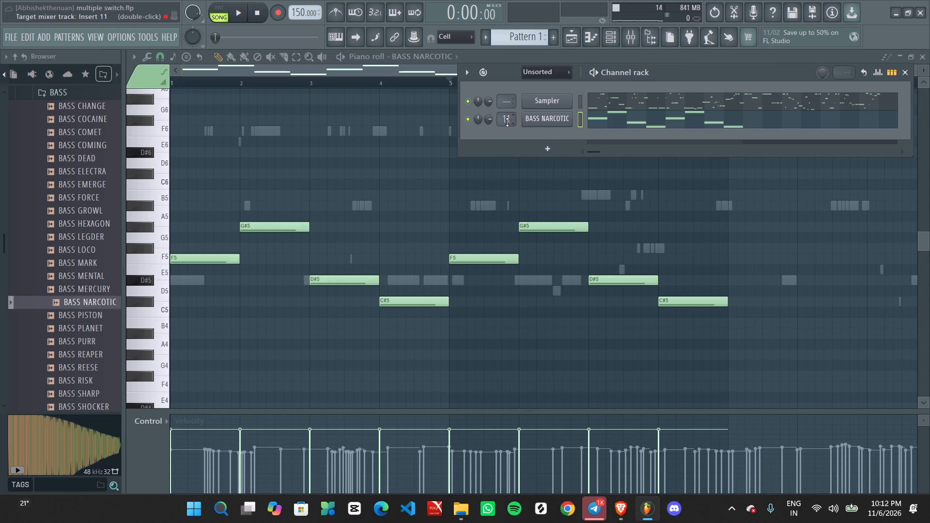
{"action": "scroll", "coordinate": [507, 122], "scroll_direction": "up", "scroll_amount": 19}
{"action": "scroll", "coordinate": [506, 121], "scroll_direction": "up", "scroll_amount": 2}
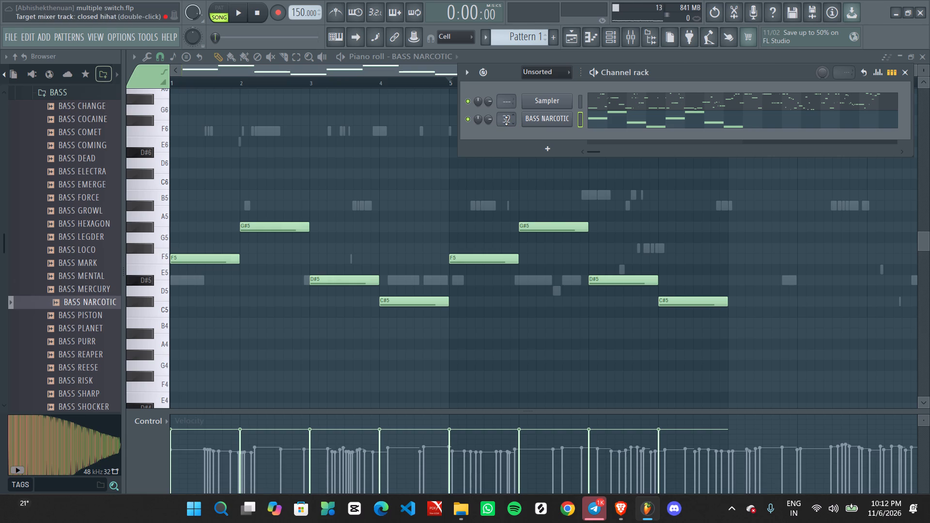
{"action": "scroll", "coordinate": [506, 121], "scroll_direction": "up", "scroll_amount": 3}
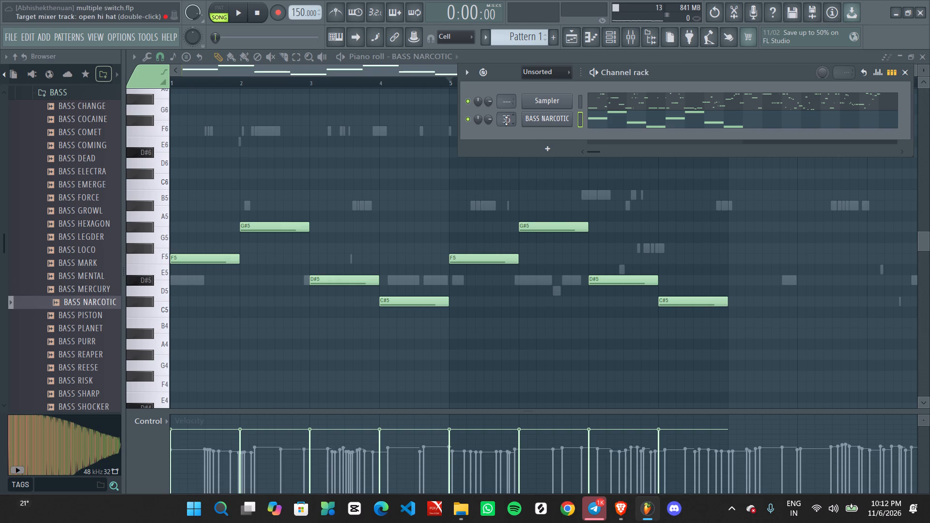
{"action": "scroll", "coordinate": [506, 121], "scroll_direction": "up", "scroll_amount": 3}
{"action": "scroll", "coordinate": [506, 121], "scroll_direction": "down", "scroll_amount": 6}
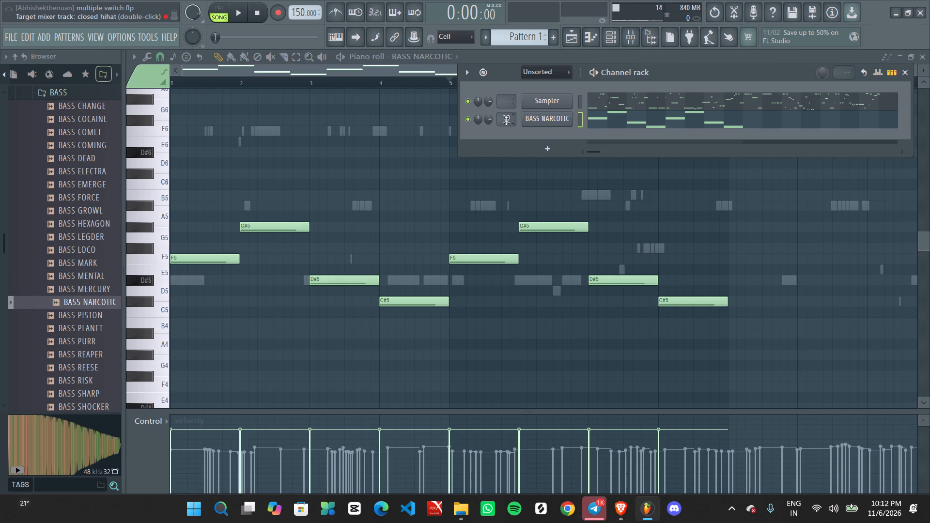
{"action": "scroll", "coordinate": [506, 121], "scroll_direction": "down", "scroll_amount": 2}
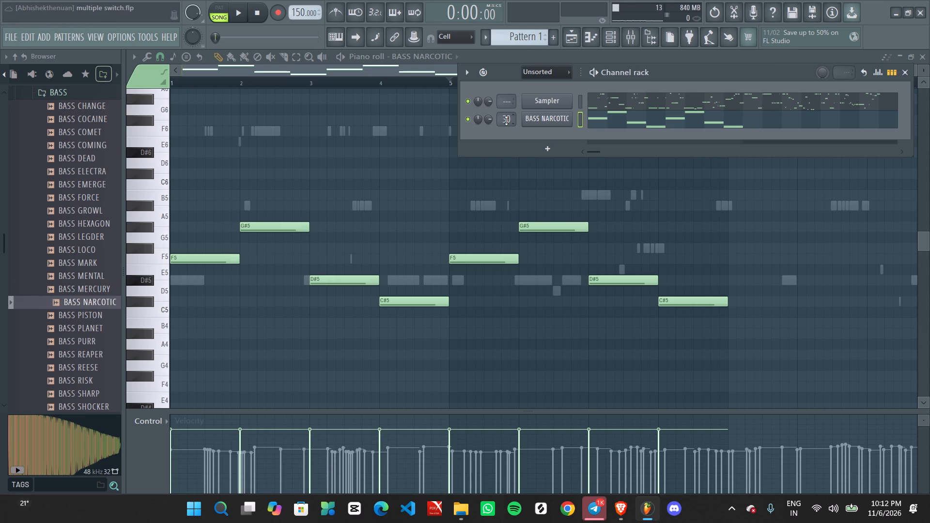
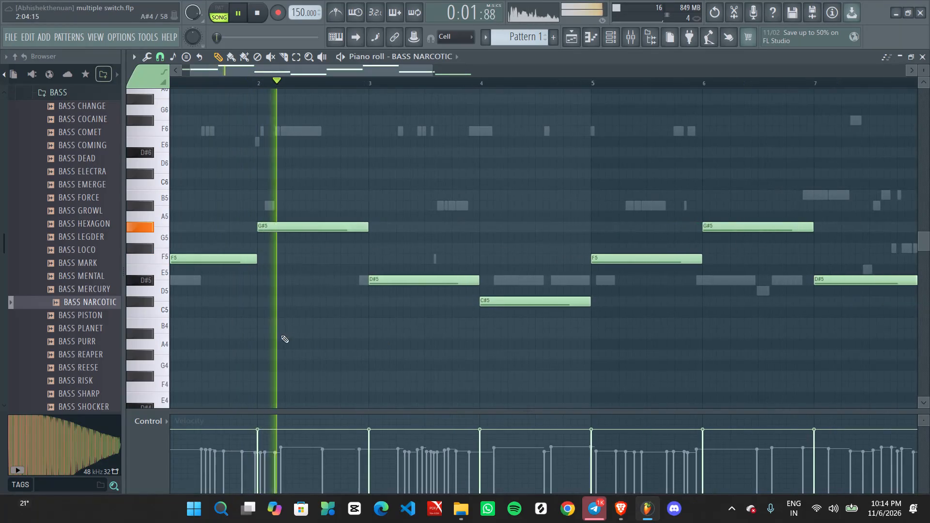
Delete the G#5 note in bar 2 and lengthen the opening F5 note to fill bars 1 and 2.
{"action": "scroll", "coordinate": [281, 335], "scroll_direction": "up", "scroll_amount": 1}
{"action": "middle_click_drag", "start_coordinate": [281, 335], "coordinate": [286, 335]}
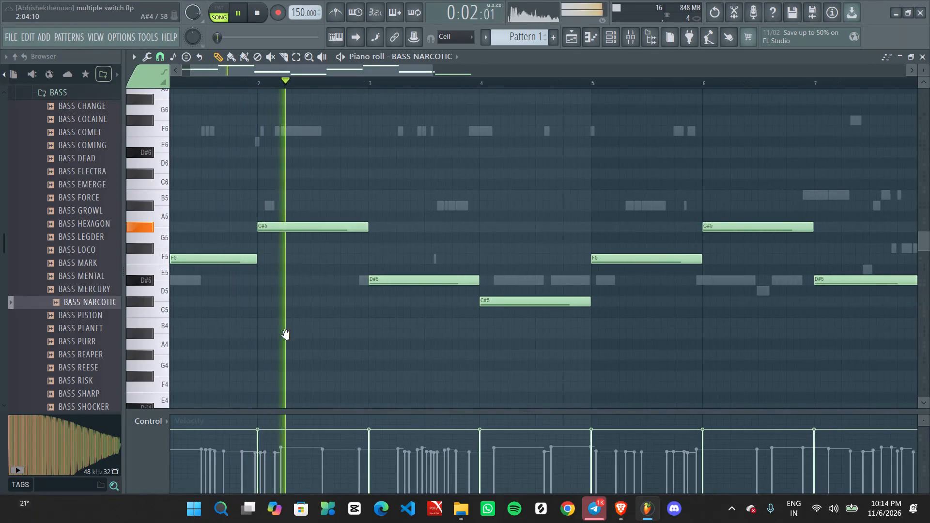
{"action": "middle_click_drag", "start_coordinate": [286, 335], "coordinate": [475, 342]}
{"action": "key", "text": "space"}
{"action": "left_click", "coordinate": [278, 264]}
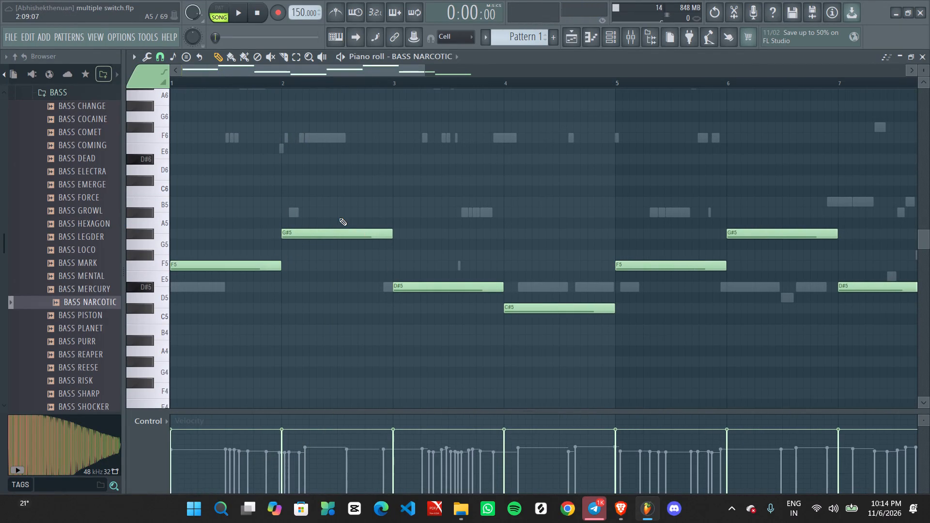
{"action": "right_click_drag", "start_coordinate": [338, 227], "coordinate": [334, 243]}
{"action": "key", "text": "space"}
{"action": "left_click_drag", "start_coordinate": [280, 263], "coordinate": [548, 262]}
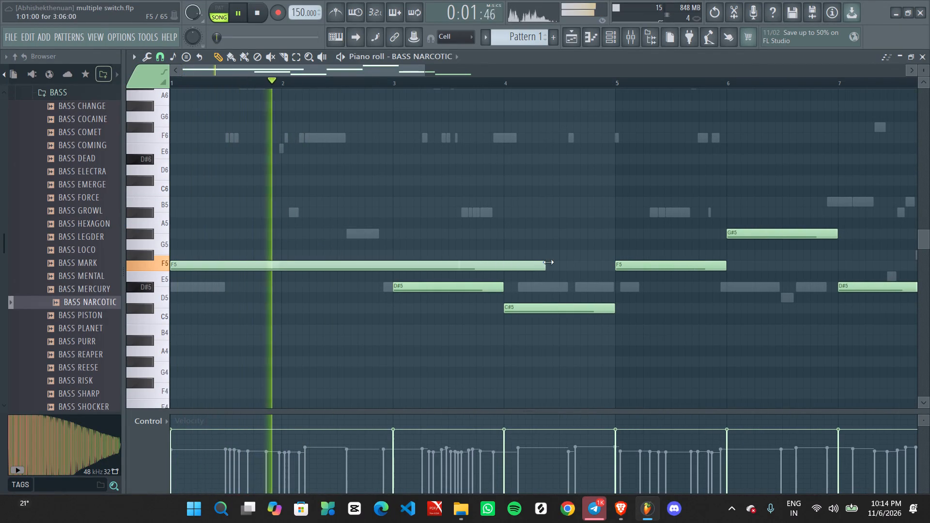
{"action": "left_click_drag", "start_coordinate": [548, 262], "coordinate": [612, 262]}
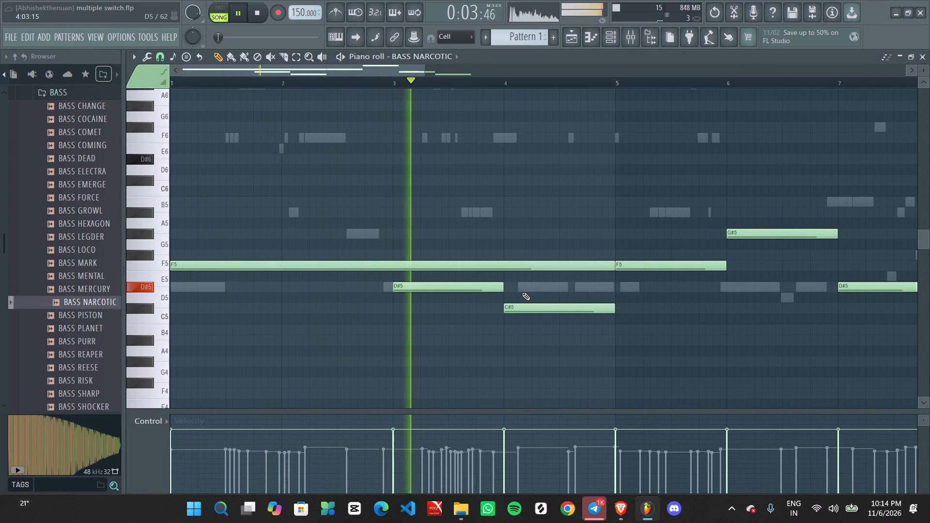
{"action": "key", "text": "space"}
{"action": "left_click_drag", "start_coordinate": [611, 268], "coordinate": [389, 264]}
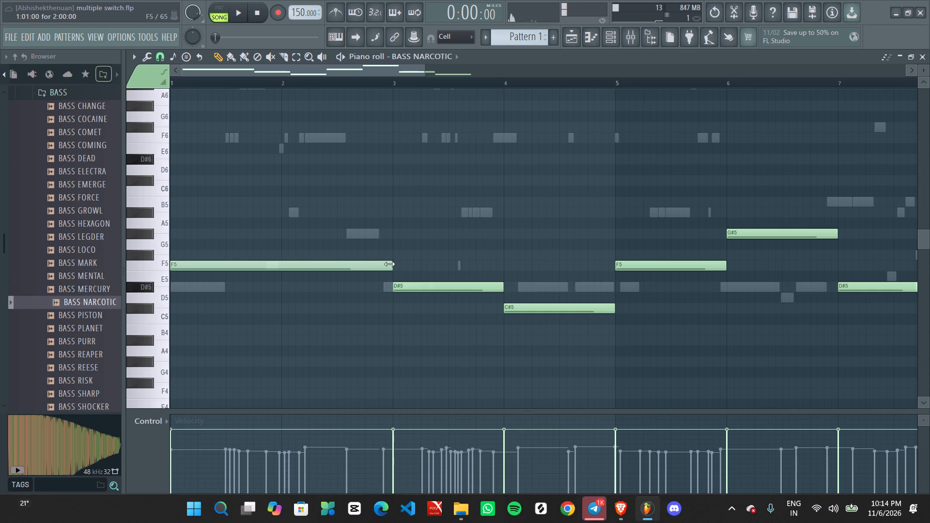
{"action": "left_click_drag", "start_coordinate": [389, 264], "coordinate": [387, 264]}
Restart playback and delete all the BASS NARCOTIC notes from bar 4 through bar 8.
{"action": "key", "text": "space"}
{"action": "scroll", "coordinate": [377, 330], "scroll_direction": "up", "scroll_amount": 1, "text": "ctrl"}
{"action": "middle_click_drag", "start_coordinate": [349, 329], "coordinate": [550, 331]}
{"action": "scroll", "coordinate": [596, 313], "scroll_direction": "down", "scroll_amount": 1, "text": "ctrl"}
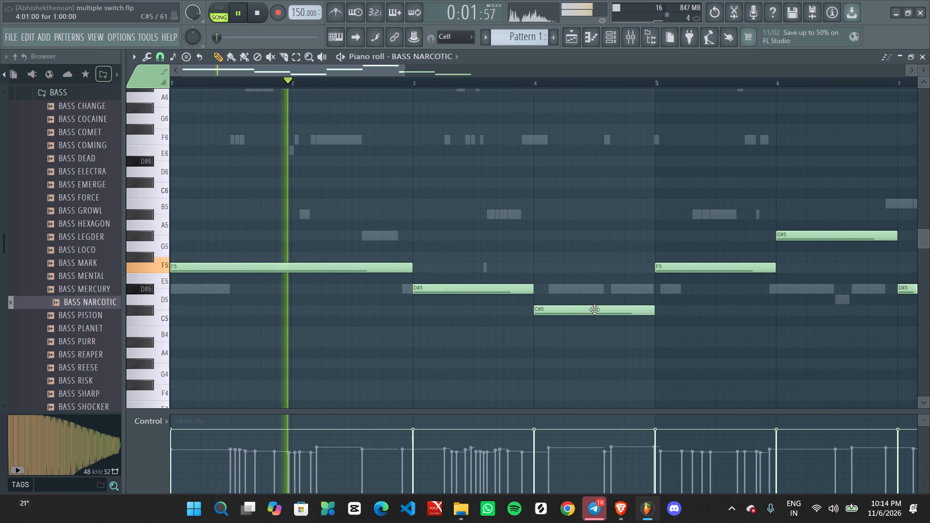
{"action": "right_click_drag", "start_coordinate": [593, 309], "coordinate": [610, 315]}
{"action": "scroll", "coordinate": [661, 283], "scroll_direction": "down", "scroll_amount": 6, "text": "ctrl"}
{"action": "right_click_drag", "start_coordinate": [589, 236], "coordinate": [789, 307]}
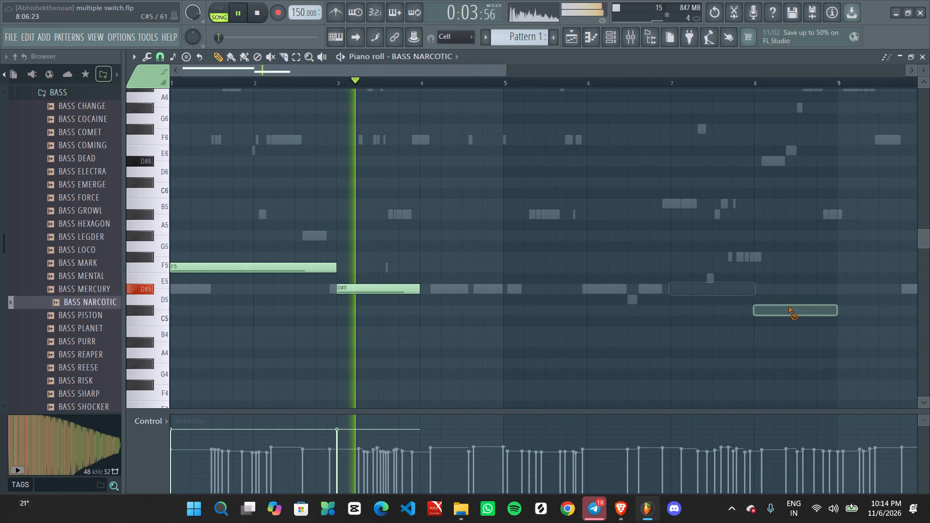
{"action": "right_click_drag", "start_coordinate": [789, 307], "coordinate": [697, 296]}
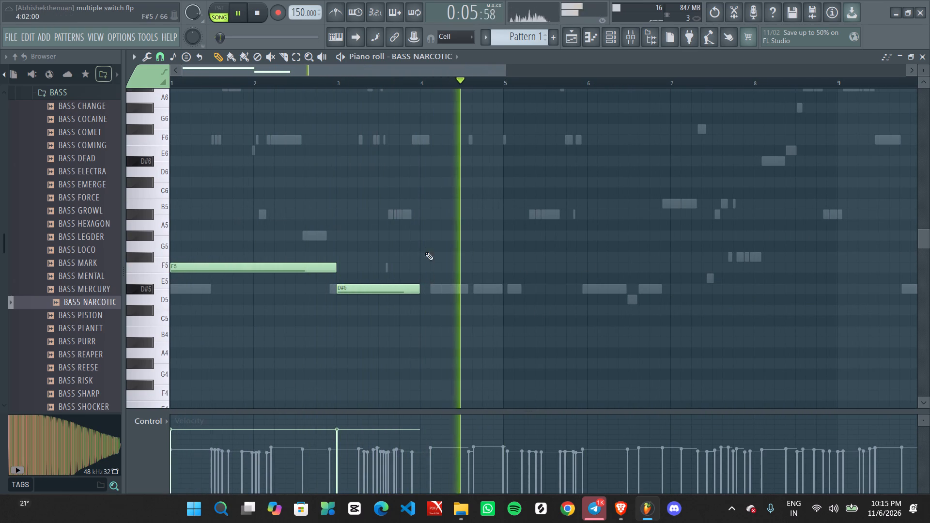
Add an A#5 note halfway through bar 4 and apply legato to extend the bar 3 D#5 note up to it.
{"action": "key", "text": "space"}
{"action": "key", "text": "space"}
{"action": "left_click", "coordinate": [464, 213]}
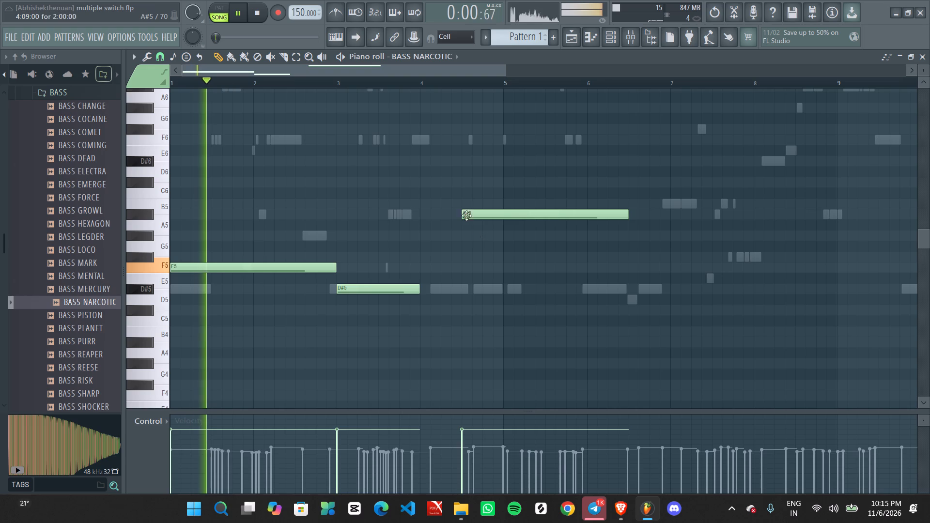
{"action": "key", "text": "ctrl+l"}
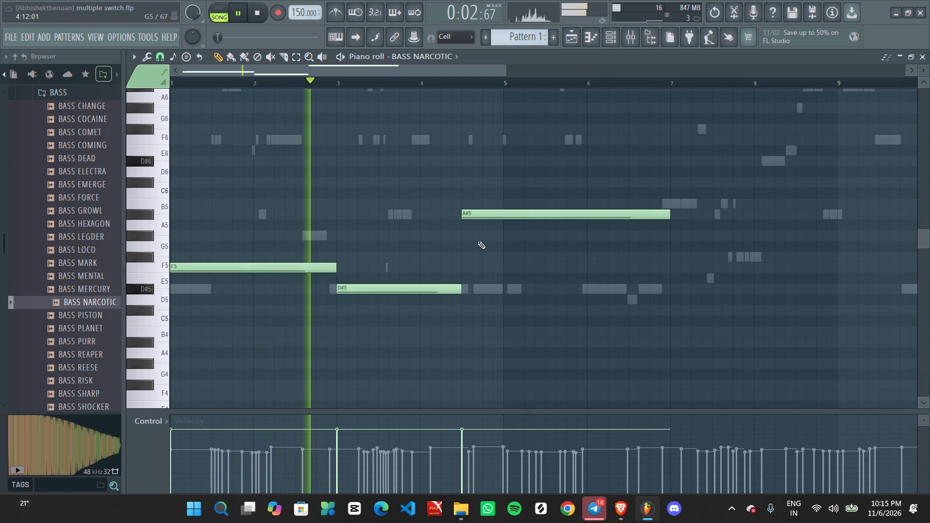
Stop playback and shorten the A#5 note to end exactly at the start of bar 5.
{"action": "scroll", "coordinate": [452, 234], "scroll_direction": "down", "scroll_amount": 5, "text": "ctrl"}
{"action": "scroll", "coordinate": [361, 305], "scroll_direction": "up", "scroll_amount": 3, "text": "ctrl"}
{"action": "middle_click_drag", "start_coordinate": [336, 314], "coordinate": [527, 316]}
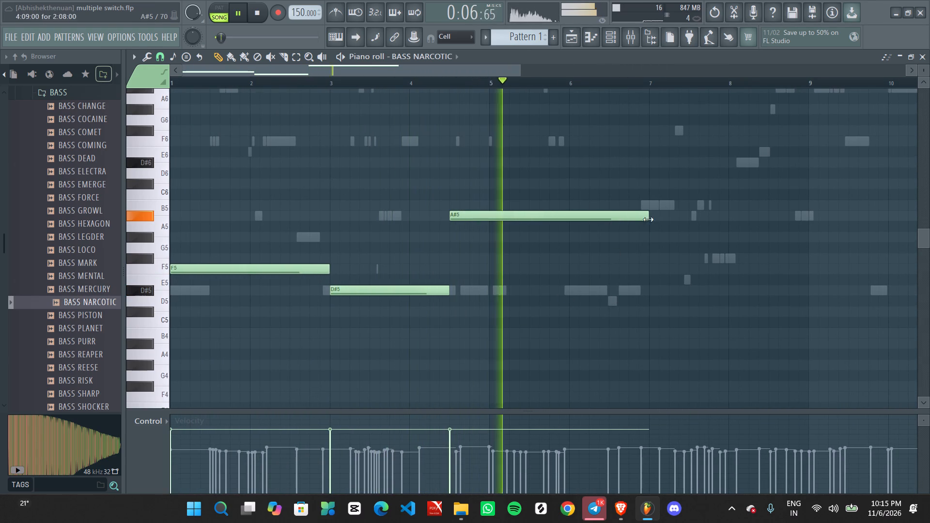
{"action": "key", "text": "space"}
{"action": "left_click_drag", "start_coordinate": [646, 213], "coordinate": [486, 224]}
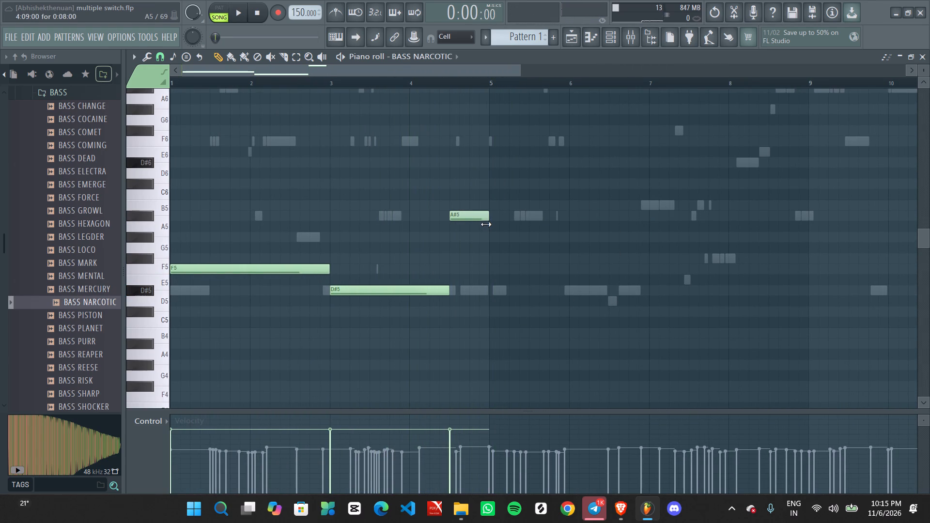
{"action": "left_click_drag", "start_coordinate": [486, 224], "coordinate": [486, 224]}
Duplicate the four-bar bass phrase of bars 1–4 into bars 5–8, leaving the notes deselected.
{"action": "left_click_drag", "start_coordinate": [489, 86], "coordinate": [0, 343], "text": "ctrl"}
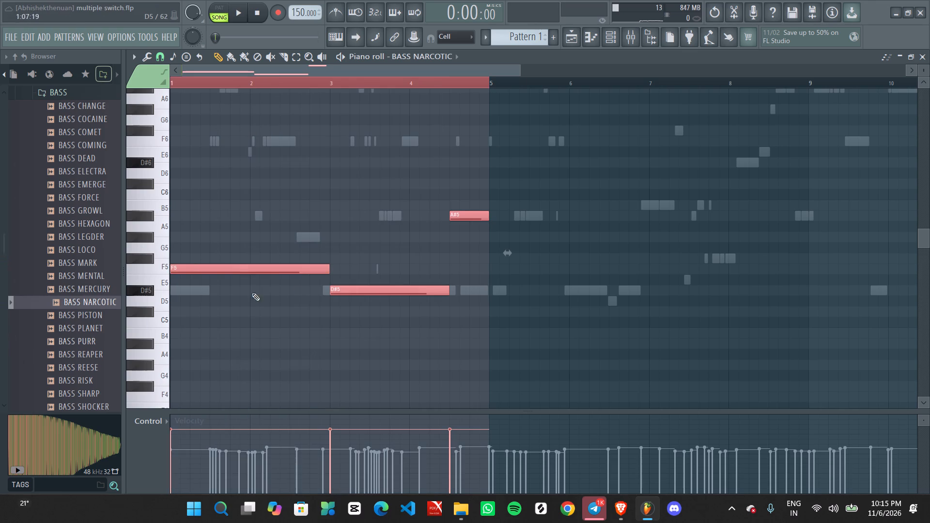
{"action": "key", "text": "ctrl+b"}
{"action": "key", "text": "ctrl+d"}
Play the BASS NARCOTIC line from the start and listen to the revised phrase.
{"action": "scroll", "coordinate": [454, 361], "scroll_direction": "up", "scroll_amount": 2, "text": "ctrl"}
{"action": "middle_click_drag", "start_coordinate": [406, 377], "coordinate": [681, 386]}
{"action": "key", "text": "space"}
{"action": "scroll", "coordinate": [399, 417], "scroll_direction": "up", "scroll_amount": 1, "text": "ctrl"}
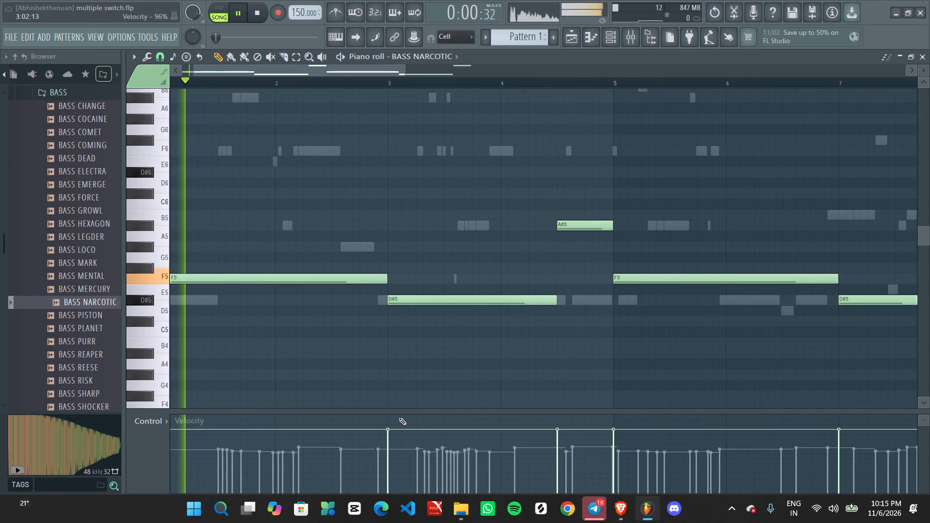
{"action": "scroll", "coordinate": [399, 417], "scroll_direction": "up", "scroll_amount": 1, "text": "ctrl"}
{"action": "middle_click_drag", "start_coordinate": [363, 399], "coordinate": [632, 321]}
{"action": "scroll", "coordinate": [560, 299], "scroll_direction": "down", "scroll_amount": 4, "text": "ctrl"}
{"action": "scroll", "coordinate": [546, 301], "scroll_direction": "up", "scroll_amount": 1, "text": "ctrl"}
{"action": "scroll", "coordinate": [542, 303], "scroll_direction": "down", "scroll_amount": 2, "text": "ctrl"}
{"action": "scroll", "coordinate": [486, 310], "scroll_direction": "up", "scroll_amount": 1, "text": "ctrl"}
{"action": "scroll", "coordinate": [473, 316], "scroll_direction": "up", "scroll_amount": 1}
{"action": "middle_click_drag", "start_coordinate": [474, 325], "coordinate": [497, 350]}
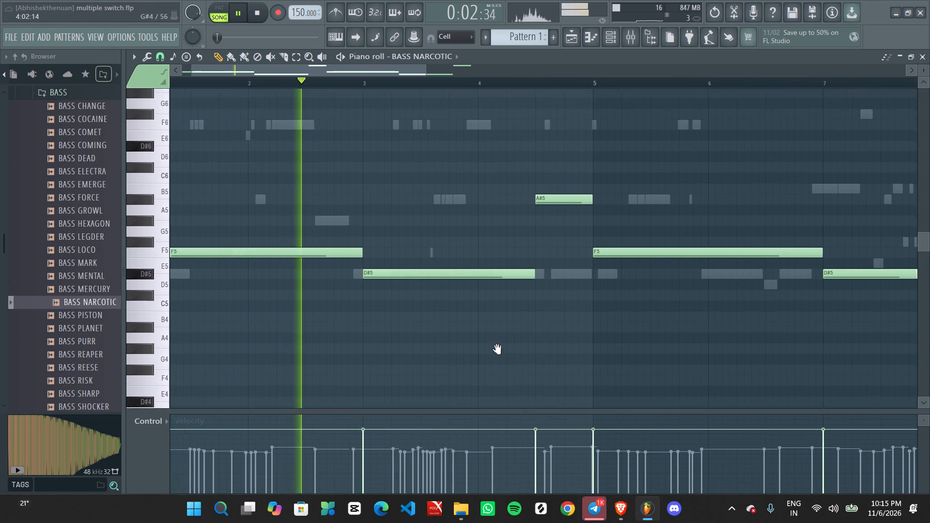
{"action": "middle_click_drag", "start_coordinate": [497, 350], "coordinate": [503, 349]}
{"action": "scroll", "coordinate": [510, 343], "scroll_direction": "up", "scroll_amount": 1}
{"action": "scroll", "coordinate": [511, 343], "scroll_direction": "down", "scroll_amount": 4, "text": "ctrl"}
Open the mixer, lower the bass 3 track's volume slightly, and close the mixer.
{"action": "left_click", "coordinate": [632, 30]}
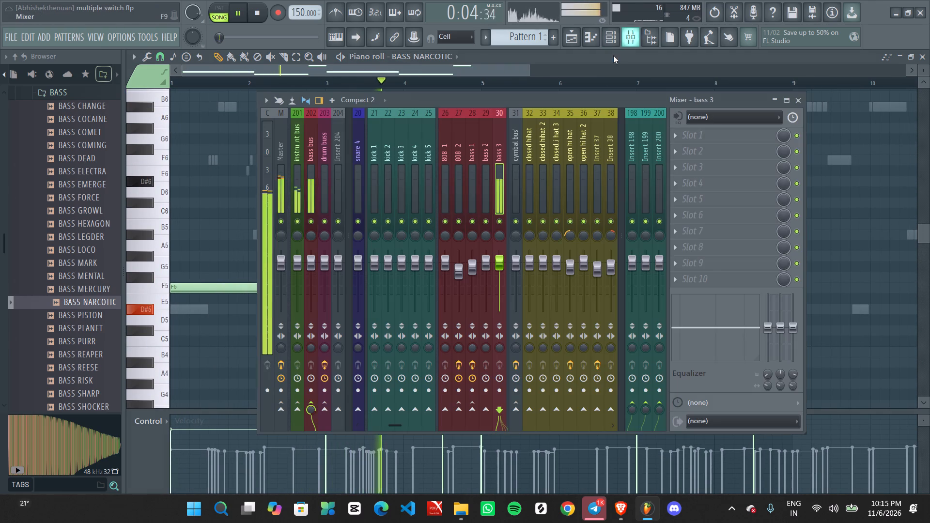
{"action": "scroll", "coordinate": [496, 261], "scroll_direction": "down", "scroll_amount": 2}
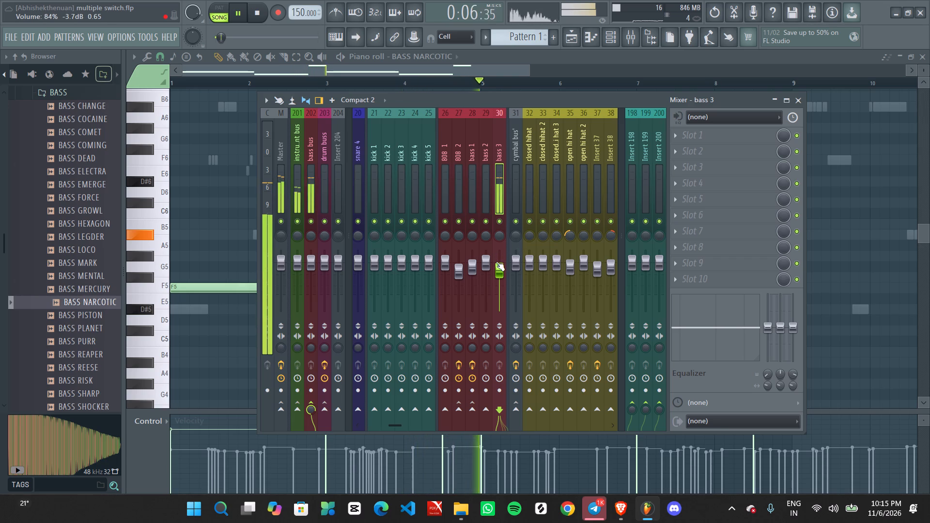
{"action": "scroll", "coordinate": [496, 262], "scroll_direction": "up", "scroll_amount": 1}
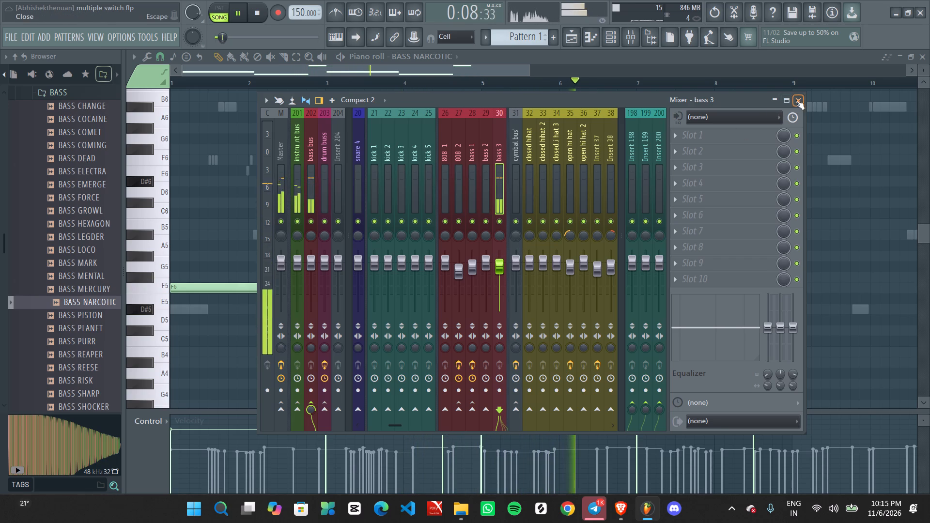
{"action": "left_click", "coordinate": [798, 100]}
Replace the A#5 note in the second half of bar 8 with a B4 note and restart playback.
{"action": "scroll", "coordinate": [625, 276], "scroll_direction": "down", "scroll_amount": 3, "text": "ctrl"}
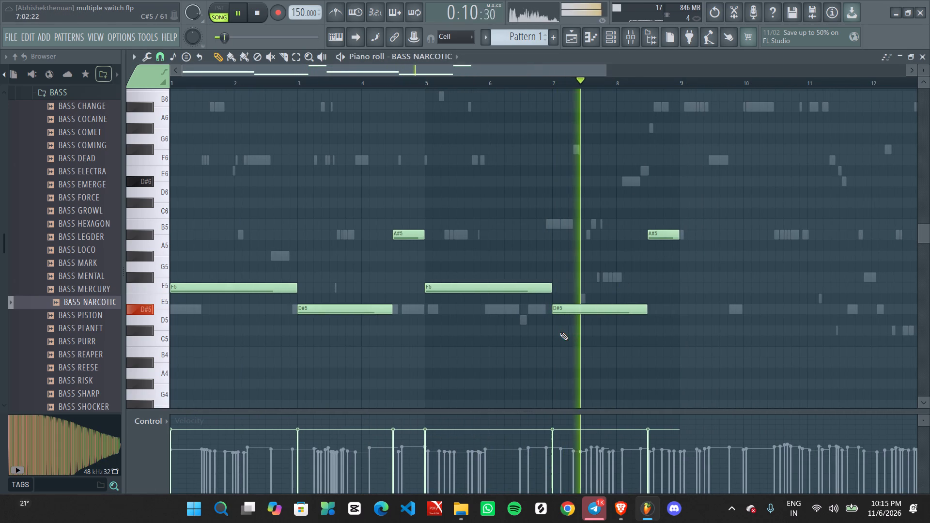
{"action": "left_click", "coordinate": [646, 347]}
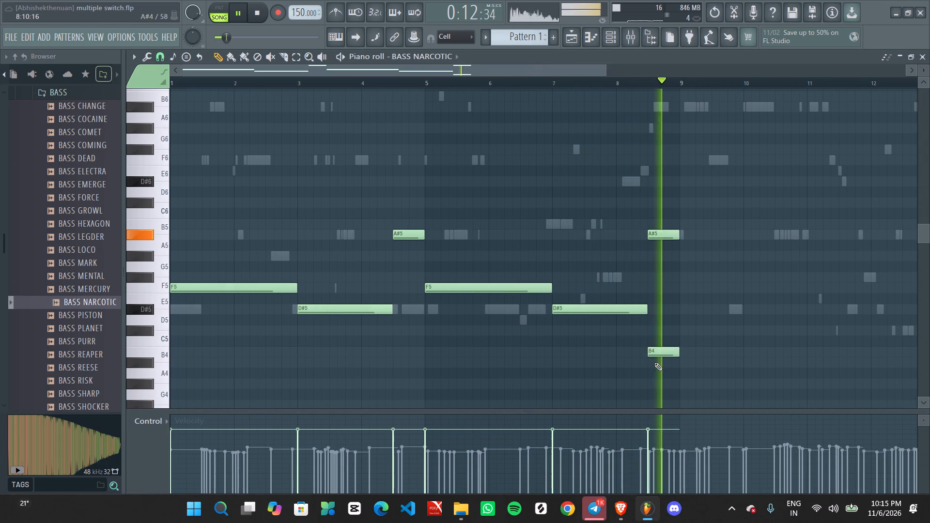
{"action": "right_click", "coordinate": [664, 237]}
{"action": "key", "text": "space"}
{"action": "key", "text": "space"}
Lower the D#5 note starting at bar 3 to C#5, keeping its start and length.
{"action": "scroll", "coordinate": [433, 305], "scroll_direction": "up", "scroll_amount": 1, "text": "ctrl"}
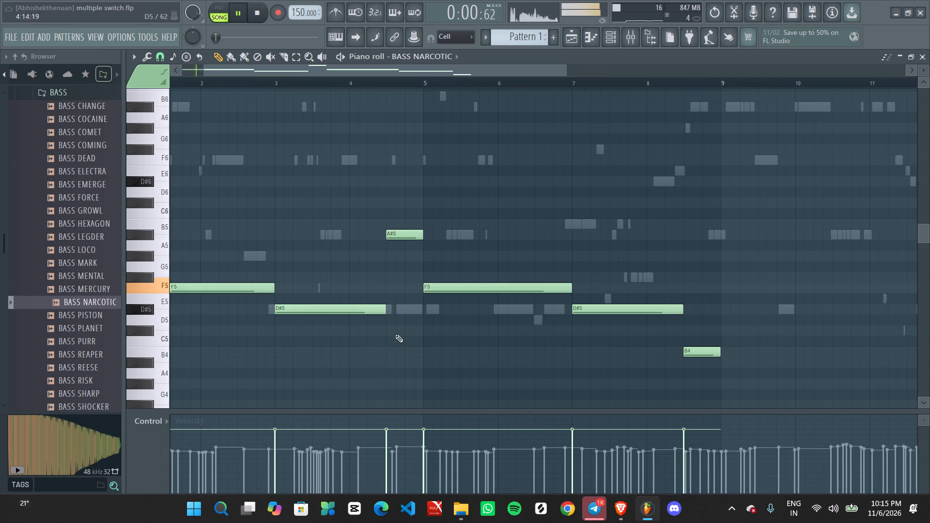
{"action": "middle_click_drag", "start_coordinate": [376, 349], "coordinate": [601, 318]}
{"action": "scroll", "coordinate": [435, 346], "scroll_direction": "up", "scroll_amount": 2, "text": "ctrl"}
{"action": "middle_click_drag", "start_coordinate": [372, 361], "coordinate": [499, 361]}
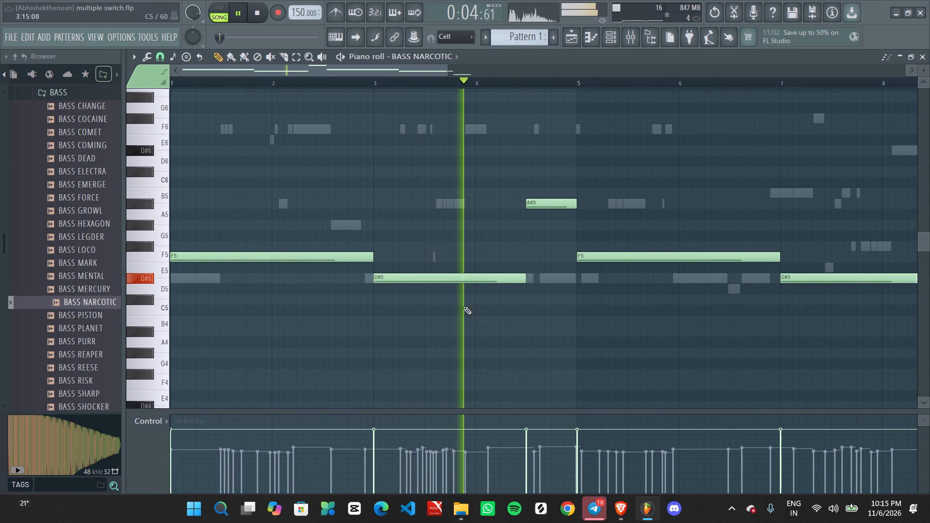
{"action": "key", "text": "space"}
{"action": "key", "text": "space"}
{"action": "left_click_drag", "start_coordinate": [440, 277], "coordinate": [440, 303]}
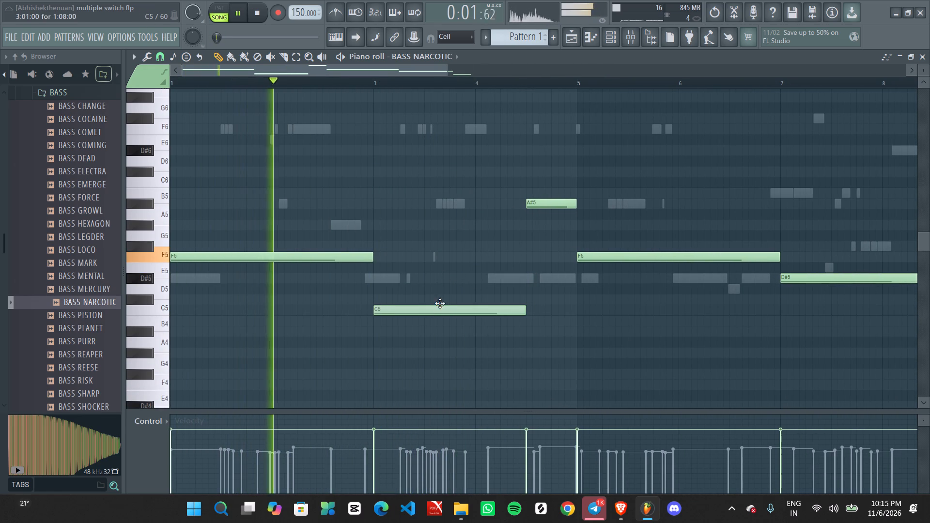
{"action": "left_click_drag", "start_coordinate": [440, 303], "coordinate": [442, 294]}
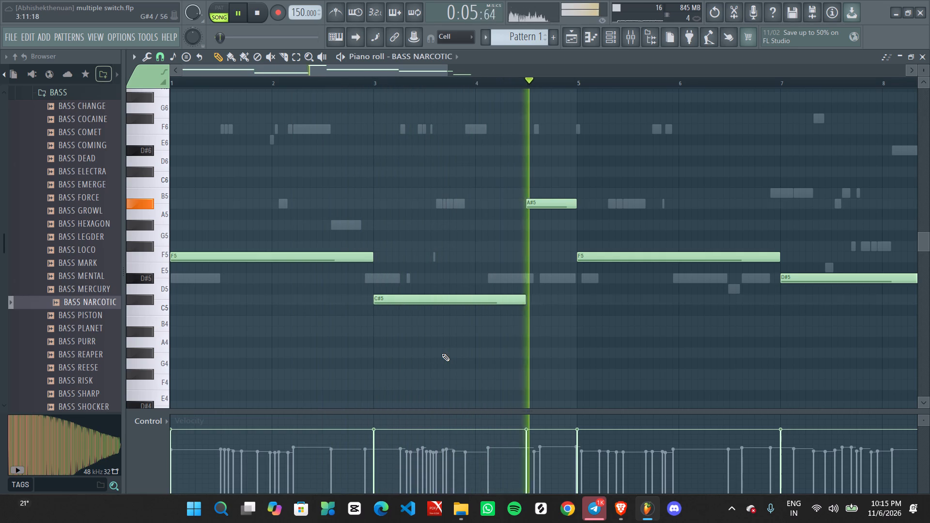
Listen through the eight-bar bass line, then open the playlist and replay the section from the start.
{"action": "scroll", "coordinate": [585, 342], "scroll_direction": "down", "scroll_amount": 2, "text": "ctrl"}
{"action": "scroll", "coordinate": [588, 342], "scroll_direction": "up", "scroll_amount": 2, "text": "ctrl"}
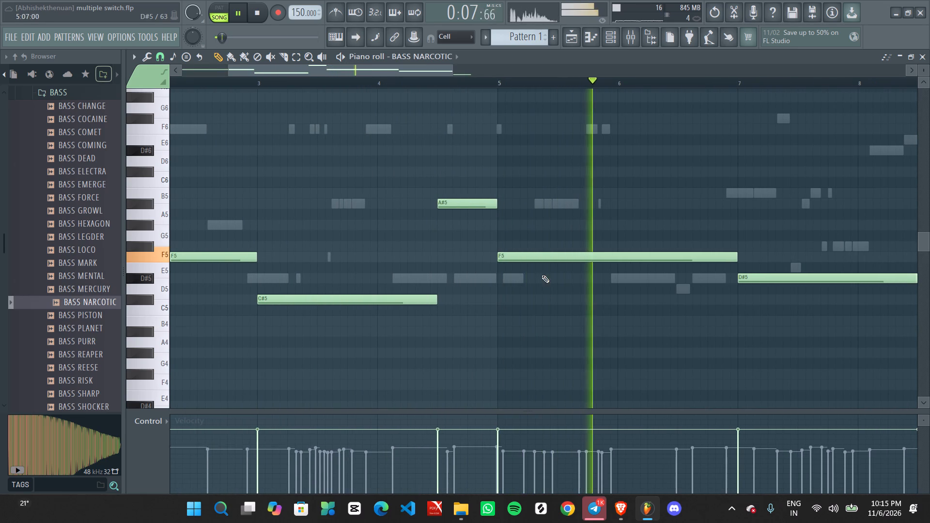
{"action": "scroll", "coordinate": [543, 272], "scroll_direction": "down", "scroll_amount": 4, "text": "ctrl"}
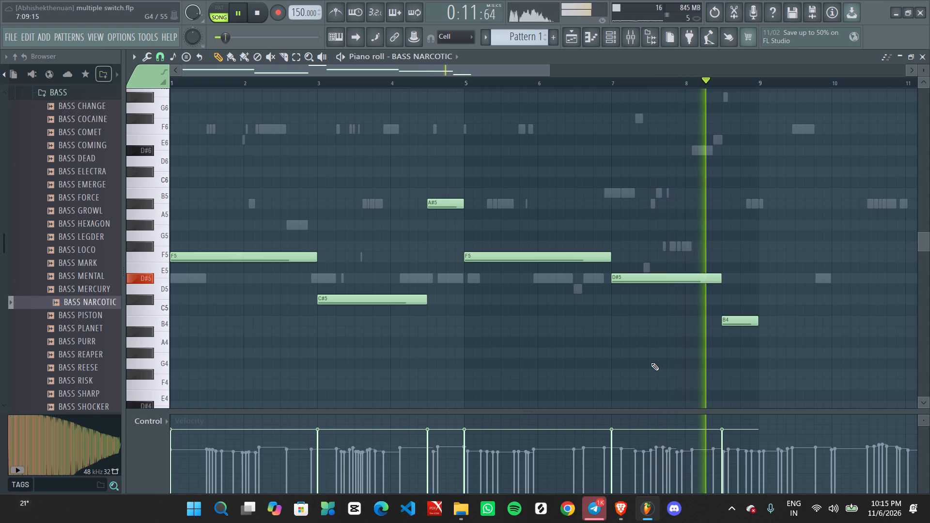
{"action": "scroll", "coordinate": [651, 363], "scroll_direction": "down", "scroll_amount": 4, "text": "ctrl"}
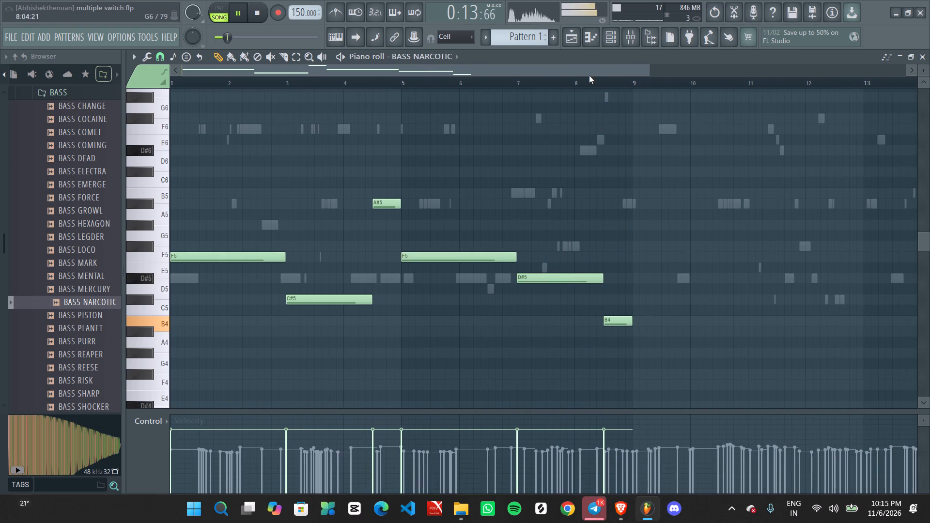
{"action": "key", "text": "space"}
{"action": "left_click", "coordinate": [573, 36]}
{"action": "scroll", "coordinate": [530, 231], "scroll_direction": "up", "scroll_amount": 1, "text": "ctrl"}
{"action": "middle_click_drag", "start_coordinate": [533, 256], "coordinate": [667, 261]}
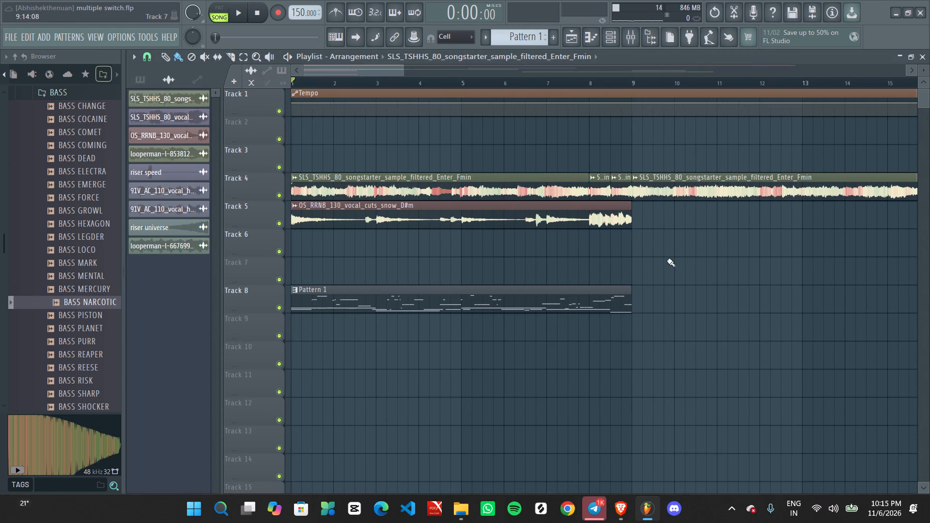
{"action": "key", "text": "space"}
{"action": "scroll", "coordinate": [386, 285], "scroll_direction": "up", "scroll_amount": 2, "text": "ctrl"}
{"action": "middle_click_drag", "start_coordinate": [386, 273], "coordinate": [551, 277]}
{"action": "scroll", "coordinate": [590, 277], "scroll_direction": "down", "scroll_amount": 5, "text": "ctrl"}
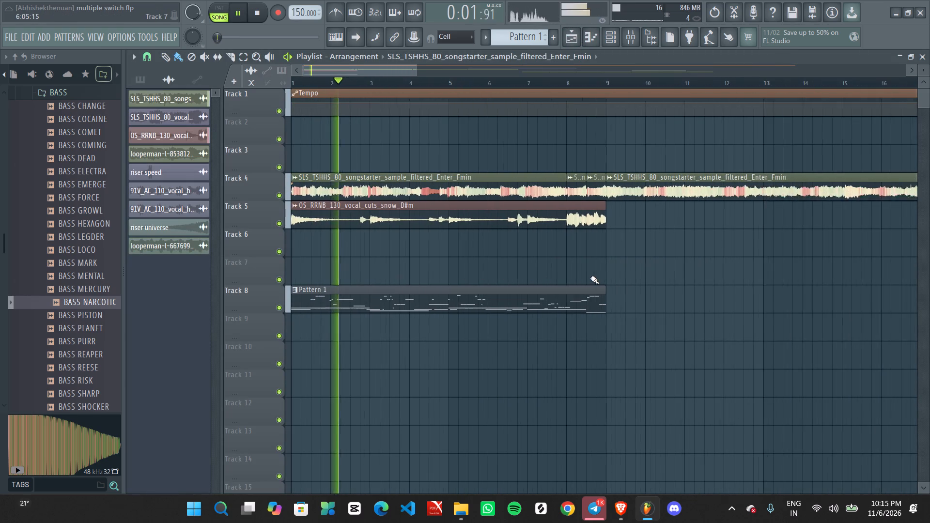
{"action": "scroll", "coordinate": [492, 288], "scroll_direction": "up", "scroll_amount": 1, "text": "ctrl"}
{"action": "middle_click_drag", "start_coordinate": [458, 269], "coordinate": [569, 269]}
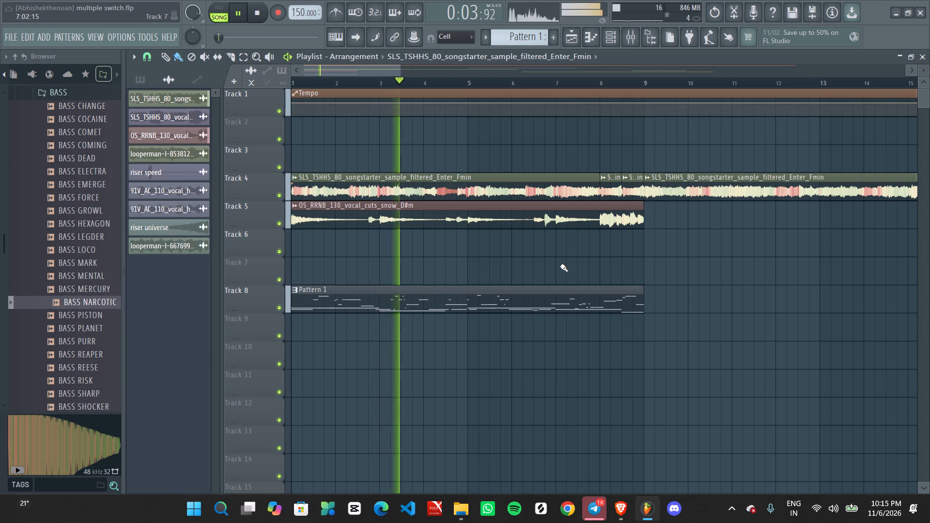
{"action": "key", "text": "space"}
{"action": "key", "text": "space"}
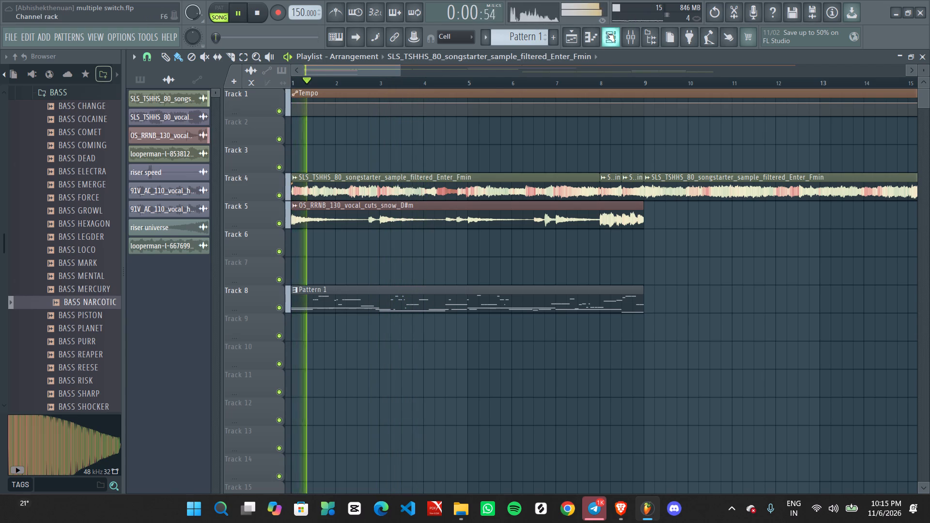
Open the channel rack, bring up the BASS NARCOTIC channel's piano roll, and play its notes from the start.
{"action": "left_click", "coordinate": [606, 32]}
{"action": "key", "text": "space"}
{"action": "key", "text": "space"}
{"action": "right_click_drag", "start_coordinate": [569, 112], "coordinate": [573, 113]}
{"action": "left_click", "coordinate": [601, 119]}
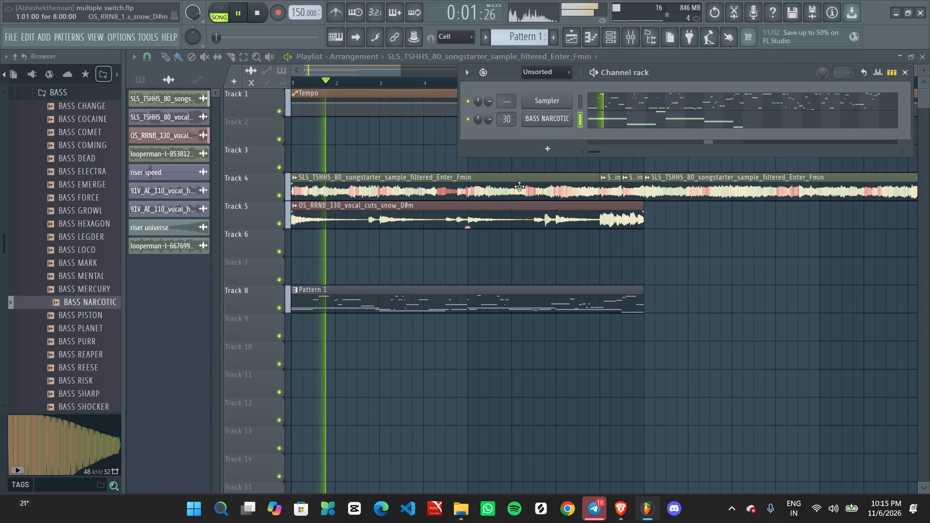
{"action": "key", "text": "space"}
{"action": "right_click", "coordinate": [542, 122]}
{"action": "left_click", "coordinate": [603, 109]}
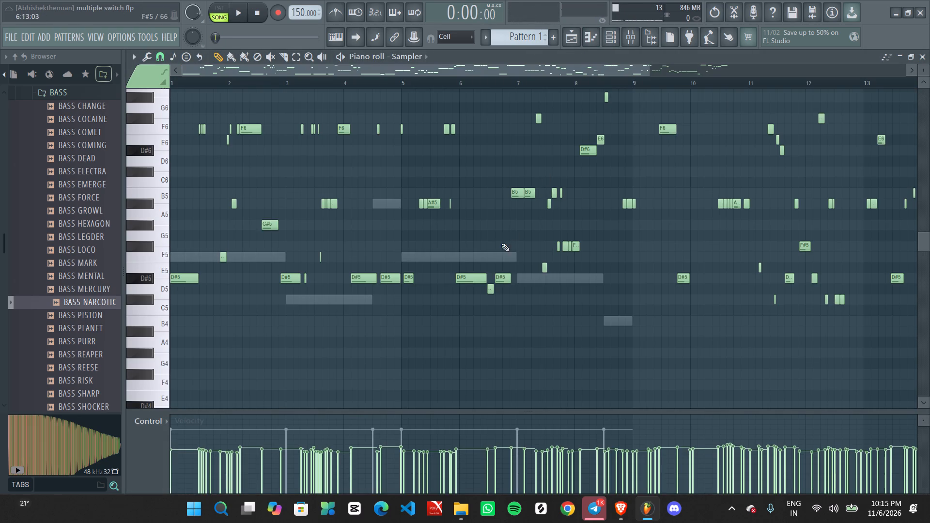
{"action": "left_click", "coordinate": [612, 40]}
{"action": "right_click", "coordinate": [547, 119]}
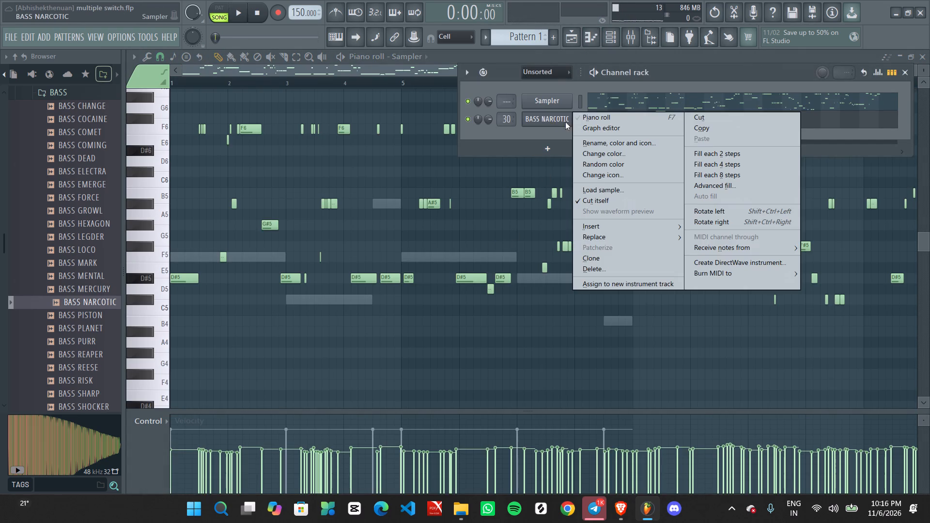
{"action": "left_click", "coordinate": [584, 118]}
{"action": "scroll", "coordinate": [474, 216], "scroll_direction": "up", "scroll_amount": 3}
{"action": "middle_click_drag", "start_coordinate": [404, 279], "coordinate": [718, 194]}
{"action": "key", "text": "space"}
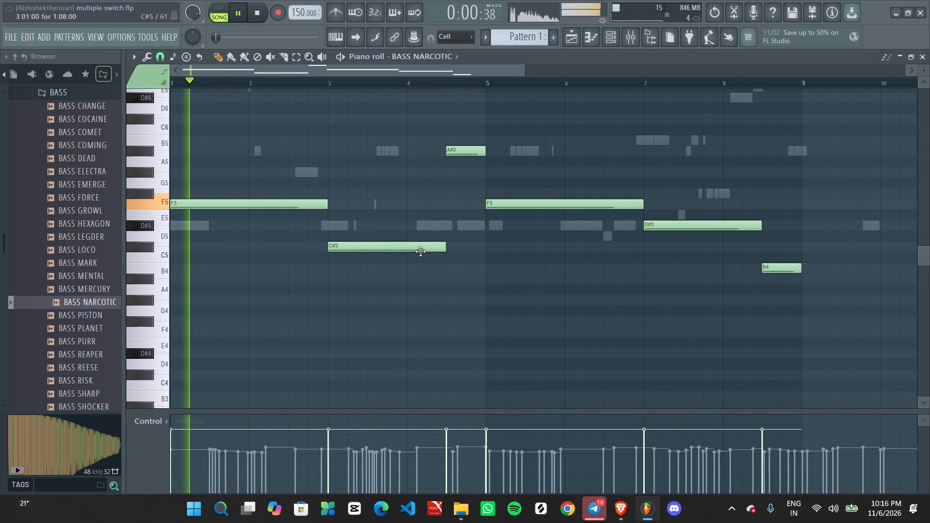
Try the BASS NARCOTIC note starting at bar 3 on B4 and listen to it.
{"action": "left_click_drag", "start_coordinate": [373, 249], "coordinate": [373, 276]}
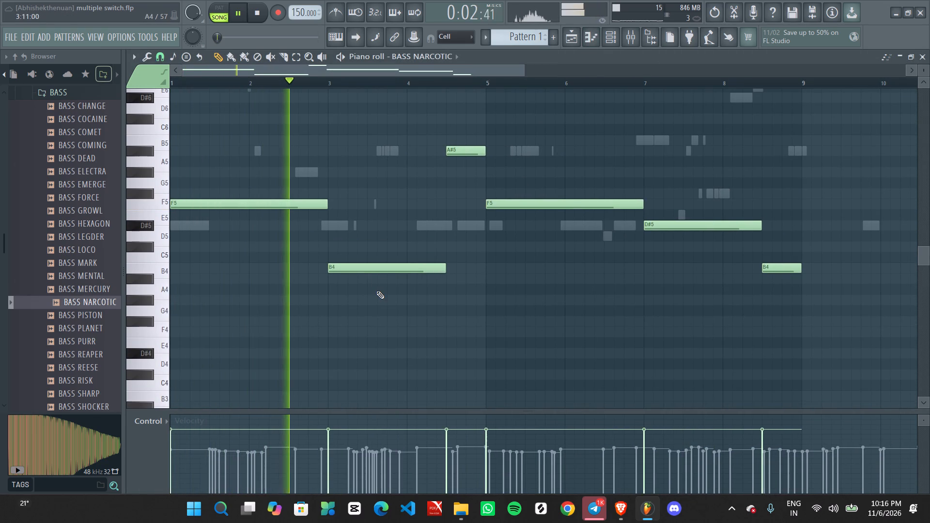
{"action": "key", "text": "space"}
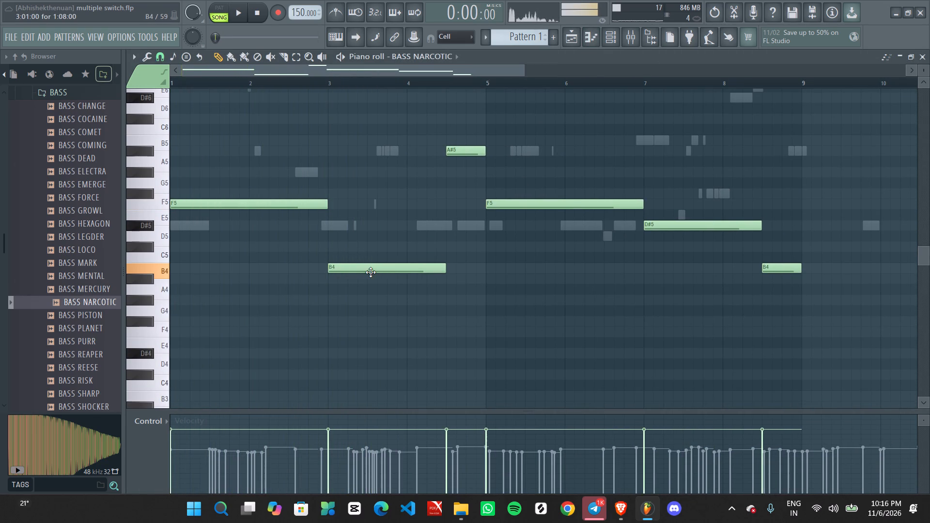
Raise the bass note starting at bar 3 to D#5, keeping its start and length, and restart playback.
{"action": "left_click_drag", "start_coordinate": [371, 272], "coordinate": [372, 225]}
{"action": "key", "text": "space"}
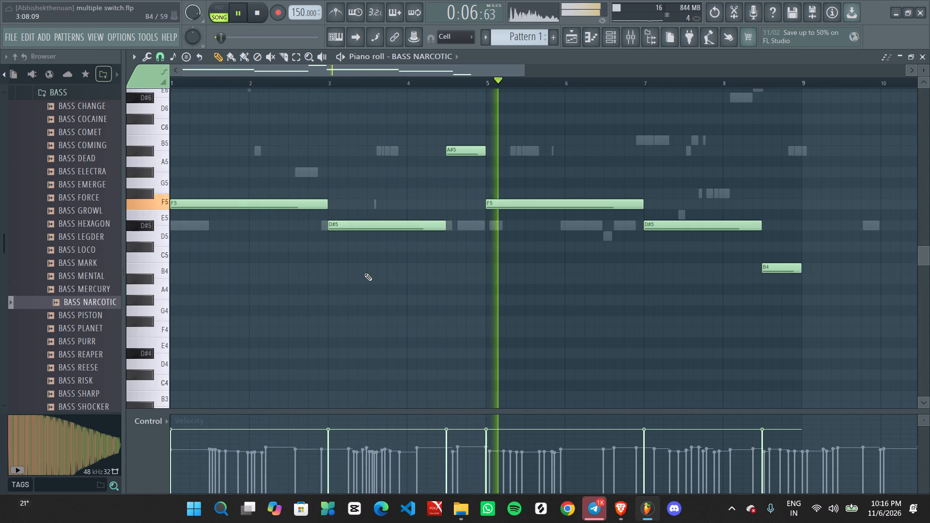
Lower the bass note starting at bar 5 to D#5 and the one starting at bar 7 to C#5, and restart playback.
{"action": "left_click_drag", "start_coordinate": [518, 203], "coordinate": [516, 224]}
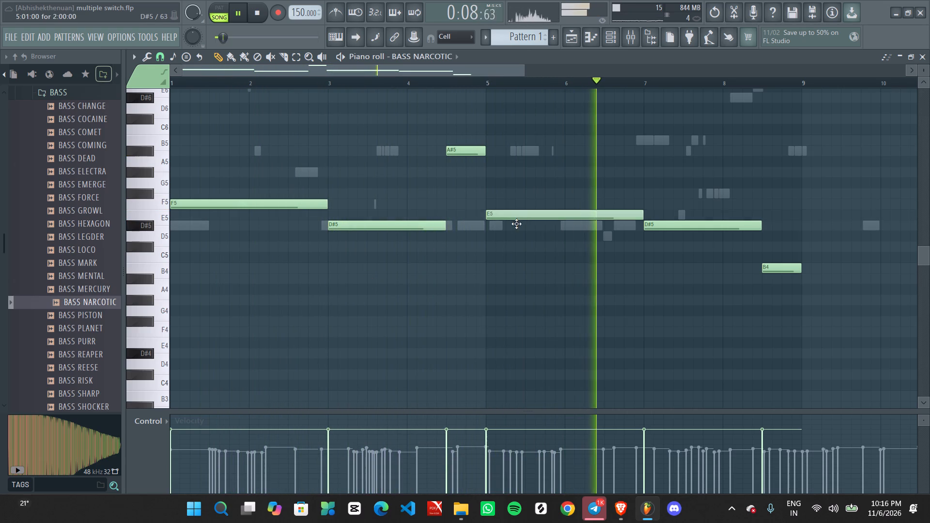
{"action": "left_click_drag", "start_coordinate": [516, 224], "coordinate": [516, 228]}
{"action": "left_click_drag", "start_coordinate": [666, 228], "coordinate": [666, 259]}
{"action": "key", "text": "space"}
{"action": "key", "text": "space"}
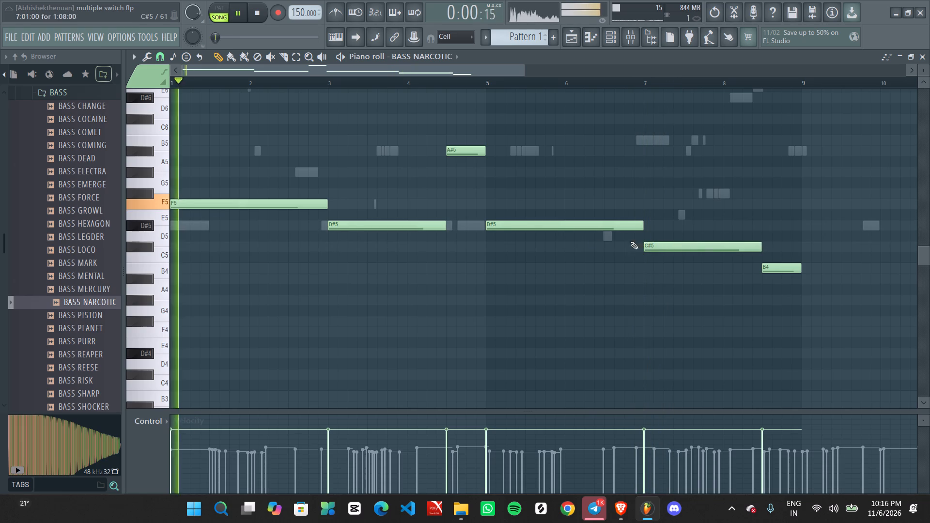
Listen through the revised bass line to the end of bar 8 in the piano roll.
{"action": "left_click", "coordinate": [440, 269], "text": "ctrl"}
{"action": "scroll", "coordinate": [608, 301], "scroll_direction": "up", "scroll_amount": 1, "text": "ctrl"}
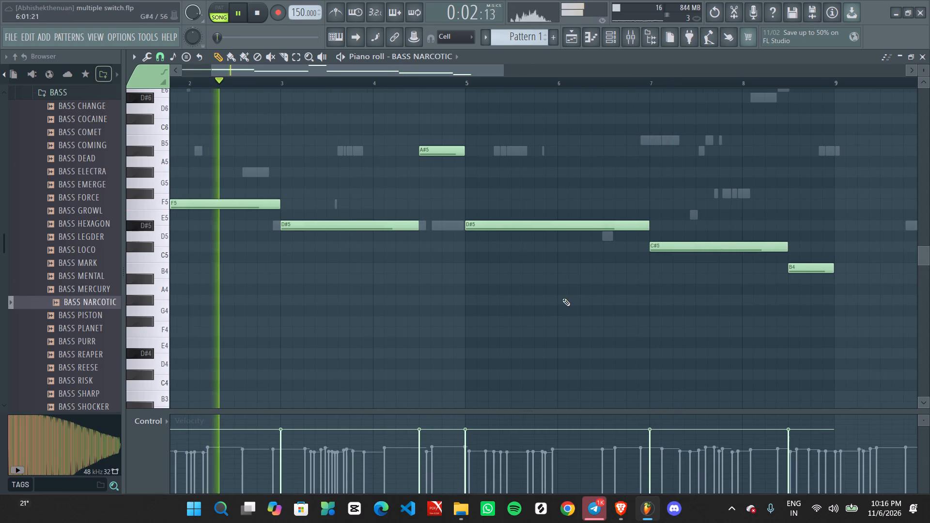
{"action": "middle_click_drag", "start_coordinate": [565, 298], "coordinate": [679, 298]}
{"action": "scroll", "coordinate": [652, 280], "scroll_direction": "down", "scroll_amount": 2, "text": "ctrl"}
{"action": "scroll", "coordinate": [457, 314], "scroll_direction": "up", "scroll_amount": 1, "text": "ctrl"}
{"action": "middle_click_drag", "start_coordinate": [541, 321], "coordinate": [618, 321]}
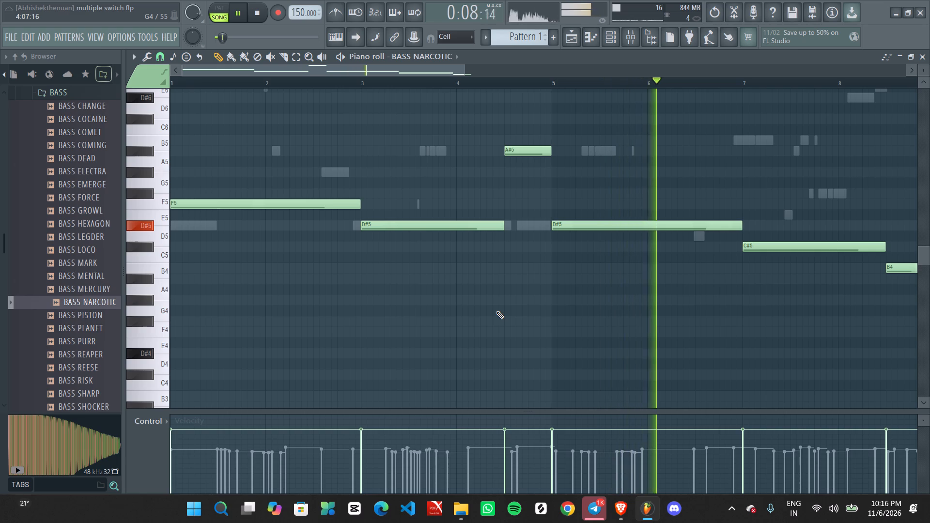
{"action": "scroll", "coordinate": [653, 278], "scroll_direction": "down", "scroll_amount": 4, "text": "ctrl"}
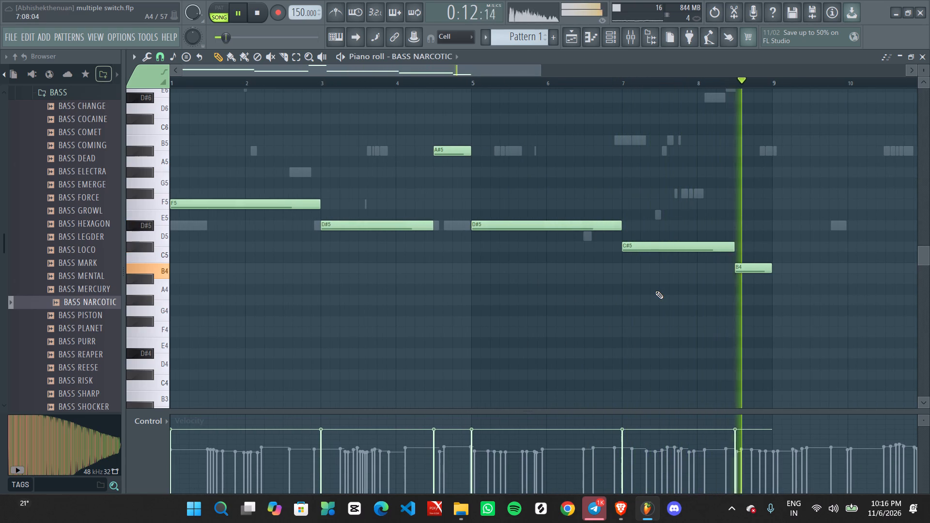
{"action": "scroll", "coordinate": [651, 279], "scroll_direction": "down", "scroll_amount": 3, "text": "ctrl"}
Open the playlist and replay the 150 BPM section from the start to hear the bass in context.
{"action": "left_click", "coordinate": [575, 30]}
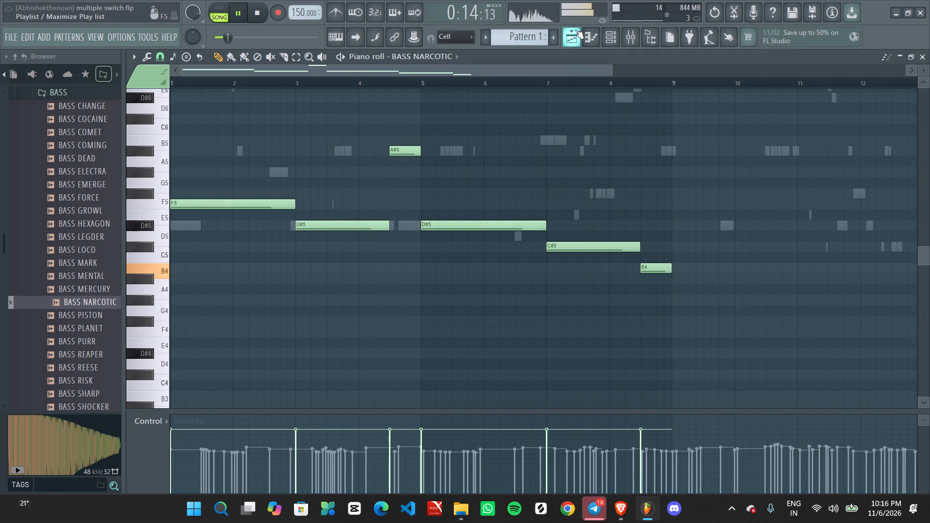
{"action": "scroll", "coordinate": [614, 262], "scroll_direction": "down", "scroll_amount": 7, "text": "ctrl"}
{"action": "scroll", "coordinate": [541, 321], "scroll_direction": "up", "scroll_amount": 2, "text": "ctrl"}
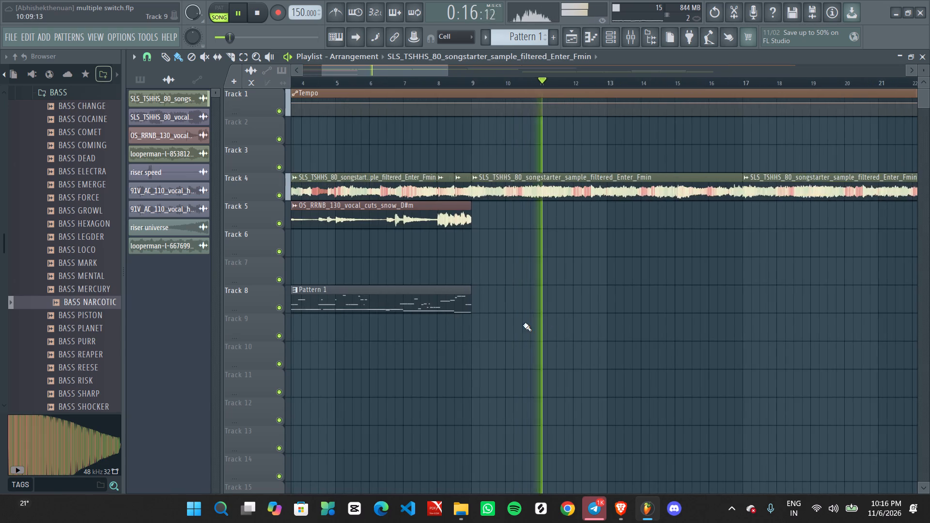
{"action": "middle_click_drag", "start_coordinate": [529, 324], "coordinate": [631, 327]}
{"action": "key", "text": "space"}
{"action": "key", "text": "space"}
{"action": "scroll", "coordinate": [480, 313], "scroll_direction": "up", "scroll_amount": 2, "text": "ctrl"}
{"action": "middle_click_drag", "start_coordinate": [434, 346], "coordinate": [599, 346]}
{"action": "scroll", "coordinate": [437, 346], "scroll_direction": "up", "scroll_amount": 1}
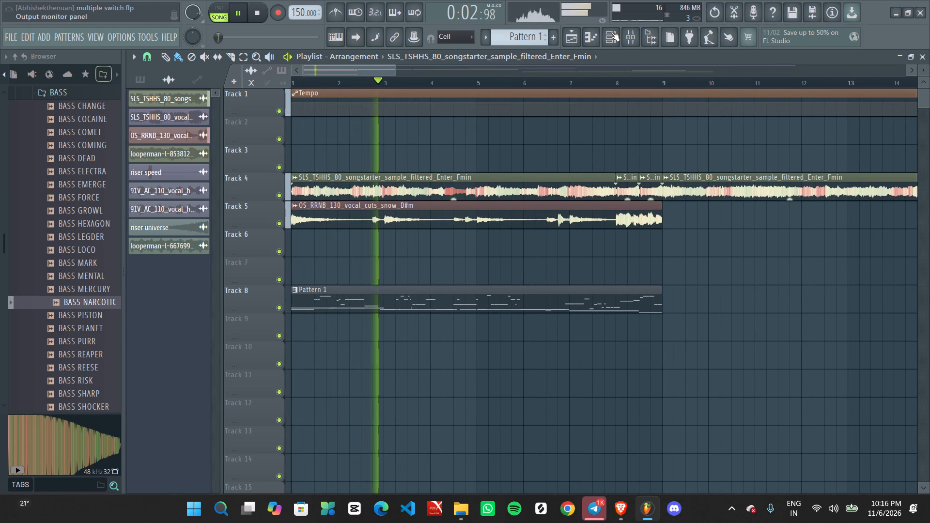
Open the mixer, restart playback, and lower the volume of the bass 3 track.
{"action": "left_click", "coordinate": [634, 37]}
{"action": "key", "text": "space"}
{"action": "key", "text": "space"}
{"action": "scroll", "coordinate": [497, 268], "scroll_direction": "down", "scroll_amount": 3}
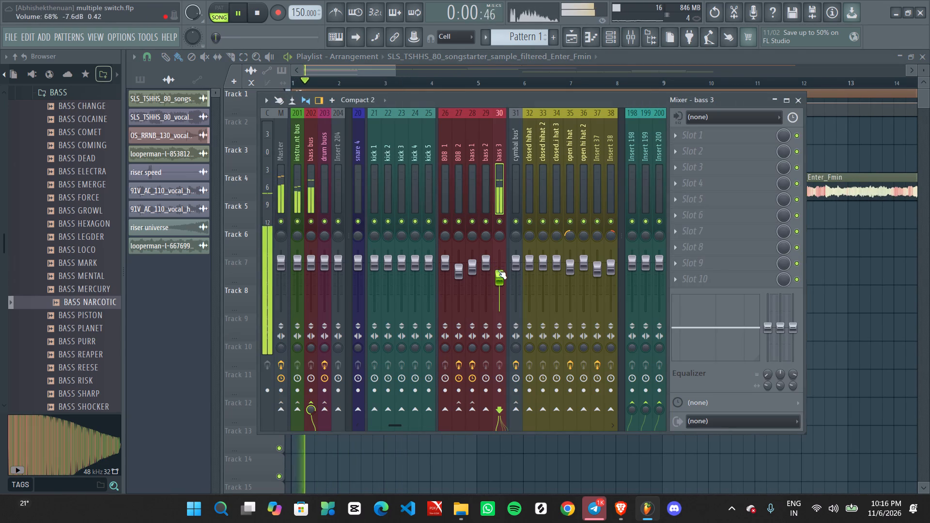
{"action": "scroll", "coordinate": [498, 270], "scroll_direction": "down", "scroll_amount": 1}
Load Fruity Parametric EQ 2 into slot 1 of the bass 3 mixer track.
{"action": "left_click", "coordinate": [723, 135]}
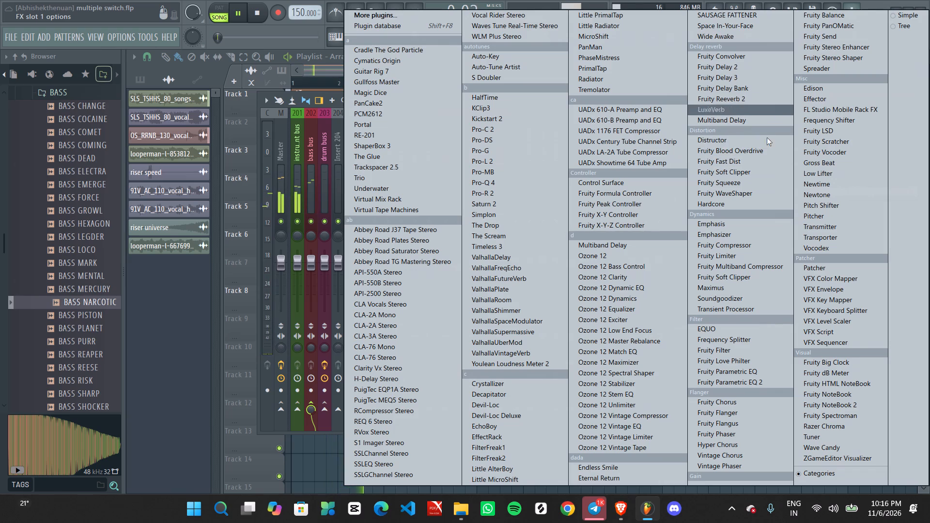
{"action": "left_click", "coordinate": [766, 380]}
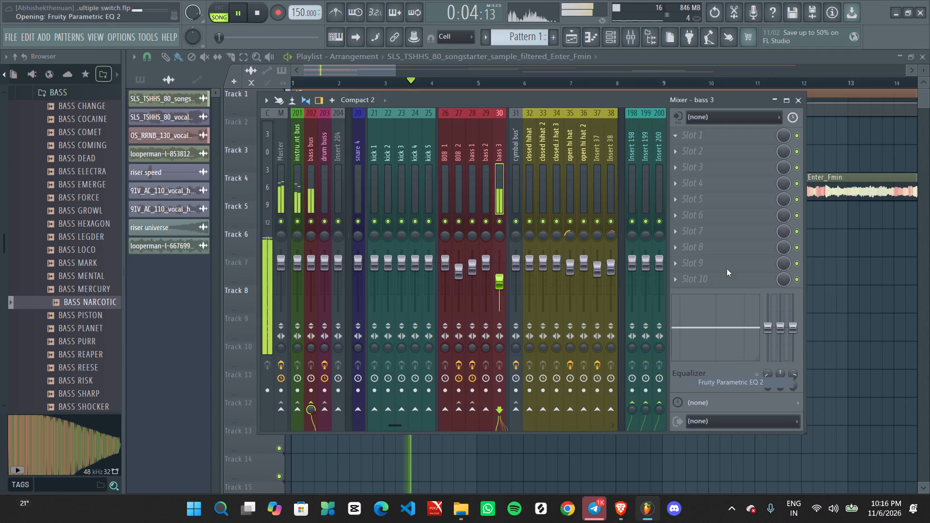
{"action": "left_click_drag", "start_coordinate": [479, 195], "coordinate": [581, 152]}
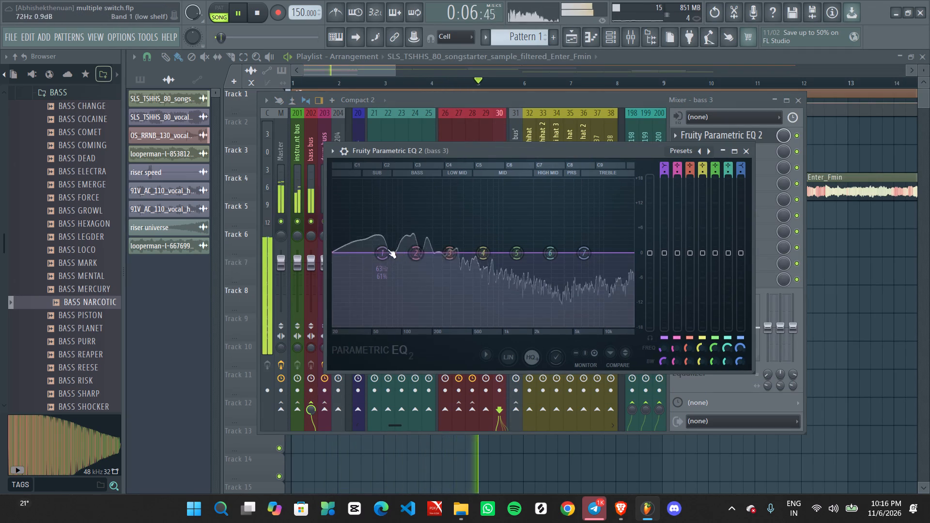
Cut bass 3's EQ bands 1 and 2 slightly and bands 4, 6 and 7 more strongly, and restart playback.
{"action": "left_click_drag", "start_coordinate": [387, 251], "coordinate": [379, 279]}
{"action": "left_click_drag", "start_coordinate": [403, 253], "coordinate": [408, 280]}
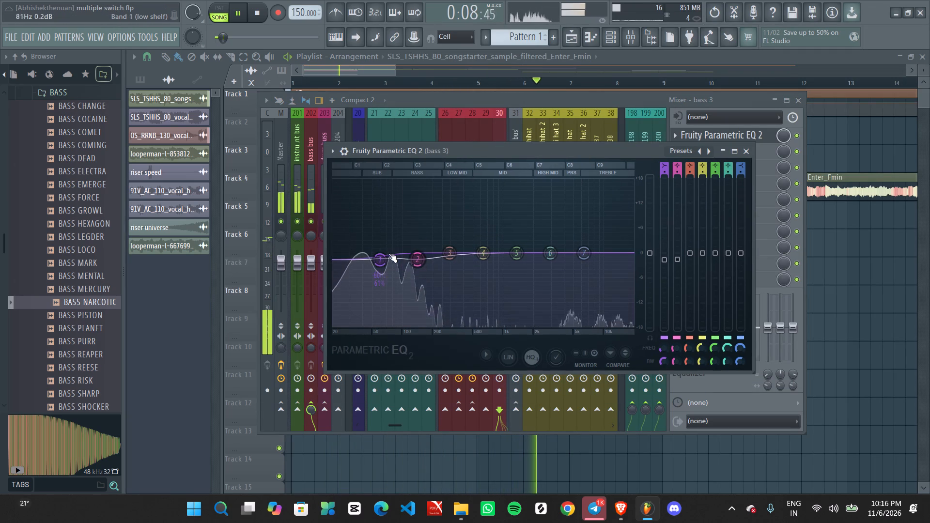
{"action": "left_click", "coordinate": [386, 257]}
{"action": "left_click_drag", "start_coordinate": [481, 259], "coordinate": [481, 294]}
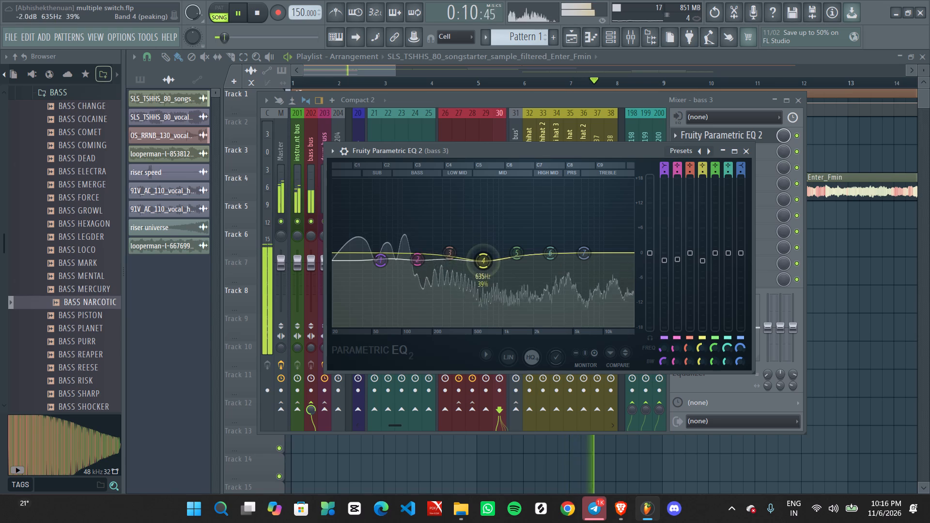
{"action": "left_click_drag", "start_coordinate": [481, 294], "coordinate": [481, 354]}
{"action": "left_click_drag", "start_coordinate": [544, 251], "coordinate": [550, 386]}
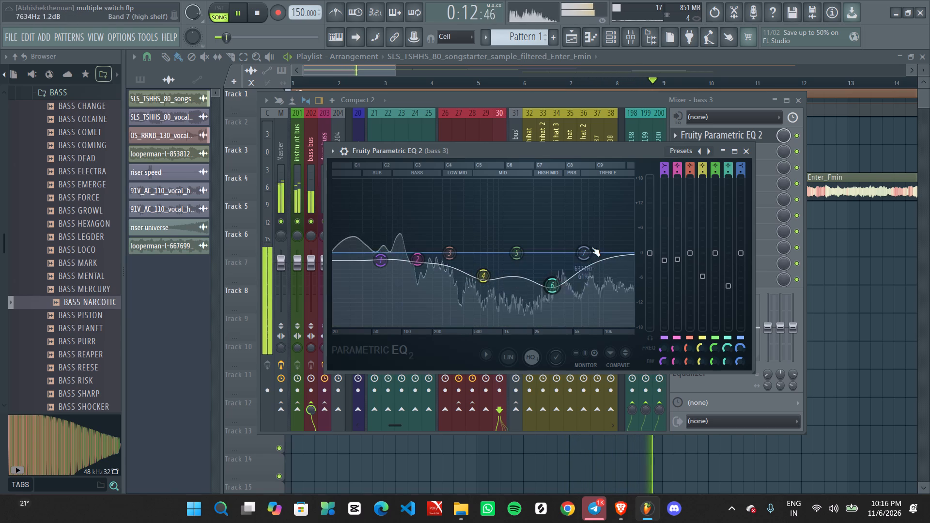
{"action": "left_click_drag", "start_coordinate": [591, 247], "coordinate": [590, 409]}
{"action": "key", "text": "space"}
{"action": "key", "text": "space"}
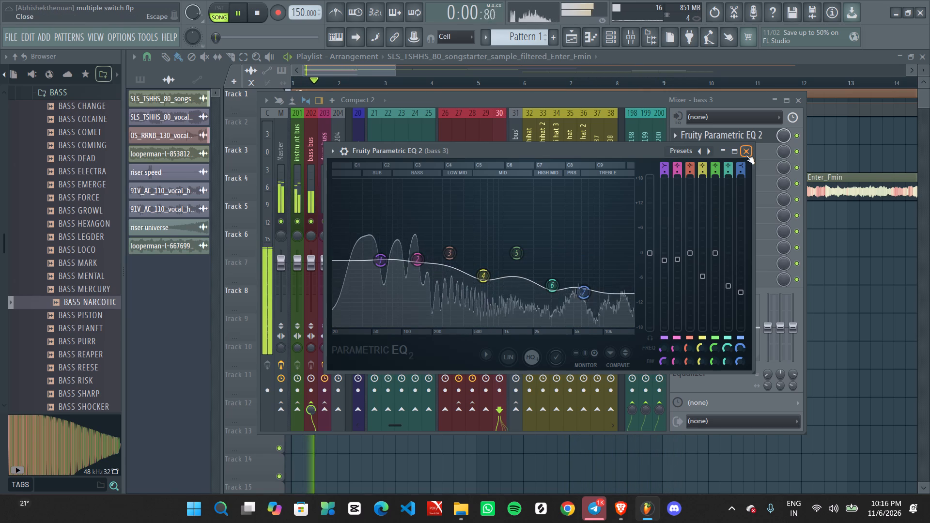
Ease the cuts on EQ bands 4, 6 and 7, bring band 2 back to flat, keep band 1 slightly cut, and close the EQ.
{"action": "left_click_drag", "start_coordinate": [484, 280], "coordinate": [497, 216]}
{"action": "left_click_drag", "start_coordinate": [548, 288], "coordinate": [561, 244]}
{"action": "left_click_drag", "start_coordinate": [585, 287], "coordinate": [588, 245]}
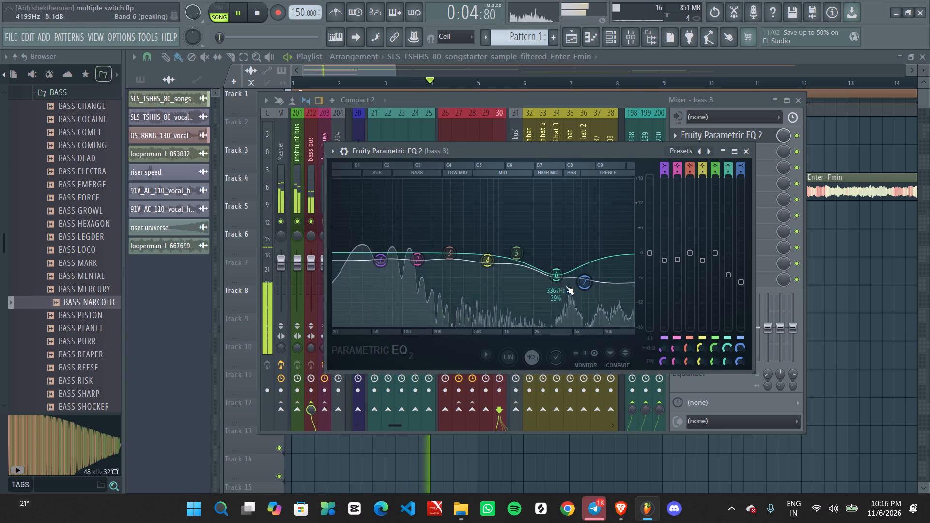
{"action": "left_click_drag", "start_coordinate": [560, 278], "coordinate": [558, 254]}
{"action": "left_click_drag", "start_coordinate": [375, 256], "coordinate": [375, 246]}
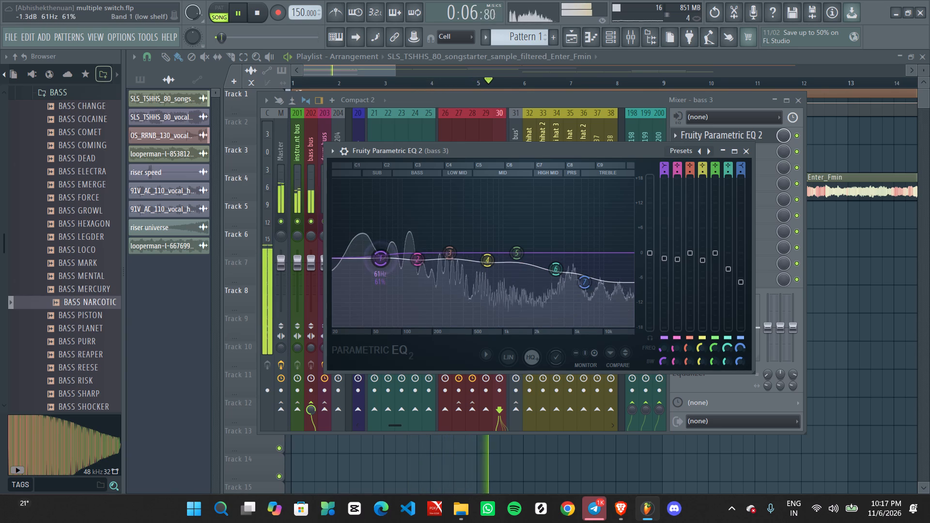
{"action": "left_click_drag", "start_coordinate": [375, 246], "coordinate": [375, 233]}
{"action": "left_click_drag", "start_coordinate": [428, 264], "coordinate": [425, 240]}
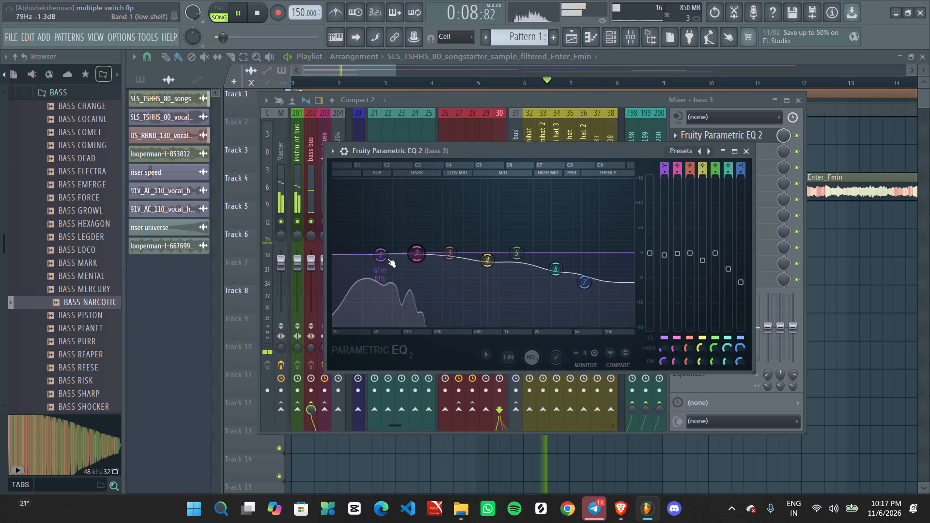
{"action": "left_click_drag", "start_coordinate": [379, 257], "coordinate": [380, 263]}
{"action": "left_click", "coordinate": [744, 149]}
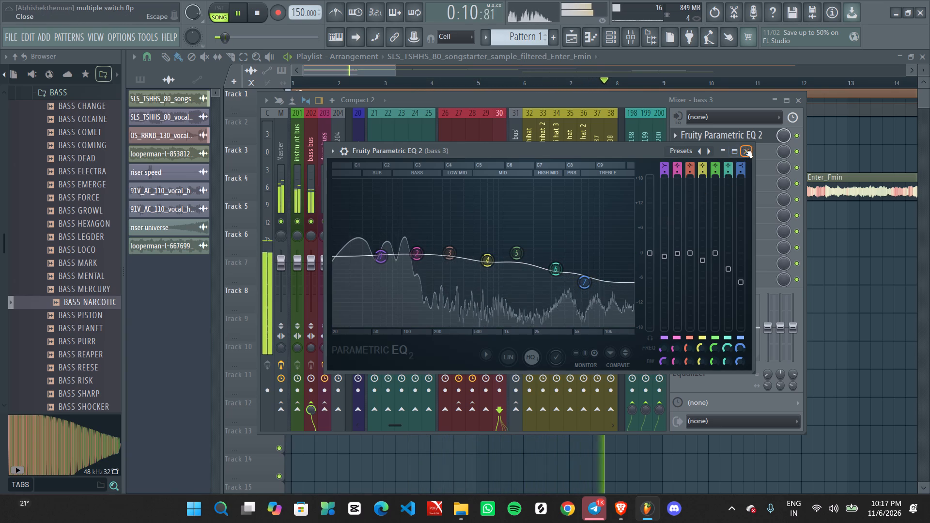
Restart playback and set the bass 3 track's volume to about -5.6 dB.
{"action": "key", "text": "space"}
{"action": "key", "text": "space"}
{"action": "scroll", "coordinate": [497, 283], "scroll_direction": "up", "scroll_amount": 3}
{"action": "scroll", "coordinate": [497, 279], "scroll_direction": "down", "scroll_amount": 1}
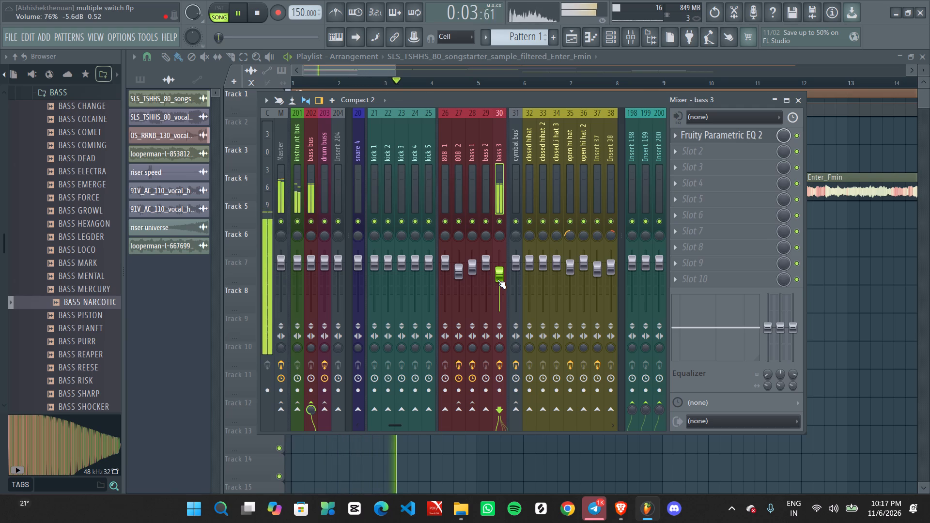
{"action": "scroll", "coordinate": [497, 279], "scroll_direction": "down", "scroll_amount": 1}
{"action": "scroll", "coordinate": [497, 279], "scroll_direction": "up", "scroll_amount": 1}
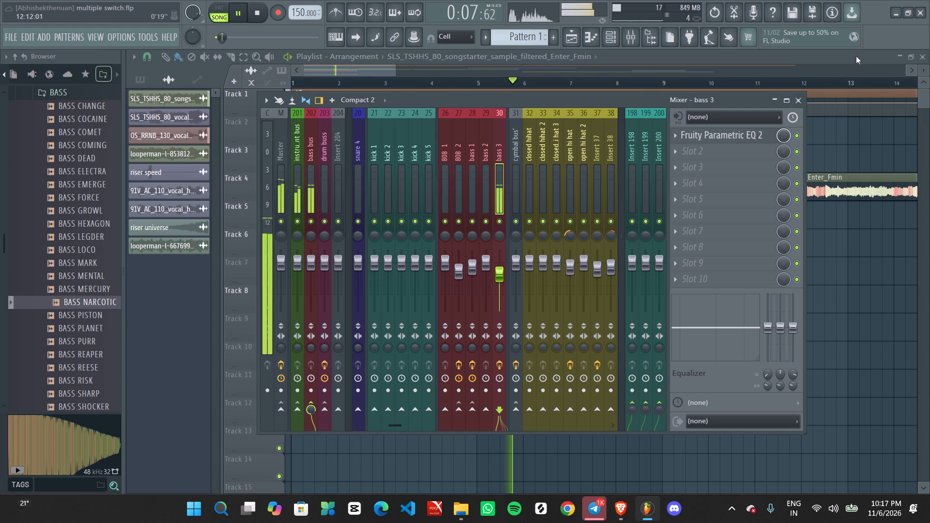
Close the mixer, listen to the arrangement through the end of Pattern 1 around bar 9, and restart playback.
{"action": "left_click", "coordinate": [801, 99]}
{"action": "scroll", "coordinate": [641, 218], "scroll_direction": "down", "scroll_amount": 4, "text": "ctrl"}
{"action": "scroll", "coordinate": [578, 269], "scroll_direction": "up", "scroll_amount": 2, "text": "ctrl"}
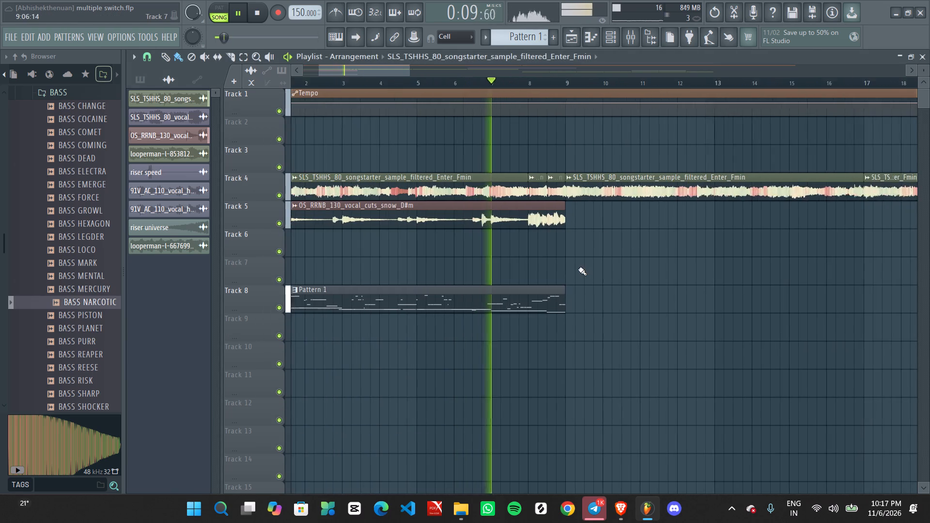
{"action": "middle_click_drag", "start_coordinate": [548, 282], "coordinate": [562, 282]}
{"action": "scroll", "coordinate": [572, 281], "scroll_direction": "up", "scroll_amount": 4, "text": "ctrl"}
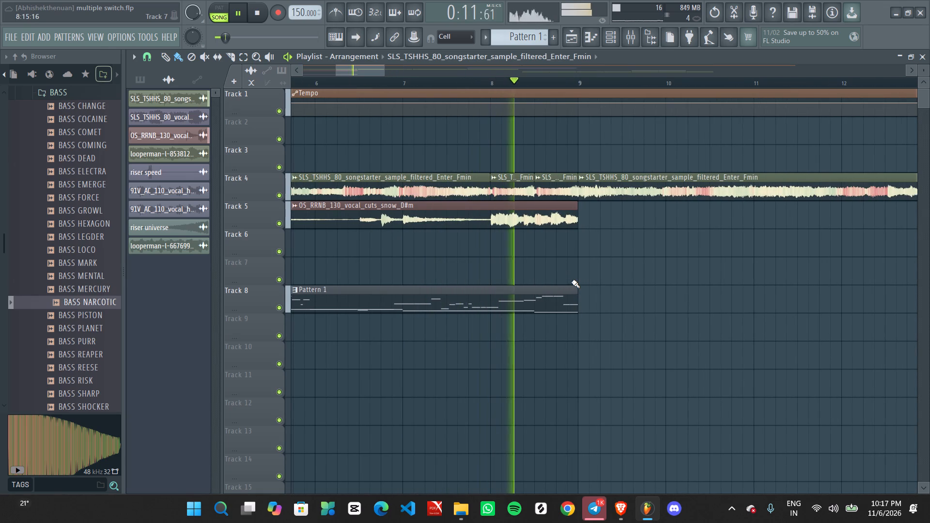
{"action": "scroll", "coordinate": [572, 281], "scroll_direction": "down", "scroll_amount": 4, "text": "ctrl"}
{"action": "scroll", "coordinate": [572, 281], "scroll_direction": "up", "scroll_amount": 2, "text": "ctrl"}
{"action": "middle_click_drag", "start_coordinate": [573, 292], "coordinate": [578, 313]}
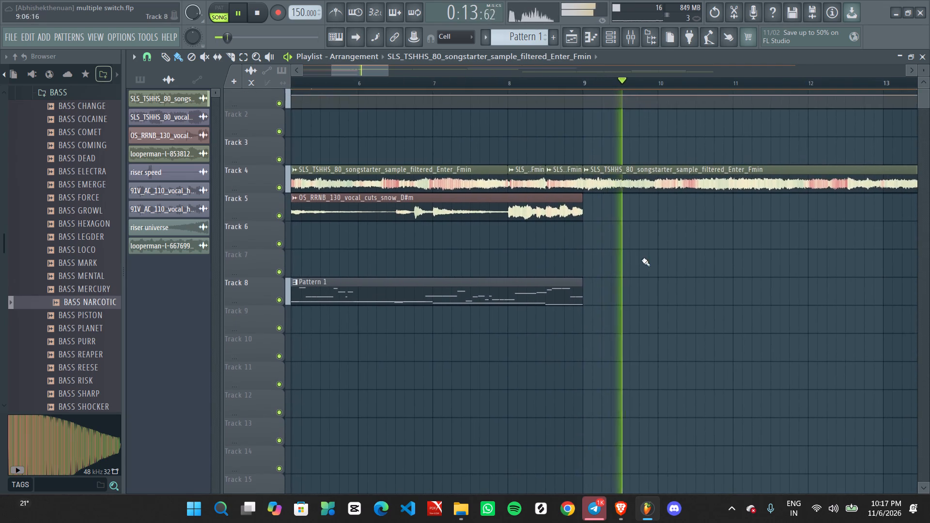
{"action": "scroll", "coordinate": [654, 248], "scroll_direction": "down", "scroll_amount": 3, "text": "ctrl"}
{"action": "key", "text": "space"}
{"action": "scroll", "coordinate": [635, 225], "scroll_direction": "up", "scroll_amount": 2, "text": "ctrl"}
{"action": "middle_click_drag", "start_coordinate": [649, 270], "coordinate": [627, 310]}
{"action": "scroll", "coordinate": [585, 252], "scroll_direction": "down", "scroll_amount": 1, "text": "ctrl"}
{"action": "scroll", "coordinate": [581, 249], "scroll_direction": "up", "scroll_amount": 1, "text": "ctrl"}
{"action": "key", "text": "space"}
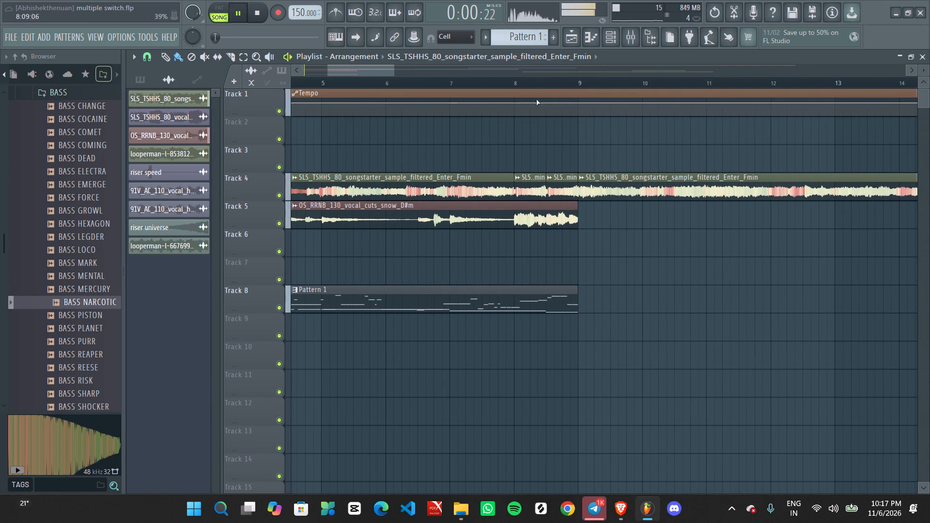
Make Pattern 2 the active pattern and stop playback.
{"action": "key", "text": "space"}
{"action": "key", "text": "space"}
{"action": "key", "text": "space"}
{"action": "scroll", "coordinate": [523, 42], "scroll_direction": "up", "scroll_amount": 1}
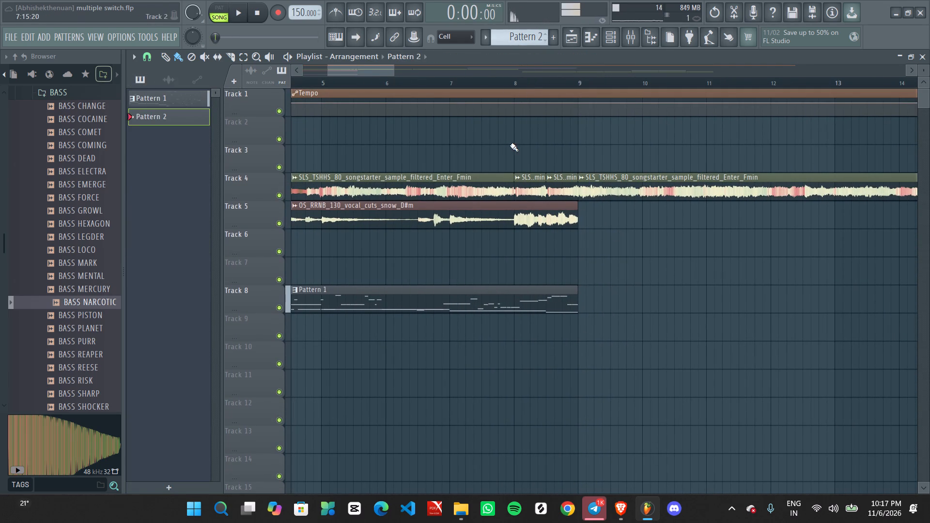
{"action": "key", "text": "space"}
{"action": "key", "text": "space"}
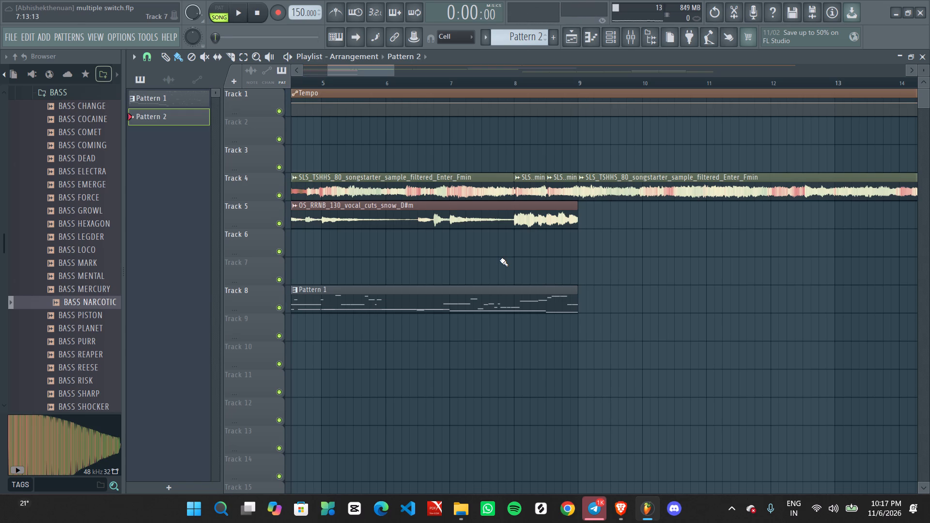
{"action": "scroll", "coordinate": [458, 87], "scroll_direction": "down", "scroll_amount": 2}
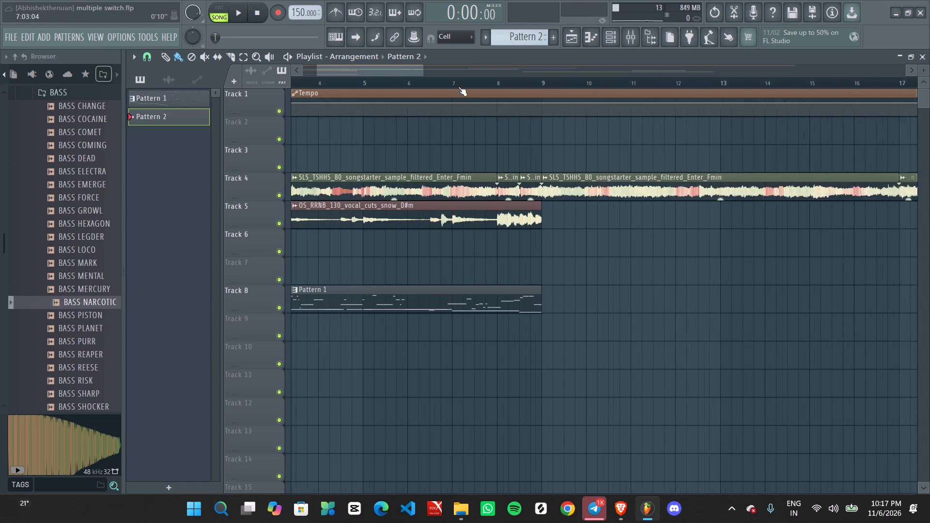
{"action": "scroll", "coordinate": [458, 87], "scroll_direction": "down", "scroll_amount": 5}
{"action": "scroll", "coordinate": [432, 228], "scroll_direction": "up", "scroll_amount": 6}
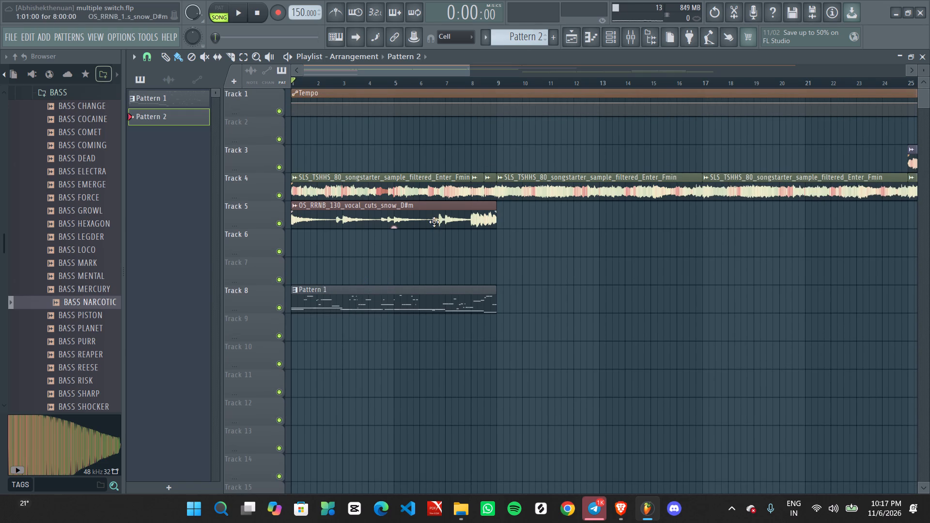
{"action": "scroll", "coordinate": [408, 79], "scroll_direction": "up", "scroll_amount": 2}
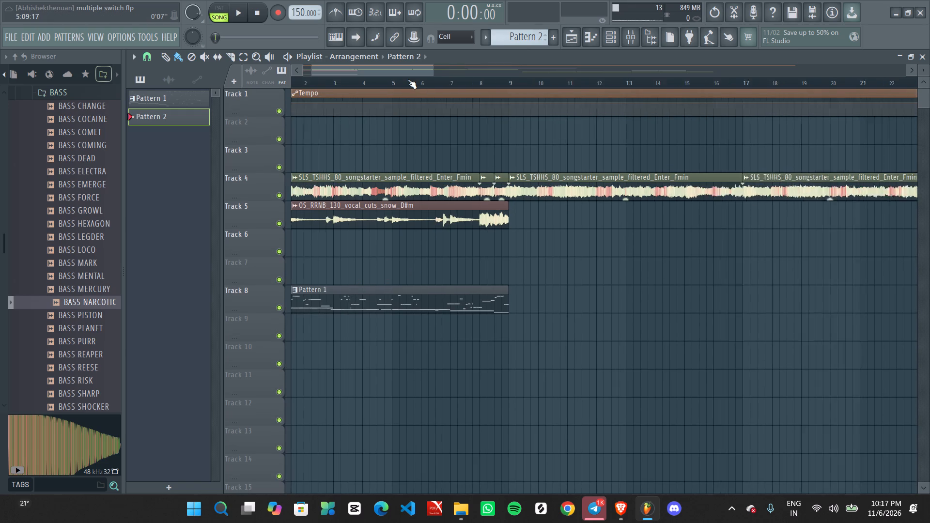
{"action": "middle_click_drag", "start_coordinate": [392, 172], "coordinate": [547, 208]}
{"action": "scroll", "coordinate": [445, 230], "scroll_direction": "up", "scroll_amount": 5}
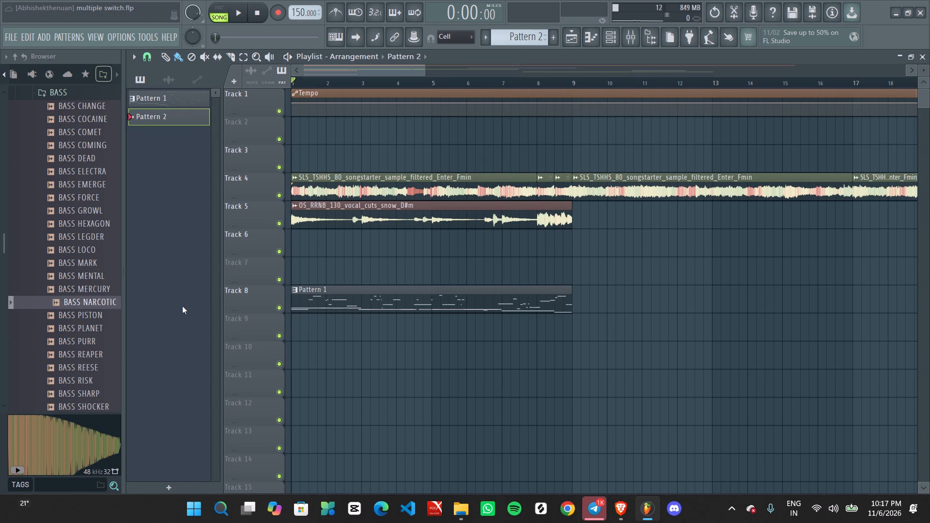
Look through the BASS sample folder in the browser and the drum kit folders above it.
{"action": "scroll", "coordinate": [74, 257], "scroll_direction": "up", "scroll_amount": 2}
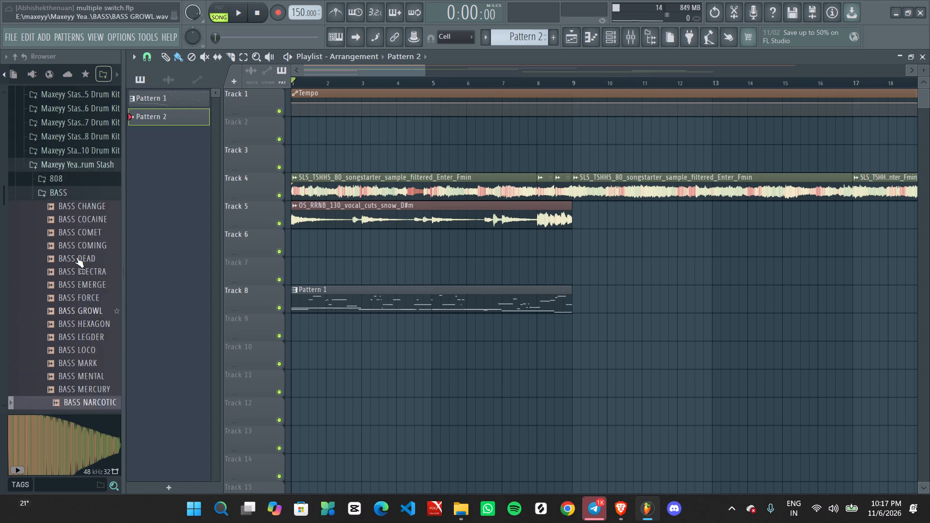
{"action": "scroll", "coordinate": [77, 257], "scroll_direction": "down", "scroll_amount": 4}
{"action": "scroll", "coordinate": [77, 257], "scroll_direction": "up", "scroll_amount": 2}
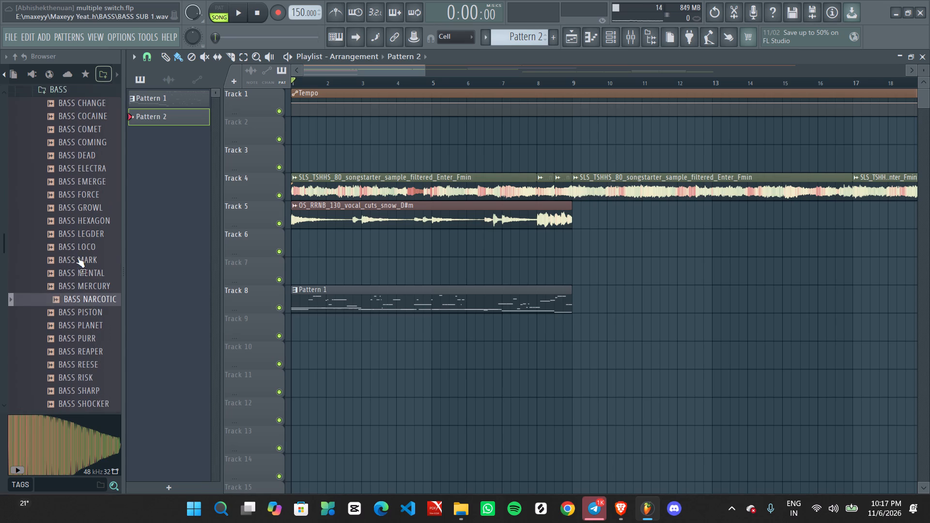
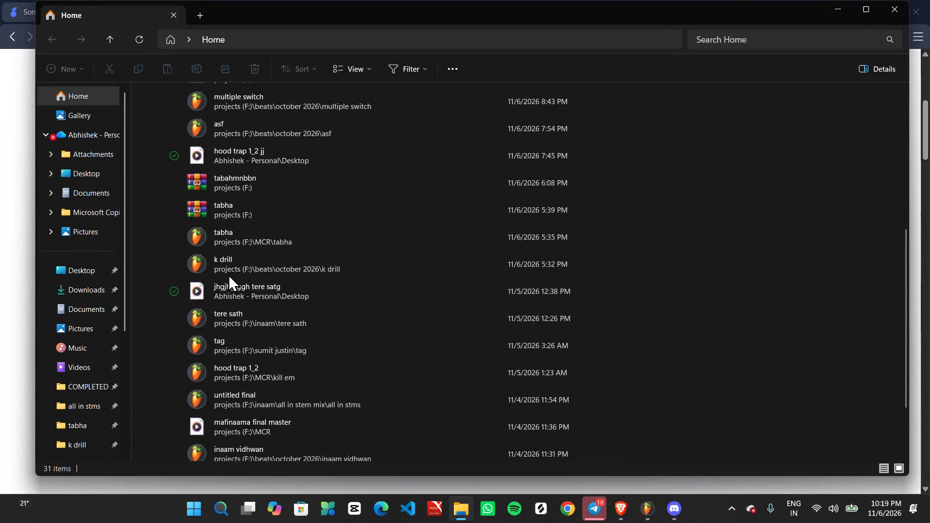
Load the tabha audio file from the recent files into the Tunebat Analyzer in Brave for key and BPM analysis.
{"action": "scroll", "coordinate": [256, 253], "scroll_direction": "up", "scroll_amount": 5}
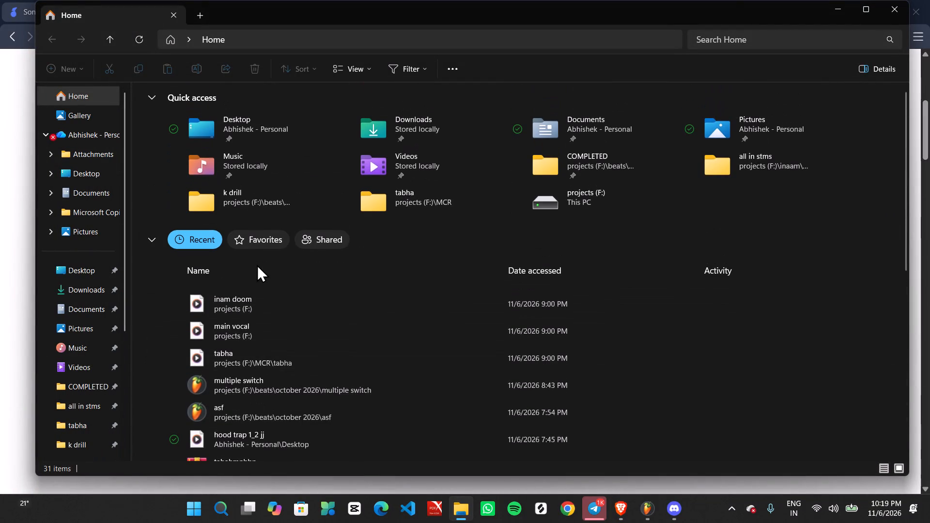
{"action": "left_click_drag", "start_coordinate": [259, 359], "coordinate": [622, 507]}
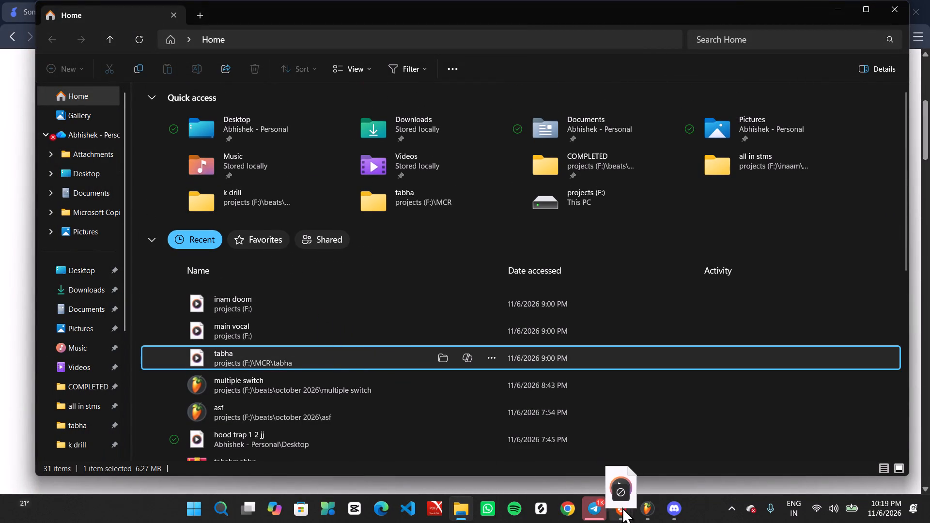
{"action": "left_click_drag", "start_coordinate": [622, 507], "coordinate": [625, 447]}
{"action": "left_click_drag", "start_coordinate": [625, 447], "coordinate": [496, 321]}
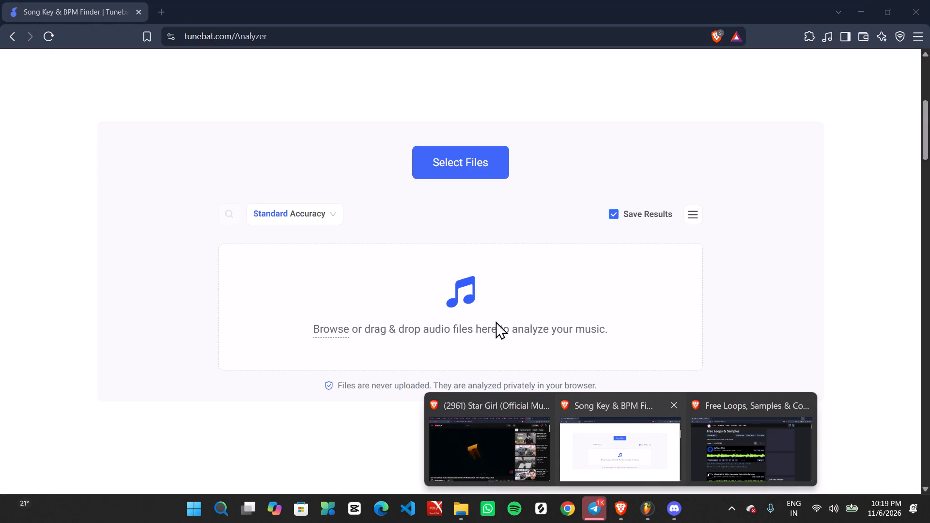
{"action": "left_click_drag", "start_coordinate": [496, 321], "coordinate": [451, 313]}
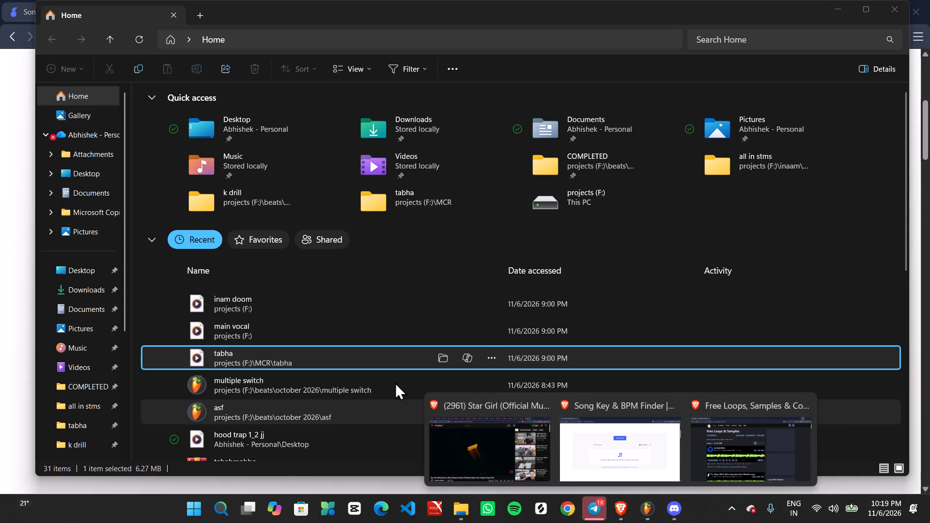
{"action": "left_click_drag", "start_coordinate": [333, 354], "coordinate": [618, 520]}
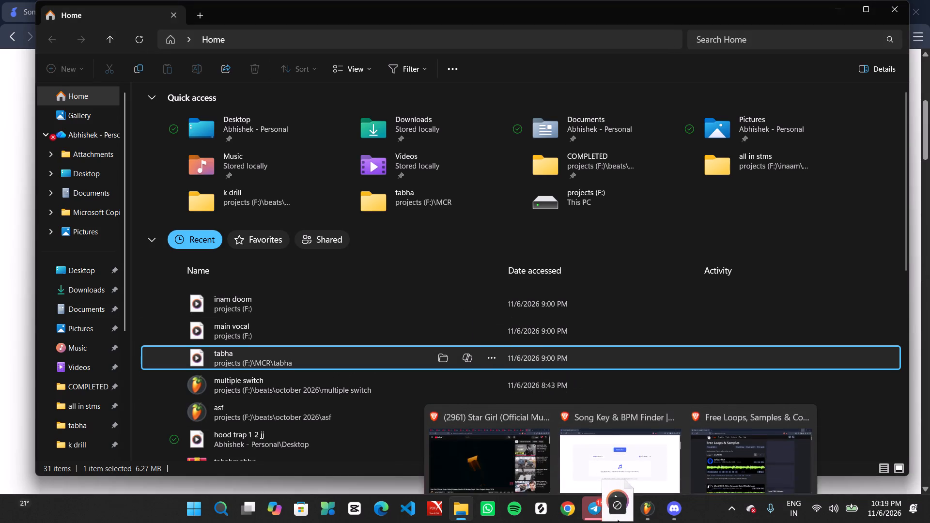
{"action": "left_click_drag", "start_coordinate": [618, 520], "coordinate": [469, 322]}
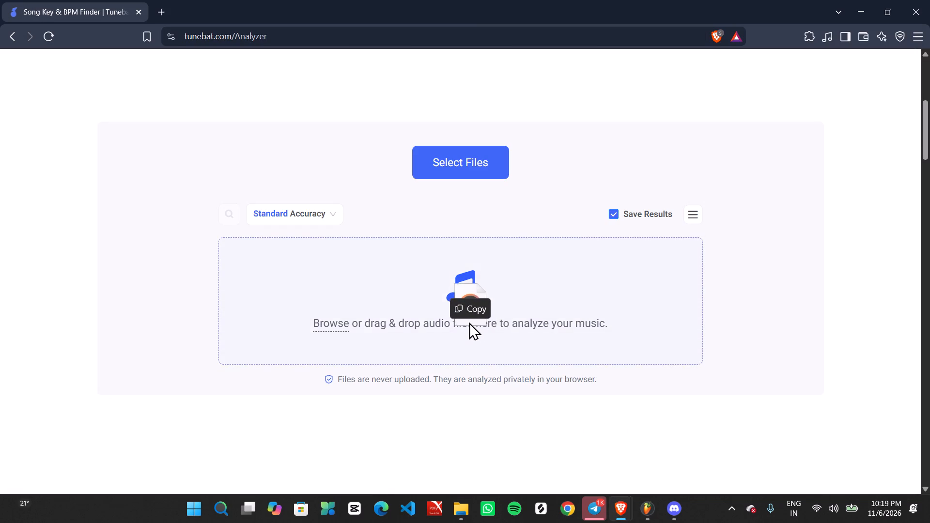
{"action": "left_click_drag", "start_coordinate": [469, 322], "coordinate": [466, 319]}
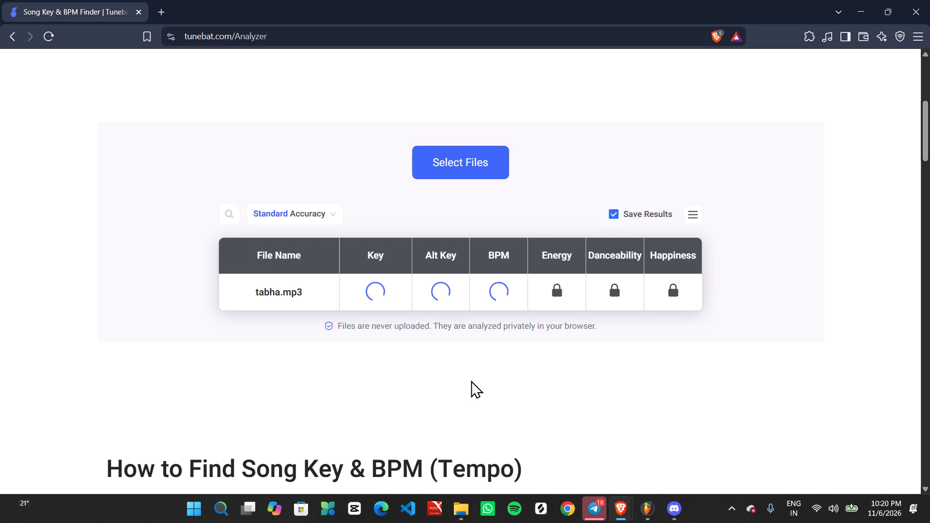
Open the Tunebat Analyzer again in a new browser tab and close the original Analyzer tab.
{"action": "left_click", "coordinate": [160, 3]}
{"action": "type", "text": "tu"}
{"action": "key", "text": "Return"}
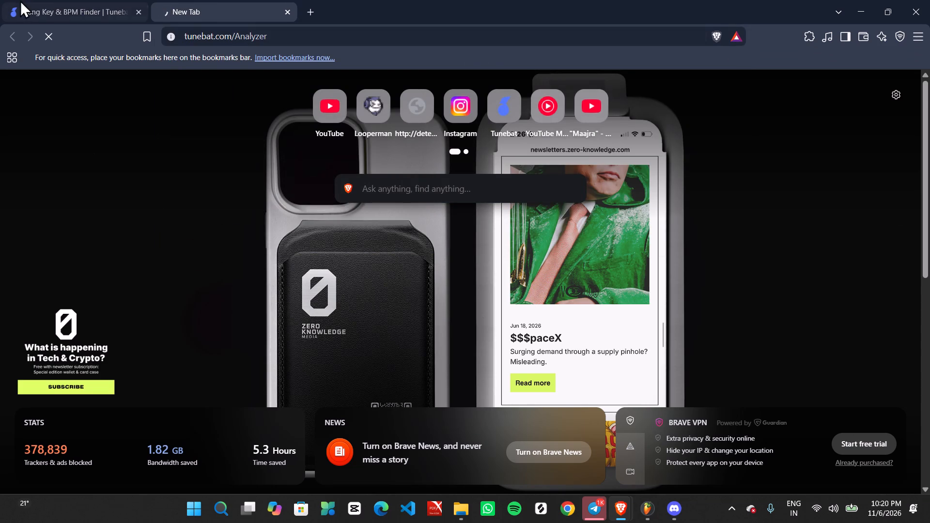
{"action": "left_click", "coordinate": [72, 0]}
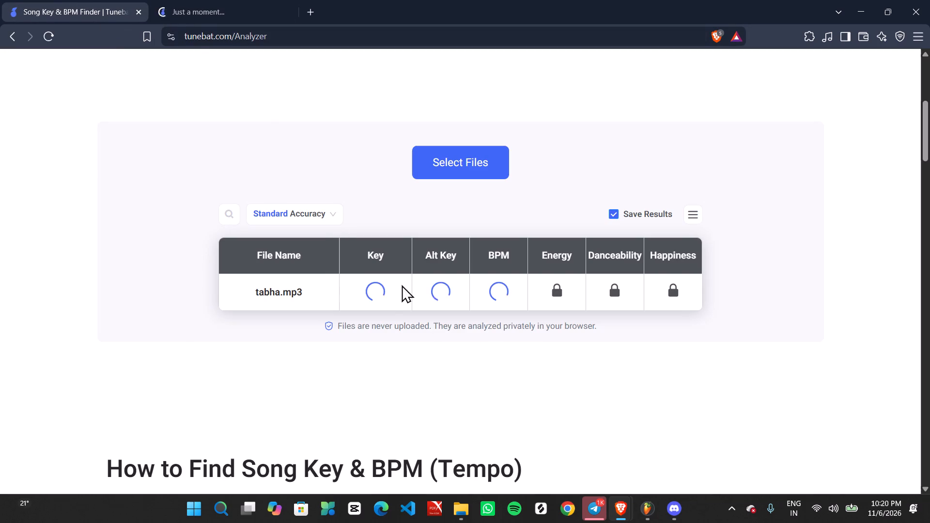
{"action": "left_click", "coordinate": [235, 0]}
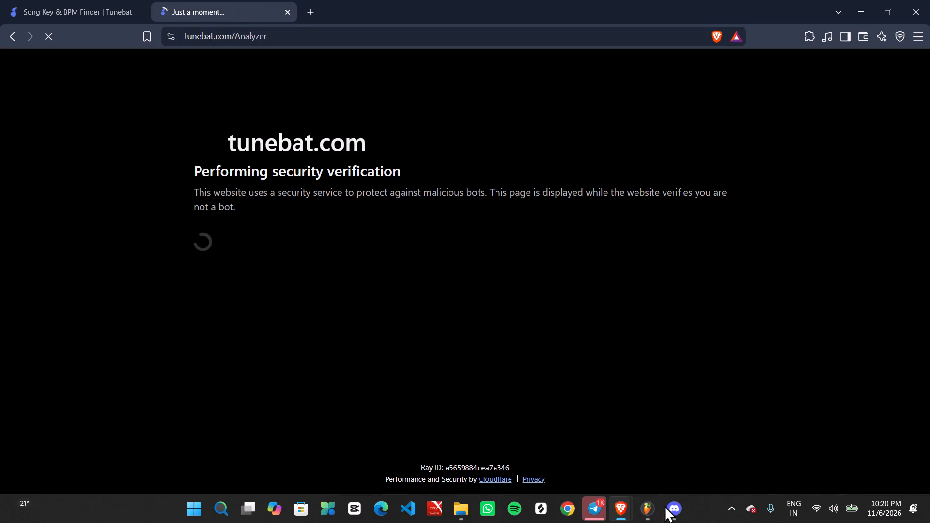
{"action": "left_click", "coordinate": [138, 11]}
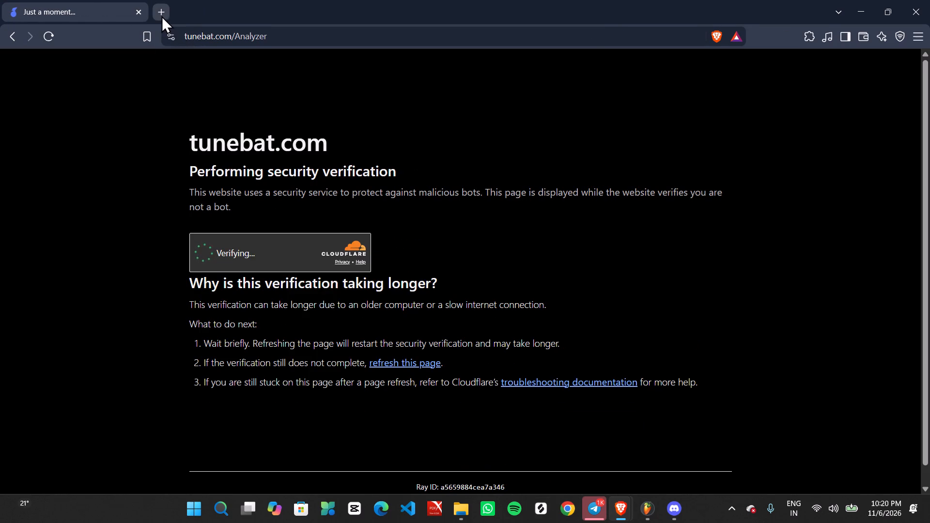
Switch back to the multiple switch project in FL Studio.
{"action": "left_click", "coordinate": [644, 514]}
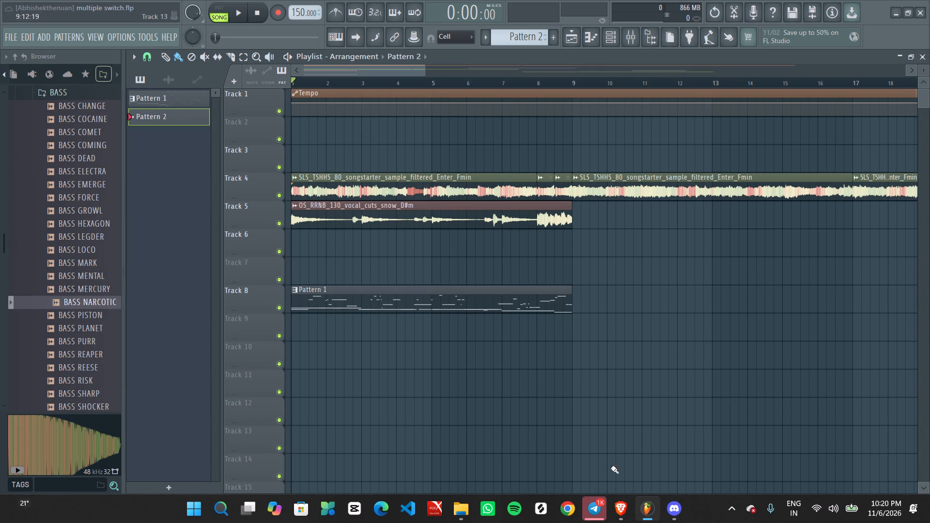
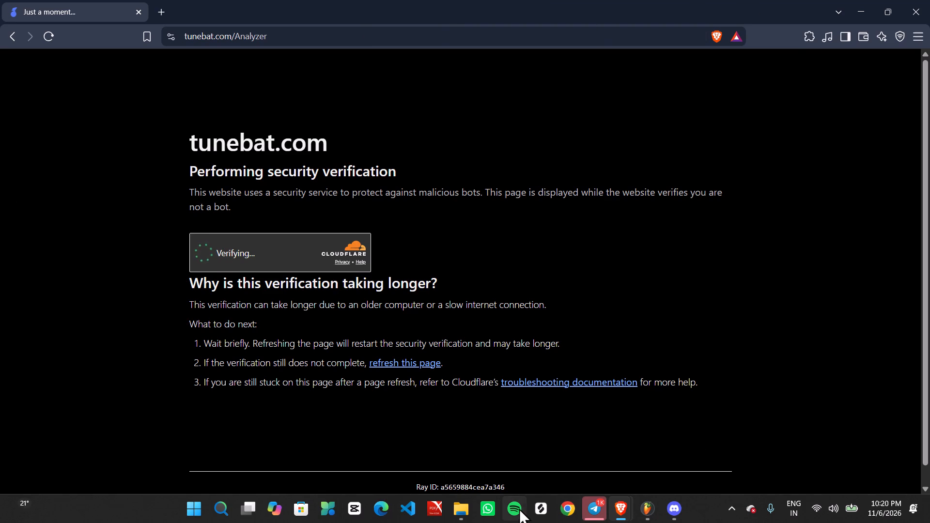
Switch from the Tunebat Analyzer page in Brave to the multiple switch project in FL Studio.
{"action": "left_click", "coordinate": [647, 505]}
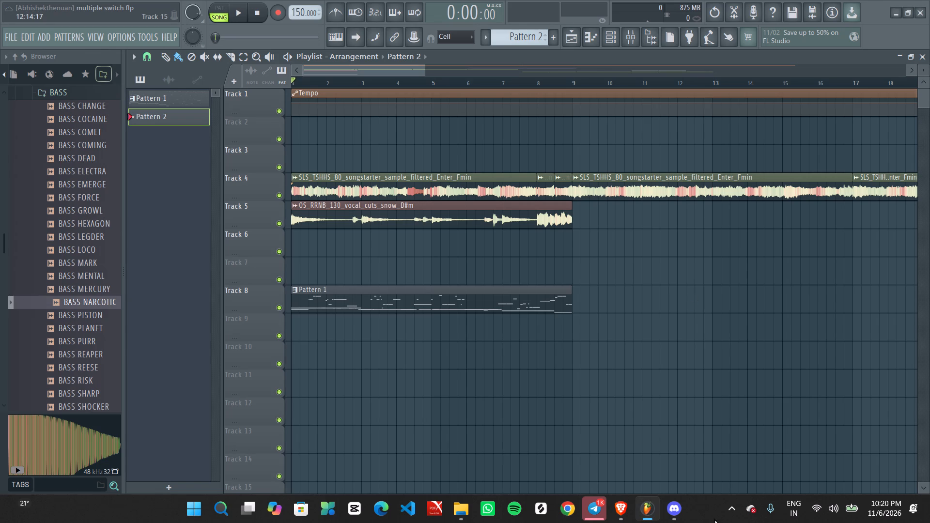
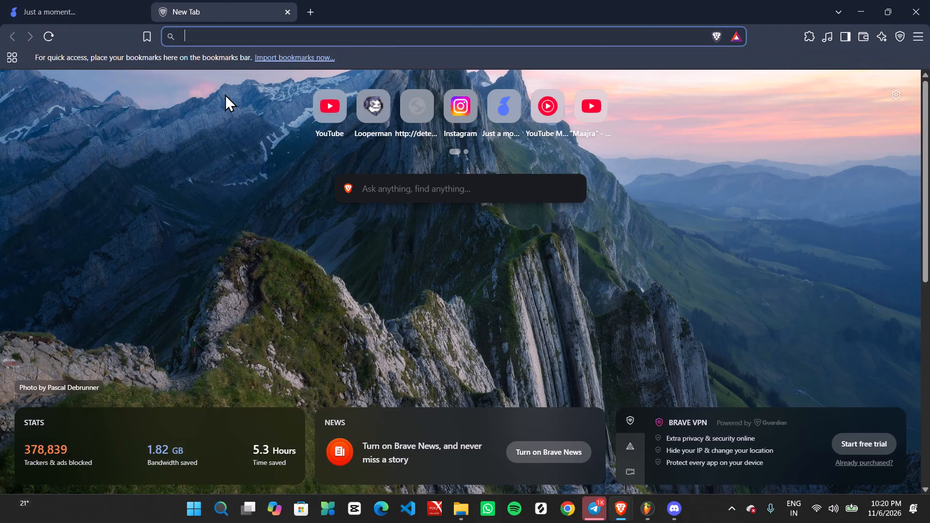
Load the Tunebat Analyzer page, tunebat.com/Analyzer, in the new browser tab.
{"action": "type", "text": "tu"}
{"action": "key", "text": "Return"}
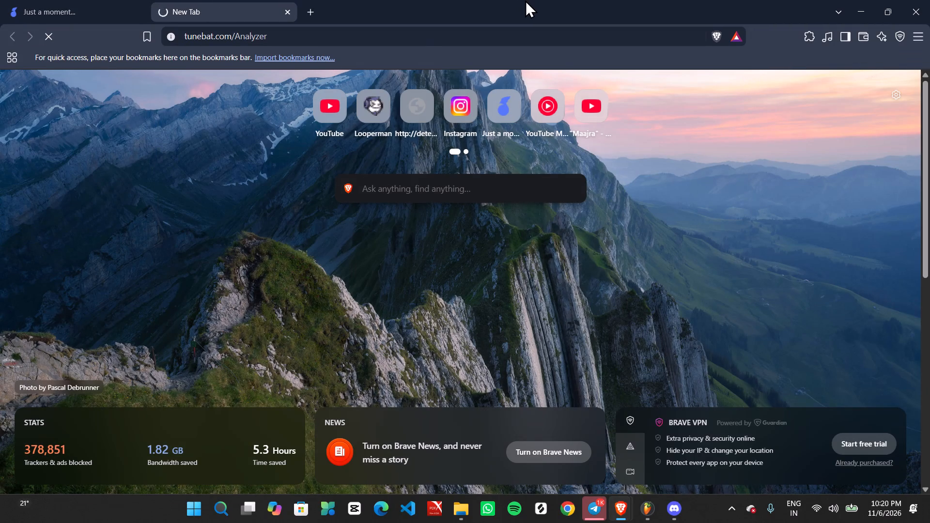
Close the Brave browser window with all its open tabs.
{"action": "left_click", "coordinate": [929, 0]}
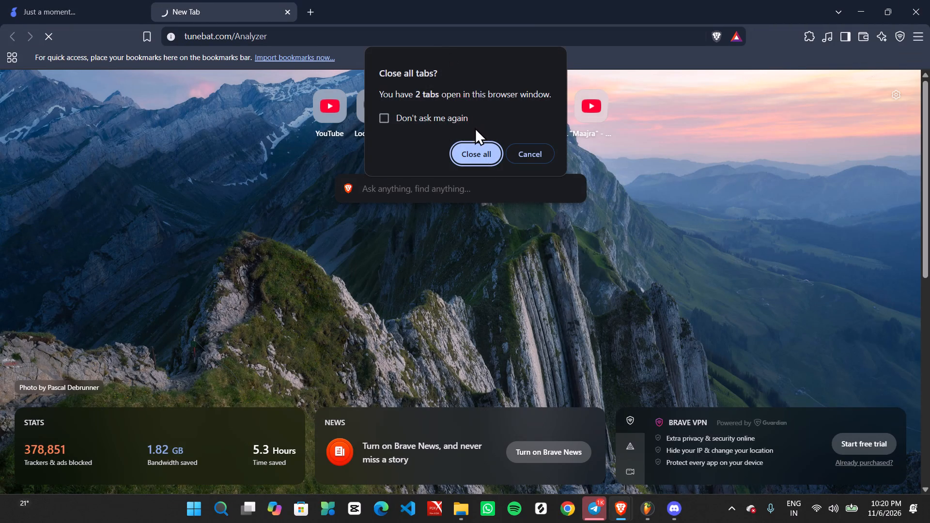
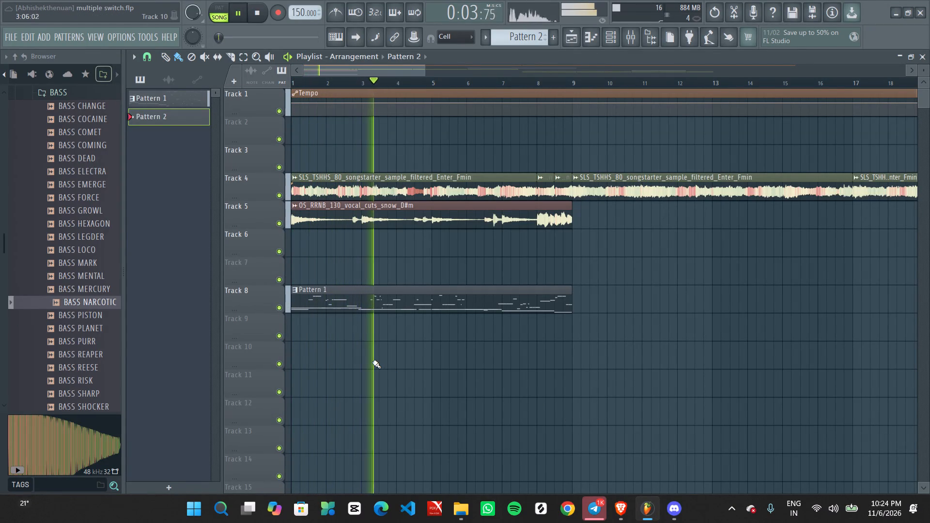
Play back the start of the arrangement and review the clips on Tracks 4, 5 and 8.
{"action": "scroll", "coordinate": [425, 393], "scroll_direction": "up", "scroll_amount": 2, "text": "ctrl"}
{"action": "middle_click_drag", "start_coordinate": [367, 396], "coordinate": [580, 400]}
{"action": "scroll", "coordinate": [487, 388], "scroll_direction": "down", "scroll_amount": 2, "text": "ctrl"}
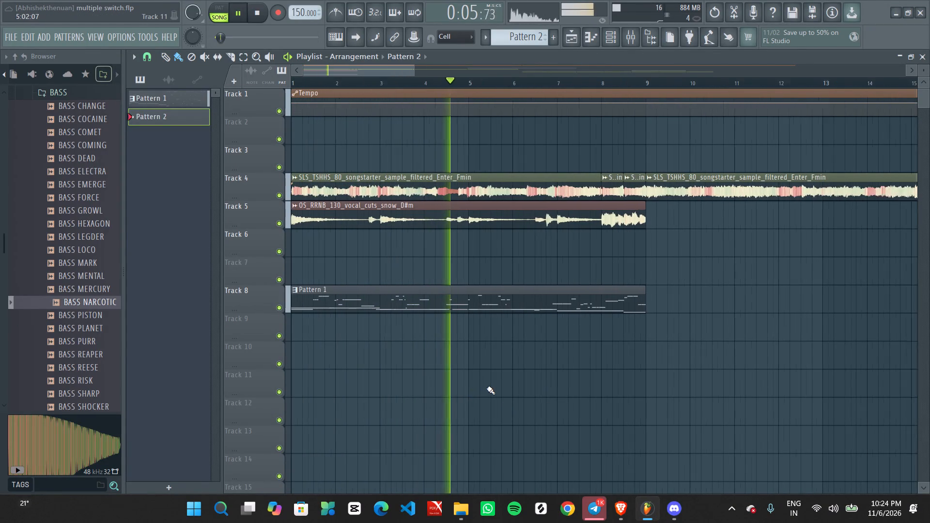
{"action": "scroll", "coordinate": [487, 388], "scroll_direction": "down", "scroll_amount": 1, "text": "ctrl"}
{"action": "scroll", "coordinate": [424, 398], "scroll_direction": "up", "scroll_amount": 2, "text": "ctrl"}
{"action": "middle_click_drag", "start_coordinate": [422, 398], "coordinate": [613, 398]}
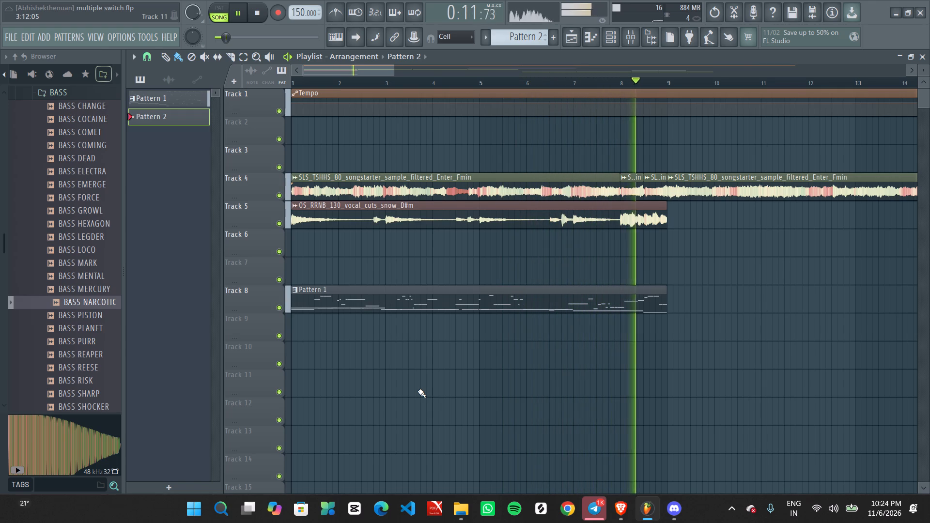
{"action": "scroll", "coordinate": [450, 377], "scroll_direction": "down", "scroll_amount": 6, "text": "ctrl"}
{"action": "scroll", "coordinate": [553, 391], "scroll_direction": "up", "scroll_amount": 1, "text": "ctrl"}
{"action": "middle_click_drag", "start_coordinate": [491, 391], "coordinate": [517, 394]}
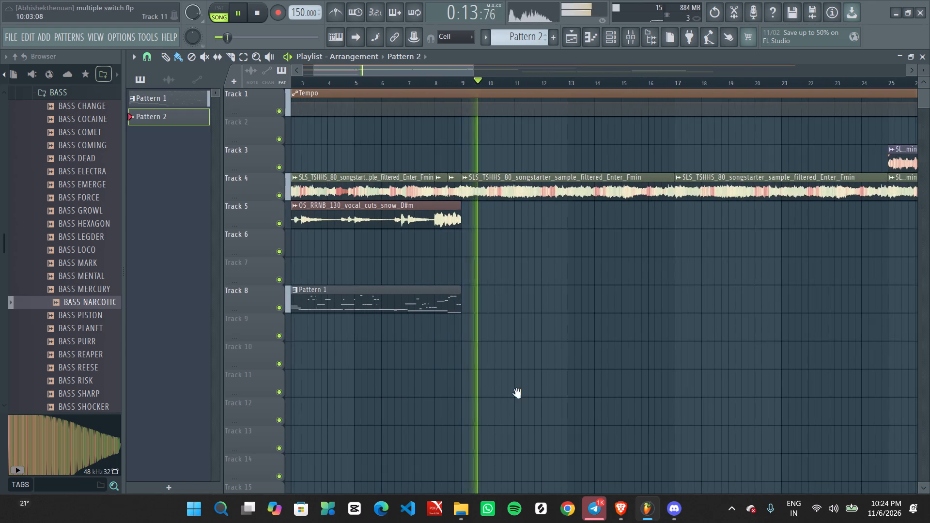
{"action": "middle_click_drag", "start_coordinate": [517, 394], "coordinate": [614, 410]}
{"action": "scroll", "coordinate": [516, 382], "scroll_direction": "up", "scroll_amount": 2, "text": "ctrl"}
{"action": "middle_click_drag", "start_coordinate": [491, 385], "coordinate": [594, 395]}
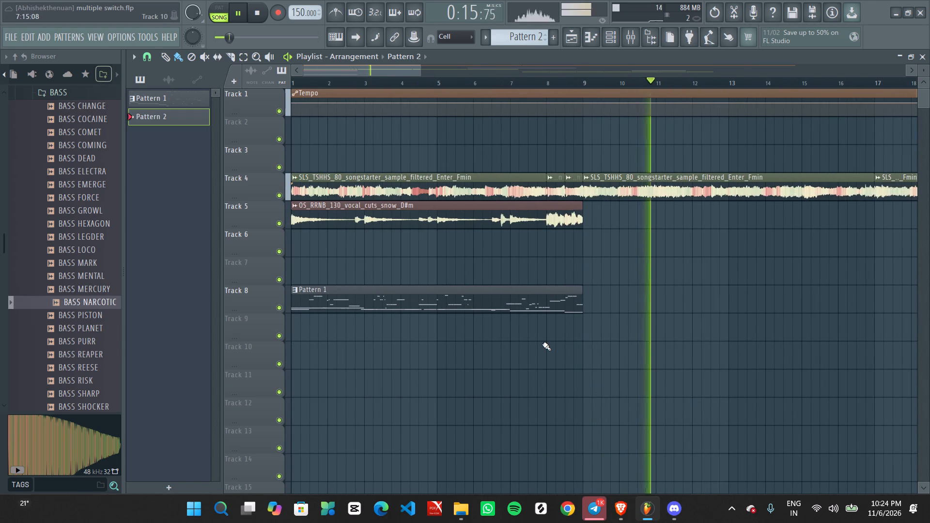
{"action": "scroll", "coordinate": [542, 344], "scroll_direction": "down", "scroll_amount": 3, "text": "ctrl"}
{"action": "key", "text": "space"}
{"action": "scroll", "coordinate": [532, 174], "scroll_direction": "up", "scroll_amount": 1, "text": "ctrl"}
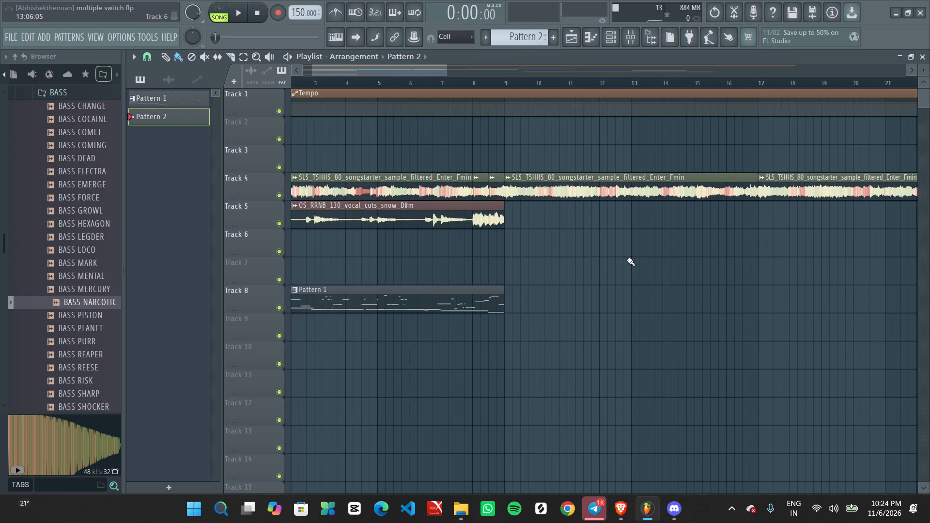
{"action": "middle_click_drag", "start_coordinate": [611, 272], "coordinate": [560, 290]}
{"action": "key", "text": "space"}
{"action": "key", "text": "ctrl+space"}
{"action": "key", "text": "space"}
{"action": "key", "text": "ctrl+space"}
{"action": "key", "text": "space"}
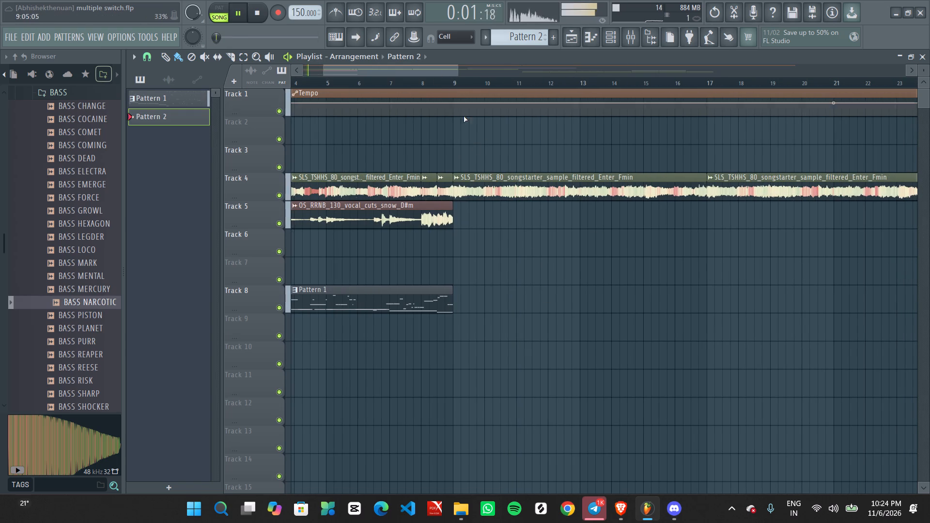
{"action": "scroll", "coordinate": [483, 211], "scroll_direction": "down", "scroll_amount": 6, "text": "ctrl"}
{"action": "scroll", "coordinate": [433, 288], "scroll_direction": "up", "scroll_amount": 2, "text": "ctrl"}
{"action": "middle_click_drag", "start_coordinate": [432, 308], "coordinate": [706, 316]}
{"action": "key", "text": "space"}
Audition bass samples from the BASS folder and replace the BASS NARCOTIC channel's sample with BASS PLANET.
{"action": "left_click", "coordinate": [616, 31]}
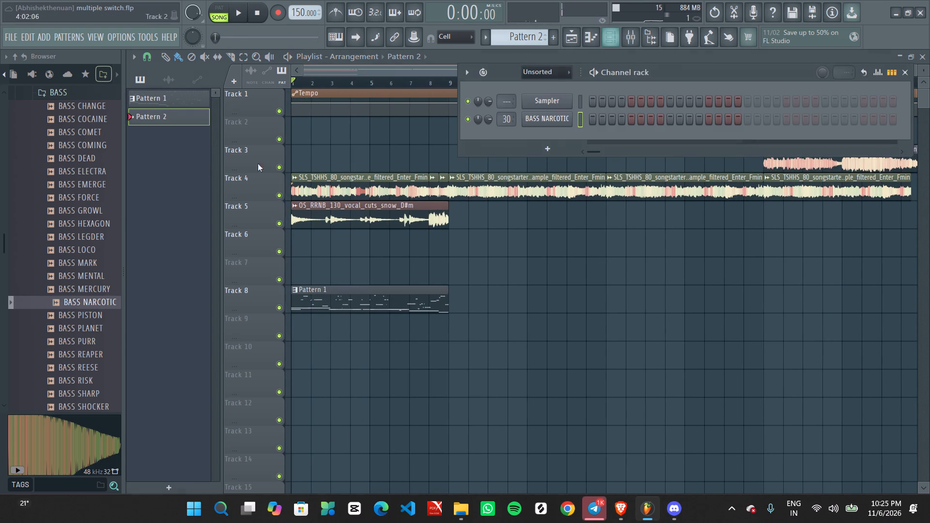
{"action": "key", "text": "space"}
{"action": "key", "text": "space"}
{"action": "left_click", "coordinate": [74, 264]}
{"action": "key", "text": "space"}
{"action": "key", "text": "space"}
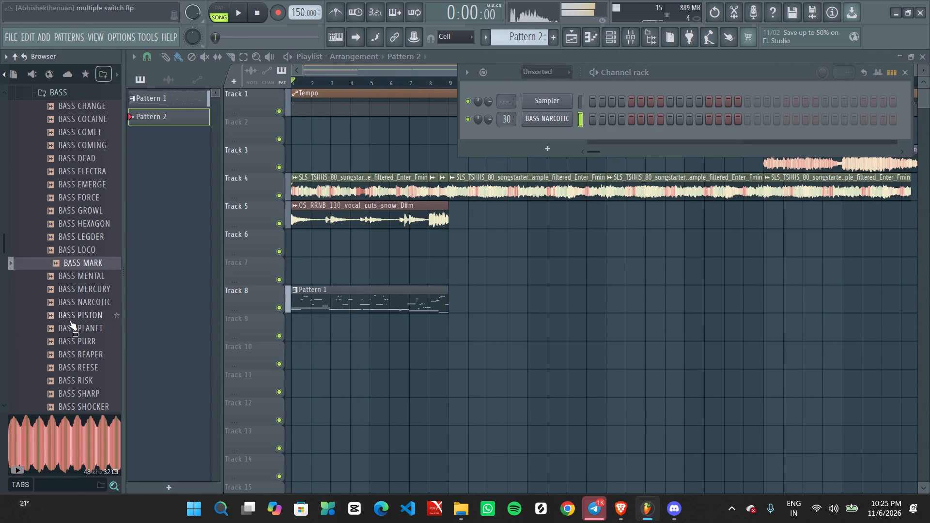
{"action": "left_click", "coordinate": [69, 320]}
{"action": "left_click", "coordinate": [73, 331]}
{"action": "left_click", "coordinate": [73, 331], "text": "ctrl+alt"}
{"action": "key", "text": "space"}
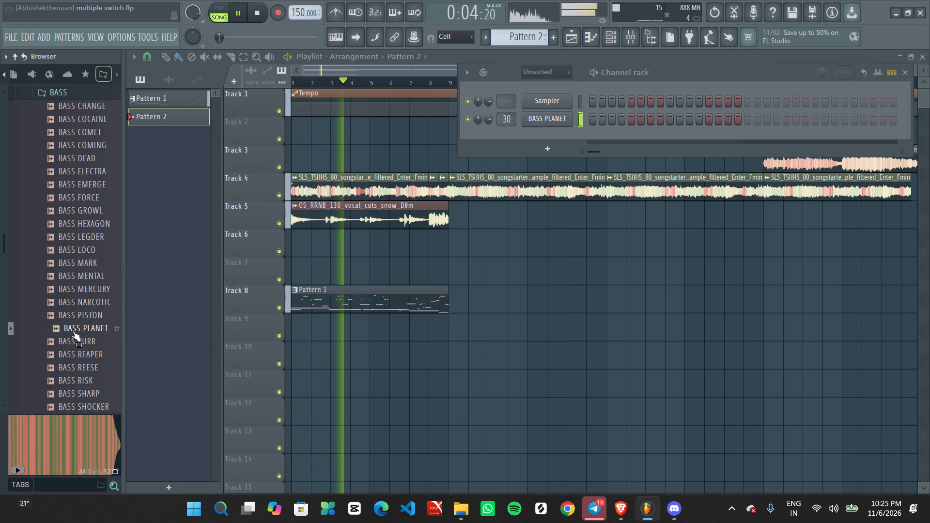
{"action": "scroll", "coordinate": [73, 331], "scroll_direction": "down", "scroll_amount": 2}
{"action": "scroll", "coordinate": [72, 309], "scroll_direction": "up", "scroll_amount": 1}
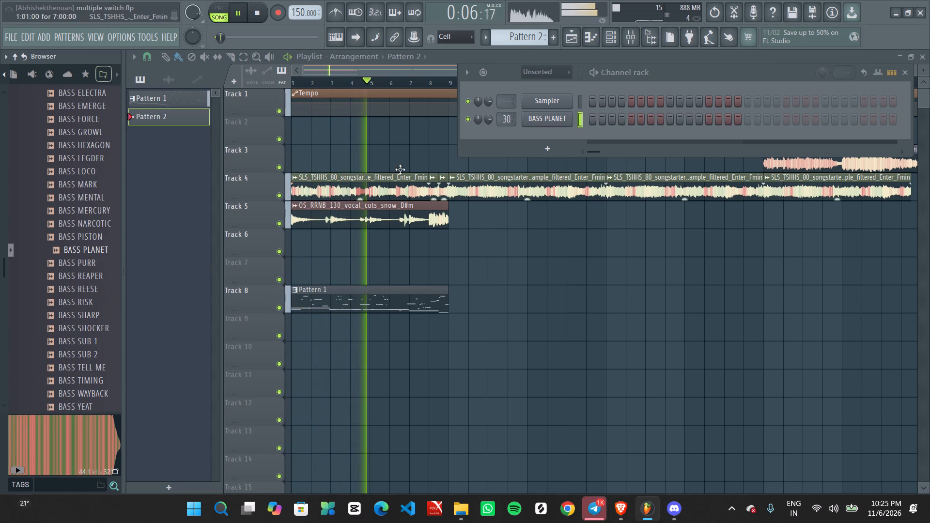
Lower the bass 3 mixer track's volume to 68% (-7.6 dB) while listening to the song.
{"action": "double_click", "coordinate": [503, 120]}
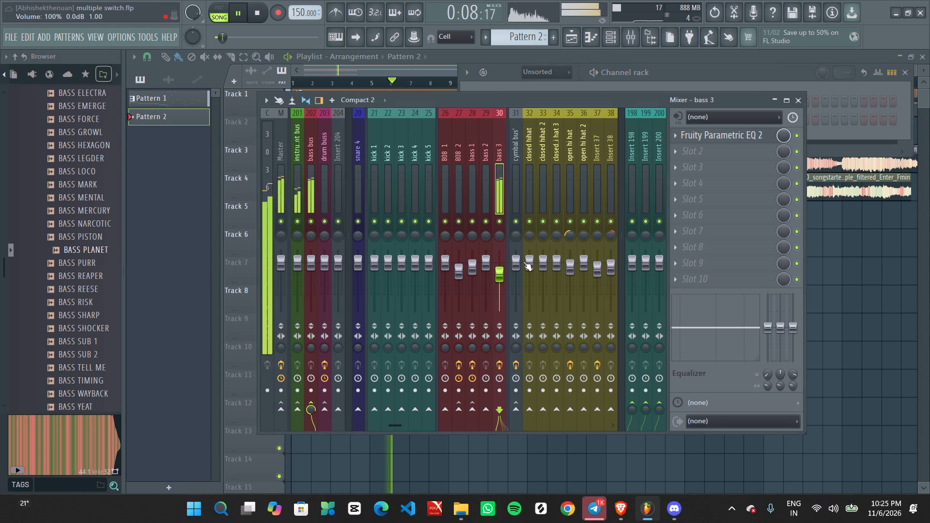
{"action": "scroll", "coordinate": [496, 275], "scroll_direction": "down", "scroll_amount": 1}
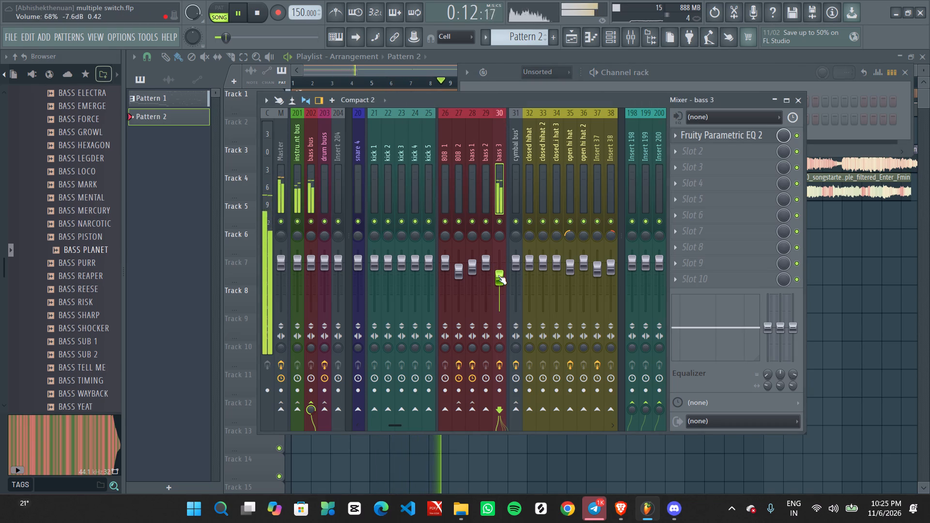
{"action": "key", "text": "space"}
{"action": "key", "text": "space"}
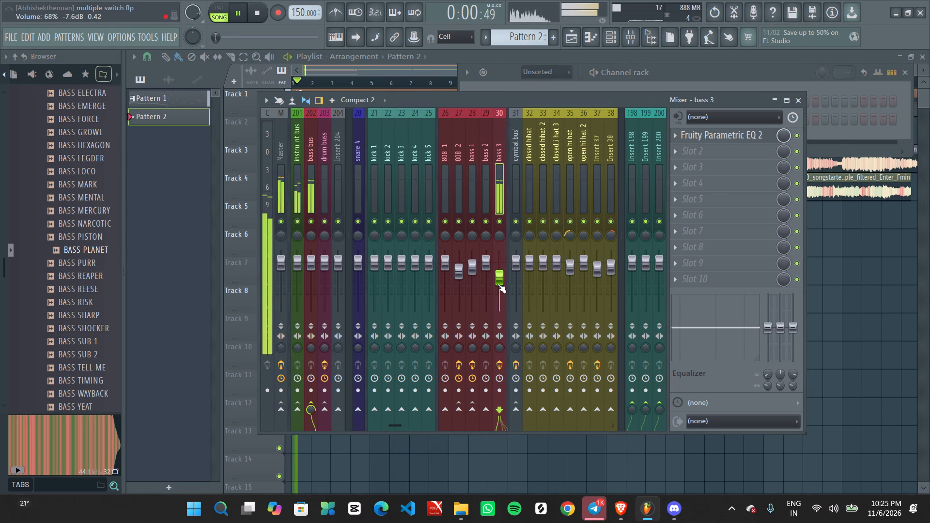
{"action": "key", "text": "space"}
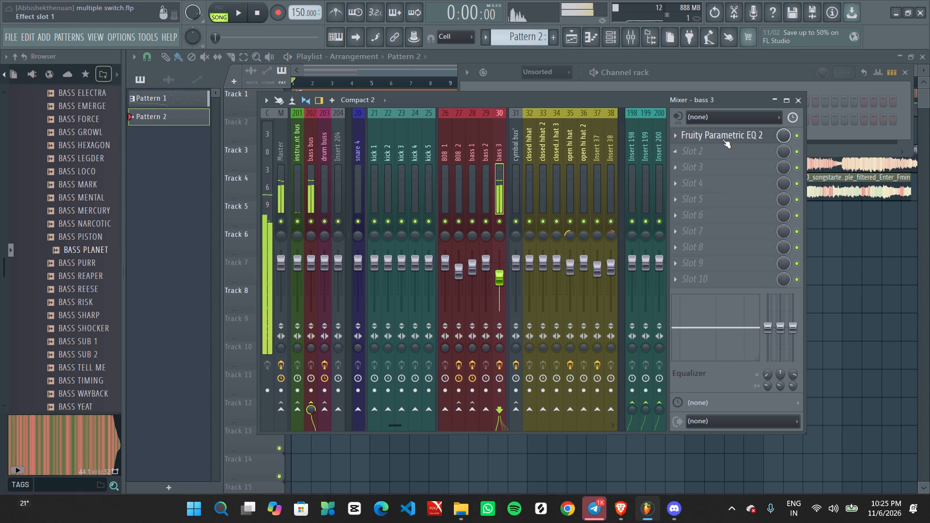
{"action": "left_click", "coordinate": [793, 100]}
Turn off the Cut itself option for the BASS PLANET channel.
{"action": "key", "text": "space"}
{"action": "key", "text": "space"}
{"action": "right_click", "coordinate": [557, 118]}
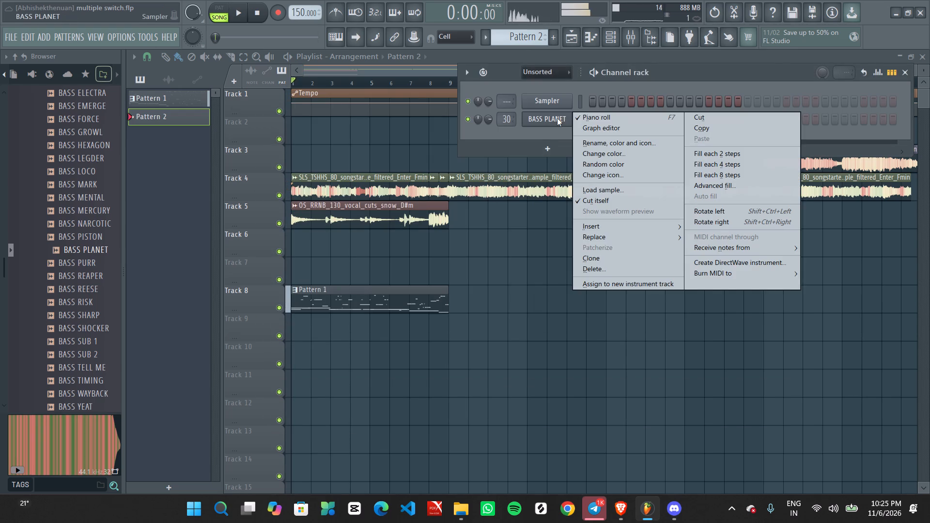
{"action": "left_click", "coordinate": [607, 204]}
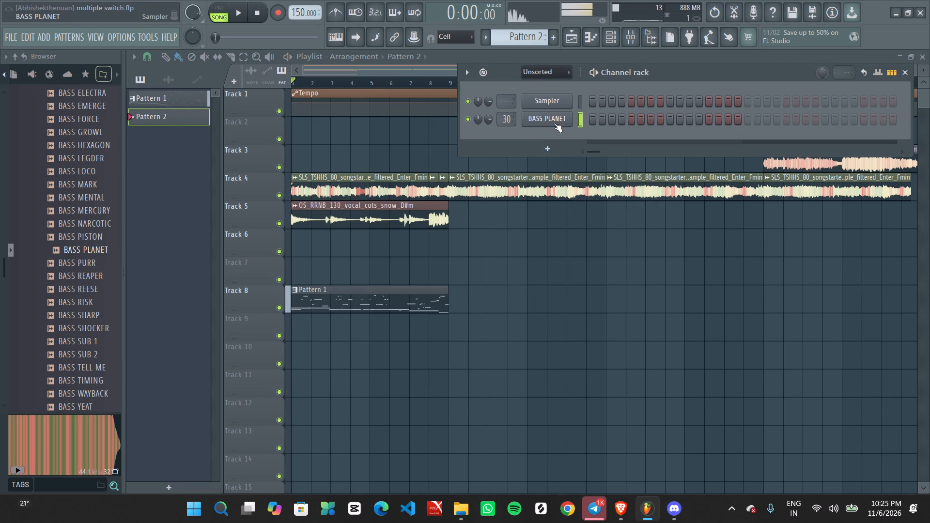
Enable the BASS PLANET channel's volume envelope using a preset with full hold and no attack, decay, sustain or release.
{"action": "left_click", "coordinate": [553, 123]}
{"action": "left_click", "coordinate": [173, 133]}
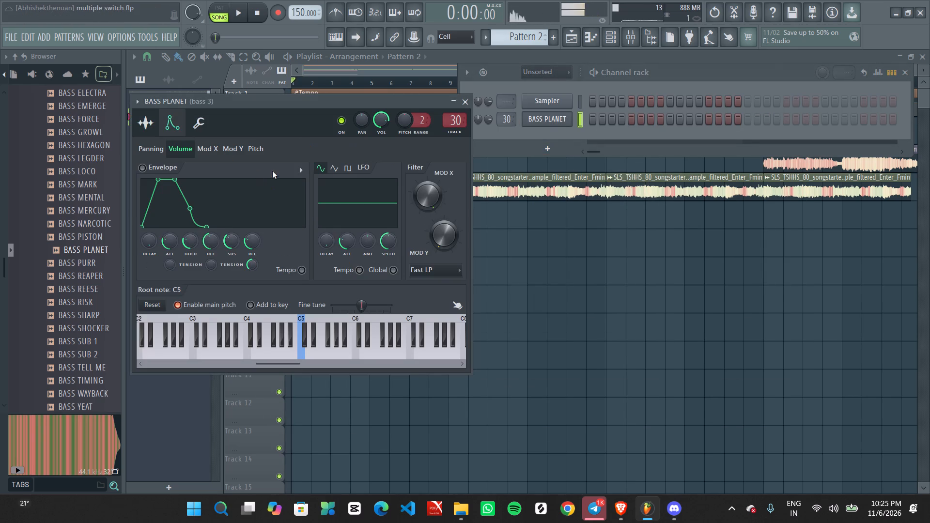
{"action": "left_click", "coordinate": [301, 168]}
{"action": "left_click", "coordinate": [304, 192]}
{"action": "key", "text": "space"}
{"action": "key", "text": "space"}
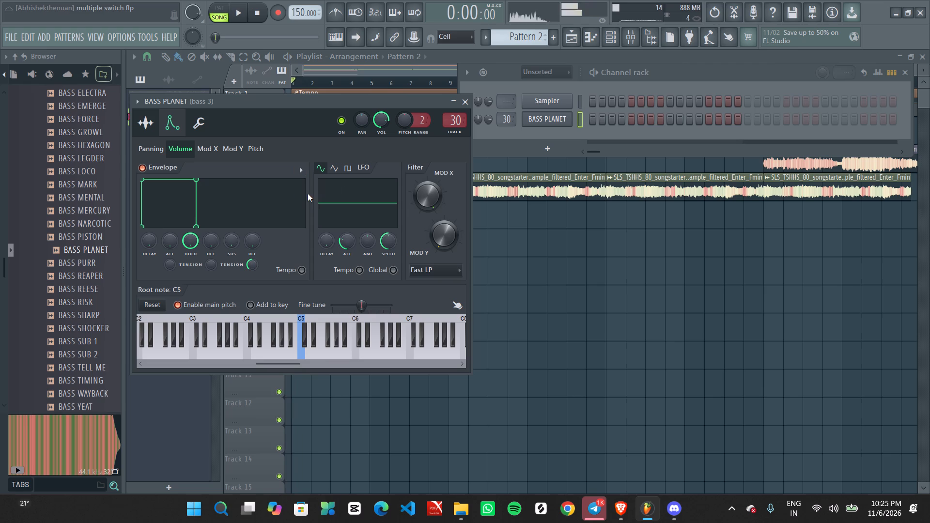
{"action": "key", "text": "space"}
{"action": "left_click", "coordinate": [470, 104]}
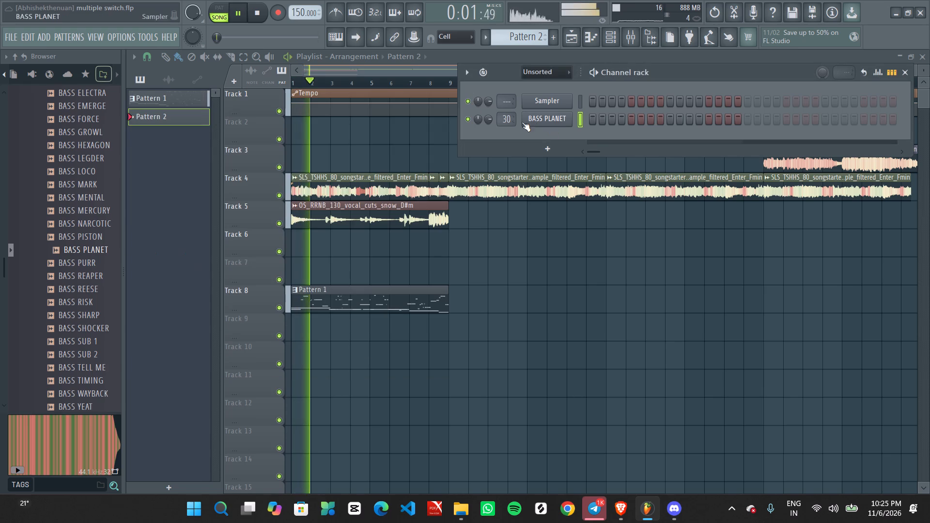
Lower the bass 3 mixer track's volume a little further during playback, then close the mixer and channel rack.
{"action": "double_click", "coordinate": [503, 118]}
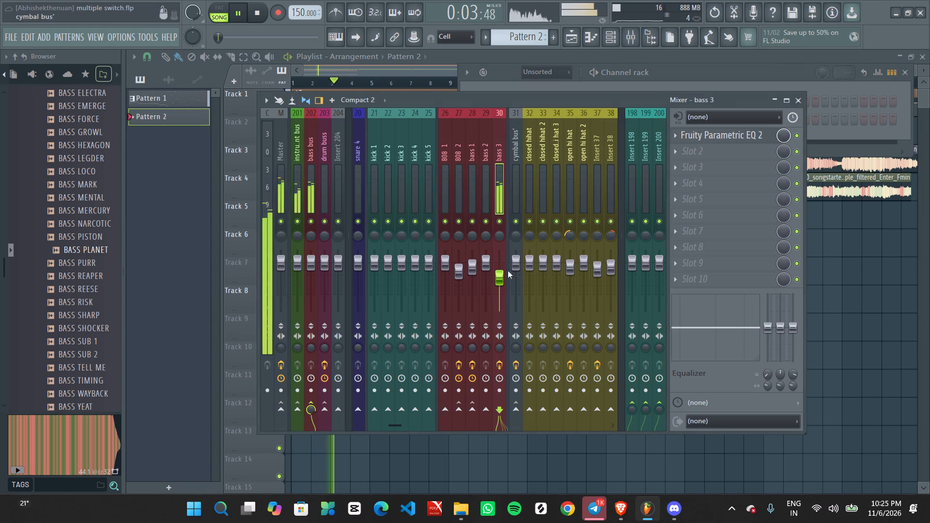
{"action": "scroll", "coordinate": [498, 277], "scroll_direction": "down", "scroll_amount": 1}
{"action": "scroll", "coordinate": [498, 277], "scroll_direction": "up", "scroll_amount": 1}
{"action": "scroll", "coordinate": [498, 277], "scroll_direction": "down", "scroll_amount": 1}
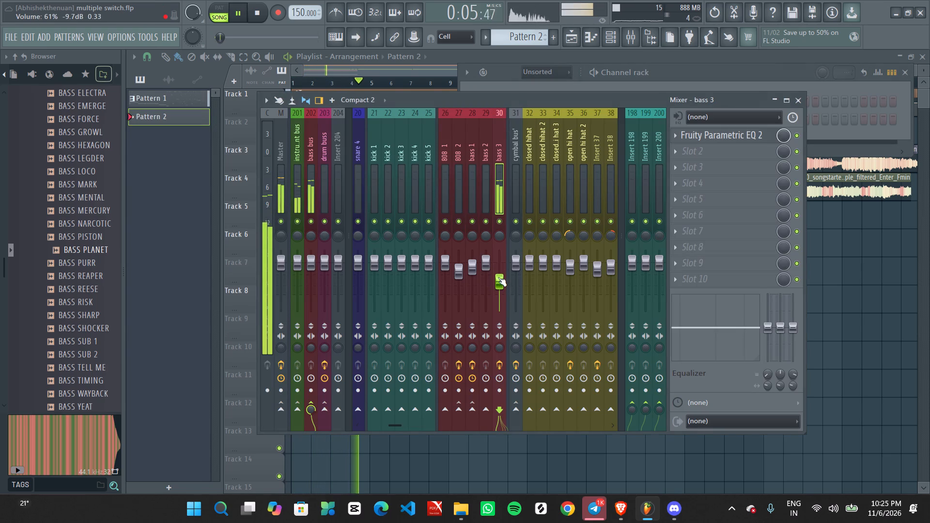
{"action": "left_click", "coordinate": [803, 98]}
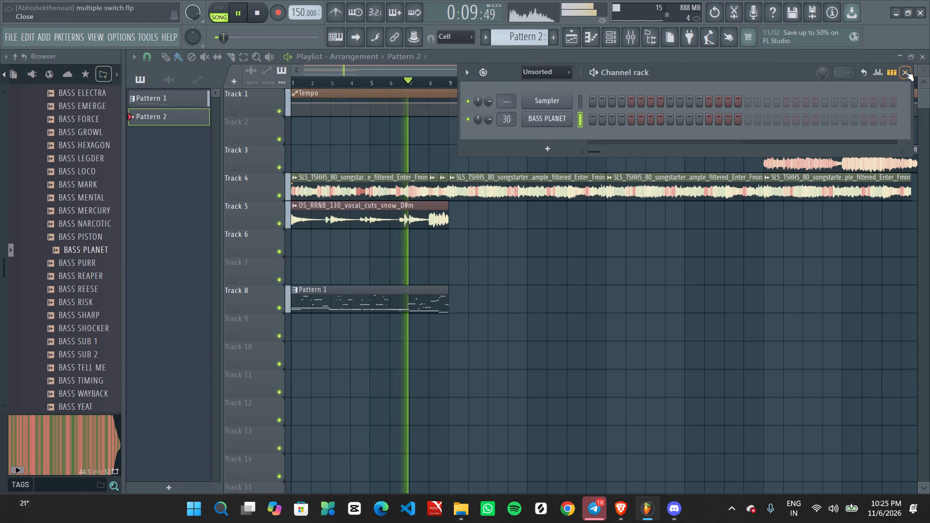
{"action": "left_click", "coordinate": [904, 72]}
Select bars 9 to 17 on the playlist timeline as the playback region and start playing it.
{"action": "scroll", "coordinate": [449, 347], "scroll_direction": "up", "scroll_amount": 4, "text": "ctrl"}
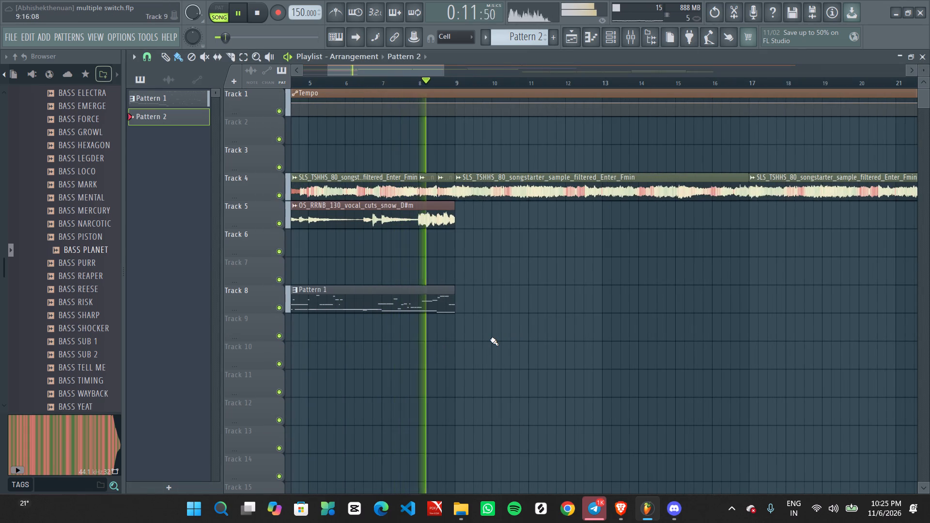
{"action": "scroll", "coordinate": [489, 338], "scroll_direction": "down", "scroll_amount": 4, "text": "ctrl"}
{"action": "key", "text": "space"}
{"action": "scroll", "coordinate": [443, 137], "scroll_direction": "up", "scroll_amount": 3, "text": "ctrl"}
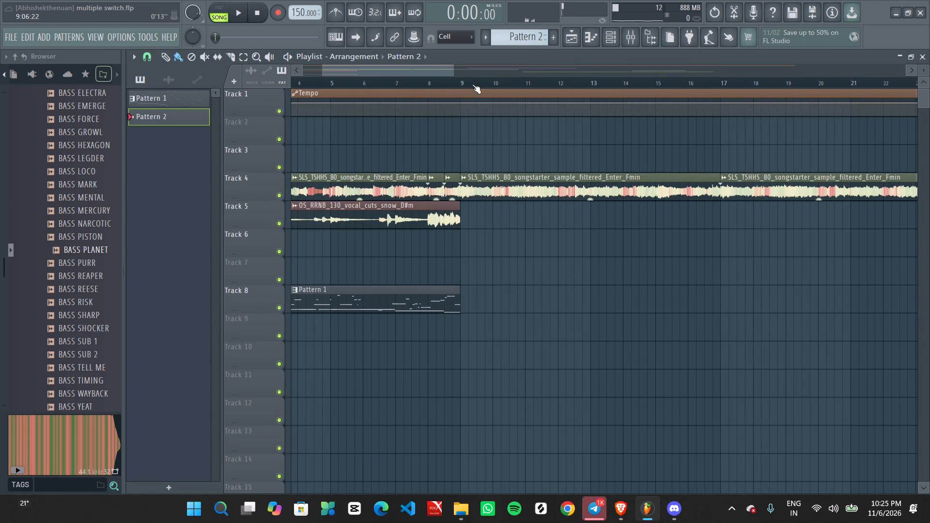
{"action": "left_click_drag", "start_coordinate": [461, 86], "coordinate": [624, 86], "text": "ctrl"}
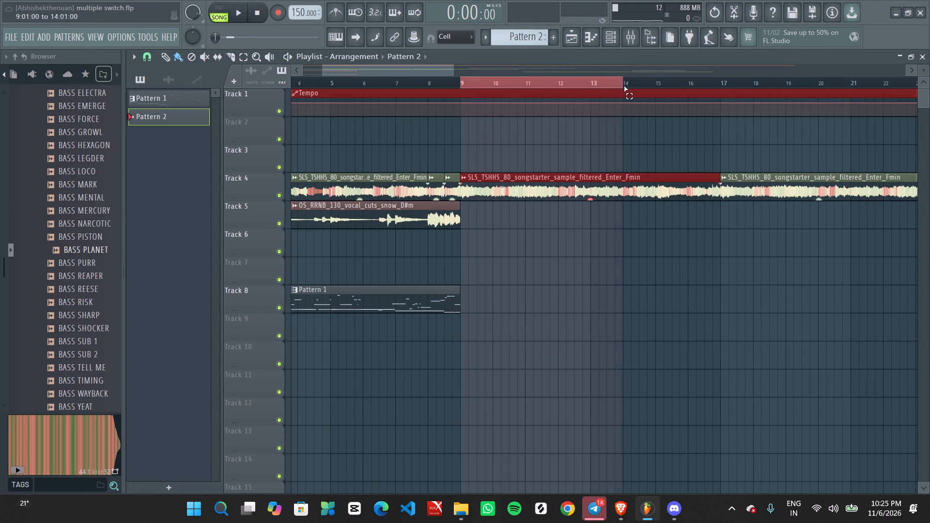
{"action": "left_click_drag", "start_coordinate": [624, 86], "coordinate": [722, 93], "text": "ctrl"}
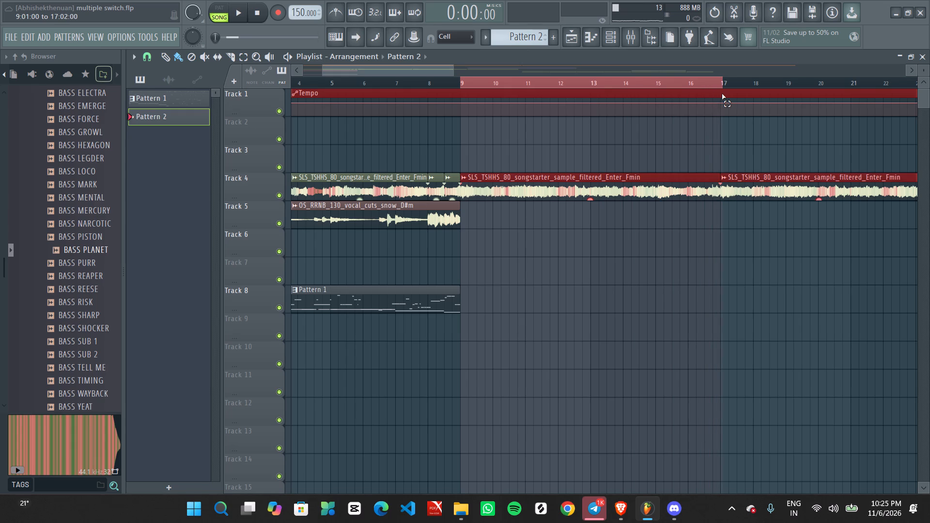
{"action": "left_click_drag", "start_coordinate": [722, 93], "coordinate": [721, 93], "text": "ctrl"}
{"action": "key", "text": "space"}
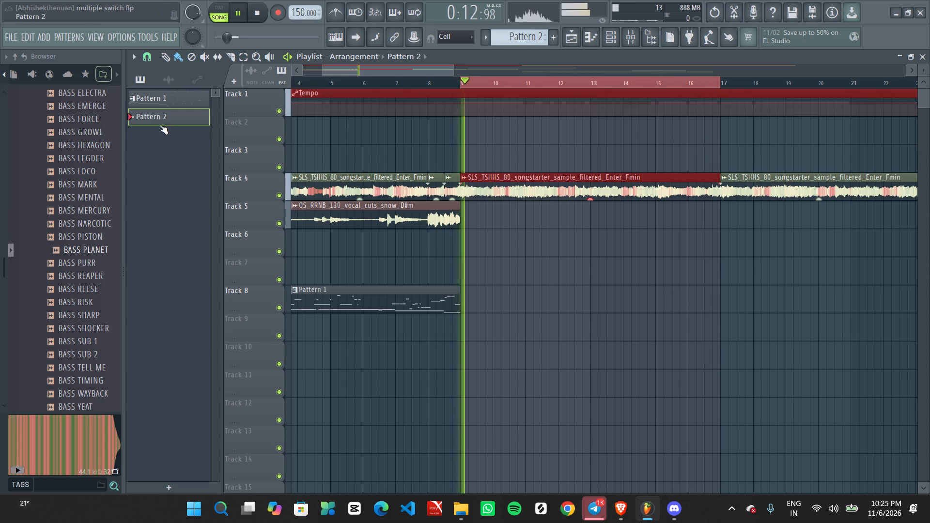
Place Pattern 2 on Track 10 at bar 9 and extend its clip to bar 17.
{"action": "left_click_drag", "start_coordinate": [161, 119], "coordinate": [461, 362]}
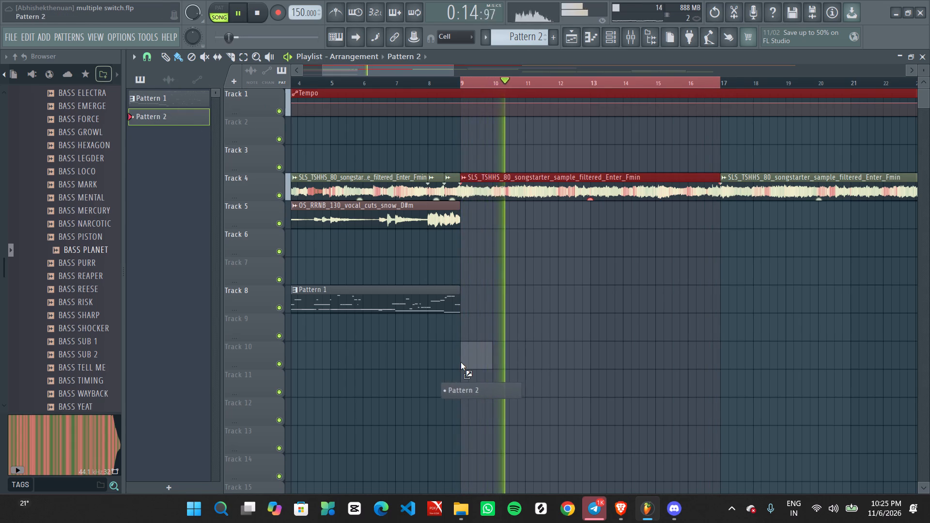
{"action": "left_click_drag", "start_coordinate": [461, 362], "coordinate": [460, 359]}
{"action": "left_click_drag", "start_coordinate": [491, 344], "coordinate": [589, 339]}
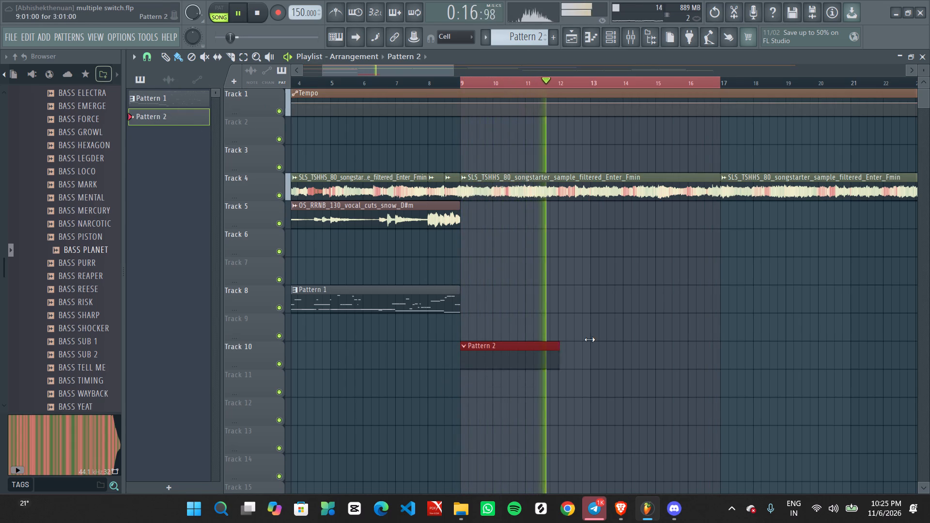
{"action": "left_click_drag", "start_coordinate": [589, 339], "coordinate": [718, 341]}
{"action": "key", "text": "space"}
{"action": "key", "text": "space"}
{"action": "key", "text": "space"}
Add the SNARE LYING sample from the Maxeyy Yeat Drum Stash SNARES folder as a new channel below BASS PLANET.
{"action": "scroll", "coordinate": [75, 312], "scroll_direction": "up", "scroll_amount": 4}
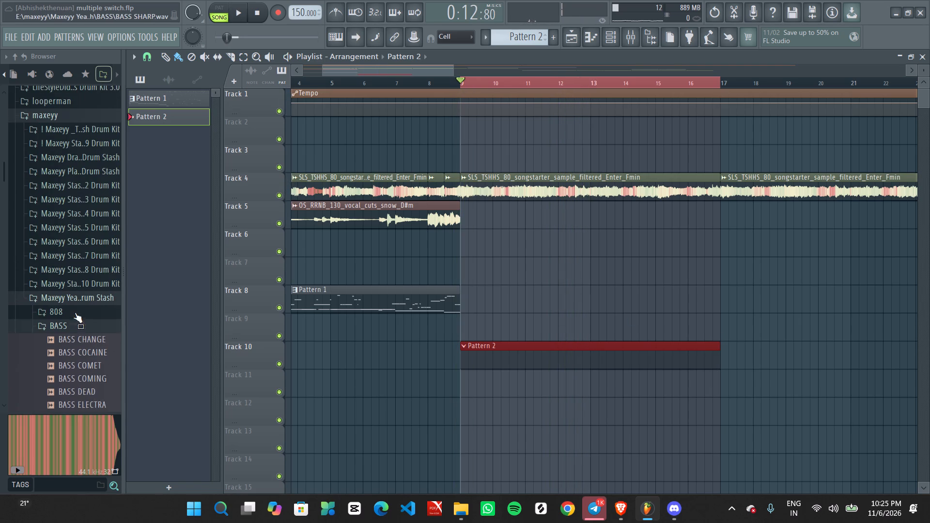
{"action": "left_click", "coordinate": [85, 330]}
{"action": "scroll", "coordinate": [85, 330], "scroll_direction": "down", "scroll_amount": 2}
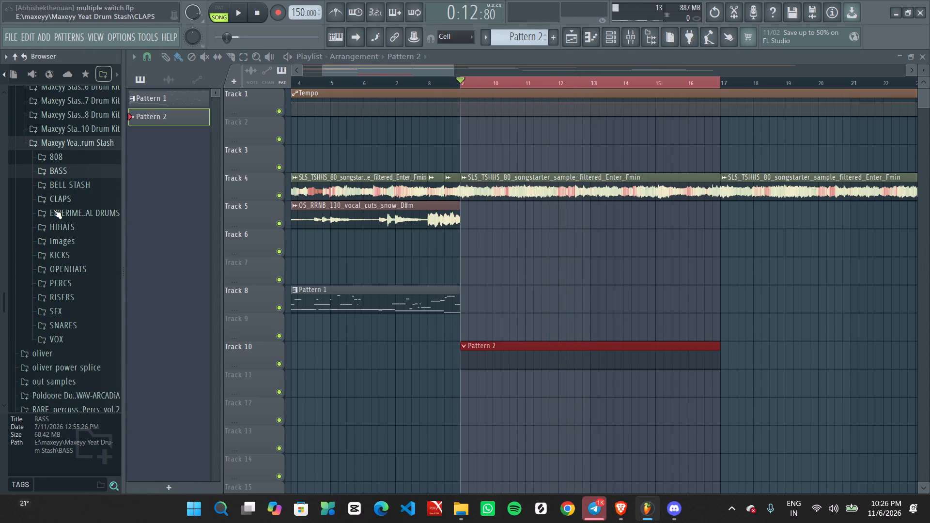
{"action": "left_click", "coordinate": [68, 325]}
{"action": "left_click", "coordinate": [72, 333]}
{"action": "left_click", "coordinate": [76, 348]}
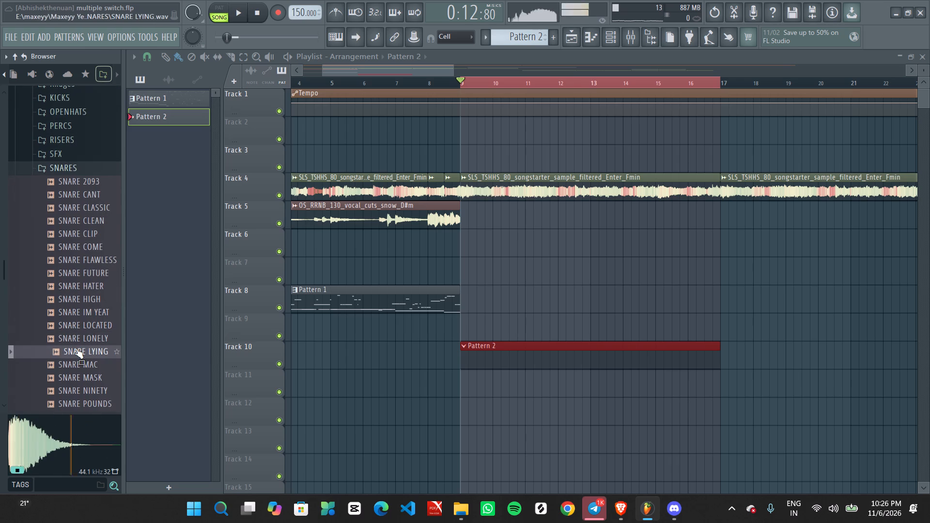
{"action": "left_click", "coordinate": [76, 354]}
{"action": "left_click_drag", "start_coordinate": [76, 354], "coordinate": [597, 89]}
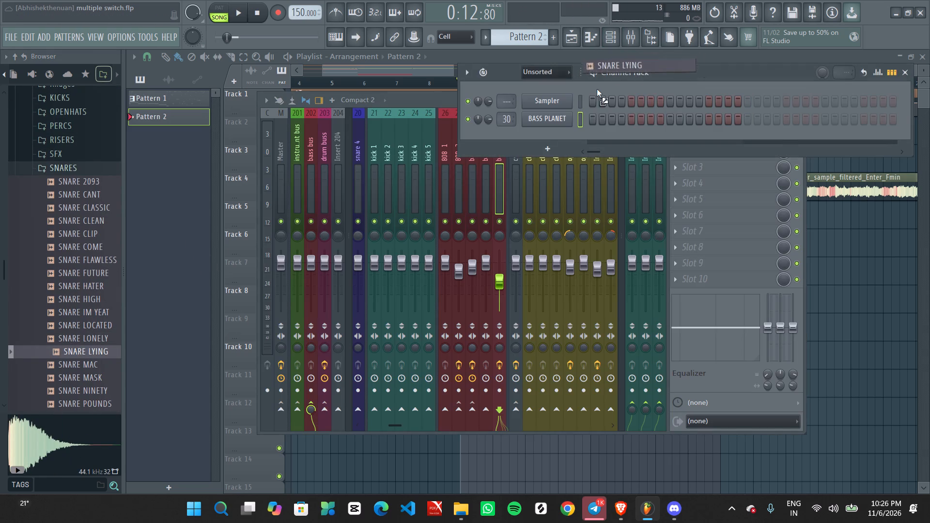
{"action": "left_click_drag", "start_coordinate": [597, 89], "coordinate": [542, 129]}
Program SNARE LYING hits on steps 9 and 25 of Pattern 2 while the region plays.
{"action": "key", "text": "space"}
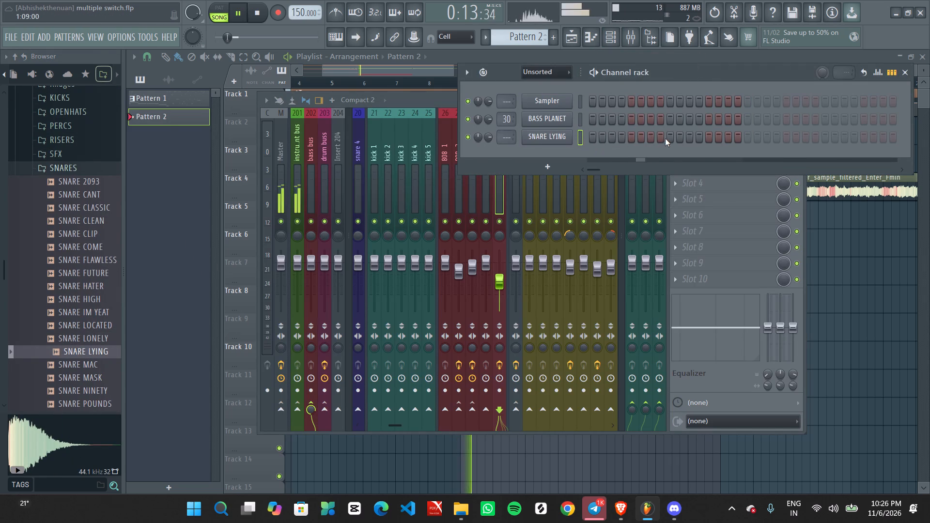
{"action": "left_click", "coordinate": [665, 138]}
{"action": "left_click", "coordinate": [820, 141]}
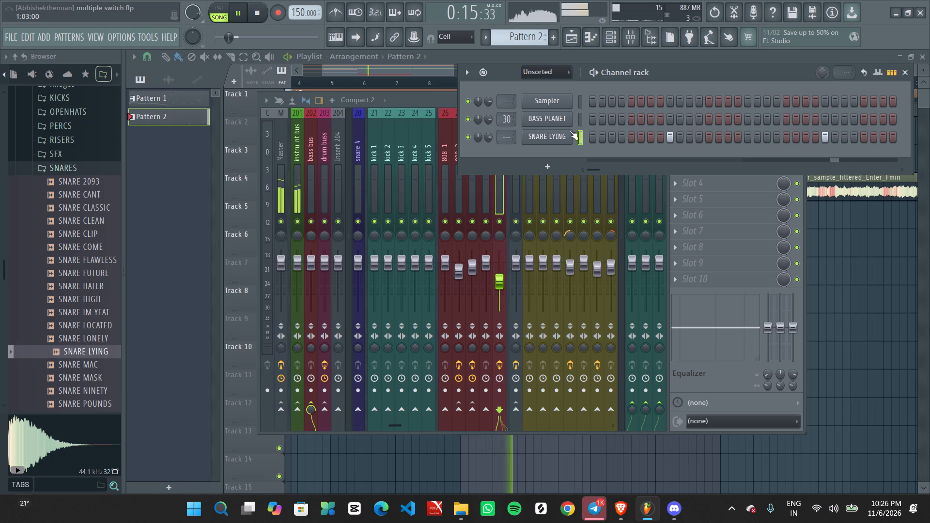
Open the SNARE LYING channel's notes in the piano roll and restart playback of the region.
{"action": "right_click", "coordinate": [541, 131]}
{"action": "left_click", "coordinate": [585, 136]}
{"action": "key", "text": "space"}
{"action": "key", "text": "space"}
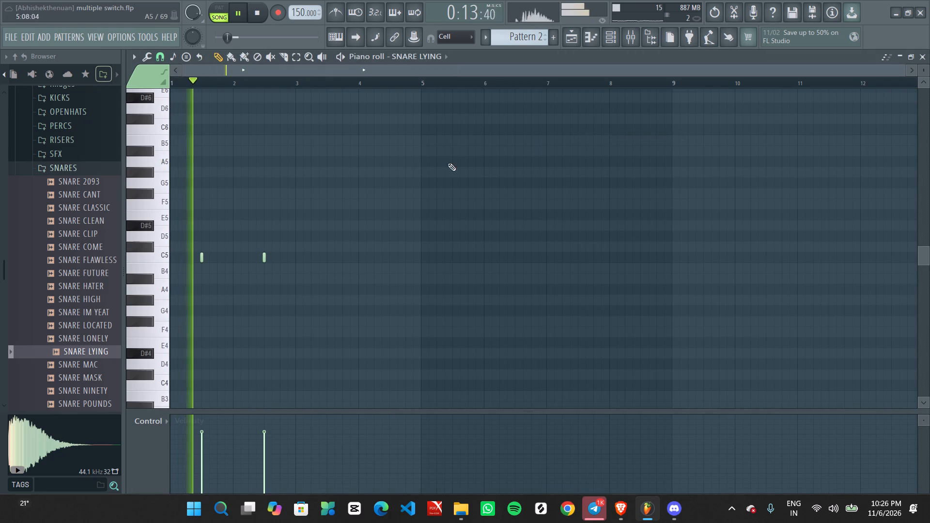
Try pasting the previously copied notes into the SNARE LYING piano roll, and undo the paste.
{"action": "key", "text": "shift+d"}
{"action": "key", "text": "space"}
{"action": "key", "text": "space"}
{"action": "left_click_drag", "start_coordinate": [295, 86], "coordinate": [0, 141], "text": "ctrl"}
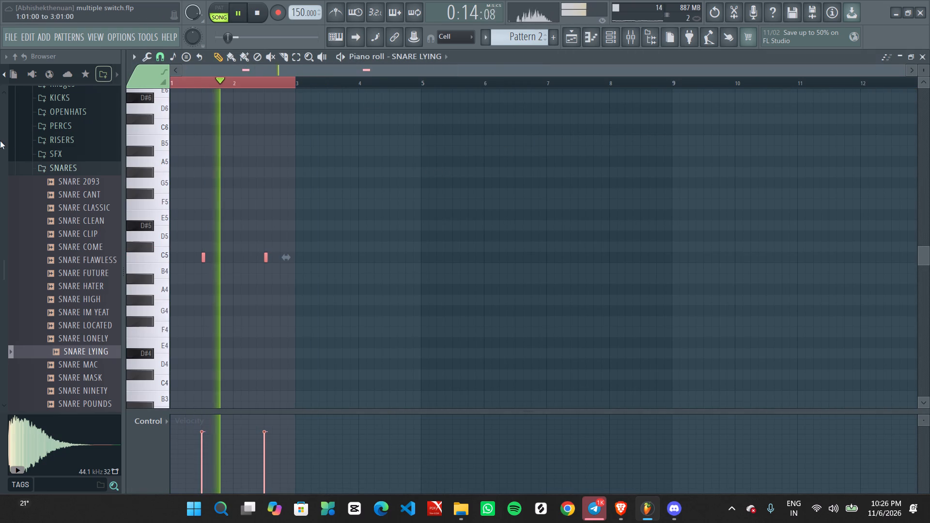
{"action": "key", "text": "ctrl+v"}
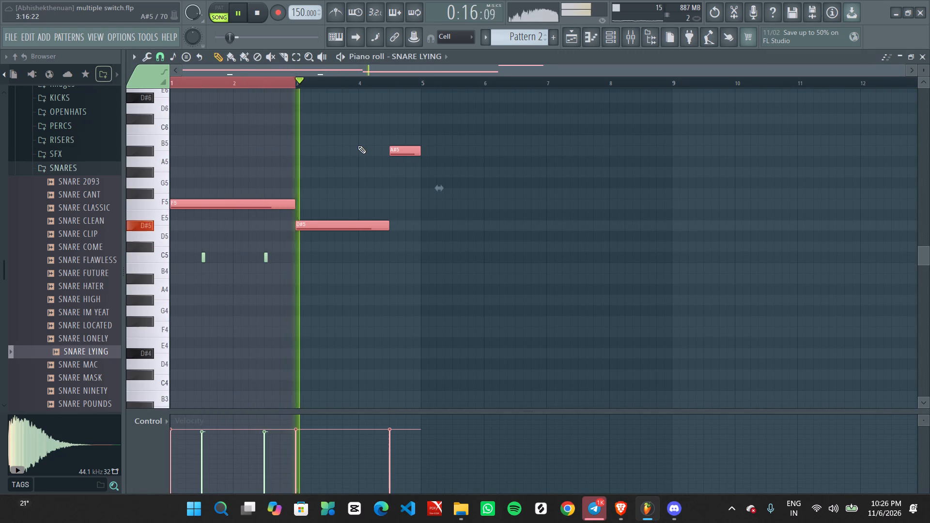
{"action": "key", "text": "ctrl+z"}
Cut the two C5 hits from the SNARE LYING piano roll while replaying the region.
{"action": "key", "text": "space"}
{"action": "key", "text": "space"}
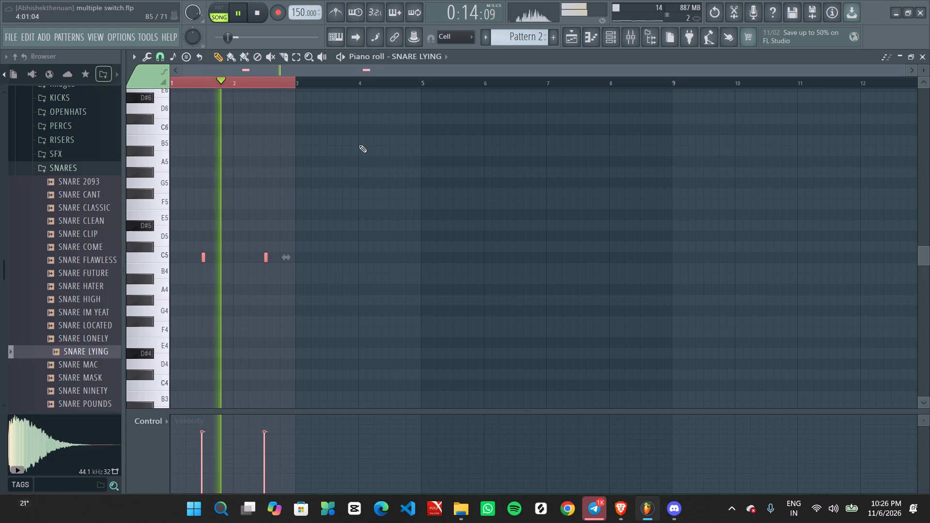
{"action": "key", "text": "ctrl+d"}
{"action": "key", "text": "ctrl+x"}
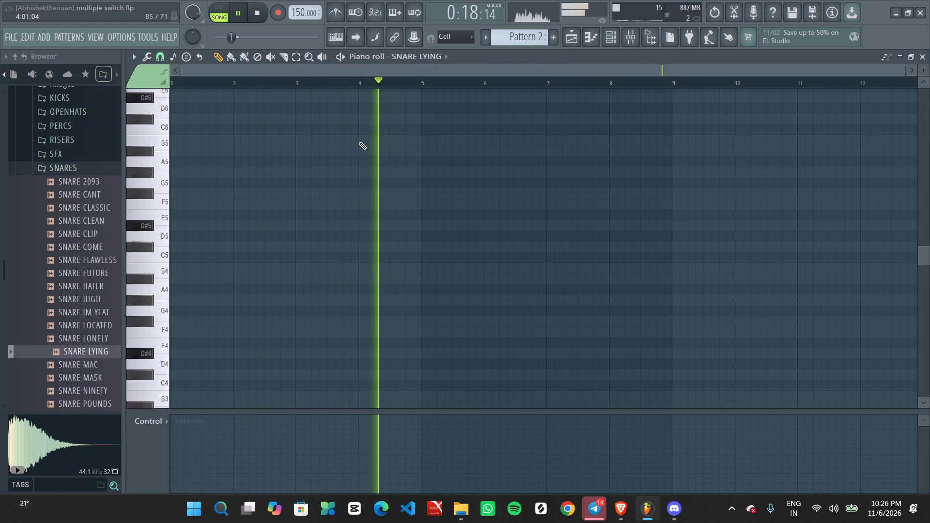
{"action": "key", "text": "space"}
{"action": "key", "text": "space"}
{"action": "key", "text": "space"}
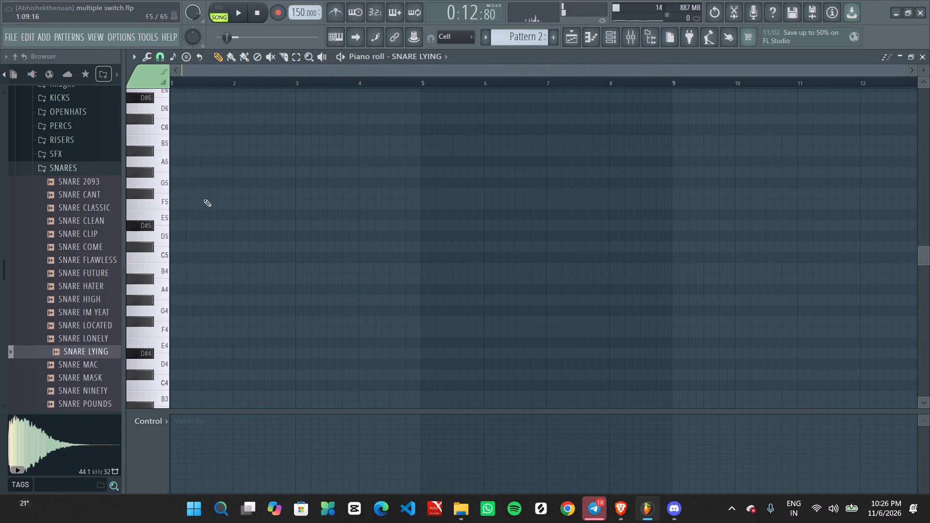
Place one short SNARE LYING hit at D#5 on step 9 of bar 1.
{"action": "key", "text": "space"}
{"action": "left_click", "coordinate": [201, 203]}
{"action": "key", "text": "space"}
{"action": "key", "text": "ctrl+d"}
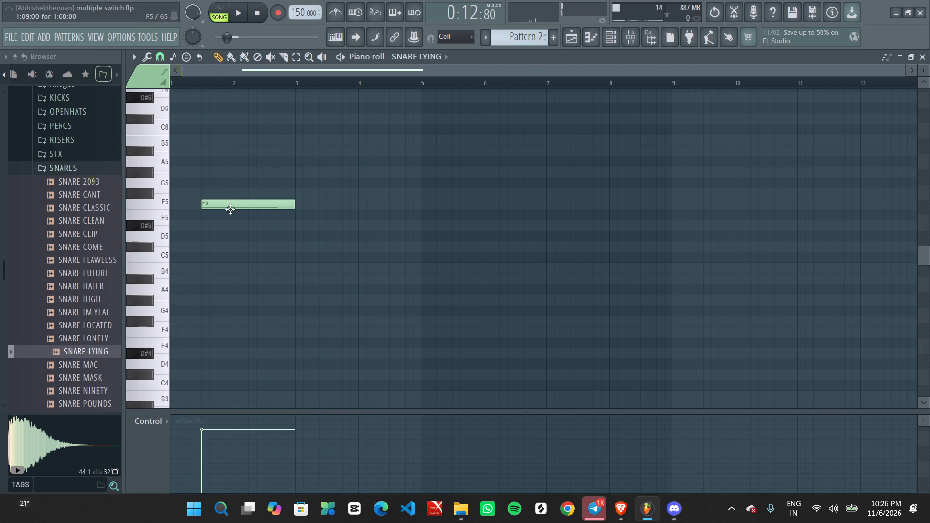
{"action": "key", "text": "space"}
{"action": "key", "text": "space"}
{"action": "left_click_drag", "start_coordinate": [237, 203], "coordinate": [238, 226]}
{"action": "type", "text": "D"}
{"action": "key", "text": "space"}
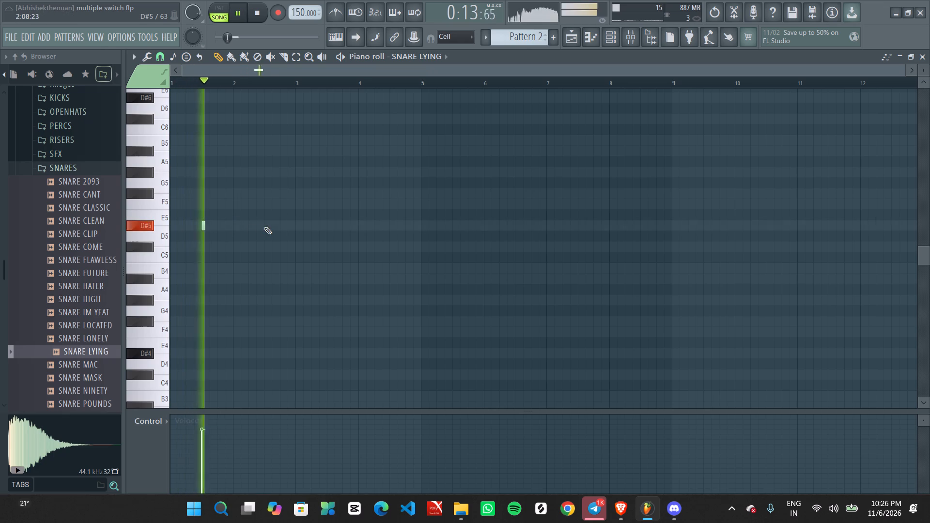
Repeat the short D#5 snare hit on step 9 of every bar from 2 to 8, aligning the last one.
{"action": "left_click", "coordinate": [264, 227]}
{"action": "key", "text": "shift+d"}
{"action": "key", "text": "space"}
{"action": "key", "text": "space"}
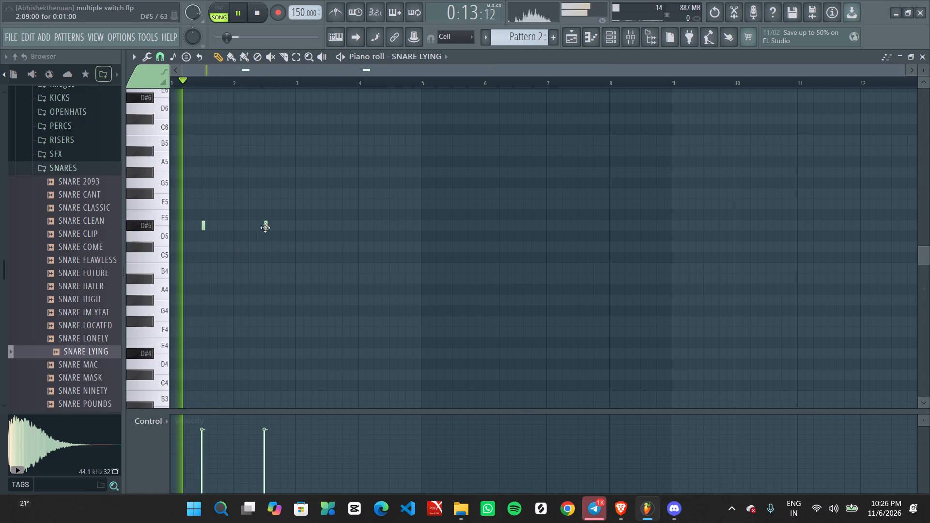
{"action": "left_click", "coordinate": [265, 228]}
{"action": "left_click", "coordinate": [327, 224]}
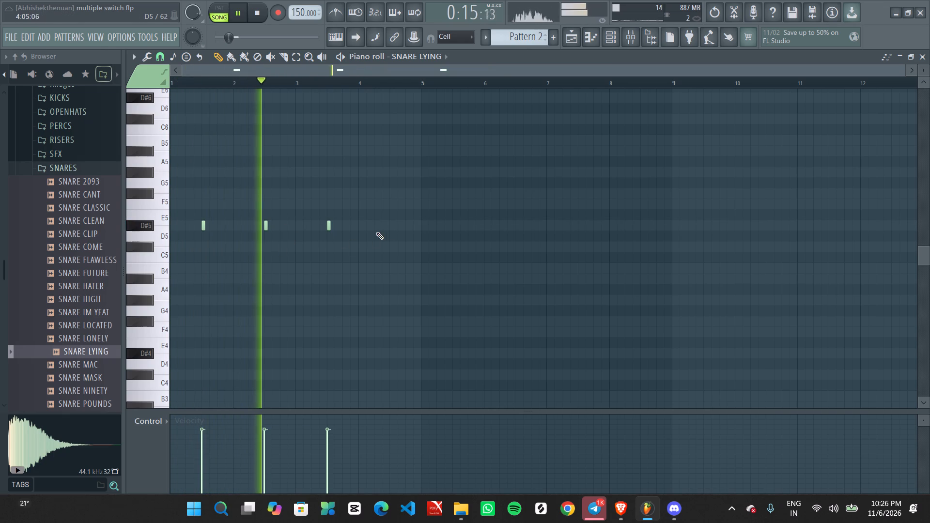
{"action": "left_click", "coordinate": [389, 227]}
{"action": "left_click", "coordinate": [453, 225]}
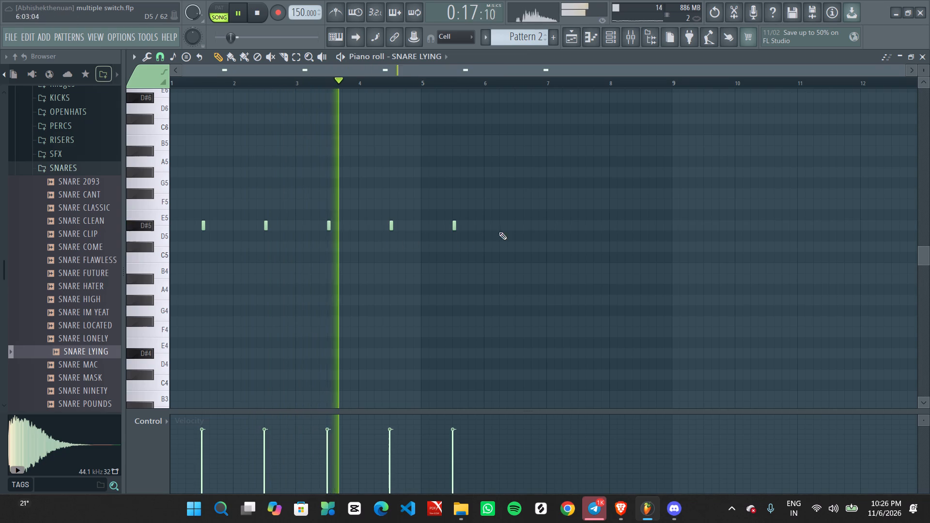
{"action": "left_click", "coordinate": [515, 223]}
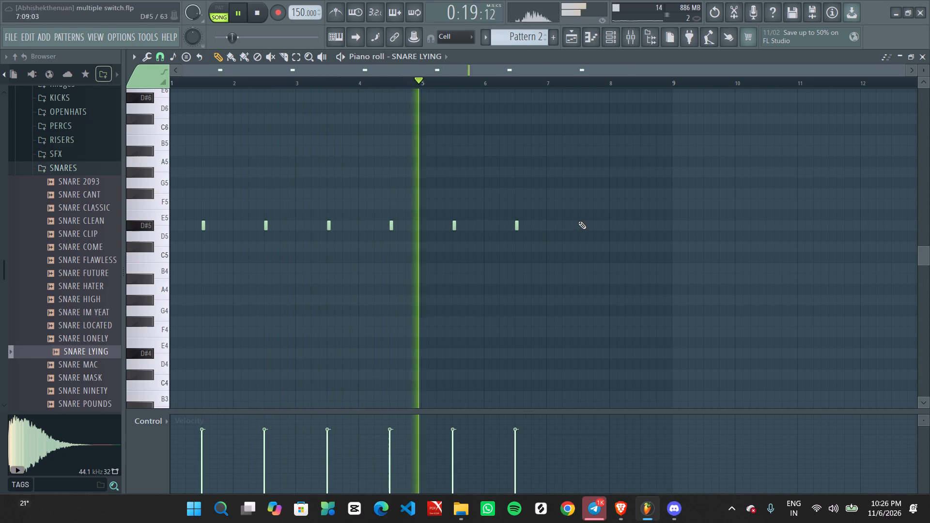
{"action": "left_click", "coordinate": [577, 221]}
{"action": "left_click", "coordinate": [643, 225]}
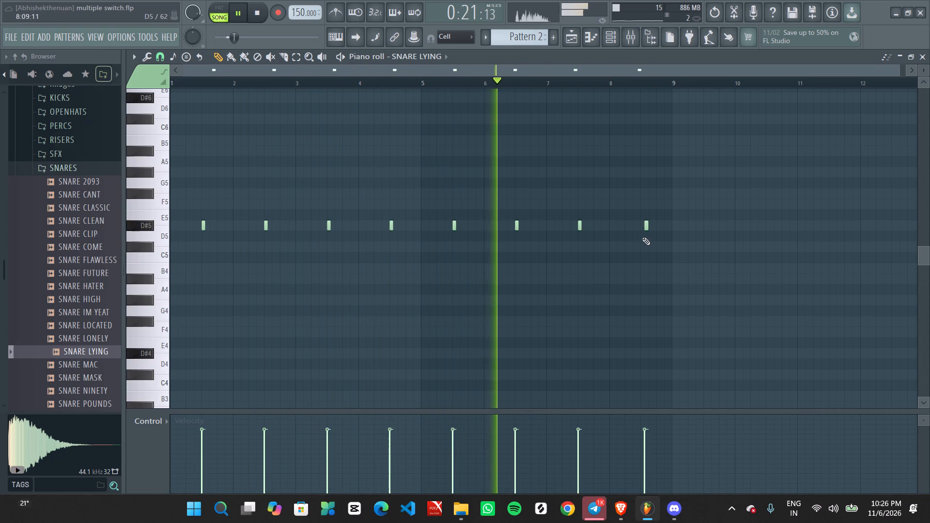
{"action": "scroll", "coordinate": [644, 232], "scroll_direction": "up", "scroll_amount": 7, "text": "ctrl"}
{"action": "left_click_drag", "start_coordinate": [648, 229], "coordinate": [643, 228]}
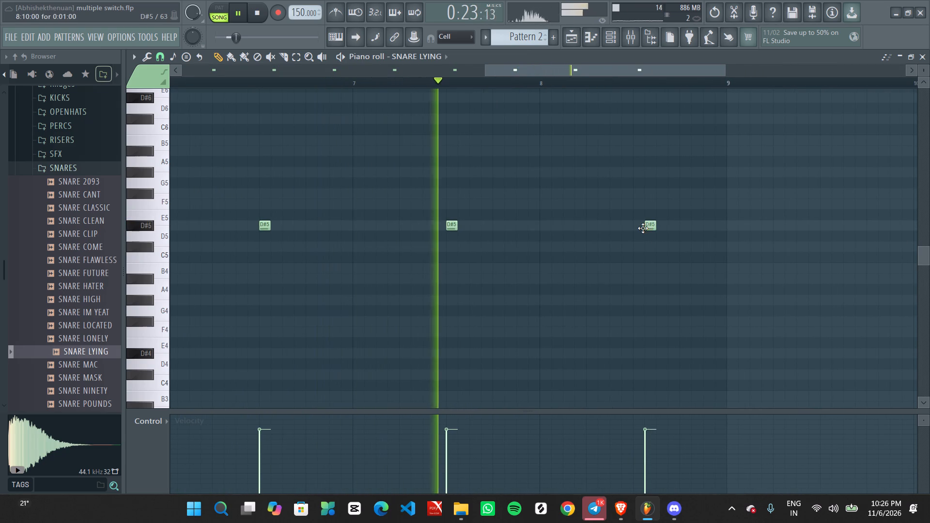
{"action": "left_click_drag", "start_coordinate": [643, 228], "coordinate": [635, 228]}
{"action": "scroll", "coordinate": [562, 226], "scroll_direction": "down", "scroll_amount": 9, "text": "ctrl"}
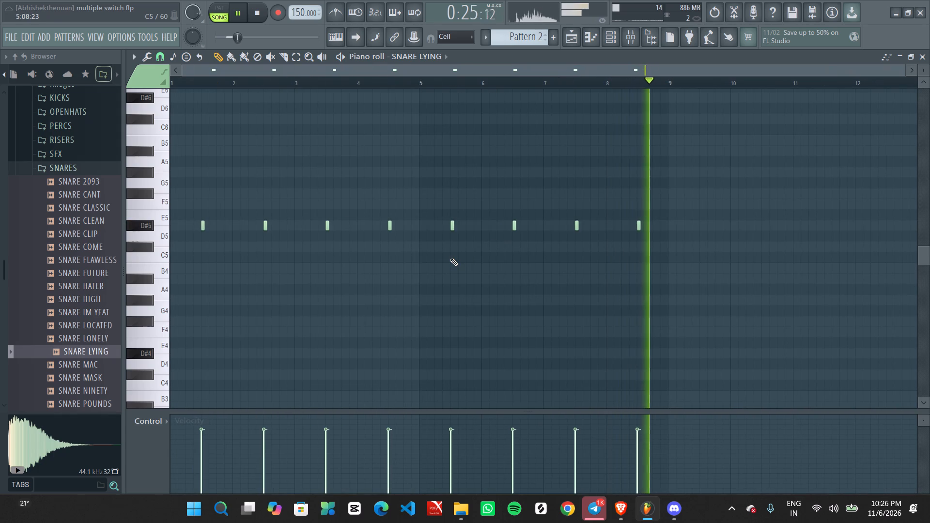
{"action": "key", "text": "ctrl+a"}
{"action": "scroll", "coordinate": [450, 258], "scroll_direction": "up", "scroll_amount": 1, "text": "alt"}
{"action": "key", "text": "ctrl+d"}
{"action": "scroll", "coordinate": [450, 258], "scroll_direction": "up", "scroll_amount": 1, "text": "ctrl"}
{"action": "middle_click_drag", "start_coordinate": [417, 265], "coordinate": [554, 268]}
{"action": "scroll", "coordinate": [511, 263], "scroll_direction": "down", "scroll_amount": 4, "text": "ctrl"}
Raise the time shift slightly in the SNARE LYING channel's miscellaneous settings.
{"action": "left_click", "coordinate": [606, 46]}
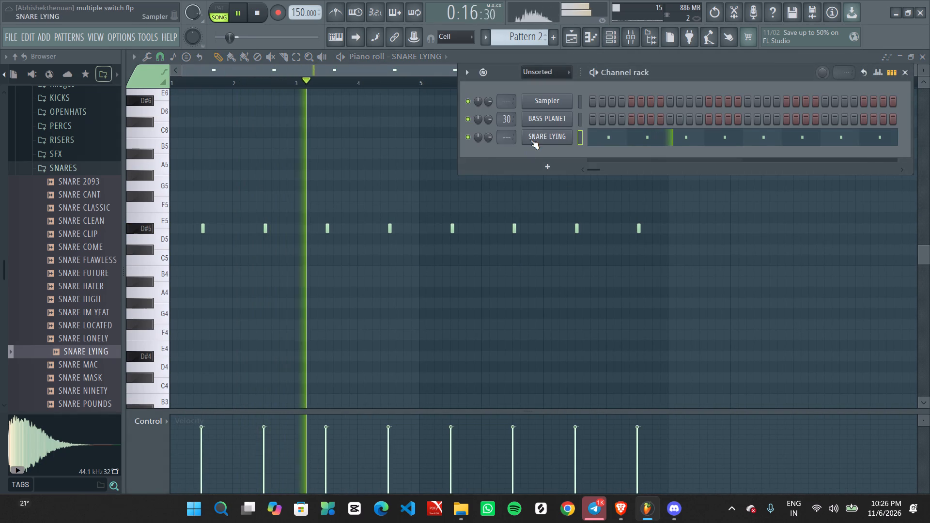
{"action": "left_click", "coordinate": [530, 140]}
{"action": "left_click_drag", "start_coordinate": [188, 146], "coordinate": [193, 146]}
{"action": "left_click", "coordinate": [220, 141]}
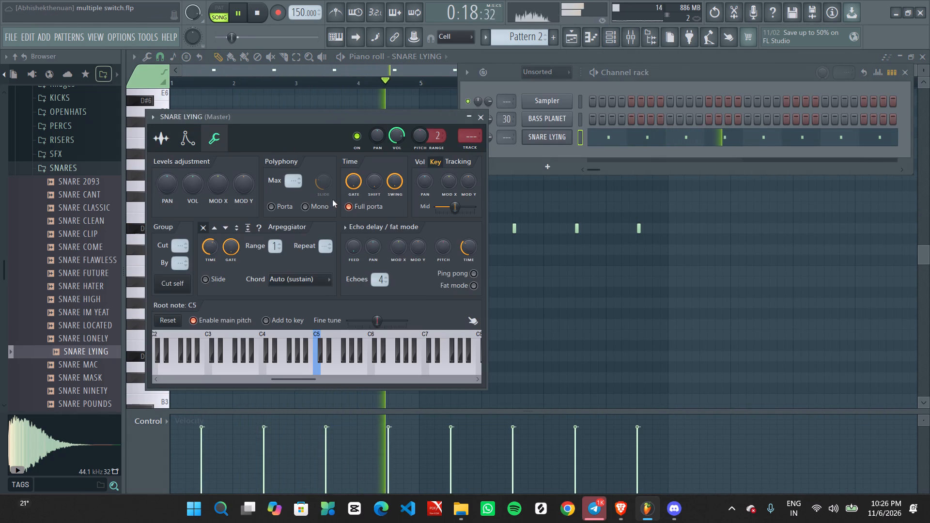
{"action": "scroll", "coordinate": [385, 183], "scroll_direction": "up", "scroll_amount": 8}
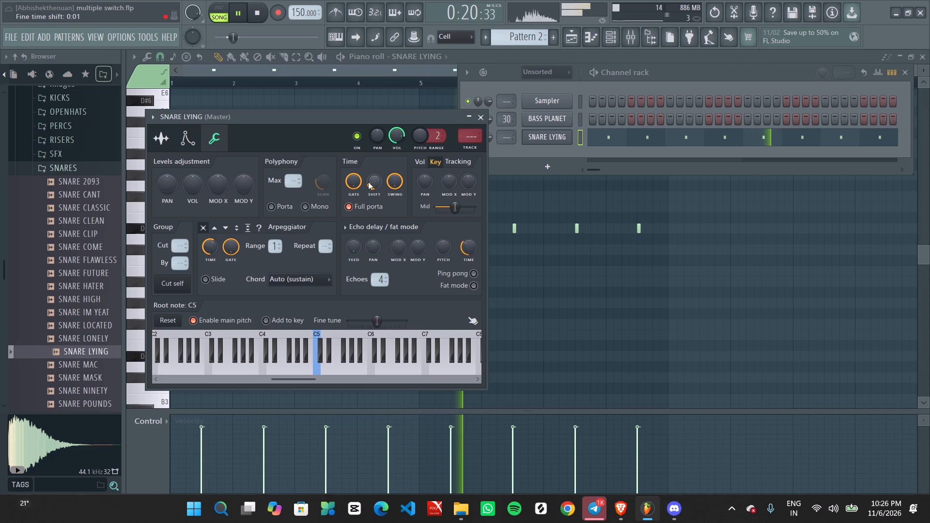
{"action": "scroll", "coordinate": [368, 182], "scroll_direction": "down", "scroll_amount": 3}
{"action": "scroll", "coordinate": [374, 184], "scroll_direction": "up", "scroll_amount": 1}
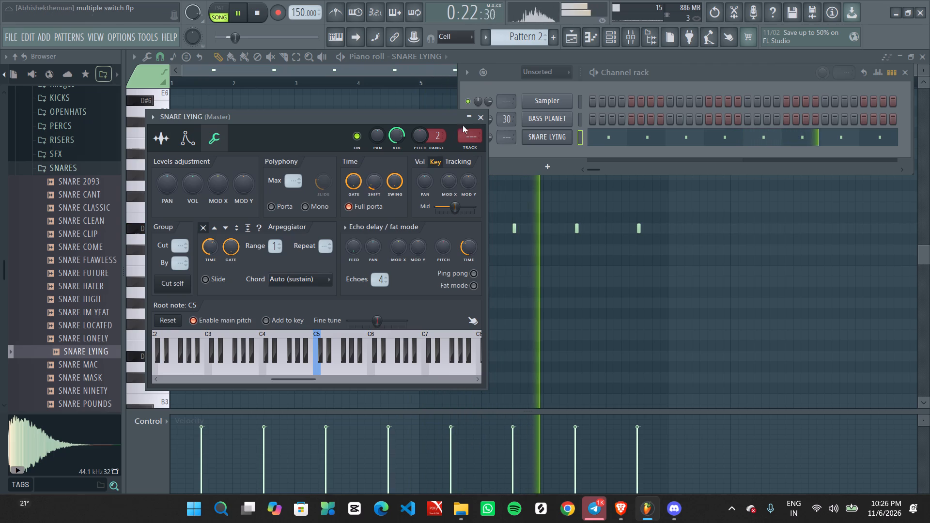
Route the SNARE LYING channel to mixer track 17, snare 1.
{"action": "scroll", "coordinate": [471, 139], "scroll_direction": "up", "scroll_amount": 13}
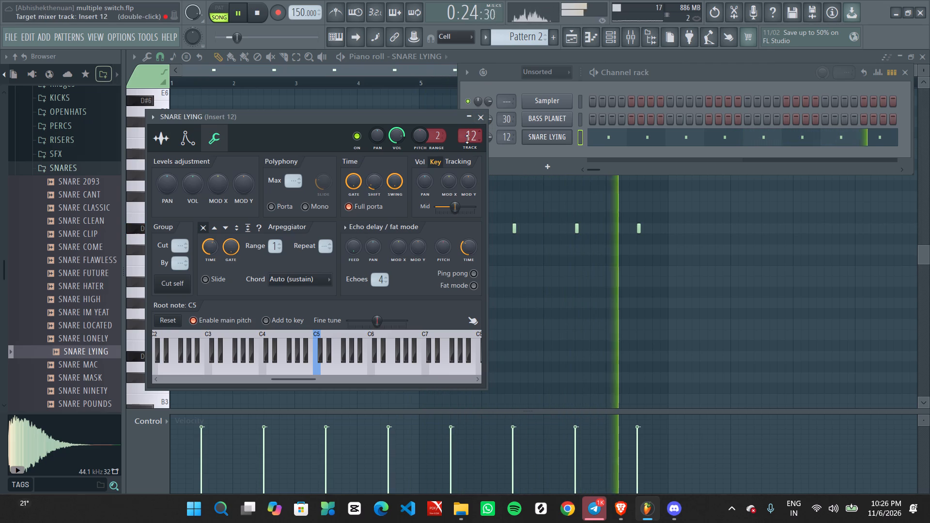
{"action": "scroll", "coordinate": [467, 139], "scroll_direction": "up", "scroll_amount": 7}
{"action": "scroll", "coordinate": [467, 139], "scroll_direction": "down", "scroll_amount": 3}
{"action": "scroll", "coordinate": [467, 139], "scroll_direction": "up", "scroll_amount": 1}
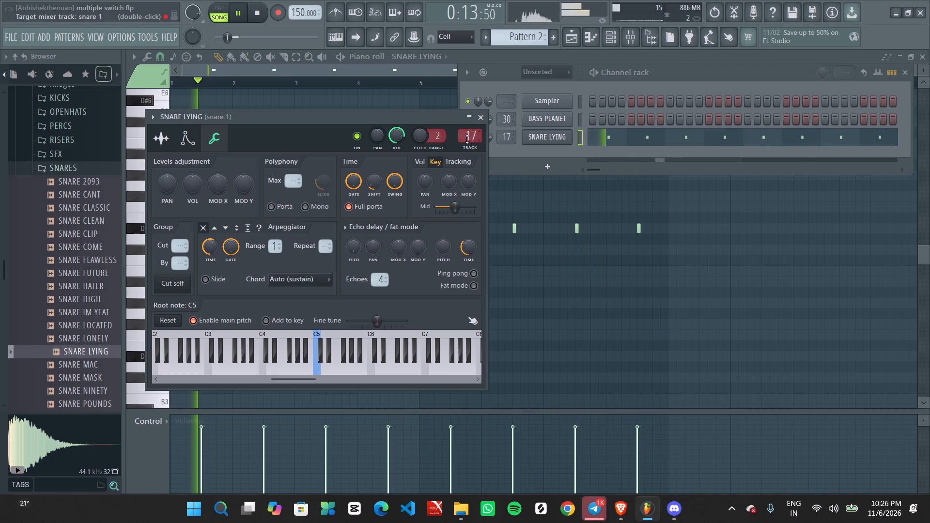
Lower the snare 1 mixer track's volume to about 92%.
{"action": "double_click", "coordinate": [467, 139]}
{"action": "scroll", "coordinate": [578, 260], "scroll_direction": "down", "scroll_amount": 1}
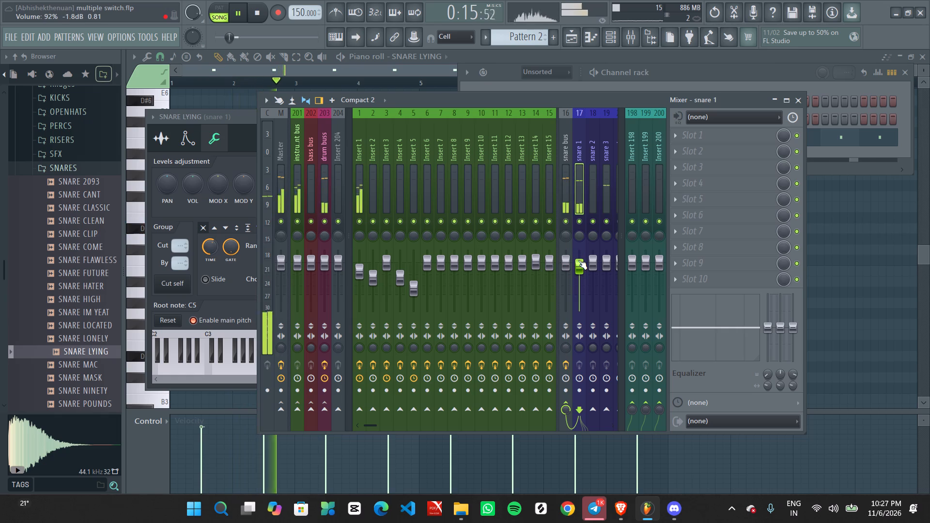
Raise the band 1 high-pass cutoff in the snare bus's Fruity Parametric EQ 2, and close the mixer and channel settings.
{"action": "left_click", "coordinate": [560, 168]}
{"action": "left_click", "coordinate": [706, 139]}
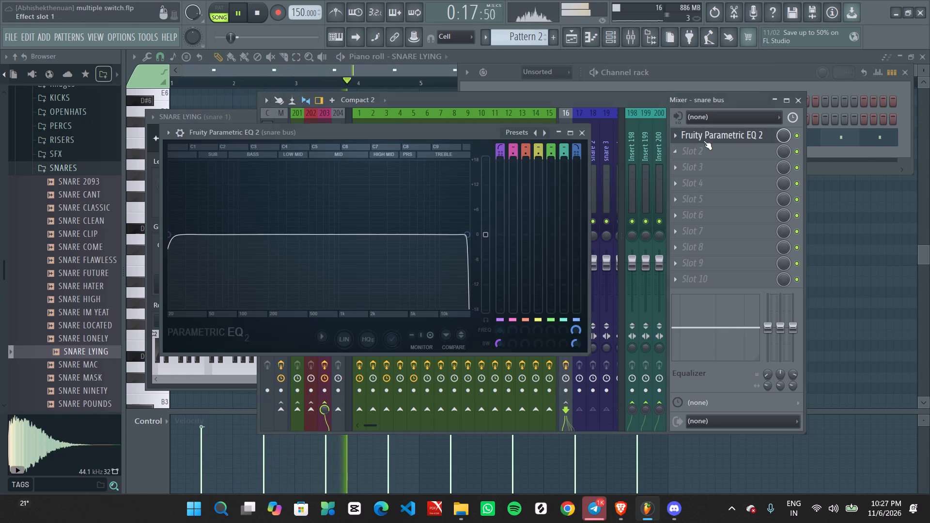
{"action": "left_click_drag", "start_coordinate": [173, 243], "coordinate": [318, 251]}
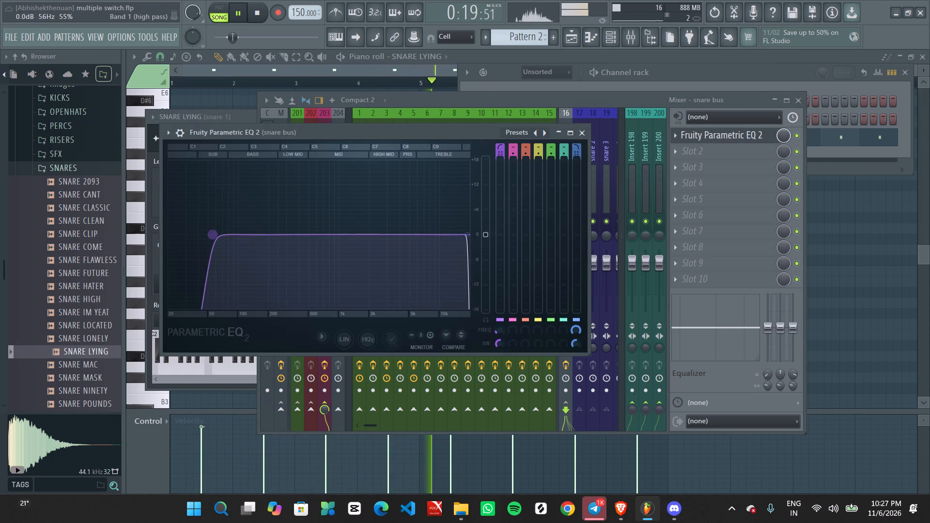
{"action": "left_click_drag", "start_coordinate": [318, 251], "coordinate": [381, 267]}
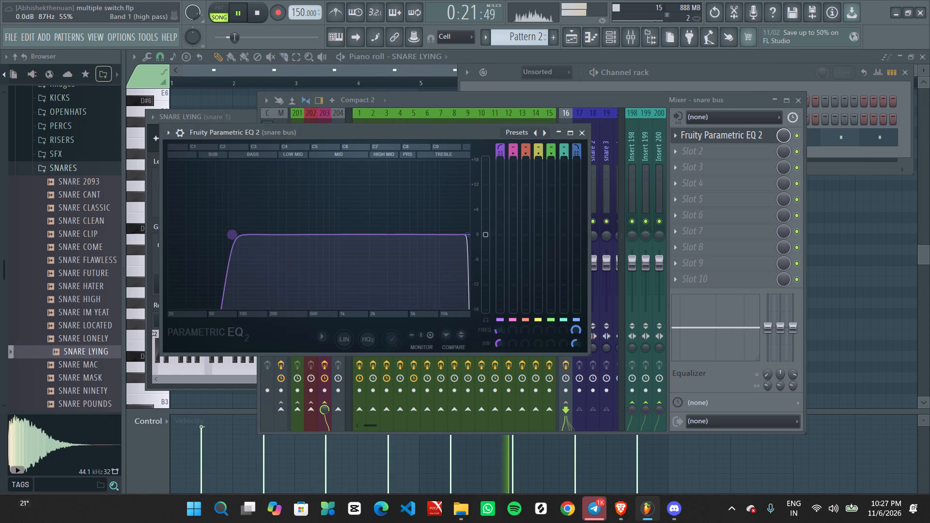
{"action": "left_click_drag", "start_coordinate": [381, 267], "coordinate": [400, 272]}
{"action": "left_click", "coordinate": [579, 138]}
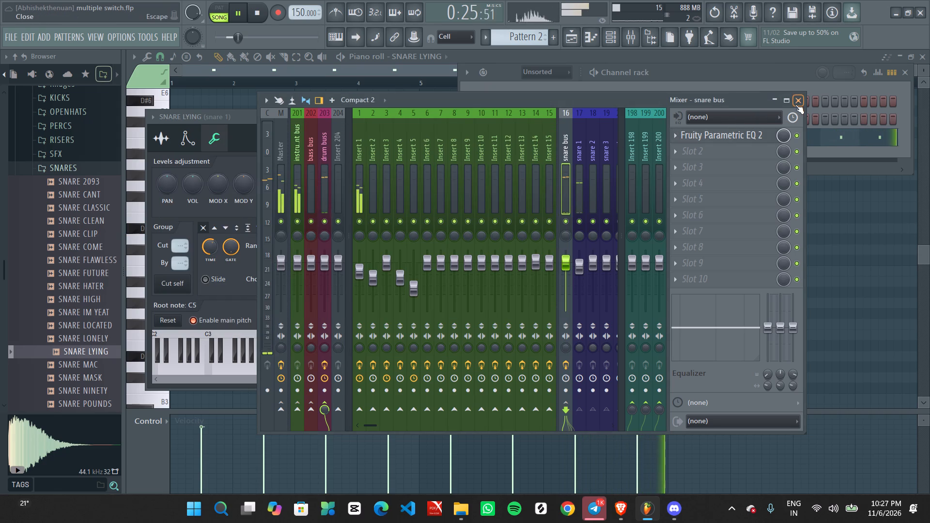
{"action": "left_click", "coordinate": [795, 105]}
{"action": "left_click", "coordinate": [480, 120]}
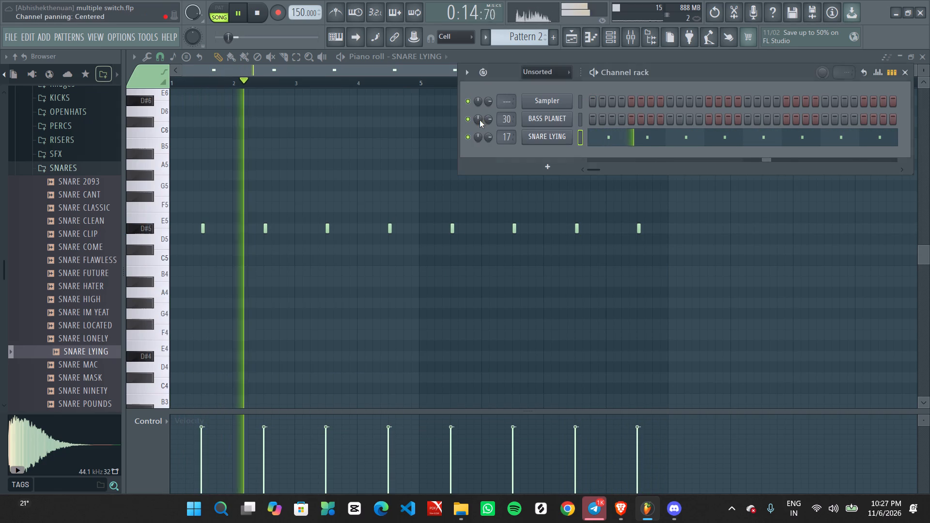
Audition samples in the SNARES and KICKS folders of the Maxeyy Yeat Drum Stash over the playing region.
{"action": "left_click", "coordinate": [77, 215]}
{"action": "left_click", "coordinate": [78, 249]}
{"action": "double_click", "coordinate": [75, 215]}
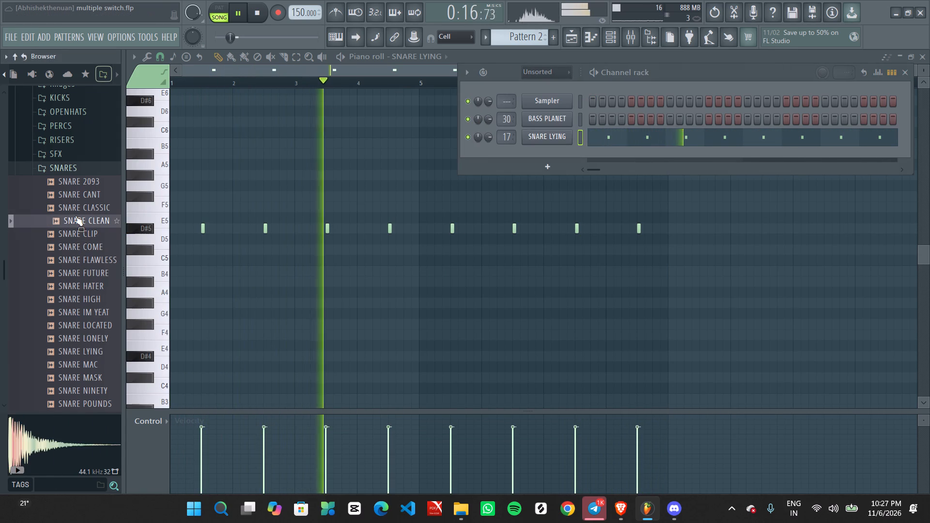
{"action": "scroll", "coordinate": [69, 255], "scroll_direction": "down", "scroll_amount": 2}
{"action": "left_click", "coordinate": [67, 252]}
{"action": "scroll", "coordinate": [67, 261], "scroll_direction": "up", "scroll_amount": 2}
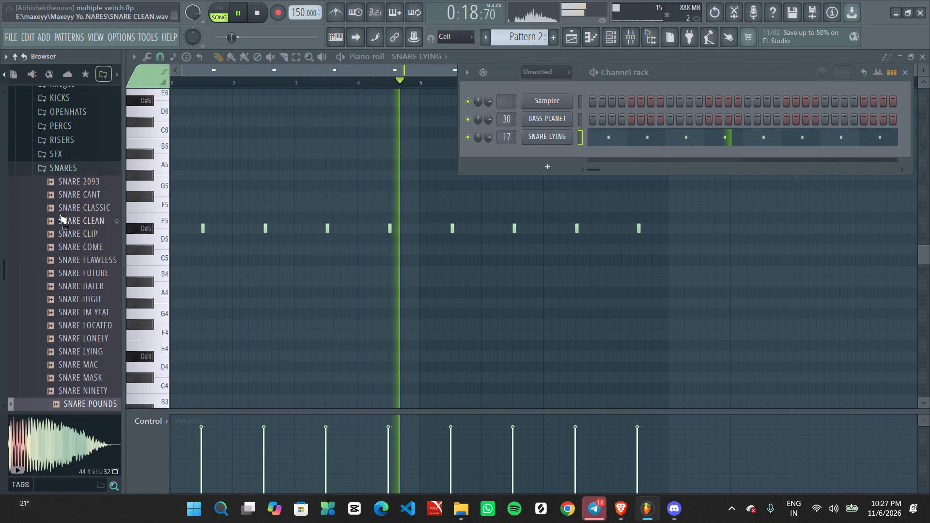
{"action": "left_click", "coordinate": [64, 172]}
{"action": "scroll", "coordinate": [65, 224], "scroll_direction": "up", "scroll_amount": 1}
{"action": "left_click", "coordinate": [62, 179]}
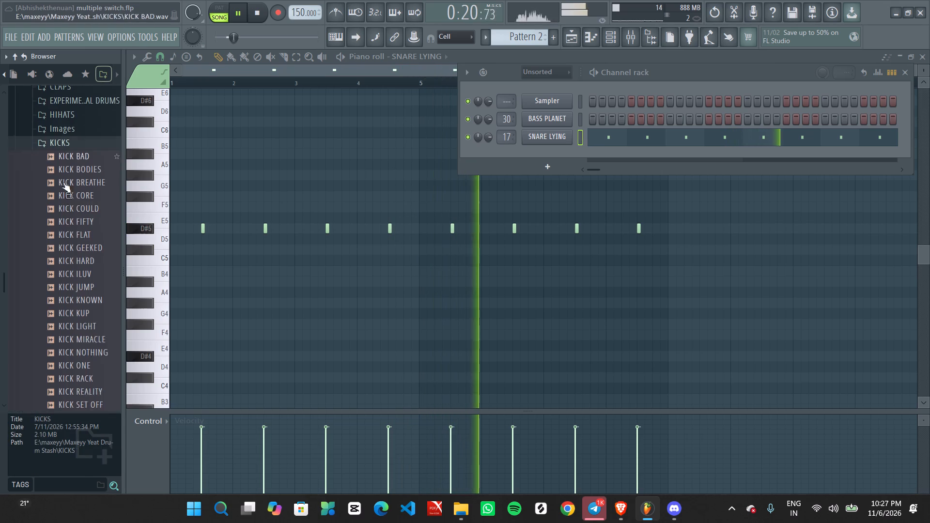
{"action": "left_click", "coordinate": [69, 213]}
{"action": "left_click", "coordinate": [69, 278]}
{"action": "left_click", "coordinate": [69, 282]}
{"action": "scroll", "coordinate": [69, 282], "scroll_direction": "up", "scroll_amount": 3}
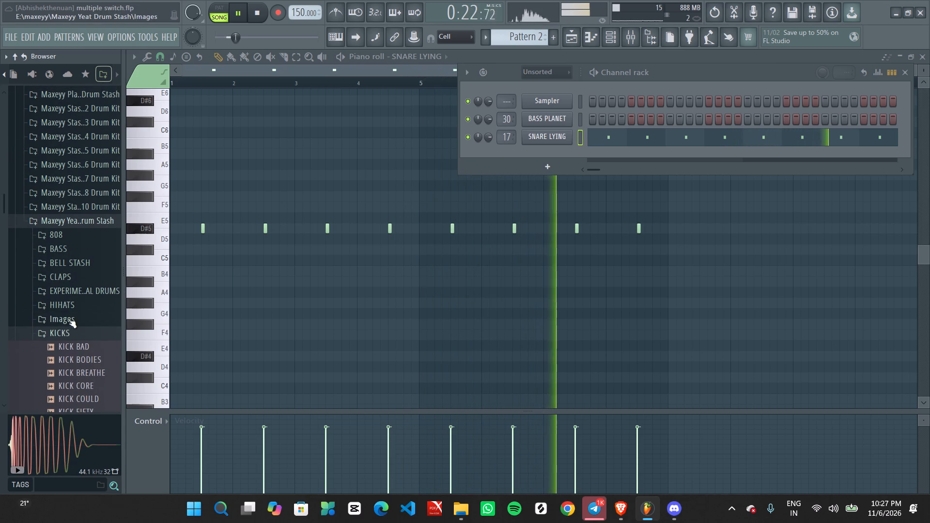
{"action": "left_click", "coordinate": [67, 335]}
Audition samples in the HIHATS folder and add HH FLASHOUT as a new channel below SNARE LYING.
{"action": "left_click", "coordinate": [74, 304]}
{"action": "left_click", "coordinate": [76, 308]}
{"action": "left_click", "coordinate": [74, 337]}
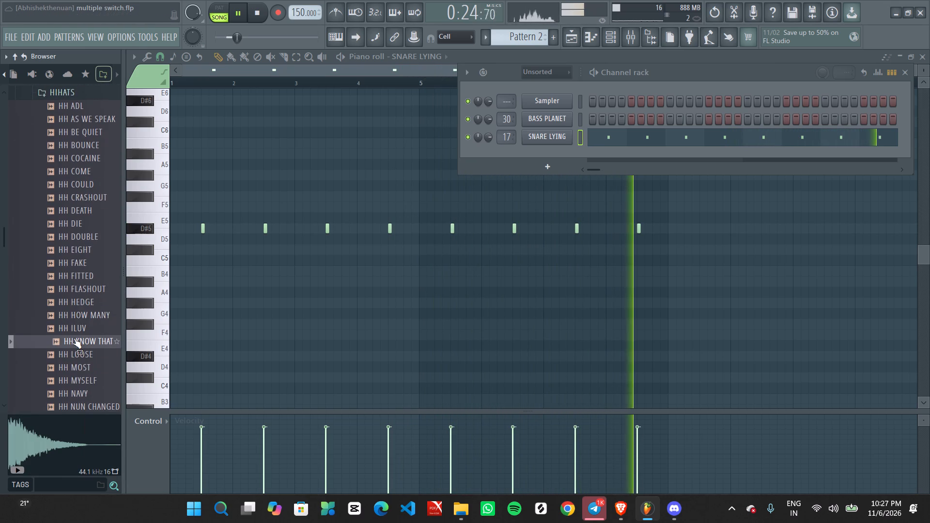
{"action": "double_click", "coordinate": [72, 295]}
{"action": "left_click_drag", "start_coordinate": [72, 295], "coordinate": [374, 219]}
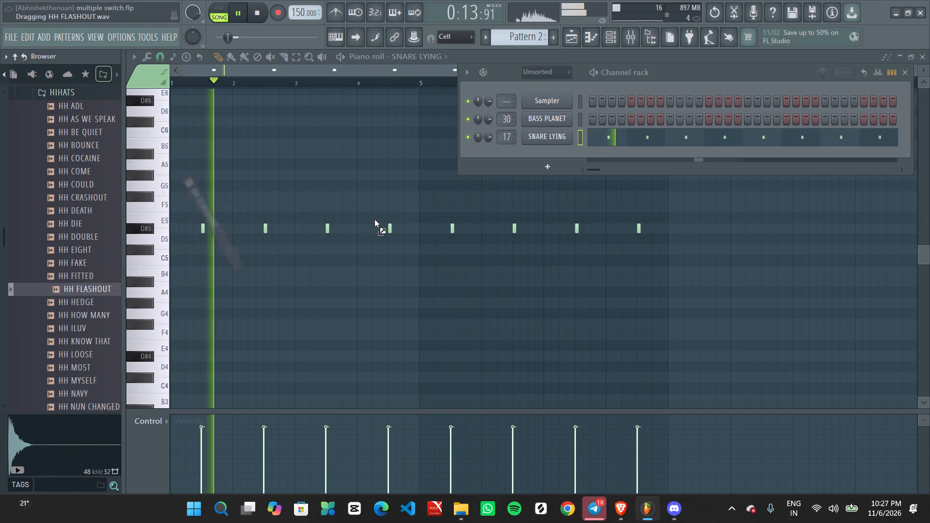
{"action": "left_click_drag", "start_coordinate": [374, 219], "coordinate": [542, 155]}
Open HH FLASHOUT in the piano roll and paint four consecutive D#5 hits at the start of bars 2 and 4.
{"action": "right_click", "coordinate": [542, 155]}
{"action": "left_click", "coordinate": [594, 156]}
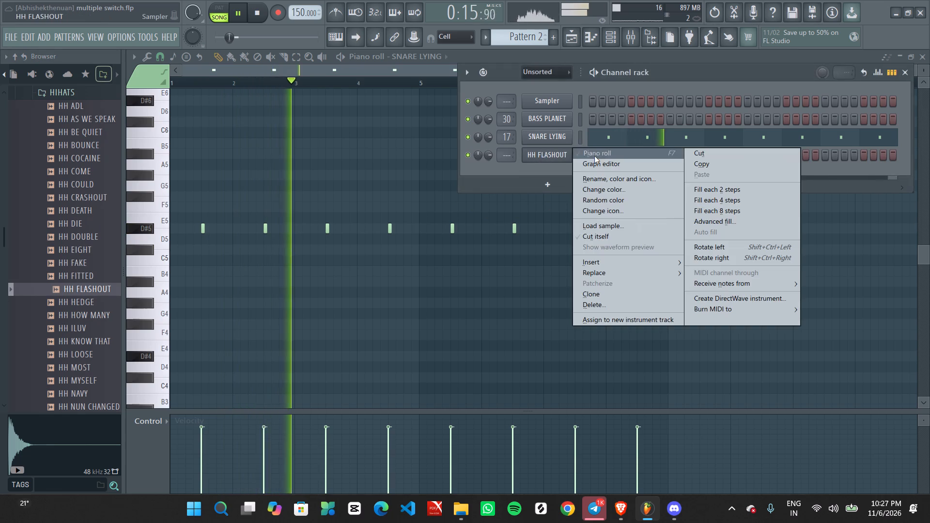
{"action": "key", "text": "space"}
{"action": "key", "text": "space"}
{"action": "scroll", "coordinate": [215, 276], "scroll_direction": "up", "scroll_amount": 3, "text": "ctrl"}
{"action": "middle_click_drag", "start_coordinate": [223, 276], "coordinate": [347, 263]}
{"action": "scroll", "coordinate": [299, 262], "scroll_direction": "up", "scroll_amount": 3, "text": "ctrl"}
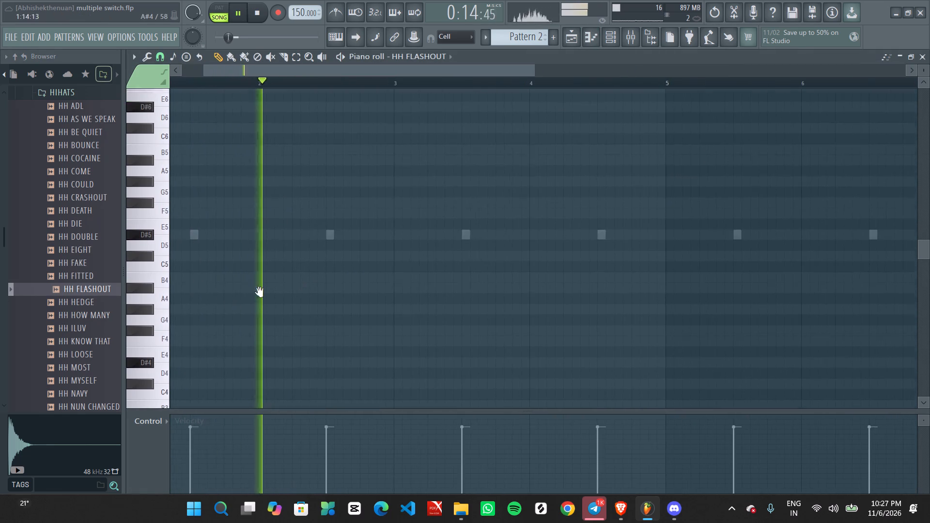
{"action": "middle_click_drag", "start_coordinate": [248, 290], "coordinate": [328, 296]}
{"action": "key", "text": "space"}
{"action": "left_click", "coordinate": [236, 53]}
{"action": "key", "text": "space"}
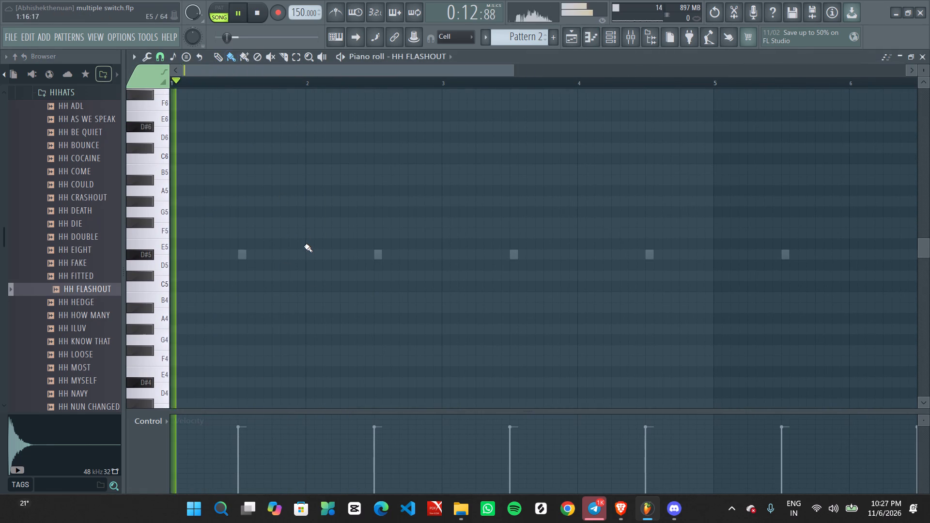
{"action": "left_click_drag", "start_coordinate": [308, 256], "coordinate": [332, 256]}
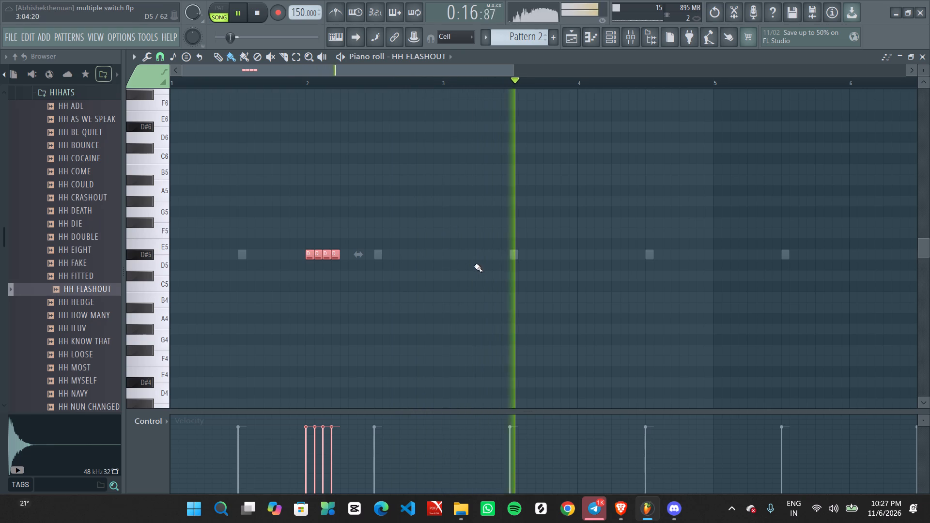
{"action": "key", "text": "space"}
{"action": "key", "text": "space"}
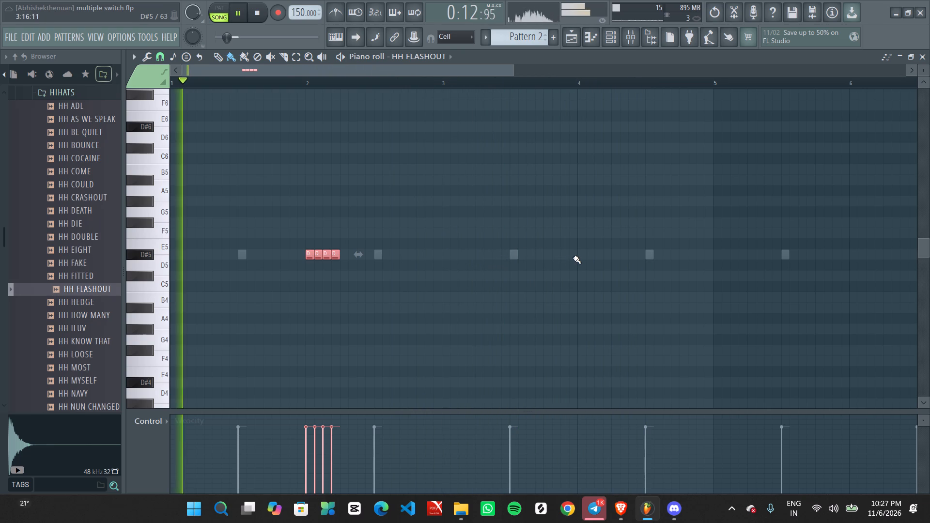
{"action": "left_click_drag", "start_coordinate": [577, 257], "coordinate": [600, 258]}
Paint further D#5 hi-hat hits at the bar starts: two in bars 5 and 7, four in bars 6 and 8.
{"action": "scroll", "coordinate": [638, 268], "scroll_direction": "down", "scroll_amount": 4, "text": "ctrl"}
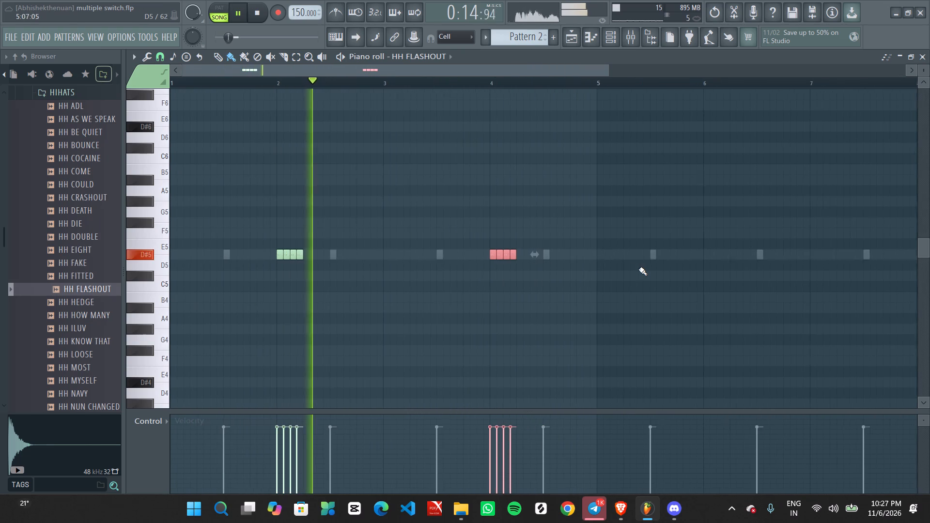
{"action": "scroll", "coordinate": [639, 269], "scroll_direction": "up", "scroll_amount": 1, "text": "ctrl"}
{"action": "middle_click_drag", "start_coordinate": [695, 283], "coordinate": [669, 285]}
{"action": "scroll", "coordinate": [668, 284], "scroll_direction": "down", "scroll_amount": 3, "text": "ctrl"}
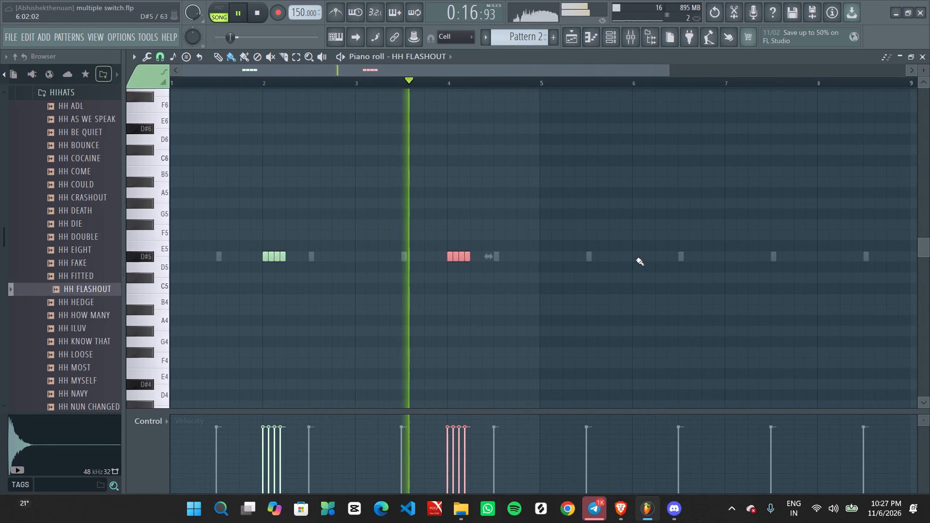
{"action": "left_click_drag", "start_coordinate": [540, 259], "coordinate": [544, 260]}
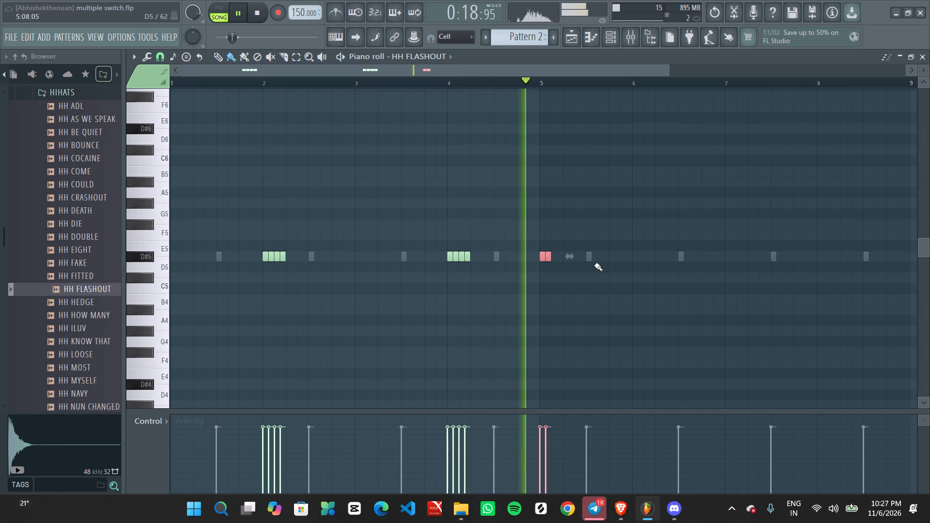
{"action": "left_click_drag", "start_coordinate": [630, 258], "coordinate": [651, 260]}
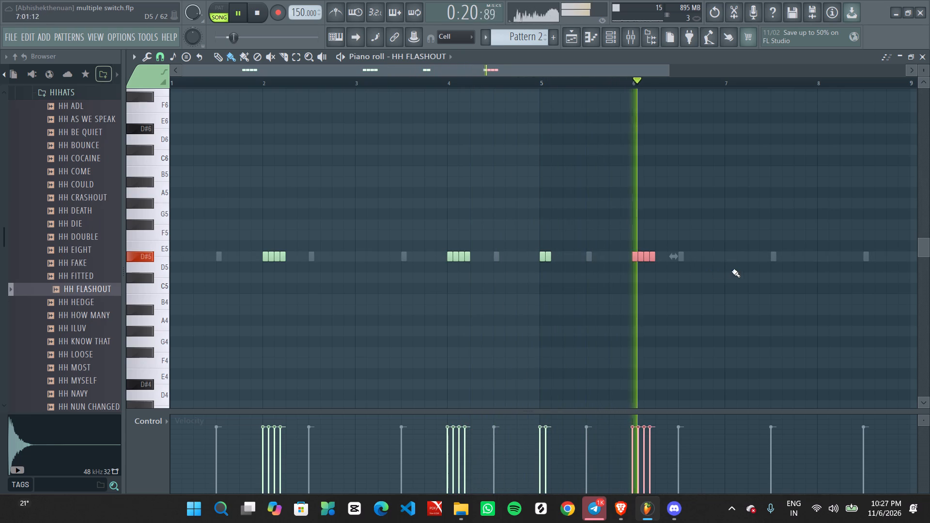
{"action": "left_click_drag", "start_coordinate": [725, 261], "coordinate": [732, 261]}
{"action": "scroll", "coordinate": [755, 273], "scroll_direction": "down", "scroll_amount": 3}
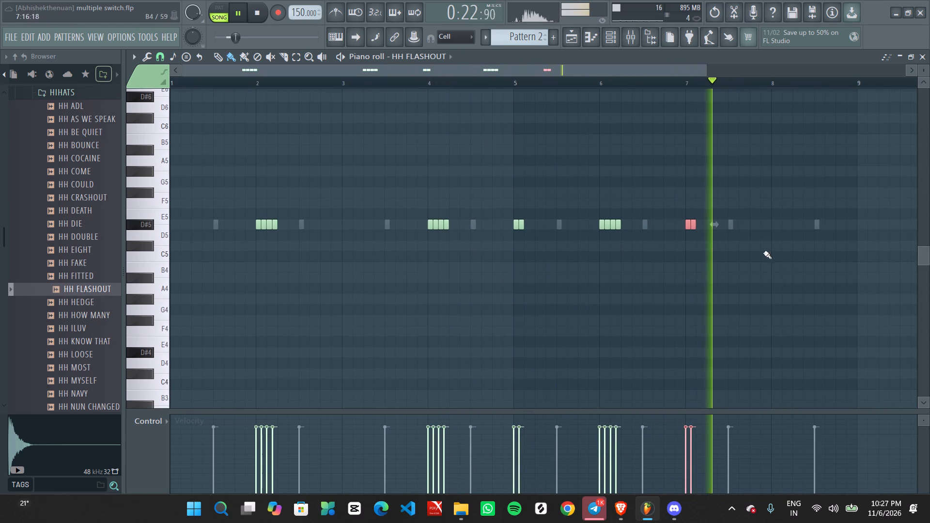
{"action": "left_click_drag", "start_coordinate": [772, 224], "coordinate": [789, 226]}
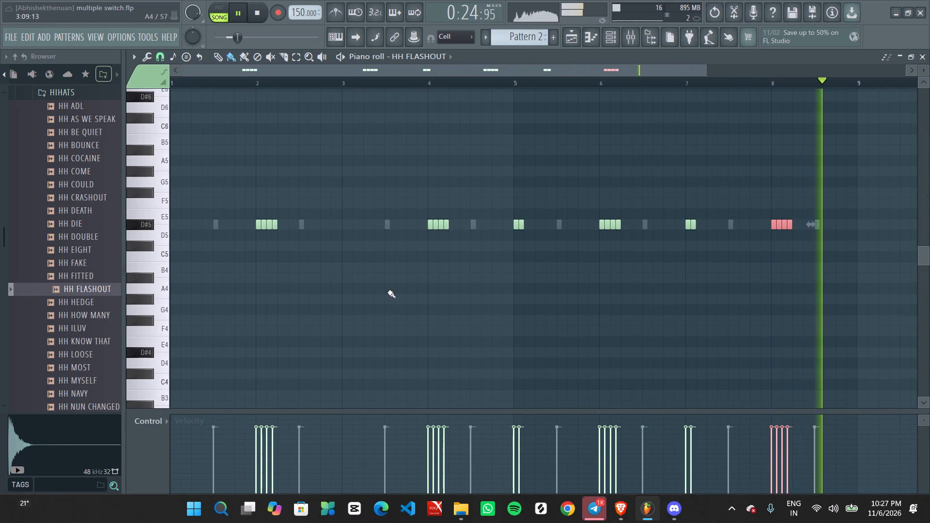
Stop playback and switch to WhatsApp.
{"action": "scroll", "coordinate": [342, 308], "scroll_direction": "up", "scroll_amount": 2, "text": "ctrl"}
{"action": "middle_click_drag", "start_coordinate": [328, 329], "coordinate": [475, 338]}
{"action": "scroll", "coordinate": [475, 338], "scroll_direction": "up", "scroll_amount": 1}
{"action": "scroll", "coordinate": [460, 336], "scroll_direction": "down", "scroll_amount": 3, "text": "ctrl"}
{"action": "key", "text": "space"}
{"action": "left_click", "coordinate": [483, 507]}
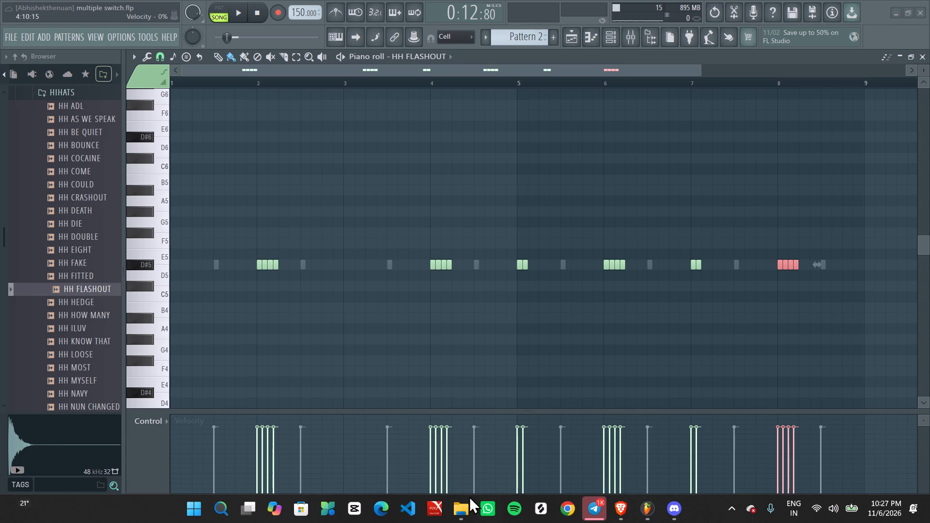
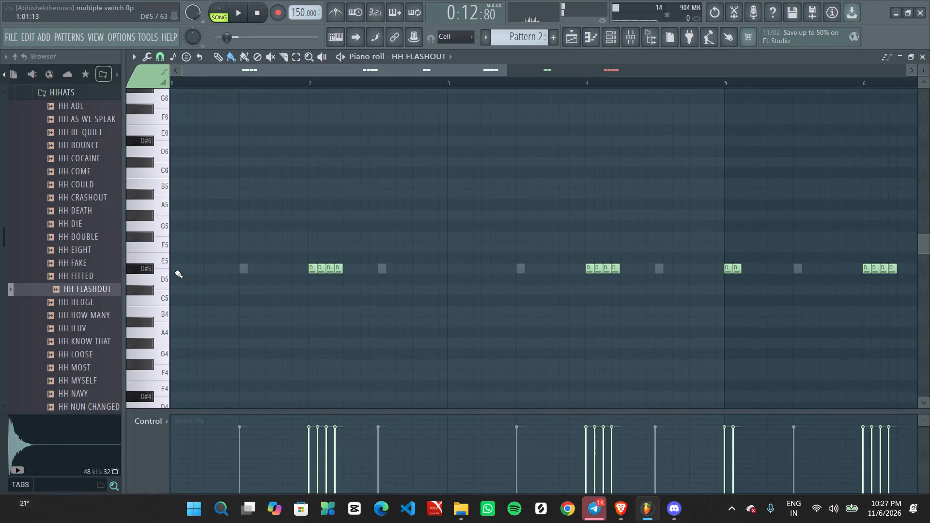
Paint four consecutive D#5 hi-hat hits at the start of bar 1 and play back the result.
{"action": "left_click_drag", "start_coordinate": [171, 269], "coordinate": [201, 269]}
{"action": "right_click", "coordinate": [209, 268]}
{"action": "key", "text": "space"}
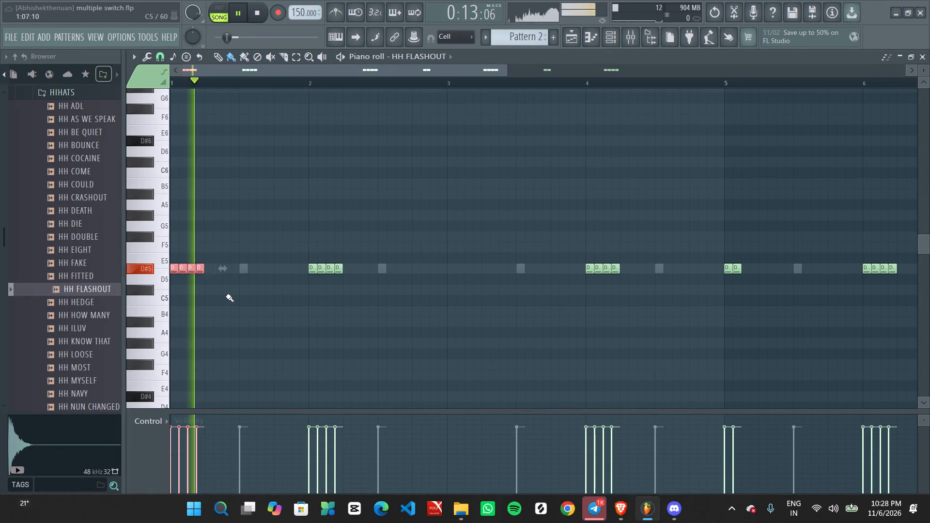
{"action": "left_click", "coordinate": [227, 295], "text": "ctrl"}
{"action": "scroll", "coordinate": [339, 300], "scroll_direction": "down", "scroll_amount": 3, "text": "ctrl"}
{"action": "scroll", "coordinate": [325, 306], "scroll_direction": "up", "scroll_amount": 4, "text": "ctrl"}
{"action": "key", "text": "space"}
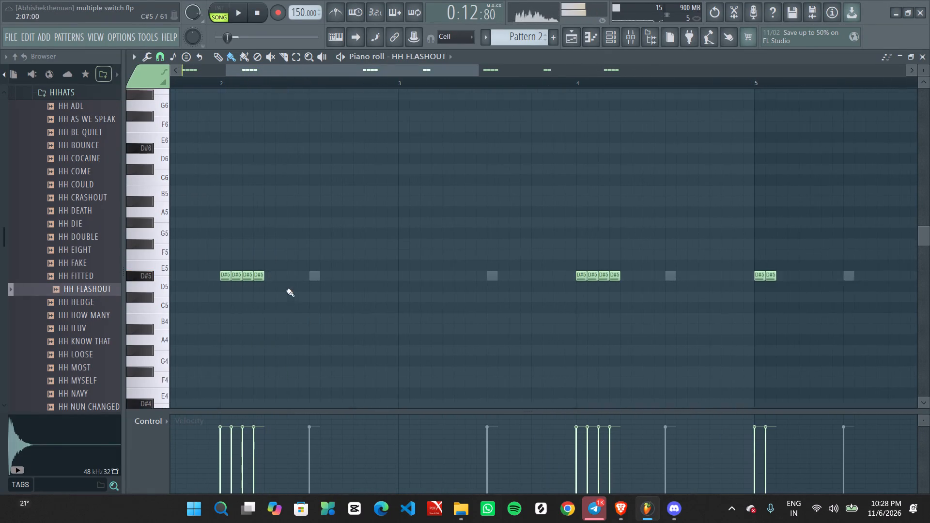
Remove the last two D#5 hits from the rolls in bars 2 and 4, and paint four hits at the start of bar 3.
{"action": "scroll", "coordinate": [286, 290], "scroll_direction": "up", "scroll_amount": 1, "text": "ctrl"}
{"action": "key", "text": "space"}
{"action": "right_click_drag", "start_coordinate": [250, 303], "coordinate": [268, 303]}
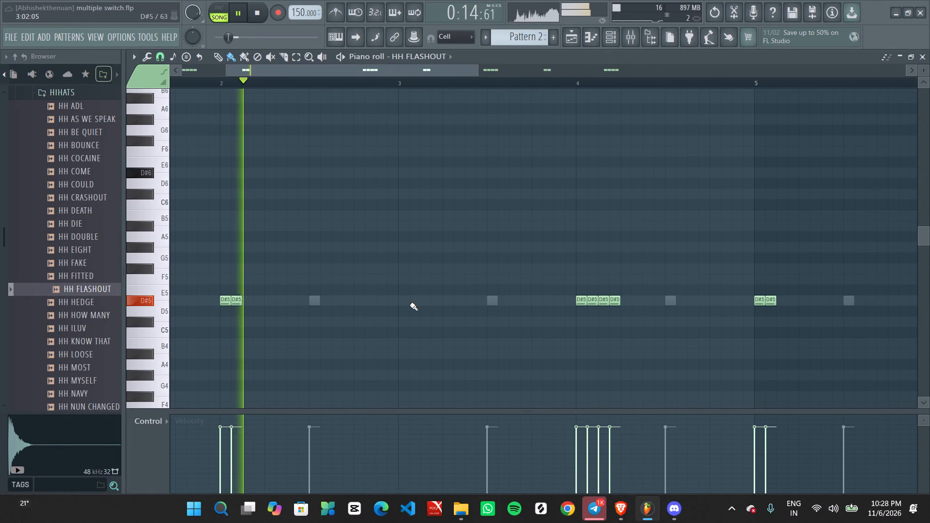
{"action": "left_click_drag", "start_coordinate": [401, 304], "coordinate": [429, 305]}
{"action": "scroll", "coordinate": [543, 311], "scroll_direction": "down", "scroll_amount": 3, "text": "ctrl"}
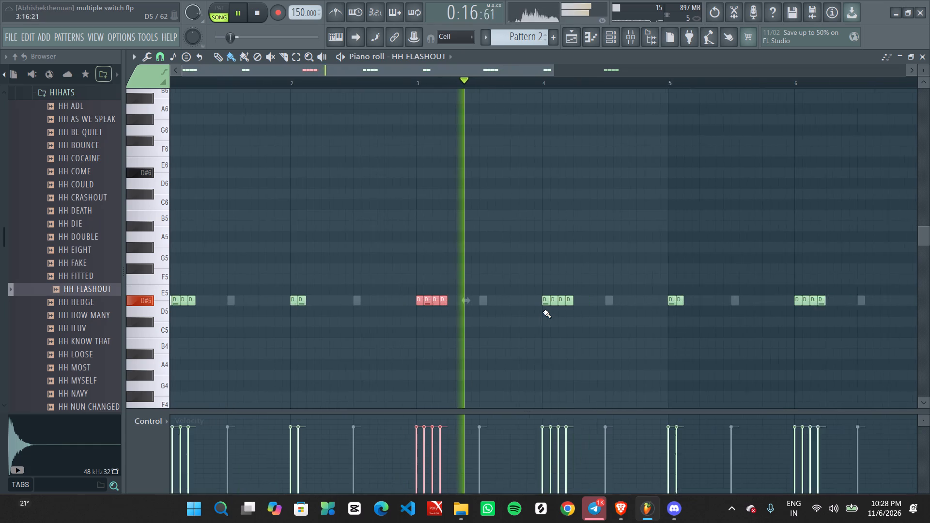
{"action": "right_click_drag", "start_coordinate": [554, 304], "coordinate": [573, 302]}
{"action": "scroll", "coordinate": [660, 307], "scroll_direction": "up", "scroll_amount": 2, "text": "ctrl"}
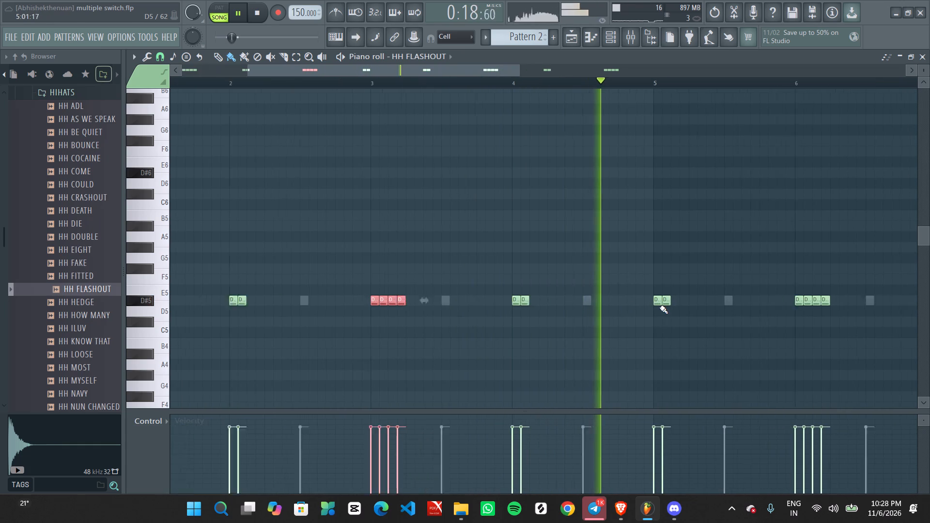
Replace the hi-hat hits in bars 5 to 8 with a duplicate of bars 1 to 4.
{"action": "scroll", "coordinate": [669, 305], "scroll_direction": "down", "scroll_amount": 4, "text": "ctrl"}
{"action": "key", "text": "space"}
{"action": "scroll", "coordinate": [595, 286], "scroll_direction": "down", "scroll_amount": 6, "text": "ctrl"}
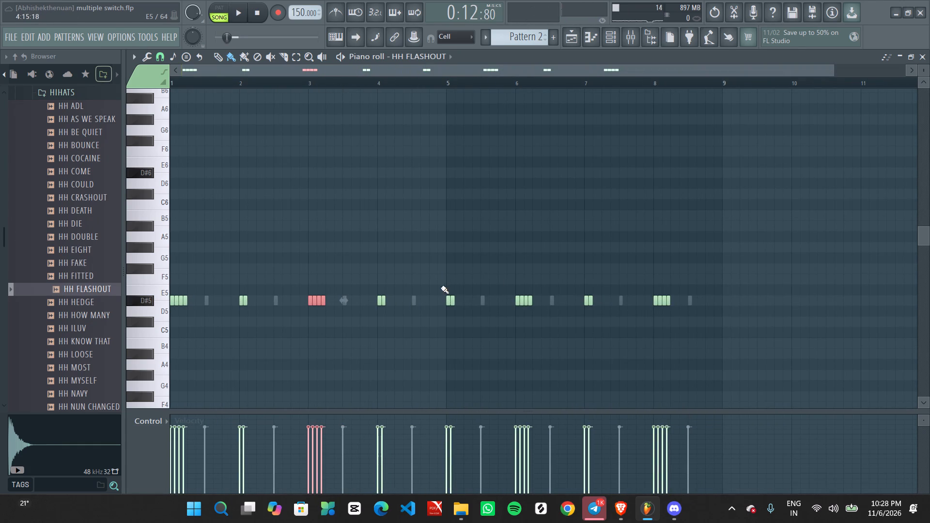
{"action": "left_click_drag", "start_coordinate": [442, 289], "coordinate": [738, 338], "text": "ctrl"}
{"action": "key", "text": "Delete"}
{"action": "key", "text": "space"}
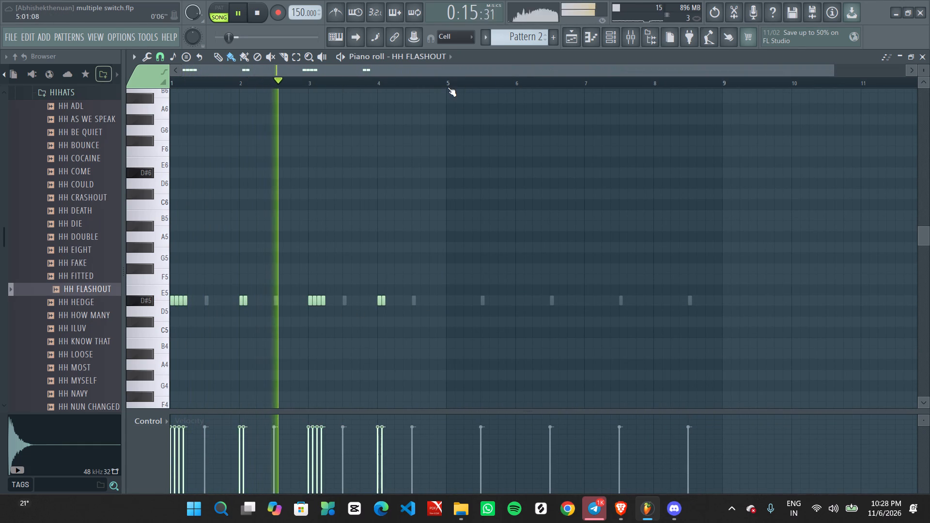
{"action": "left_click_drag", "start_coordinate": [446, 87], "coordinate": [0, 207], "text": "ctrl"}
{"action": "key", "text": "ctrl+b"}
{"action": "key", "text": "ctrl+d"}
Using the Draw tool, shape the velocities of bar 1's four hi-hat hits into a rising ramp and play it back.
{"action": "scroll", "coordinate": [456, 266], "scroll_direction": "up", "scroll_amount": 1, "text": "ctrl"}
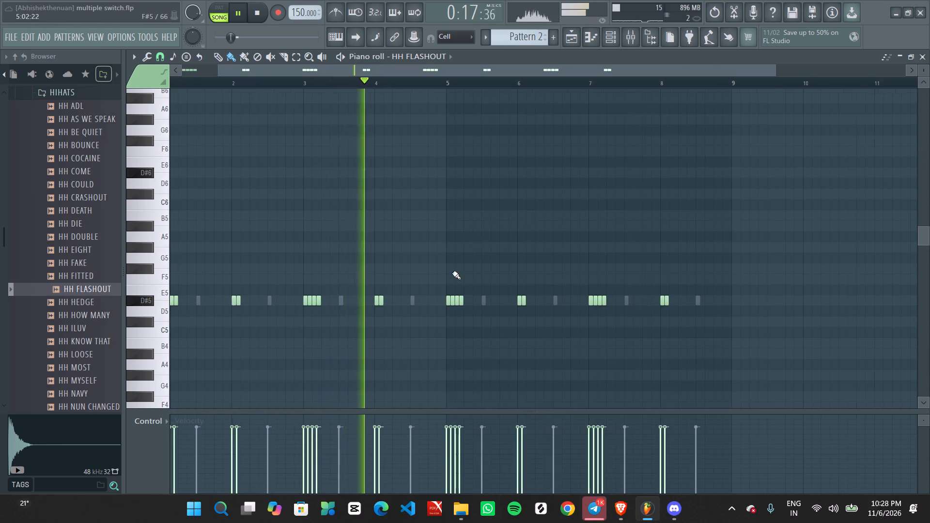
{"action": "scroll", "coordinate": [452, 273], "scroll_direction": "up", "scroll_amount": 1, "text": "ctrl"}
{"action": "middle_click_drag", "start_coordinate": [403, 307], "coordinate": [624, 308]}
{"action": "scroll", "coordinate": [400, 403], "scroll_direction": "up", "scroll_amount": 1, "text": "ctrl"}
{"action": "middle_click_drag", "start_coordinate": [402, 403], "coordinate": [641, 294]}
{"action": "scroll", "coordinate": [618, 296], "scroll_direction": "up", "scroll_amount": 1, "text": "ctrl"}
{"action": "scroll", "coordinate": [614, 297], "scroll_direction": "down", "scroll_amount": 2, "text": "ctrl"}
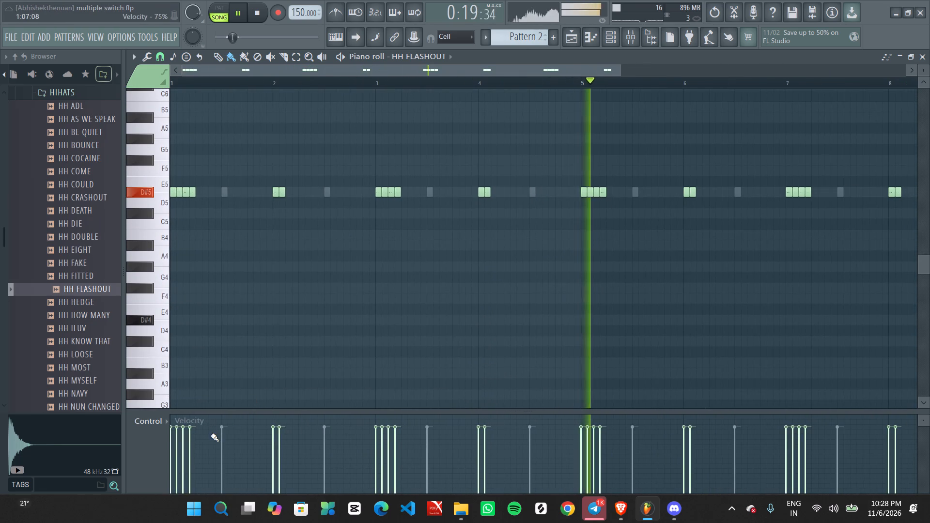
{"action": "key", "text": "space"}
{"action": "middle_click_drag", "start_coordinate": [197, 334], "coordinate": [201, 334]}
{"action": "right_click", "coordinate": [200, 334]}
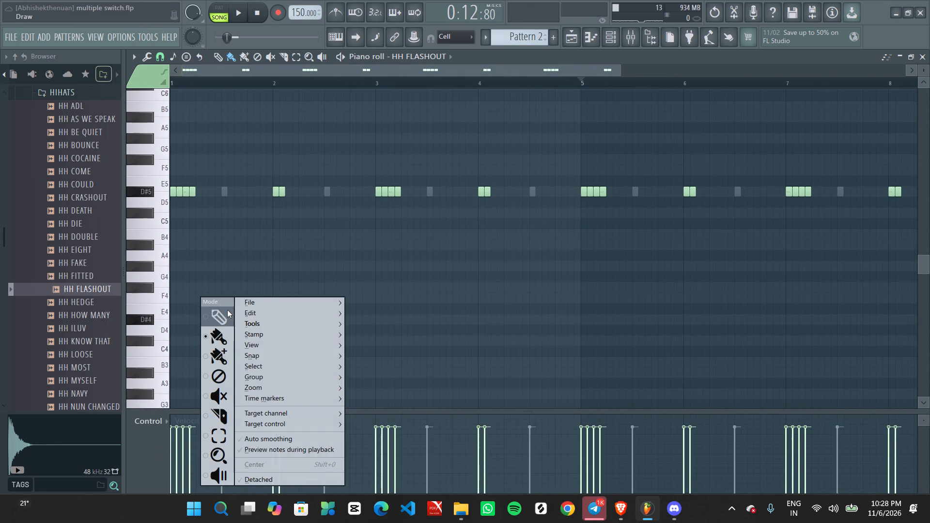
{"action": "left_click", "coordinate": [227, 310]}
{"action": "scroll", "coordinate": [191, 410], "scroll_direction": "up", "scroll_amount": 5, "text": "ctrl"}
{"action": "middle_click_drag", "start_coordinate": [226, 361], "coordinate": [583, 277]}
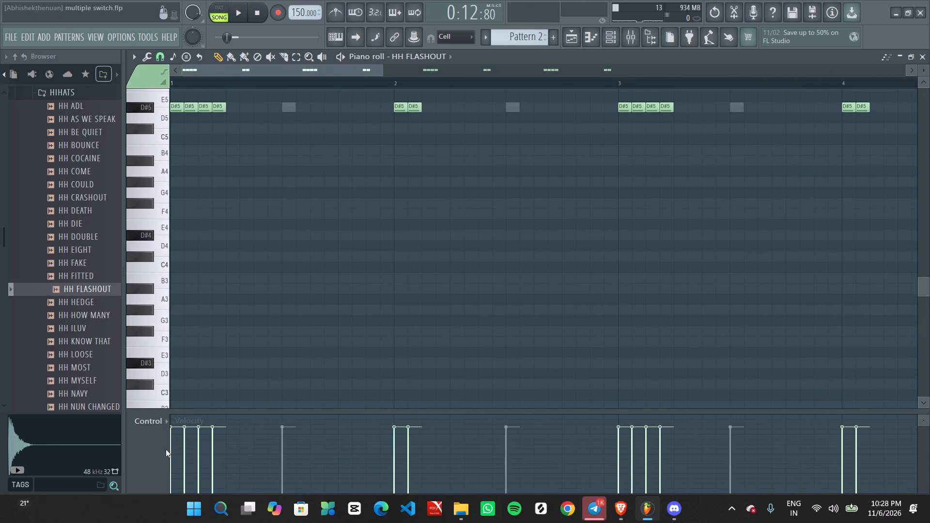
{"action": "left_click_drag", "start_coordinate": [170, 448], "coordinate": [211, 427]}
{"action": "key", "text": "space"}
Lower the velocity of the first of the two hi-hat hits in bar 2.
{"action": "scroll", "coordinate": [293, 341], "scroll_direction": "down", "scroll_amount": 7}
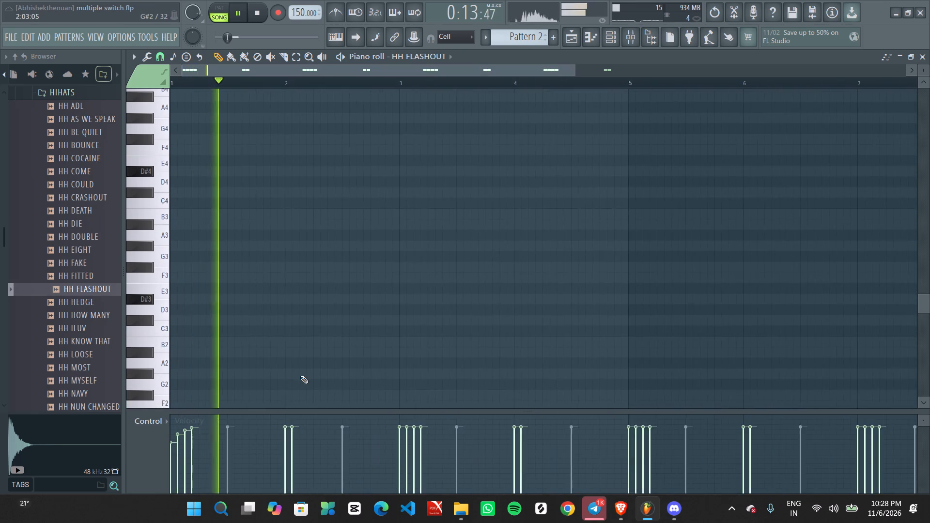
{"action": "scroll", "coordinate": [300, 377], "scroll_direction": "up", "scroll_amount": 3, "text": "ctrl"}
{"action": "left_click", "coordinate": [275, 439]}
Shape the velocities of bar 3's four hi-hat hits into a gradually rising ramp, fine-tuning the first three hits individually.
{"action": "left_click_drag", "start_coordinate": [450, 449], "coordinate": [486, 439]}
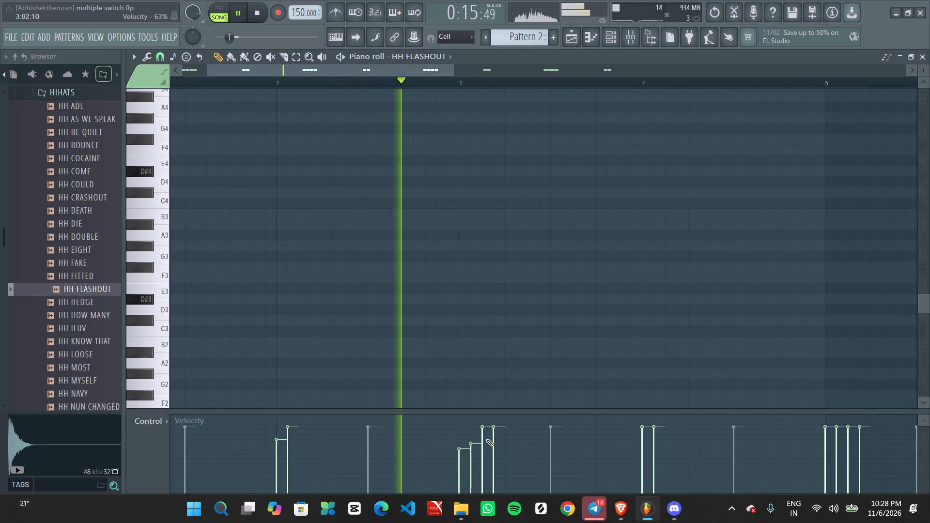
{"action": "left_click_drag", "start_coordinate": [486, 439], "coordinate": [509, 426]}
{"action": "scroll", "coordinate": [620, 334], "scroll_direction": "down", "scroll_amount": 6, "text": "ctrl"}
{"action": "scroll", "coordinate": [484, 441], "scroll_direction": "up", "scroll_amount": 2, "text": "ctrl"}
{"action": "key", "text": "space"}
{"action": "key", "text": "space"}
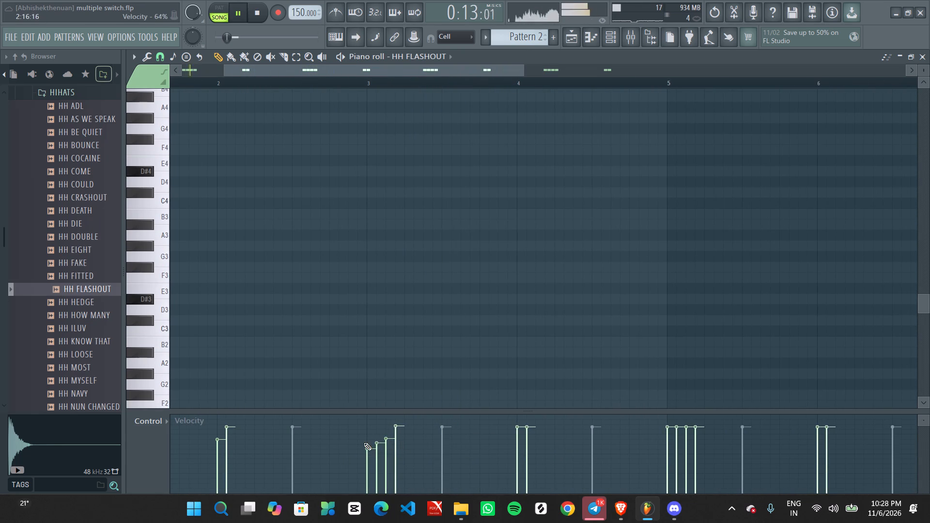
{"action": "left_click", "coordinate": [364, 443]}
{"action": "left_click", "coordinate": [372, 435]}
{"action": "left_click", "coordinate": [386, 430]}
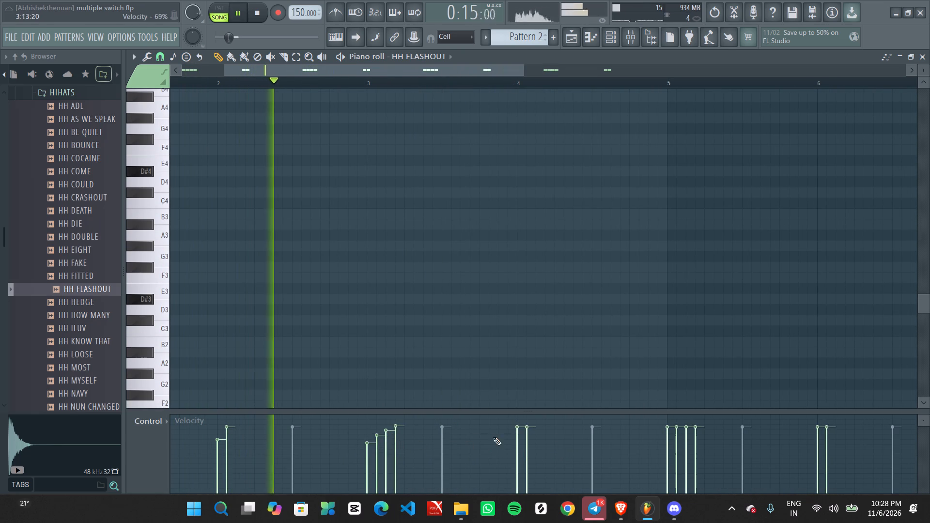
Make bar 4's two hi-hat hits rise in velocity, lowering the first and raising the second slightly.
{"action": "left_click_drag", "start_coordinate": [514, 442], "coordinate": [538, 420]}
{"action": "scroll", "coordinate": [610, 368], "scroll_direction": "down", "scroll_amount": 6, "text": "ctrl"}
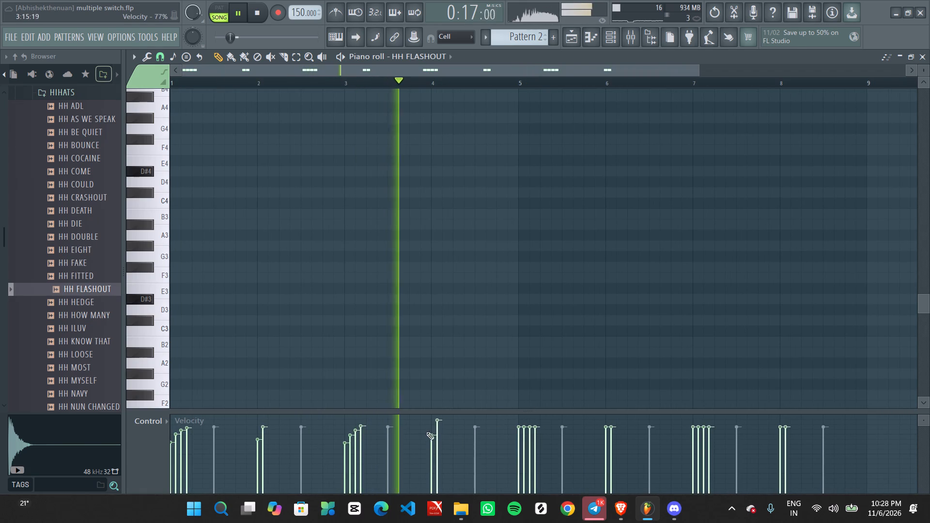
{"action": "left_click", "coordinate": [435, 424]}
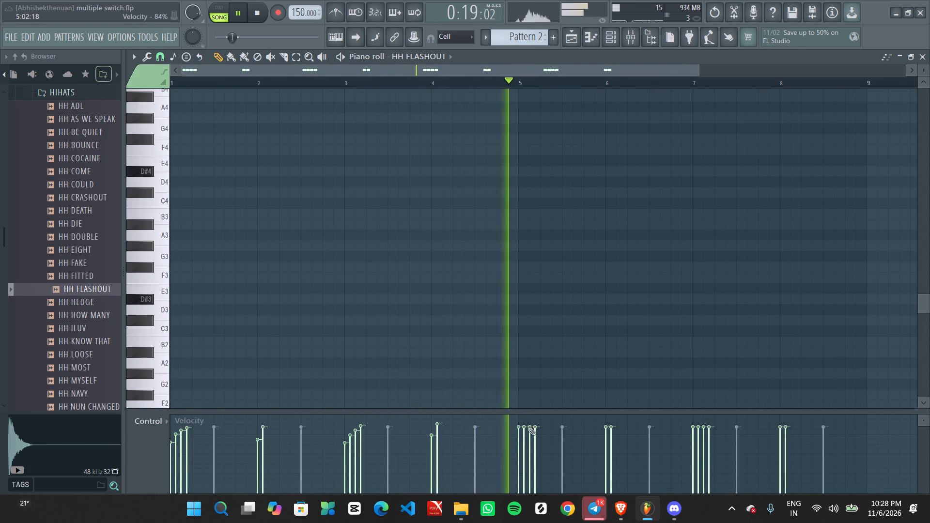
Replace the hi-hat hits in bars 5 to 8 with a duplicate of bars 1 to 4, including their velocity ramps.
{"action": "scroll", "coordinate": [528, 428], "scroll_direction": "down", "scroll_amount": 6, "text": "ctrl"}
{"action": "scroll", "coordinate": [465, 353], "scroll_direction": "up", "scroll_amount": 8}
{"action": "key", "text": "space"}
{"action": "left_click_drag", "start_coordinate": [412, 284], "coordinate": [674, 326], "text": "ctrl"}
{"action": "key", "text": "Delete"}
{"action": "key", "text": "space"}
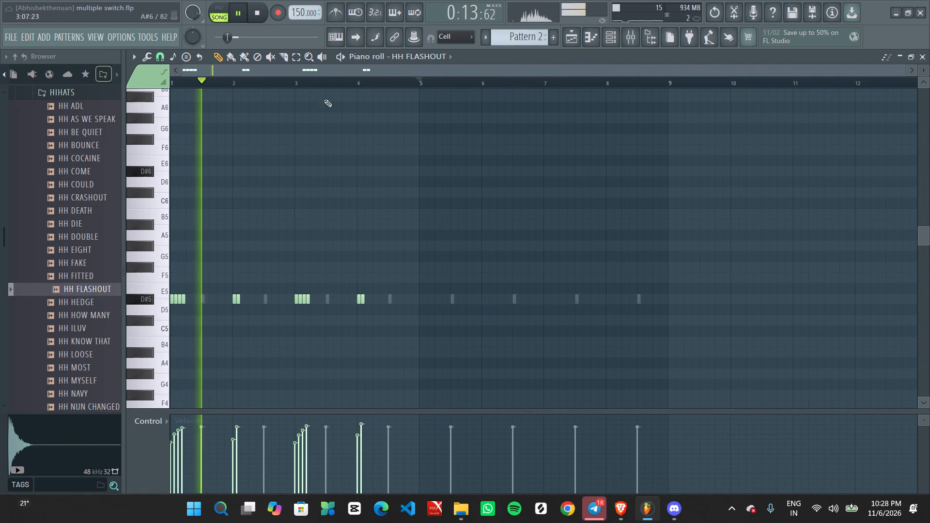
{"action": "left_click_drag", "start_coordinate": [418, 84], "coordinate": [0, 121], "text": "ctrl"}
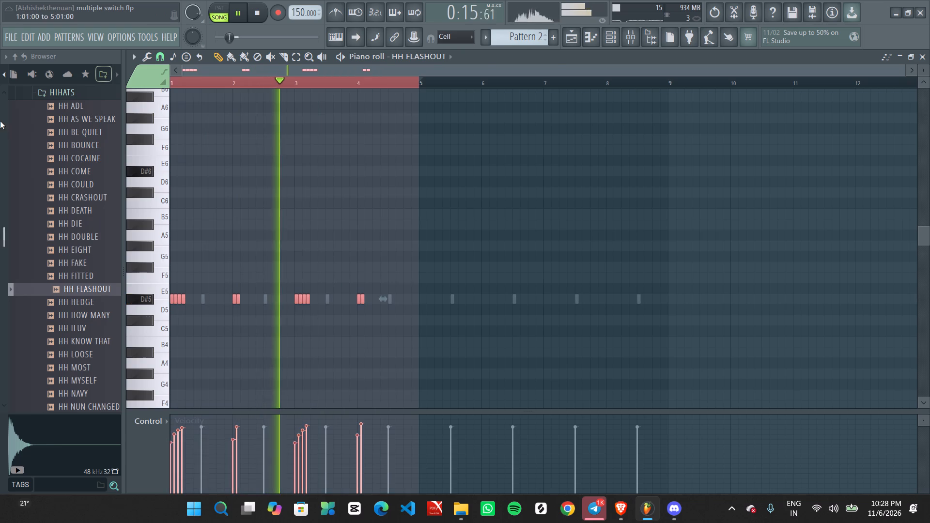
{"action": "key", "text": "ctrl+b"}
{"action": "key", "text": "ctrl+d"}
{"action": "scroll", "coordinate": [220, 210], "scroll_direction": "up", "scroll_amount": 2, "text": "ctrl"}
{"action": "scroll", "coordinate": [237, 203], "scroll_direction": "up", "scroll_amount": 1}
{"action": "middle_click_drag", "start_coordinate": [283, 192], "coordinate": [520, 154]}
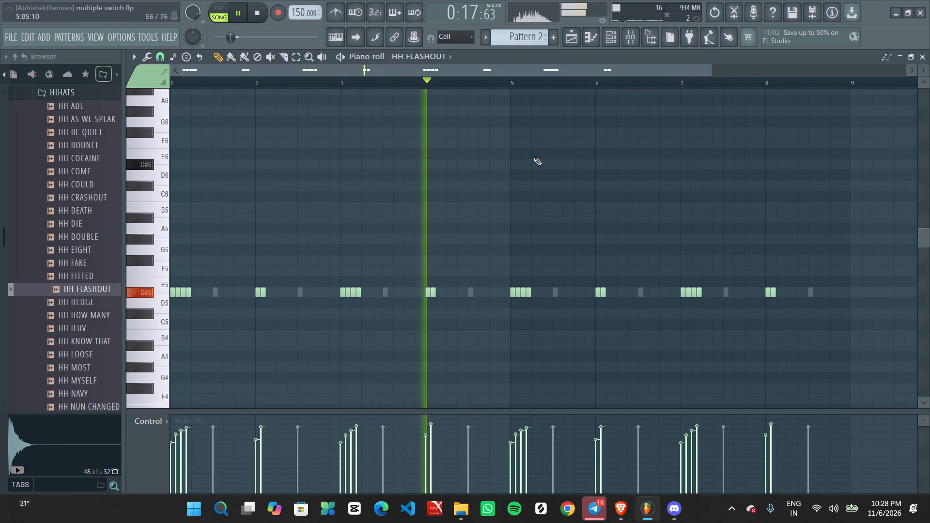
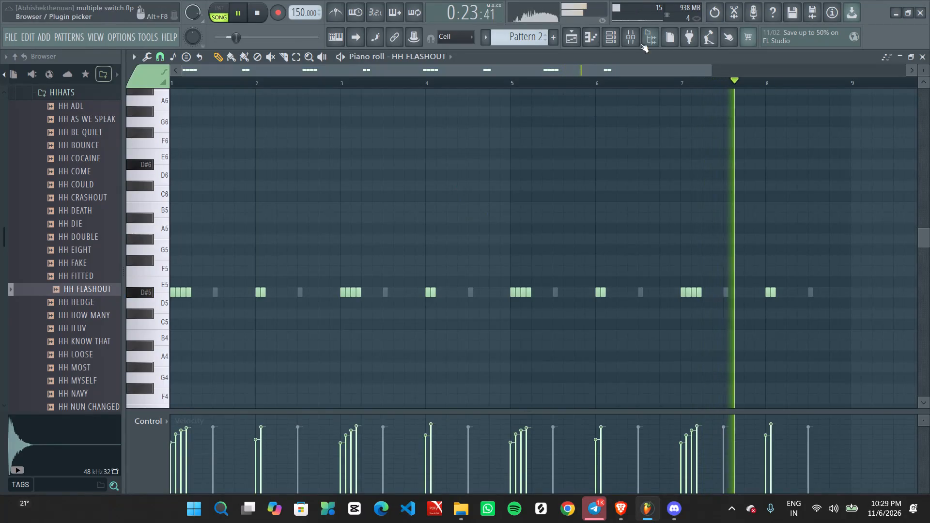
Route the HH FLASHOUT channel to mixer track 32, closed hihat, and bring up that track in the mixer.
{"action": "left_click", "coordinate": [634, 38]}
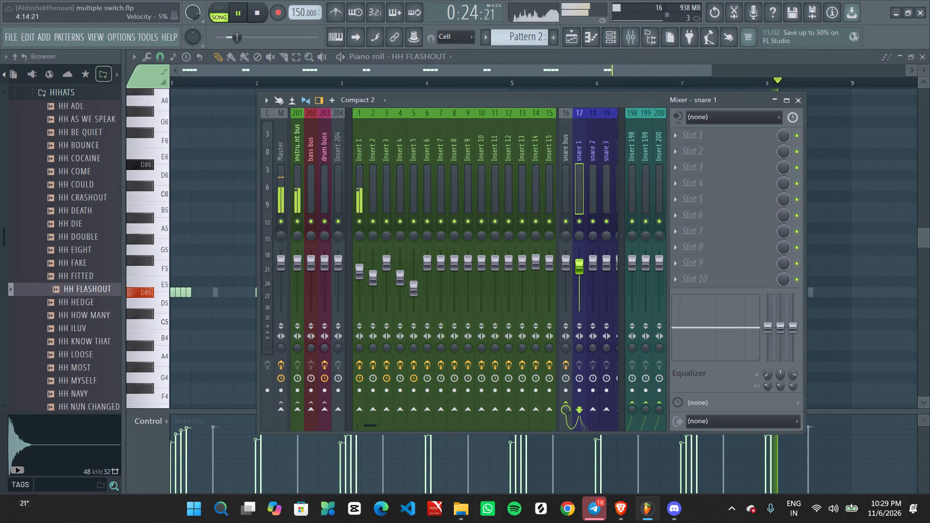
{"action": "left_click", "coordinate": [608, 31]}
{"action": "scroll", "coordinate": [502, 155], "scroll_direction": "up", "scroll_amount": 10}
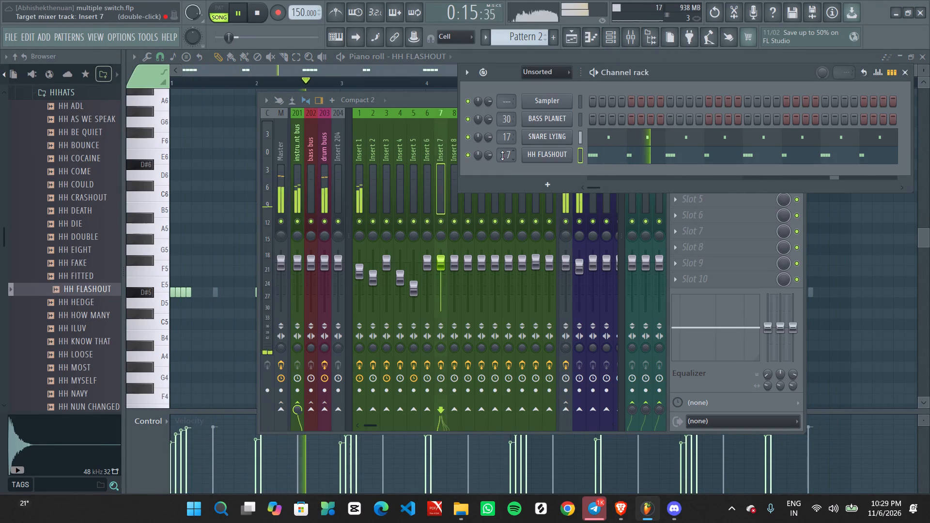
{"action": "scroll", "coordinate": [502, 155], "scroll_direction": "up", "scroll_amount": 19}
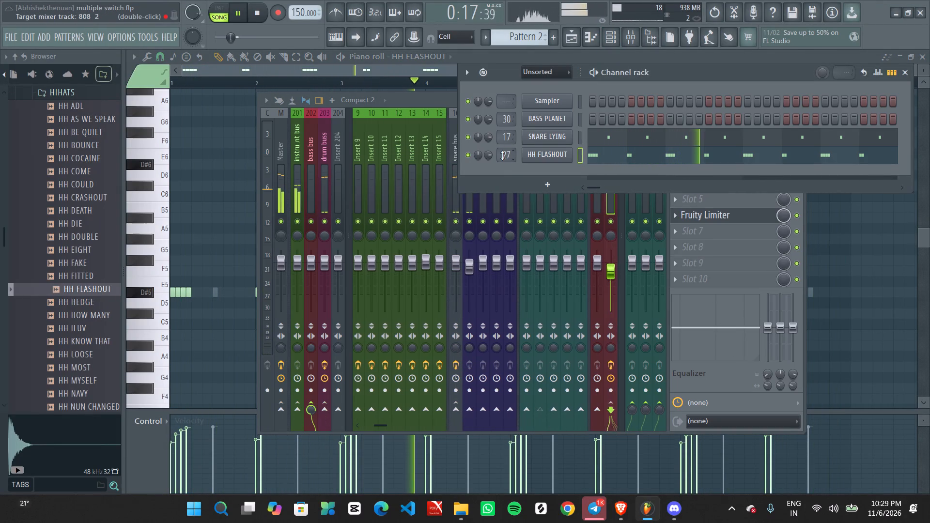
{"action": "scroll", "coordinate": [502, 155], "scroll_direction": "up", "scroll_amount": 5}
{"action": "double_click", "coordinate": [502, 155]}
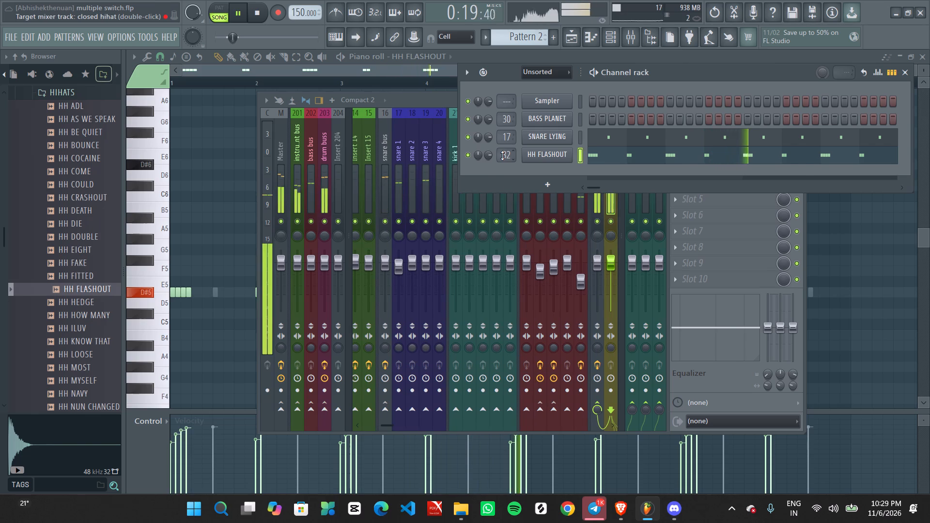
Pan the closed hihat mixer track slightly left and lower its volume to 92%.
{"action": "scroll", "coordinate": [606, 157], "scroll_direction": "down", "scroll_amount": 3}
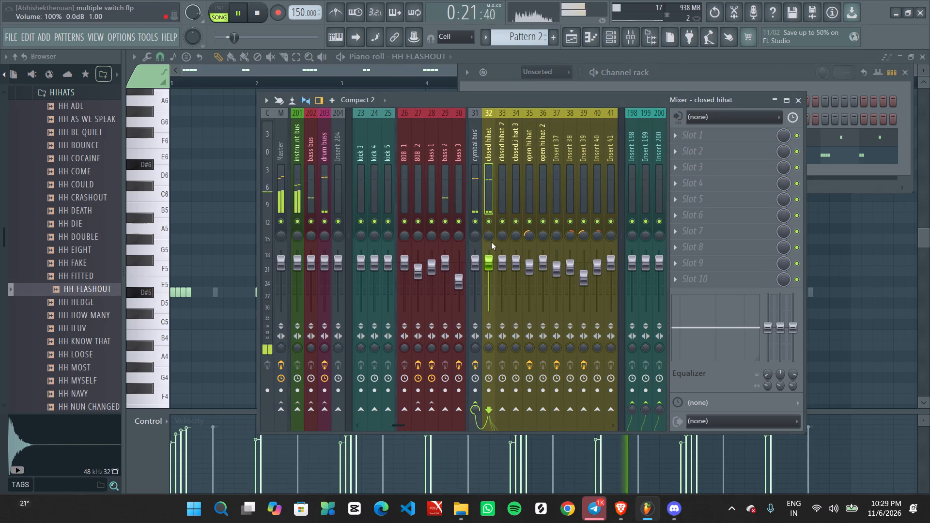
{"action": "scroll", "coordinate": [491, 234], "scroll_direction": "down", "scroll_amount": 4}
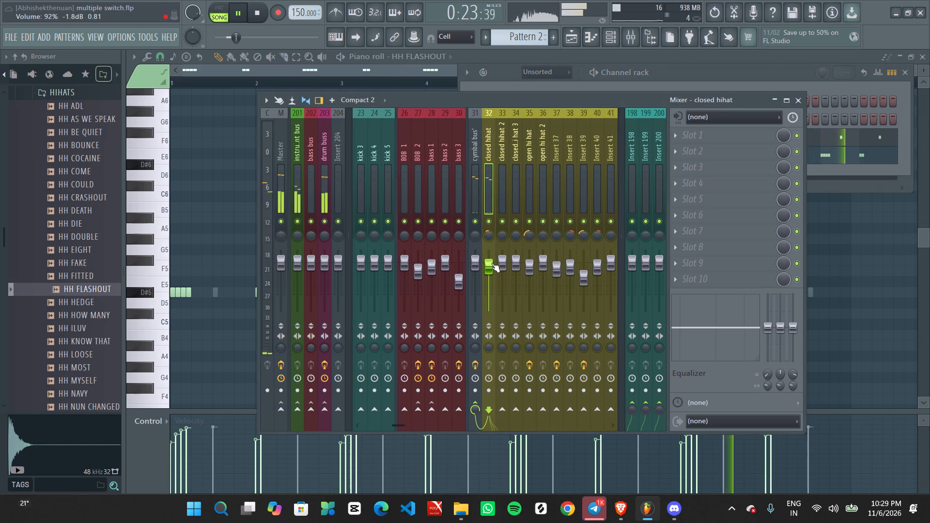
Load Fruity Reeverb 2 into the first effect slot of the closed hihat track.
{"action": "left_click", "coordinate": [708, 135]}
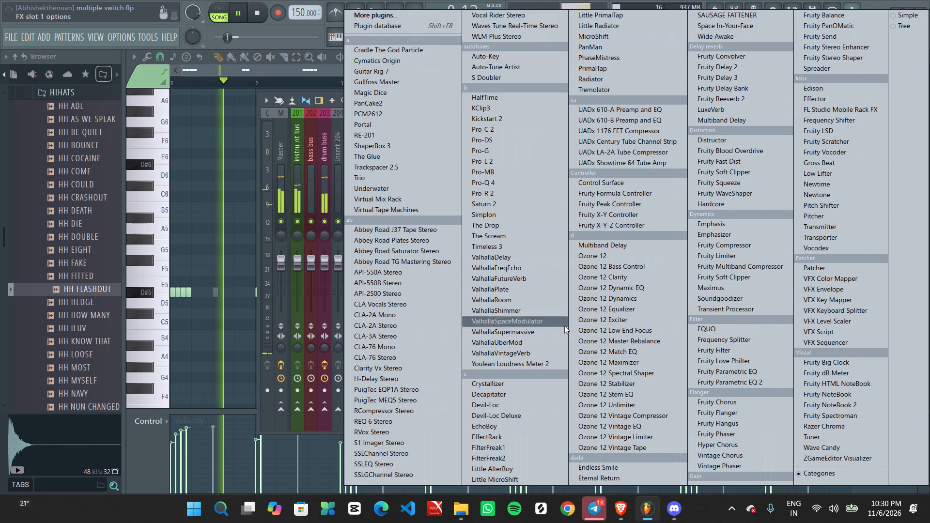
{"action": "left_click", "coordinate": [746, 102]}
{"action": "left_click_drag", "start_coordinate": [363, 135], "coordinate": [434, 147]}
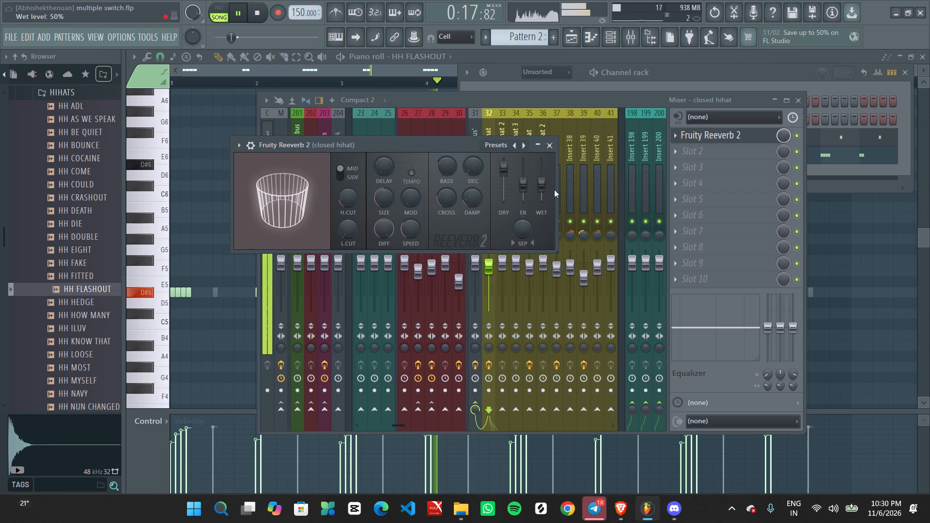
Lower the reverb's wet level to about 31%, adjust its low cut, high cut and dry level, and close the reverb and mixer.
{"action": "scroll", "coordinate": [540, 189], "scroll_direction": "down", "scroll_amount": 3}
{"action": "scroll", "coordinate": [350, 234], "scroll_direction": "up", "scroll_amount": 3}
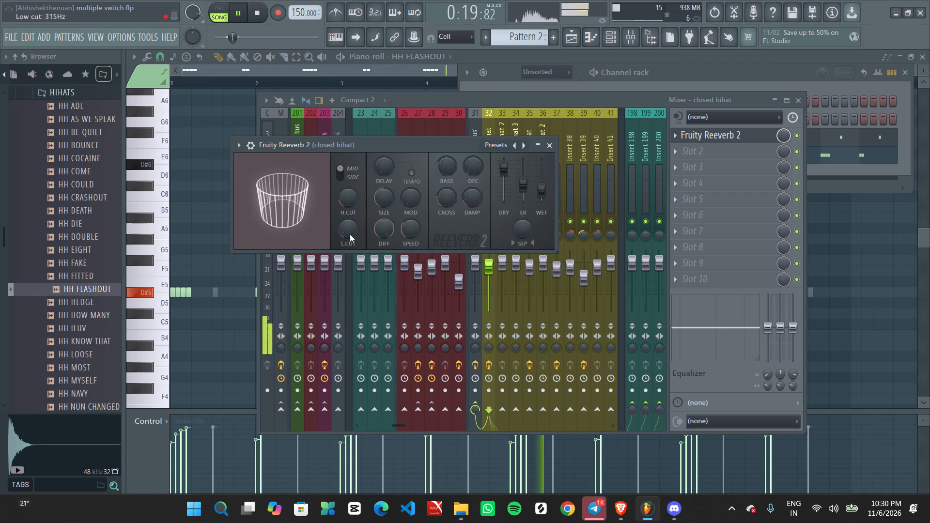
{"action": "scroll", "coordinate": [350, 234], "scroll_direction": "up", "scroll_amount": 7}
{"action": "scroll", "coordinate": [349, 200], "scroll_direction": "down", "scroll_amount": 1}
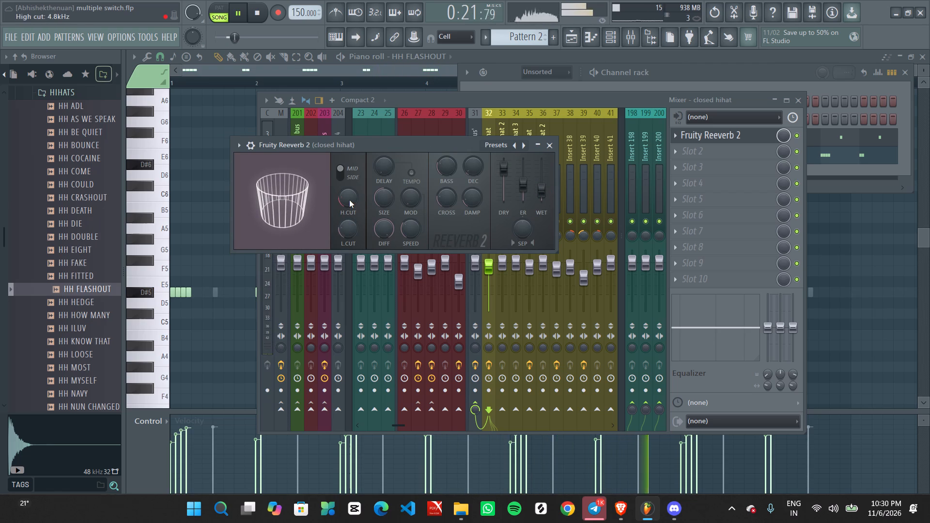
{"action": "scroll", "coordinate": [523, 228], "scroll_direction": "down", "scroll_amount": 7}
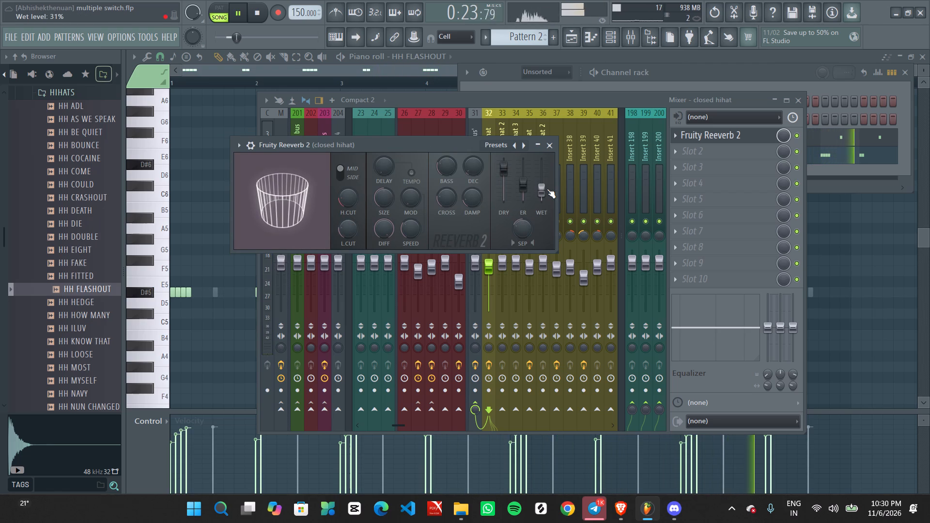
{"action": "scroll", "coordinate": [546, 189], "scroll_direction": "down", "scroll_amount": 1}
{"action": "scroll", "coordinate": [546, 189], "scroll_direction": "up", "scroll_amount": 1}
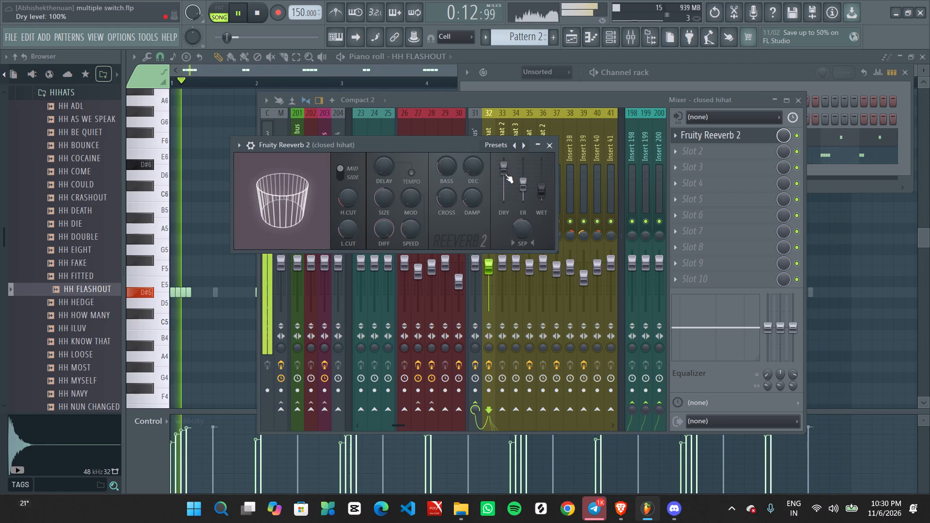
{"action": "scroll", "coordinate": [503, 174], "scroll_direction": "down", "scroll_amount": 1}
{"action": "left_click", "coordinate": [547, 150]}
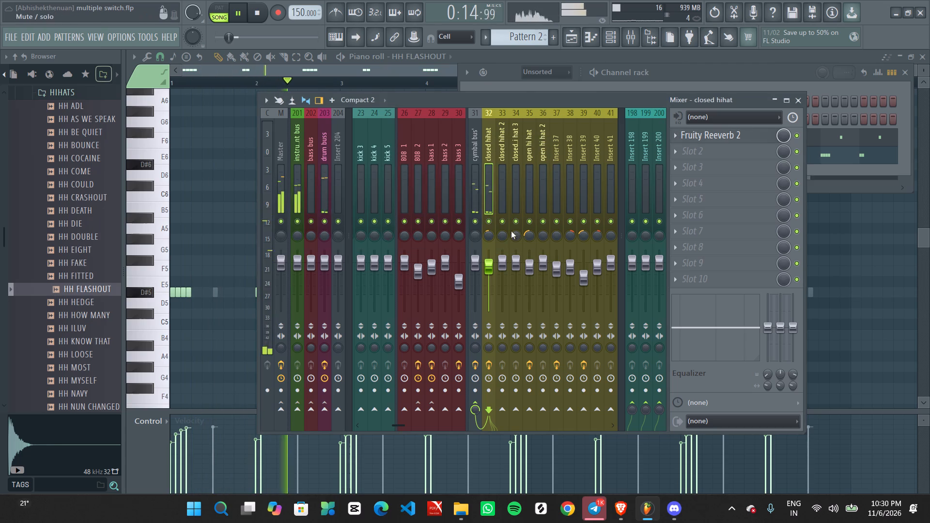
{"action": "left_click", "coordinate": [799, 98]}
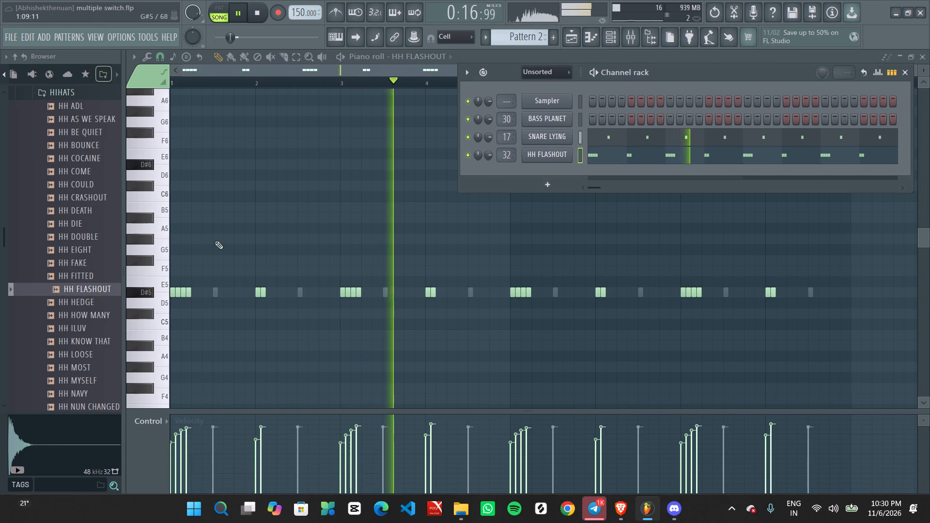
Add the OH LYFE sample from the drum stash's OPENHATS folder as a new channel below HH FLASHOUT.
{"action": "scroll", "coordinate": [62, 273], "scroll_direction": "up", "scroll_amount": 2}
{"action": "left_click", "coordinate": [71, 271]}
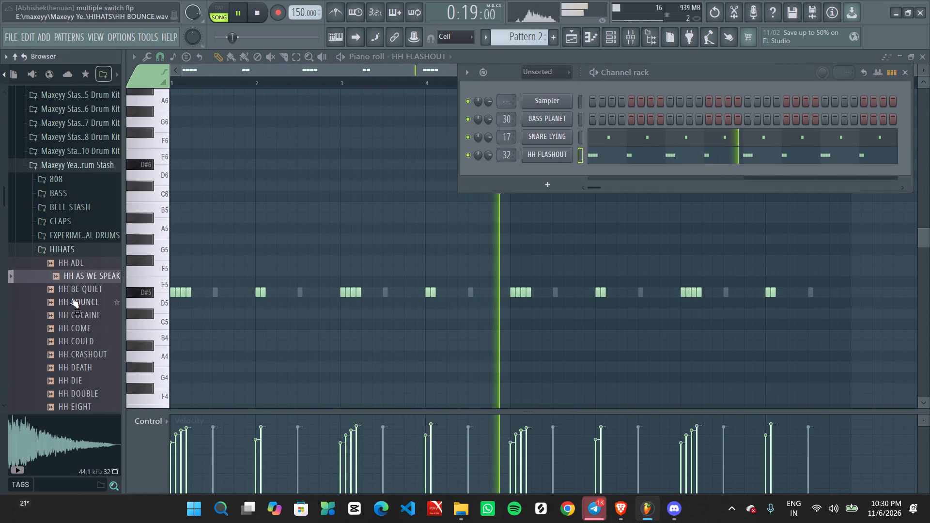
{"action": "left_click", "coordinate": [69, 258]}
{"action": "left_click", "coordinate": [74, 248]}
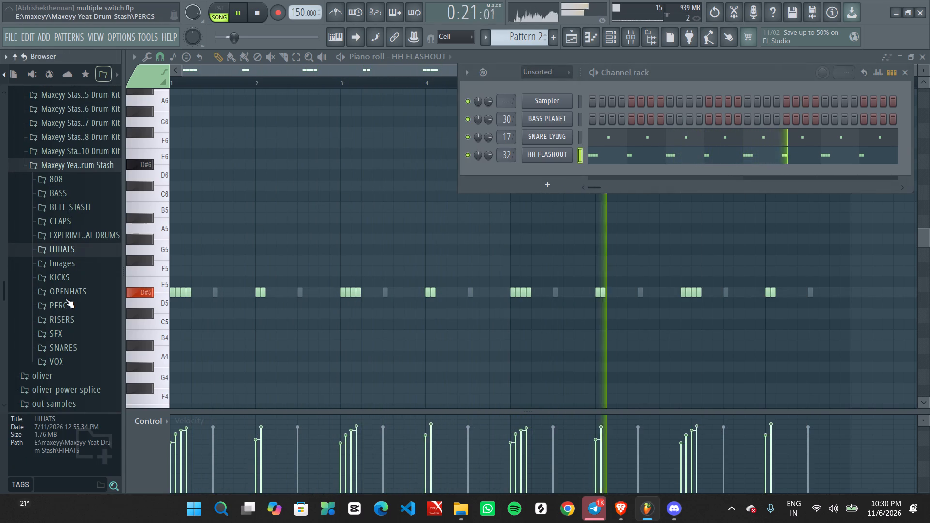
{"action": "left_click", "coordinate": [72, 291]}
{"action": "left_click", "coordinate": [73, 301]}
{"action": "left_click", "coordinate": [73, 317]}
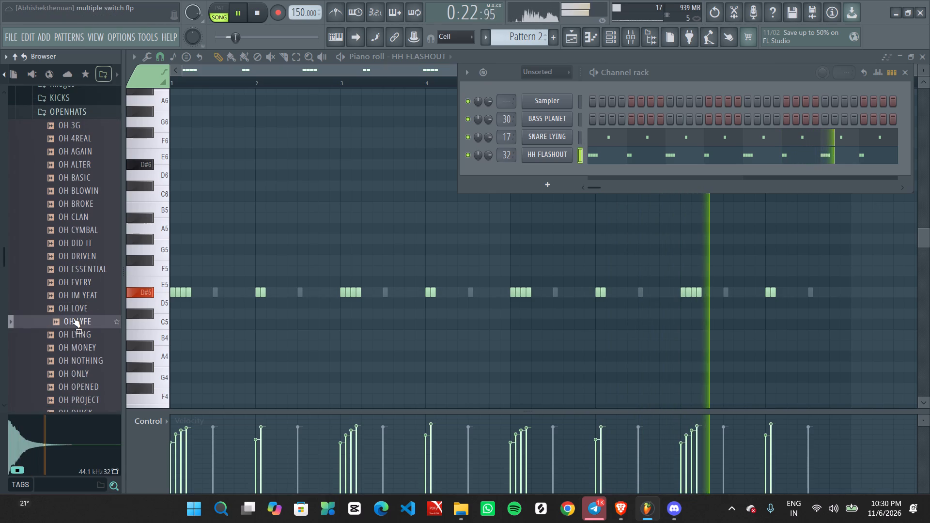
{"action": "left_click_drag", "start_coordinate": [75, 322], "coordinate": [542, 174]}
Place an OH LYFE hit on step 8 of bar 1, move it to step 7, and play it back.
{"action": "left_click", "coordinate": [661, 172]}
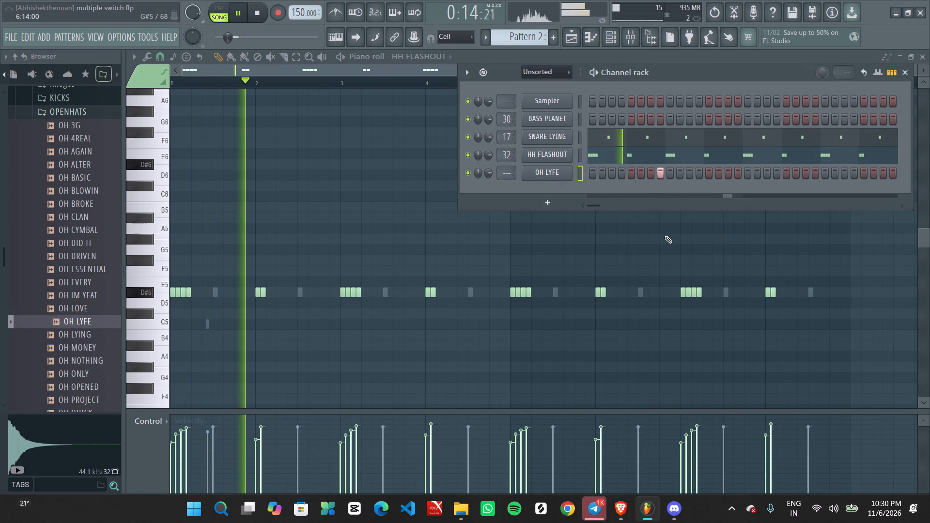
{"action": "key", "text": "space"}
{"action": "key", "text": "space"}
{"action": "key", "text": "space"}
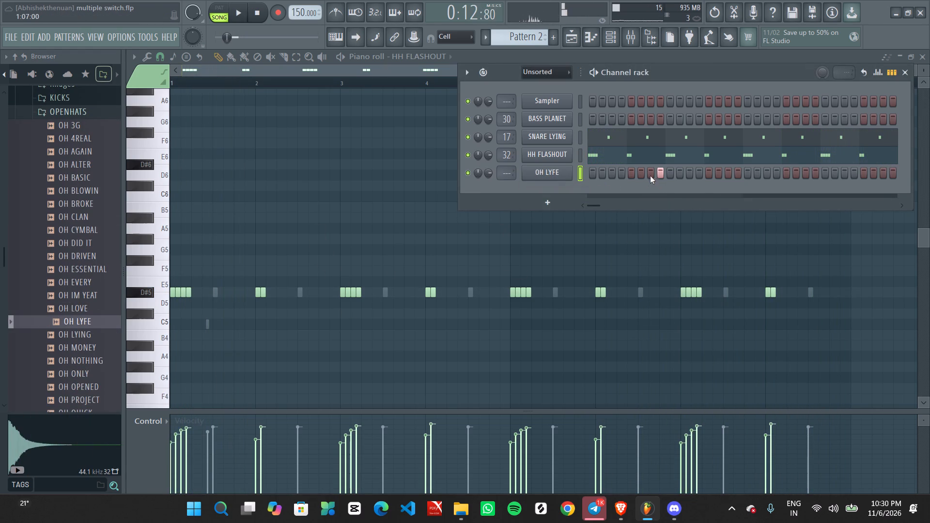
{"action": "key", "text": "space"}
{"action": "right_click", "coordinate": [658, 176]}
{"action": "left_click", "coordinate": [655, 176]}
{"action": "key", "text": "space"}
{"action": "key", "text": "space"}
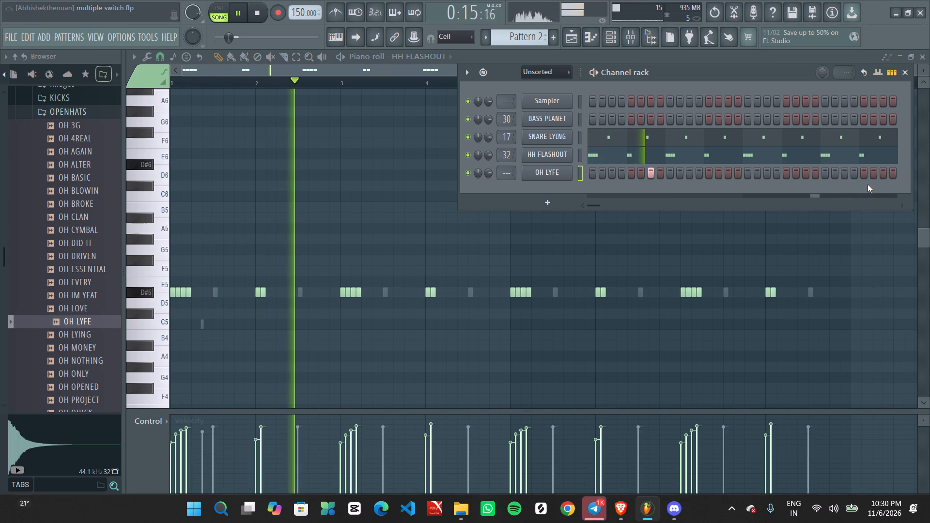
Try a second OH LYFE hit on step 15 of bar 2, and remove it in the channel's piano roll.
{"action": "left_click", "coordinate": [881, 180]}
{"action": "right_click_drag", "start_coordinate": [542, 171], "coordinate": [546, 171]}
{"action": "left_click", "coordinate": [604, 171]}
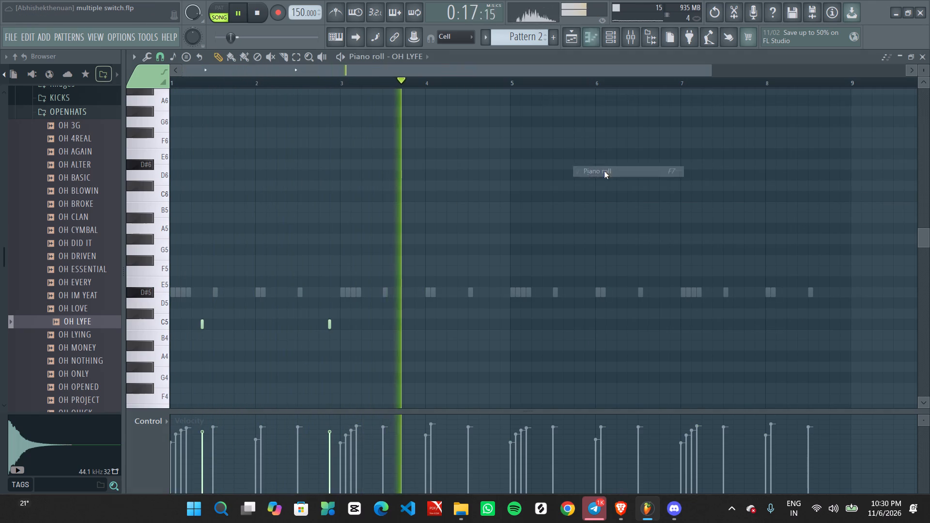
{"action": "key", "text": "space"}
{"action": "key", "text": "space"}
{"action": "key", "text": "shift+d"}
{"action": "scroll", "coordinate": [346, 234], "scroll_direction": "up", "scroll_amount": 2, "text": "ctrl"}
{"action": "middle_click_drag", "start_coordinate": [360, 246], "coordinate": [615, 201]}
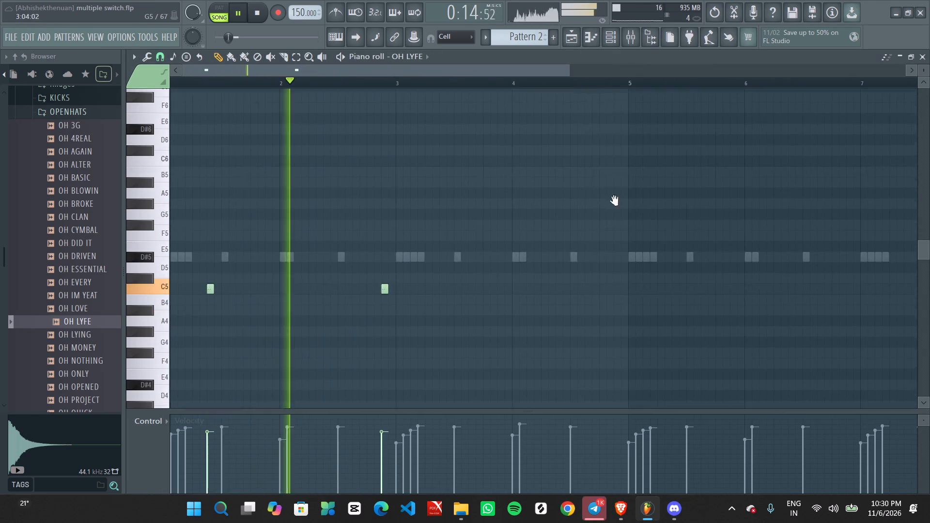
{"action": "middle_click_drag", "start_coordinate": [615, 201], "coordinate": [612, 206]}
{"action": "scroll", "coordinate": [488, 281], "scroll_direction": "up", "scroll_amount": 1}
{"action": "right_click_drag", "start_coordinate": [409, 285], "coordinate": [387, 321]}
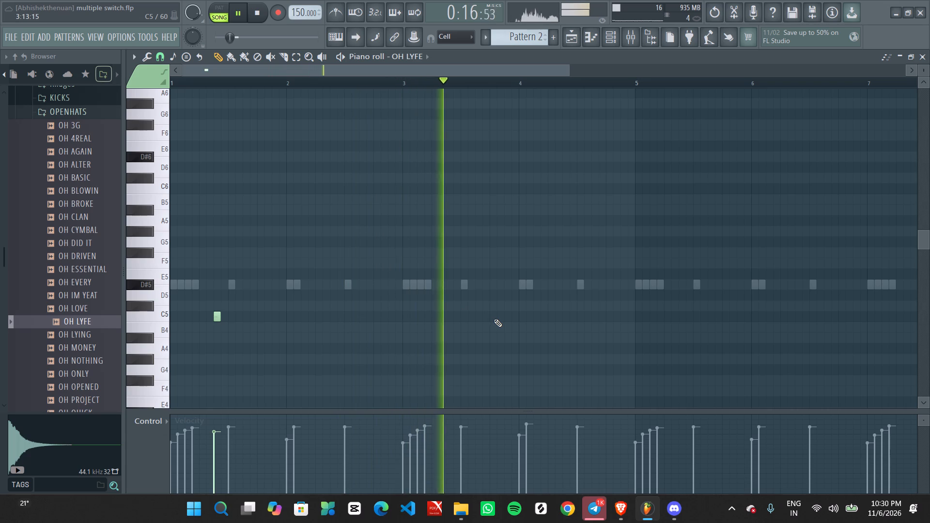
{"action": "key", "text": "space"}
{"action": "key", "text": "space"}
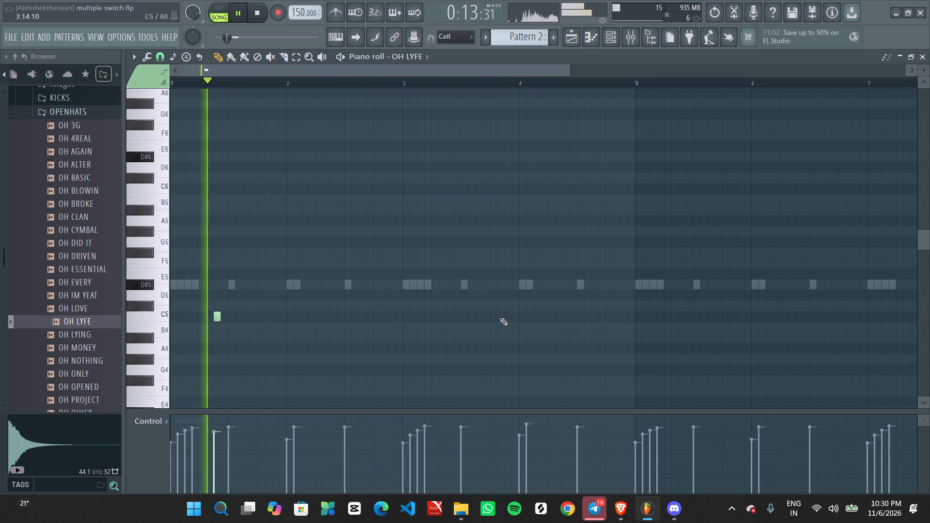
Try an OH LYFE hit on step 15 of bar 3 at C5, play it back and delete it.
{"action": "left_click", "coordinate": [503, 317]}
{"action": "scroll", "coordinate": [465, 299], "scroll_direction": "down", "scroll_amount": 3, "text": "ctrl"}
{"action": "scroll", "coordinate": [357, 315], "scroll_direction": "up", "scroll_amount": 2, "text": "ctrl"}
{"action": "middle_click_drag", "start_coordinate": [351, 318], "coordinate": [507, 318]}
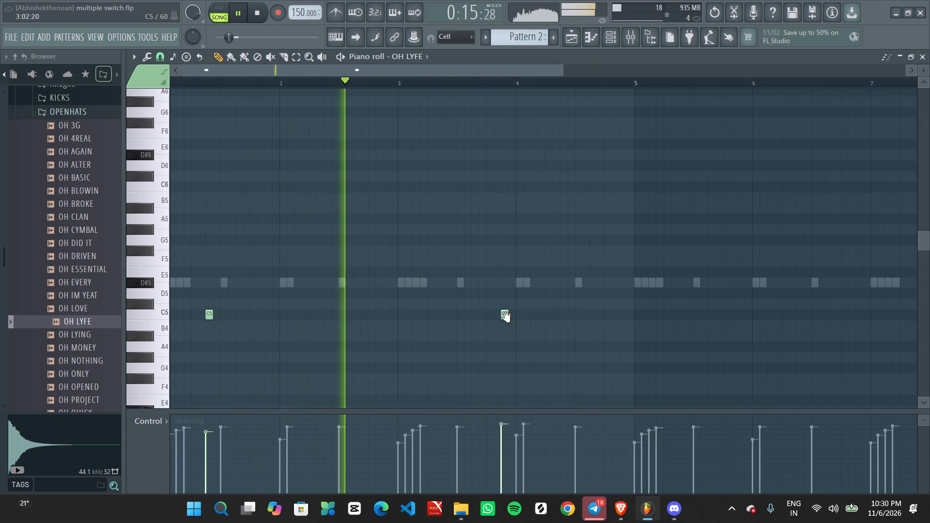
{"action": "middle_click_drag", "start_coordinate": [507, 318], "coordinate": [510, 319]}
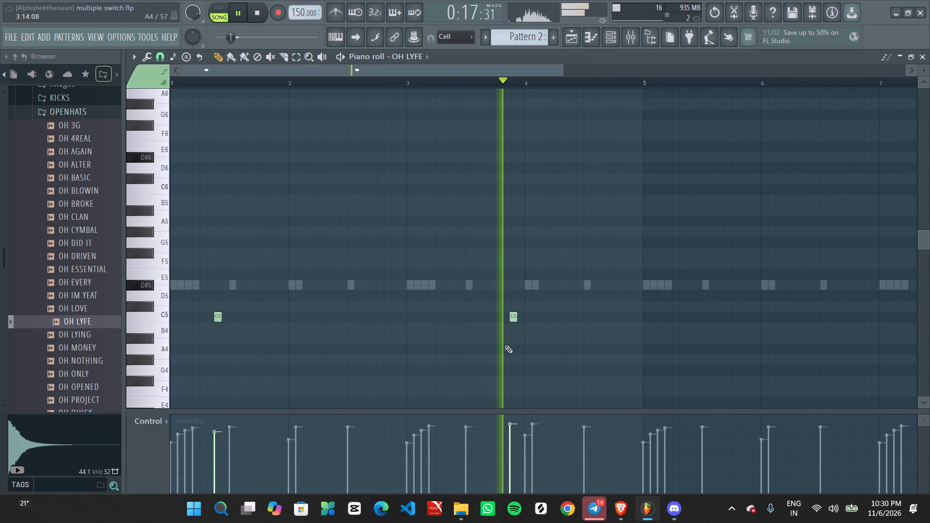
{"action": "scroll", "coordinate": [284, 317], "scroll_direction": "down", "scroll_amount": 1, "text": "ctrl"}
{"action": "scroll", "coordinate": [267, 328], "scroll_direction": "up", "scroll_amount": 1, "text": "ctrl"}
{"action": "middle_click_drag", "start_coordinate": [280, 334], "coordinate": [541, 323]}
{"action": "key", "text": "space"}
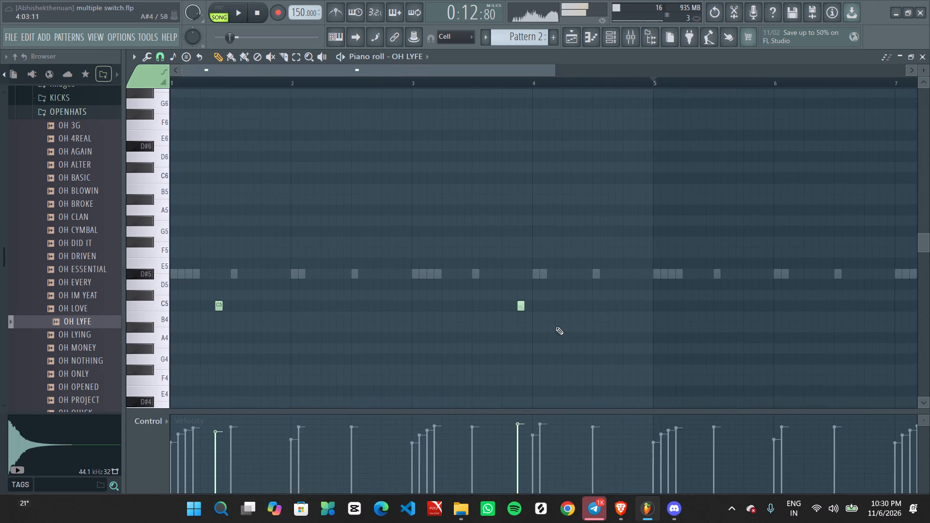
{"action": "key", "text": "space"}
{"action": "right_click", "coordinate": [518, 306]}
Place an OH LYFE hit on step 7 of bar 3 at C5 and play it back.
{"action": "left_click", "coordinate": [456, 306]}
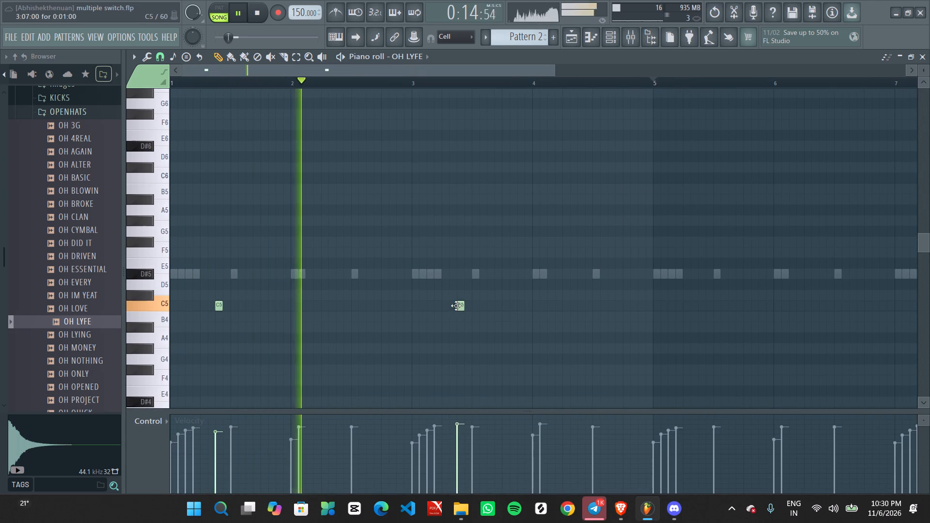
{"action": "key", "text": "space"}
{"action": "key", "text": "space"}
Lower the velocities of both OH LYFE hits together, deselect them and play back the result.
{"action": "key", "text": "ctrl+a"}
{"action": "scroll", "coordinate": [458, 324], "scroll_direction": "down", "scroll_amount": 6, "text": "alt"}
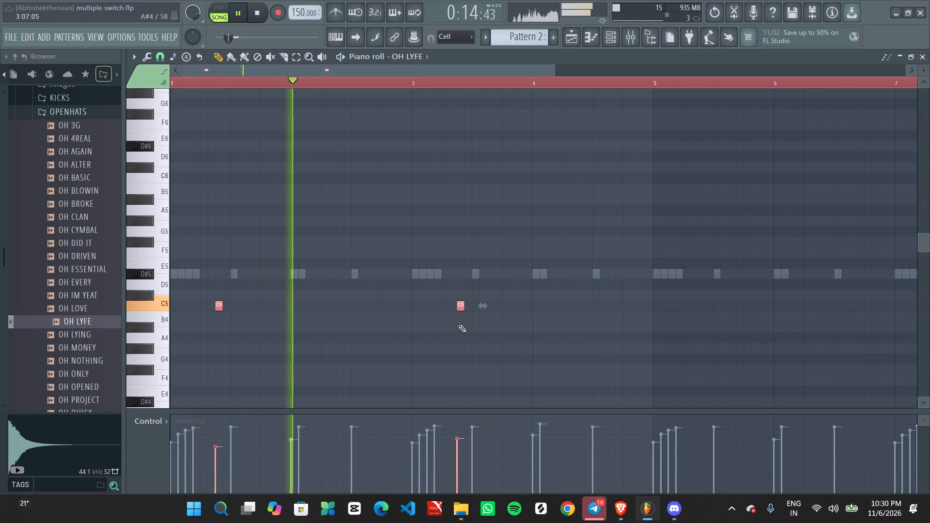
{"action": "key", "text": "ctrl+d"}
{"action": "key", "text": "space"}
{"action": "key", "text": "space"}
{"action": "left_click", "coordinate": [459, 308]}
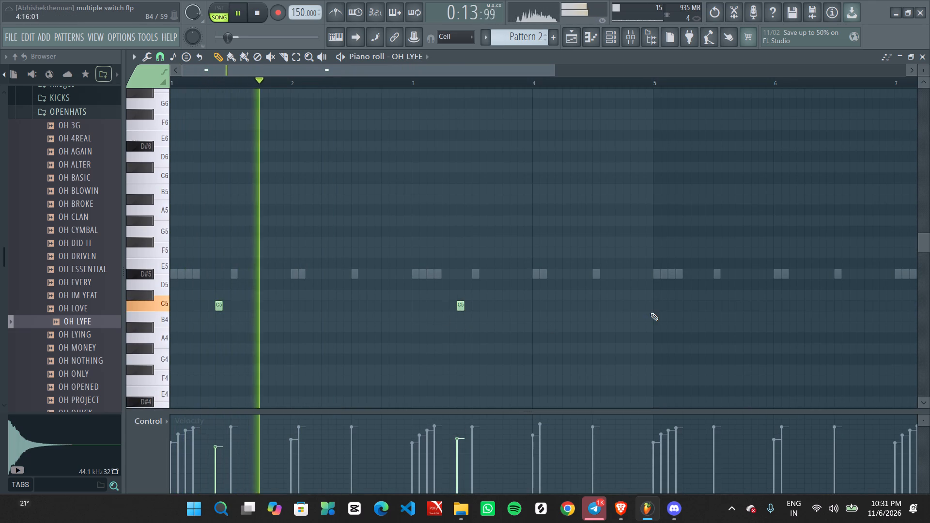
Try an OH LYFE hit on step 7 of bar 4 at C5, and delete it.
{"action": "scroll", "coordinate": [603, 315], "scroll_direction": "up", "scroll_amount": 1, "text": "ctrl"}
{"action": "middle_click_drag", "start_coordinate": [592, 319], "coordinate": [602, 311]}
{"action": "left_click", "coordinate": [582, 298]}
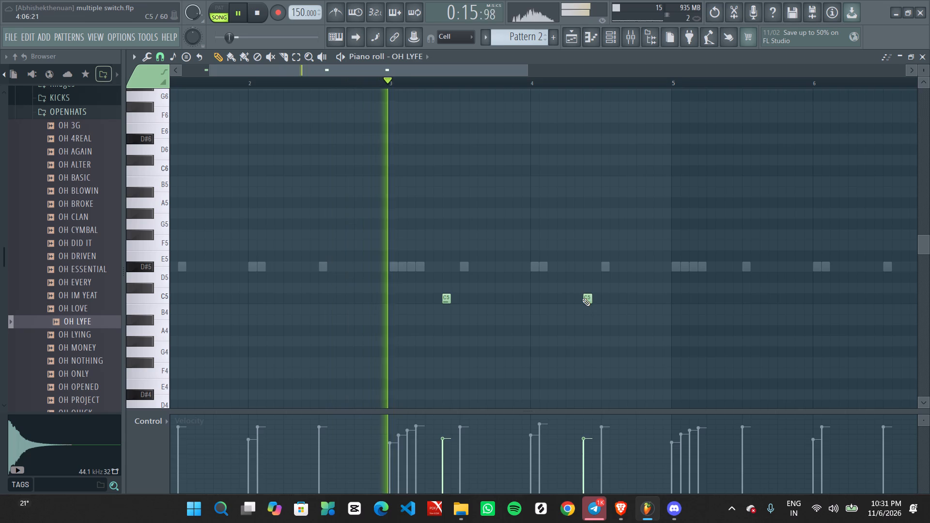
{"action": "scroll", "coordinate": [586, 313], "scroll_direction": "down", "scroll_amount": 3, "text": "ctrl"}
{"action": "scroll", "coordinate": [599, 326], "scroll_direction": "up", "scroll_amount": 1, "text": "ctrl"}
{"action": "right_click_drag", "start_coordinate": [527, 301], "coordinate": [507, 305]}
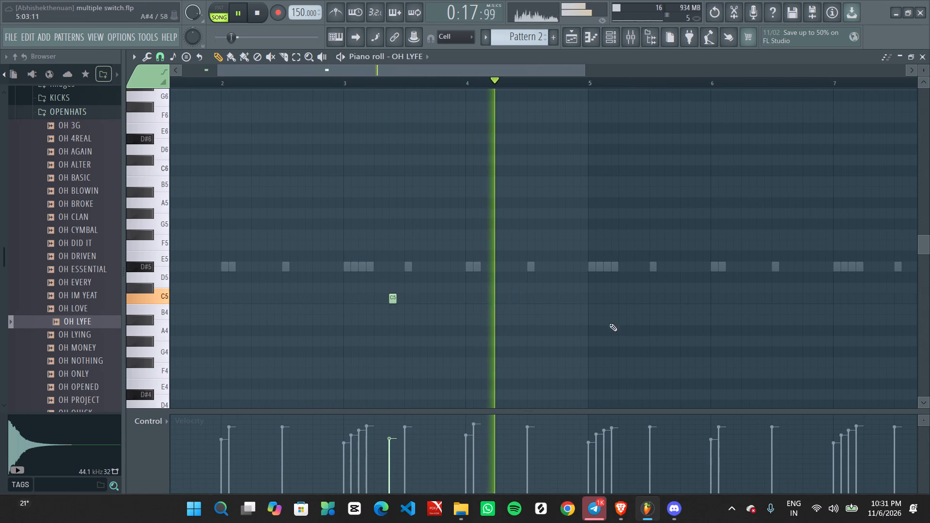
Add OH LYFE hits at C5 on step 7 of bars 5 and 7.
{"action": "left_click", "coordinate": [636, 299]}
{"action": "scroll", "coordinate": [641, 323], "scroll_direction": "down", "scroll_amount": 5, "text": "ctrl"}
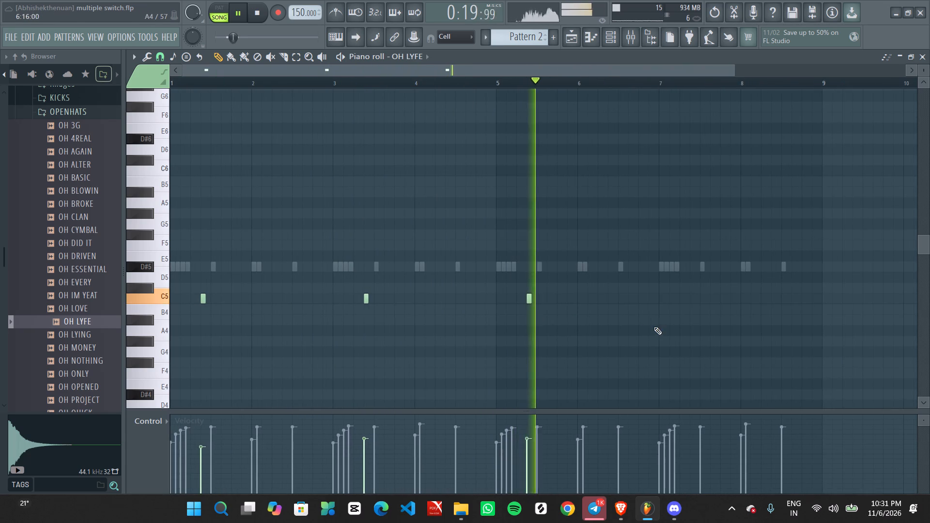
{"action": "scroll", "coordinate": [721, 302], "scroll_direction": "up", "scroll_amount": 2, "text": "ctrl"}
{"action": "left_click", "coordinate": [677, 298]}
{"action": "scroll", "coordinate": [672, 330], "scroll_direction": "up", "scroll_amount": 1, "text": "ctrl"}
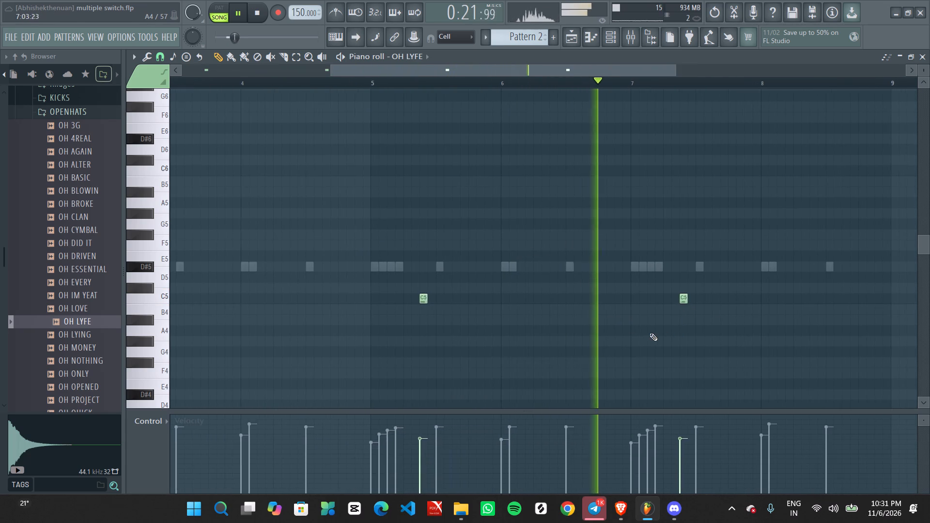
{"action": "middle_click_drag", "start_coordinate": [681, 329], "coordinate": [780, 309]}
{"action": "scroll", "coordinate": [737, 315], "scroll_direction": "down", "scroll_amount": 5, "text": "ctrl"}
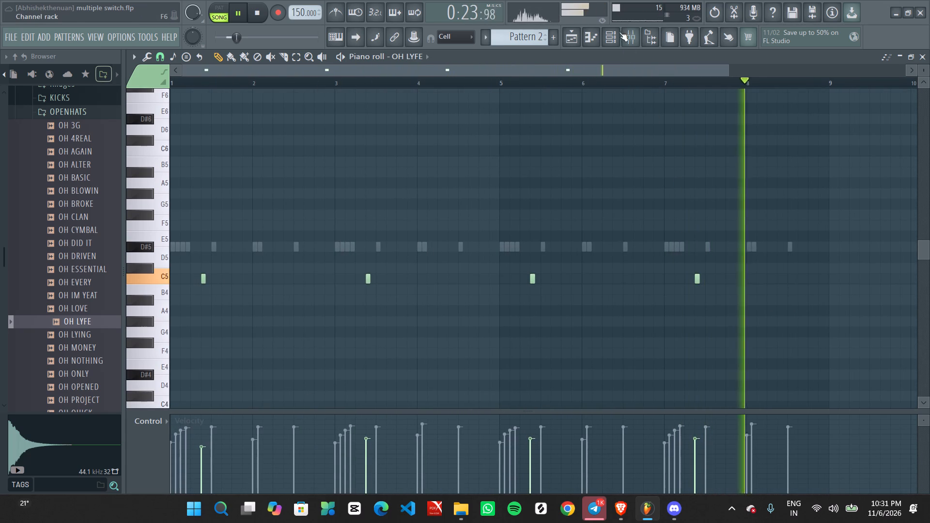
Route the OH LYFE channel to mixer track 35, open hi hat.
{"action": "left_click", "coordinate": [617, 30]}
{"action": "scroll", "coordinate": [504, 181], "scroll_direction": "up", "scroll_amount": 3}
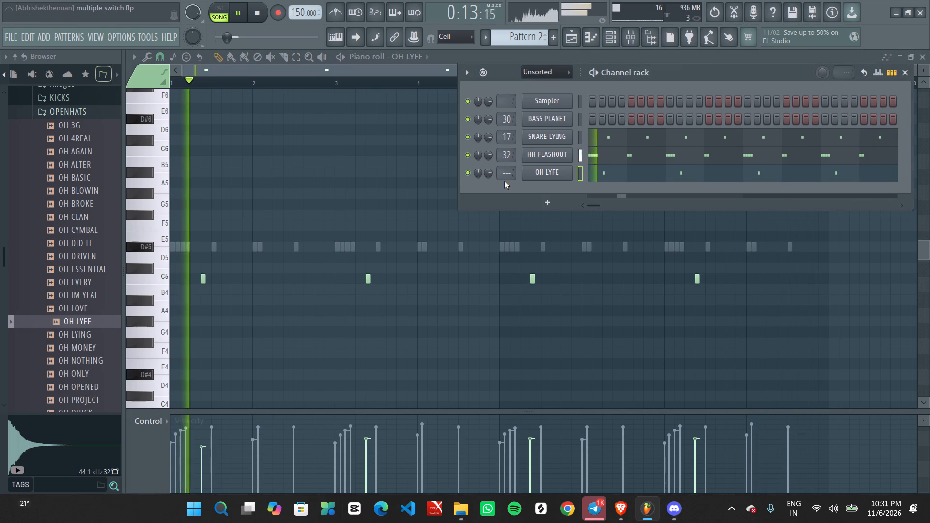
{"action": "scroll", "coordinate": [504, 181], "scroll_direction": "up", "scroll_amount": 7}
{"action": "scroll", "coordinate": [500, 174], "scroll_direction": "up", "scroll_amount": 19}
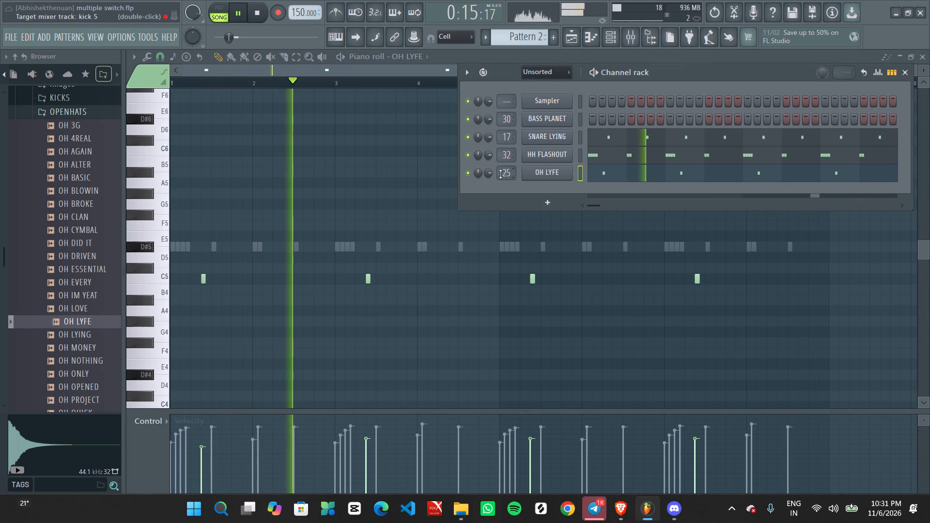
{"action": "scroll", "coordinate": [500, 174], "scroll_direction": "up", "scroll_amount": 9}
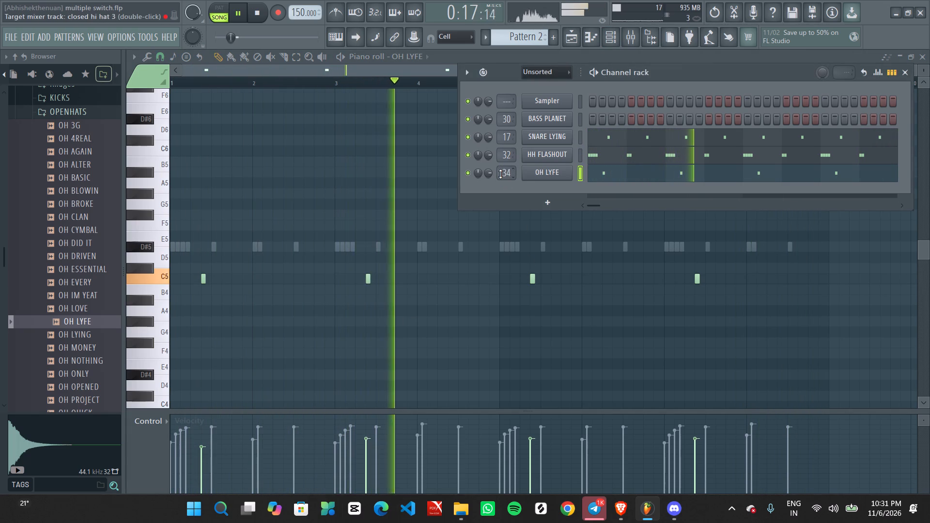
{"action": "scroll", "coordinate": [500, 174], "scroll_direction": "up", "scroll_amount": 1}
Open the open hi hat mixer track, adjust its panning, lower its volume slightly and close the mixer.
{"action": "double_click", "coordinate": [500, 174]}
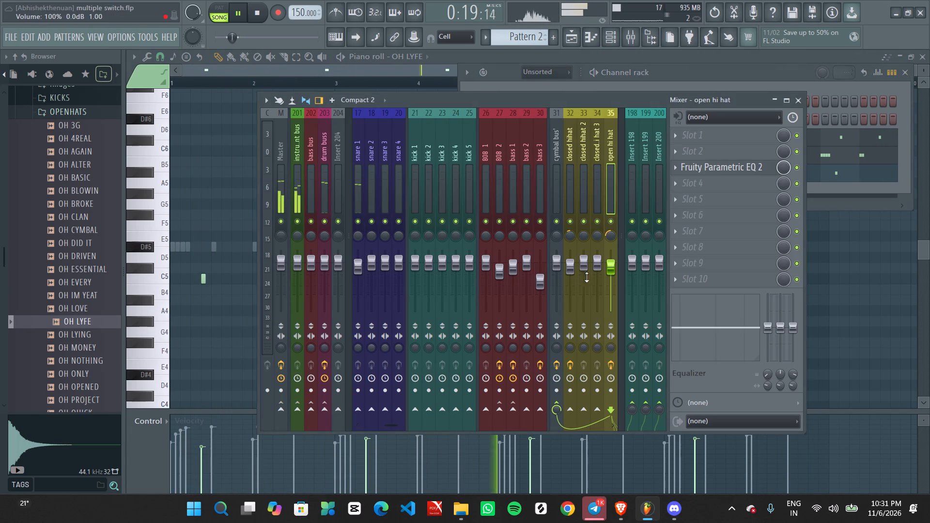
{"action": "scroll", "coordinate": [608, 234], "scroll_direction": "up", "scroll_amount": 9}
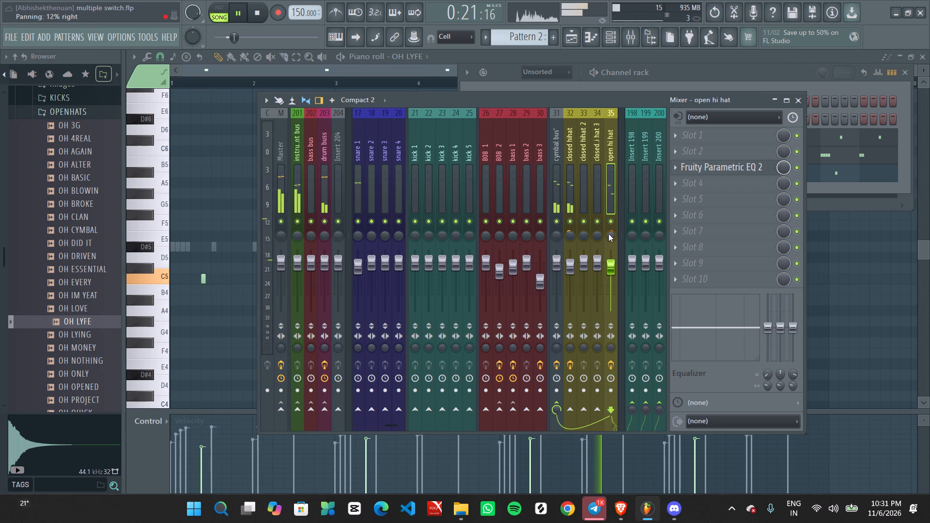
{"action": "scroll", "coordinate": [608, 234], "scroll_direction": "up", "scroll_amount": 4}
{"action": "scroll", "coordinate": [610, 269], "scroll_direction": "down", "scroll_amount": 2}
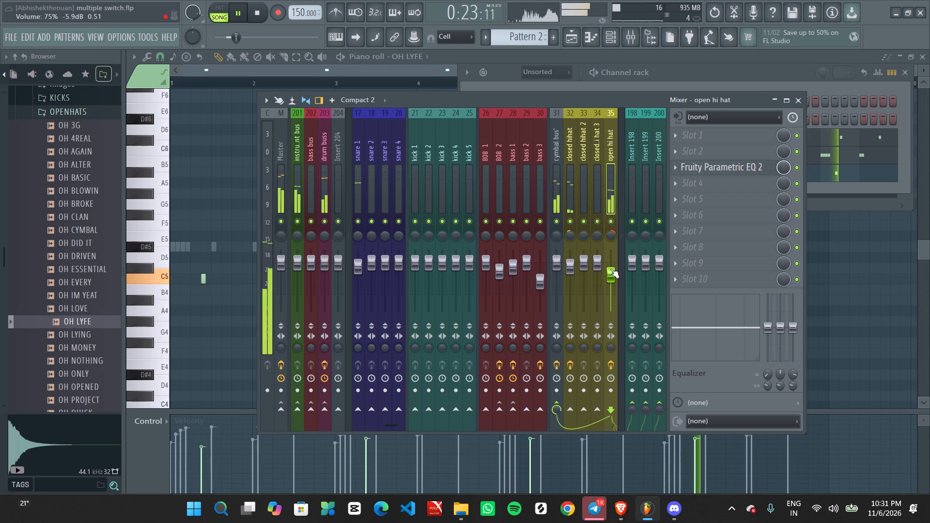
{"action": "scroll", "coordinate": [610, 269], "scroll_direction": "up", "scroll_amount": 1}
{"action": "left_click", "coordinate": [798, 104]}
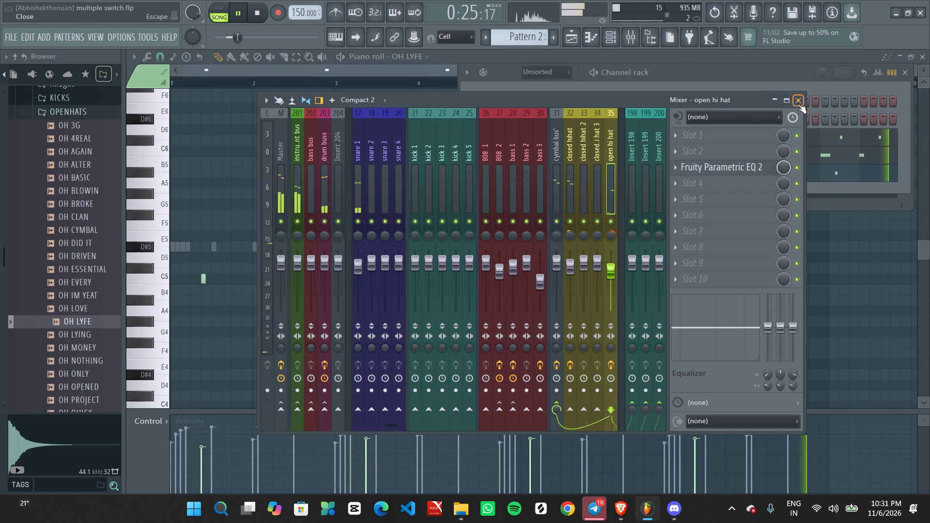
Audition samples in the PERCS folder and add PERC REVERSED as a new channel below OH LYFE.
{"action": "scroll", "coordinate": [27, 303], "scroll_direction": "up", "scroll_amount": 3}
{"action": "left_click", "coordinate": [54, 343]}
{"action": "scroll", "coordinate": [55, 340], "scroll_direction": "down", "scroll_amount": 1}
{"action": "left_click", "coordinate": [66, 288]}
{"action": "left_click", "coordinate": [66, 303]}
{"action": "left_click", "coordinate": [74, 354]}
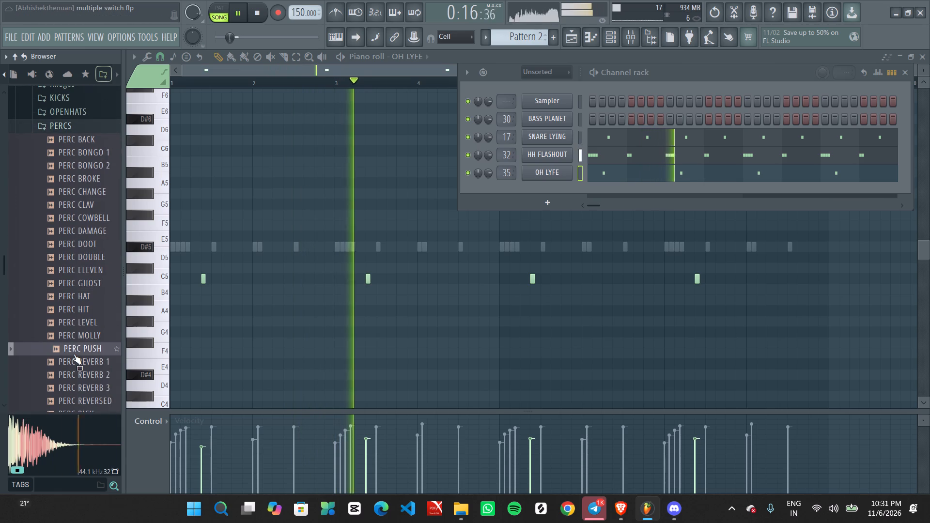
{"action": "scroll", "coordinate": [74, 354], "scroll_direction": "down", "scroll_amount": 1}
{"action": "left_click", "coordinate": [79, 323]}
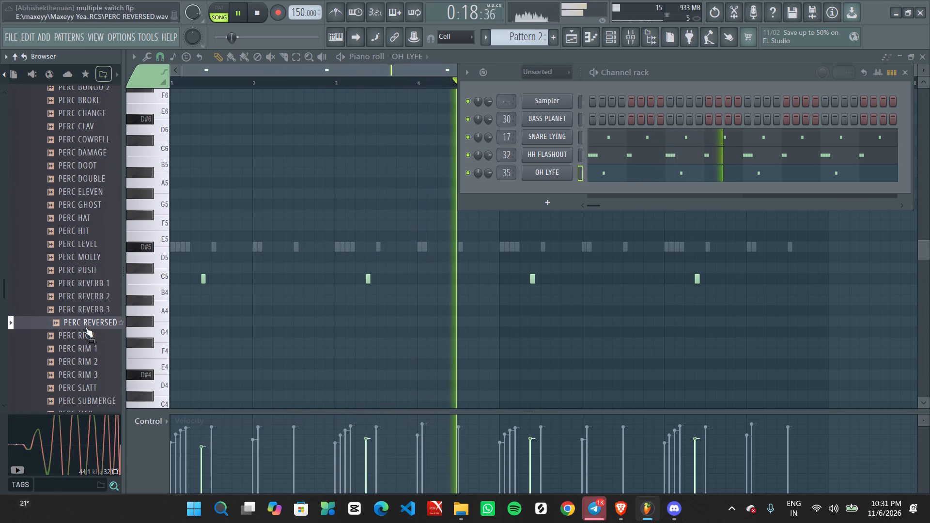
{"action": "left_click", "coordinate": [85, 327]}
{"action": "left_click", "coordinate": [86, 324]}
{"action": "left_click_drag", "start_coordinate": [84, 323], "coordinate": [540, 192]}
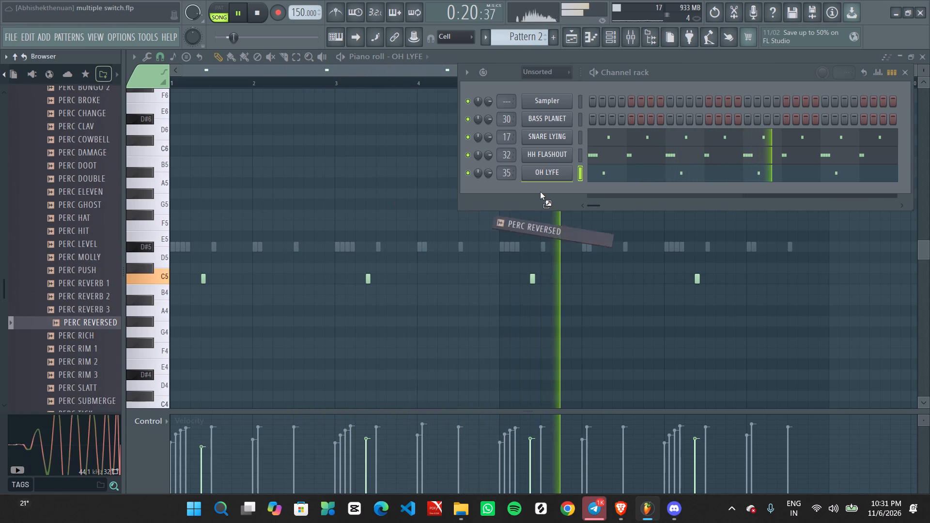
{"action": "left_click_drag", "start_coordinate": [540, 192], "coordinate": [543, 189]}
Place a PERC REVERSED hit on step 1 of Pattern 2 and restart playback to hear it.
{"action": "key", "text": "space"}
{"action": "key", "text": "space"}
{"action": "left_click", "coordinate": [592, 190]}
{"action": "key", "text": "space"}
{"action": "key", "text": "space"}
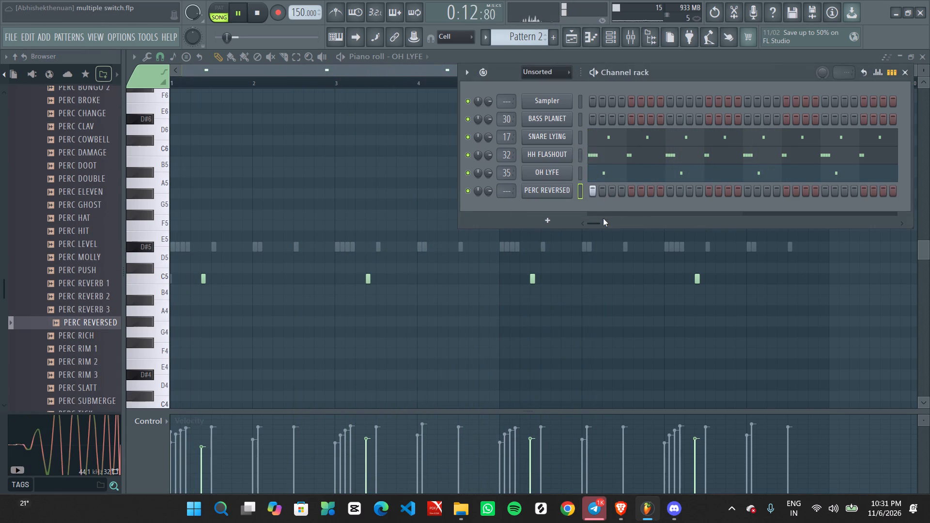
Open PERC REVERSED in the piano roll and add a C5 hit at the start of bar 3.
{"action": "right_click", "coordinate": [567, 194]}
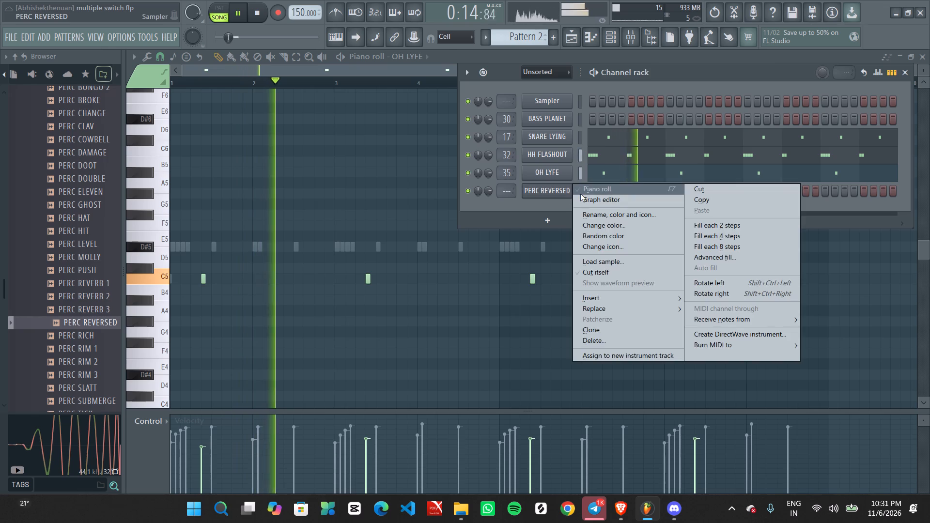
{"action": "left_click", "coordinate": [581, 193]}
{"action": "key", "text": "shift+d"}
{"action": "key", "text": "space"}
{"action": "scroll", "coordinate": [299, 300], "scroll_direction": "up", "scroll_amount": 1}
{"action": "scroll", "coordinate": [287, 305], "scroll_direction": "up", "scroll_amount": 2, "text": "ctrl"}
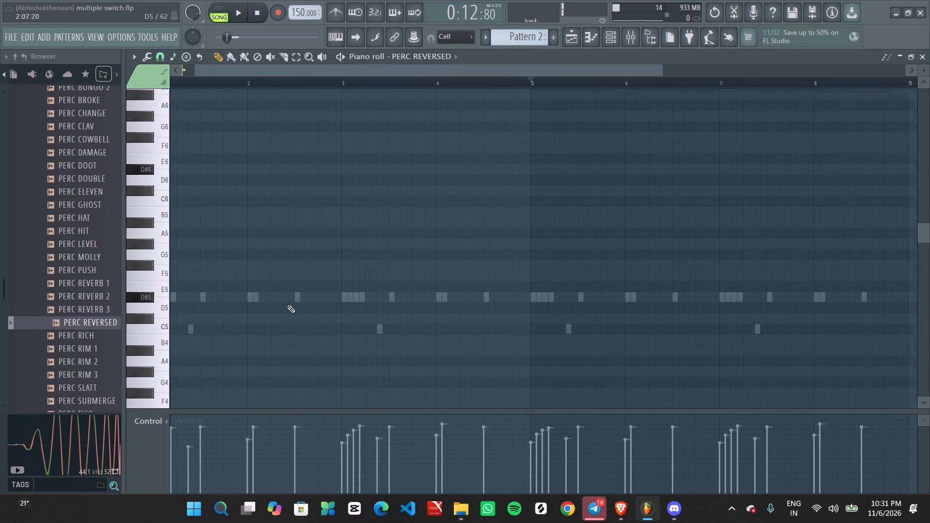
{"action": "middle_click_drag", "start_coordinate": [287, 312], "coordinate": [497, 241]}
{"action": "key", "text": "space"}
{"action": "left_click", "coordinate": [365, 273]}
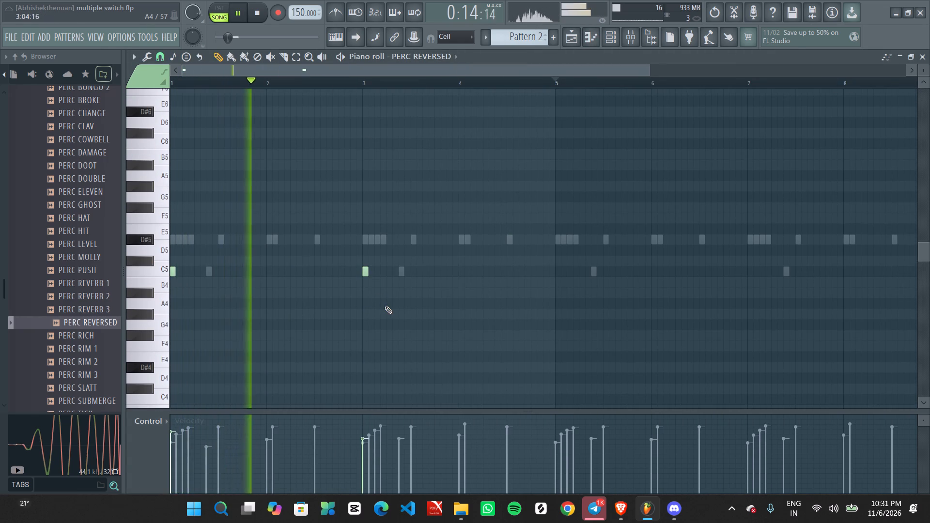
Duplicate the PERC REVERSED hits of bars 1 to 4 into bars 5 to 8 and deselect them.
{"action": "scroll", "coordinate": [385, 306], "scroll_direction": "down", "scroll_amount": 2, "text": "ctrl"}
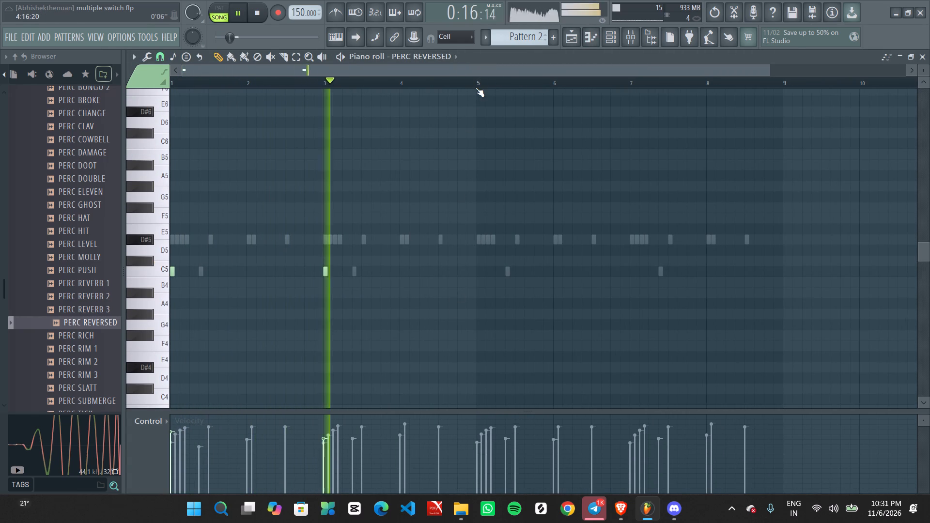
{"action": "left_click_drag", "start_coordinate": [476, 88], "coordinate": [0, 200], "text": "ctrl"}
{"action": "key", "text": "ctrl+b"}
{"action": "key", "text": "ctrl+d"}
{"action": "scroll", "coordinate": [283, 296], "scroll_direction": "up", "scroll_amount": 1, "text": "ctrl"}
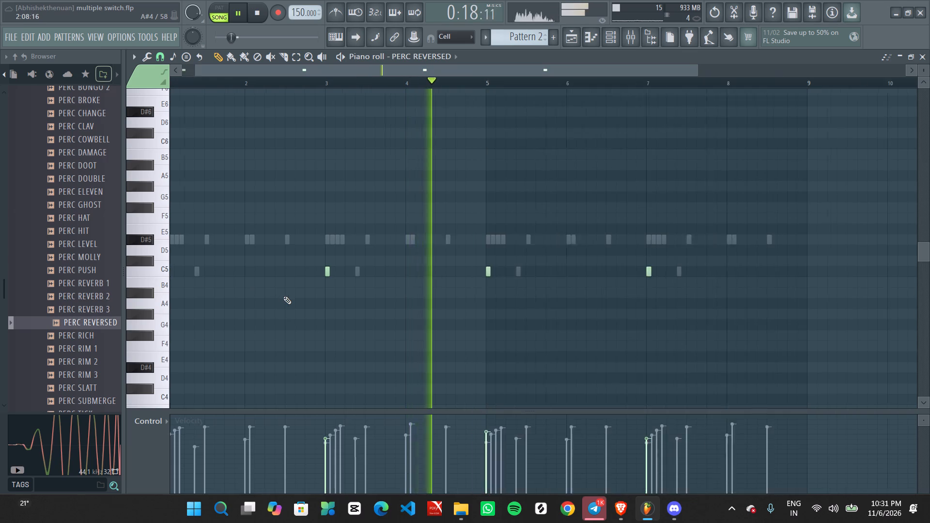
{"action": "scroll", "coordinate": [283, 296], "scroll_direction": "up", "scroll_amount": 1, "text": "ctrl"}
{"action": "middle_click_drag", "start_coordinate": [272, 299], "coordinate": [630, 241]}
{"action": "scroll", "coordinate": [515, 256], "scroll_direction": "down", "scroll_amount": 3, "text": "ctrl"}
{"action": "key", "text": "ctrl+a"}
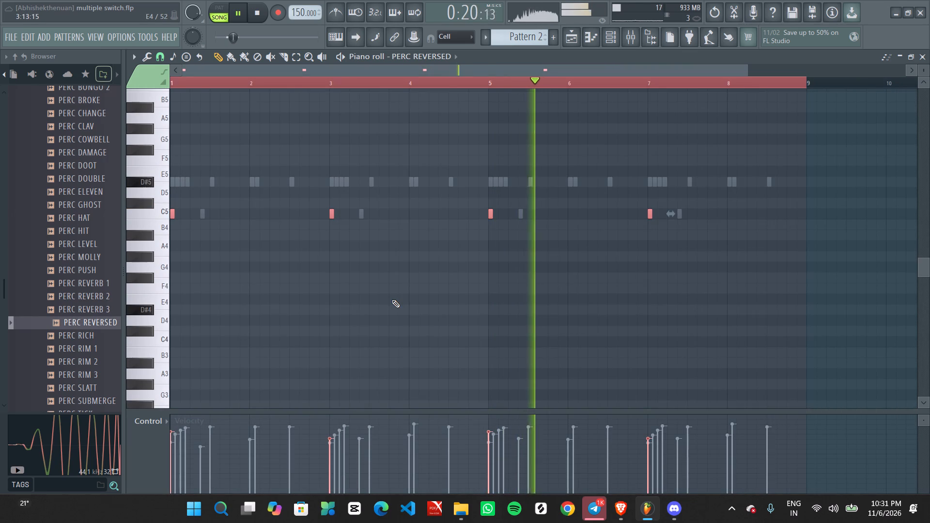
{"action": "key", "text": "ctrl+d"}
{"action": "scroll", "coordinate": [389, 301], "scroll_direction": "up", "scroll_amount": 2, "text": "ctrl"}
{"action": "middle_click_drag", "start_coordinate": [406, 326], "coordinate": [496, 345]}
{"action": "scroll", "coordinate": [475, 332], "scroll_direction": "down", "scroll_amount": 4, "text": "ctrl"}
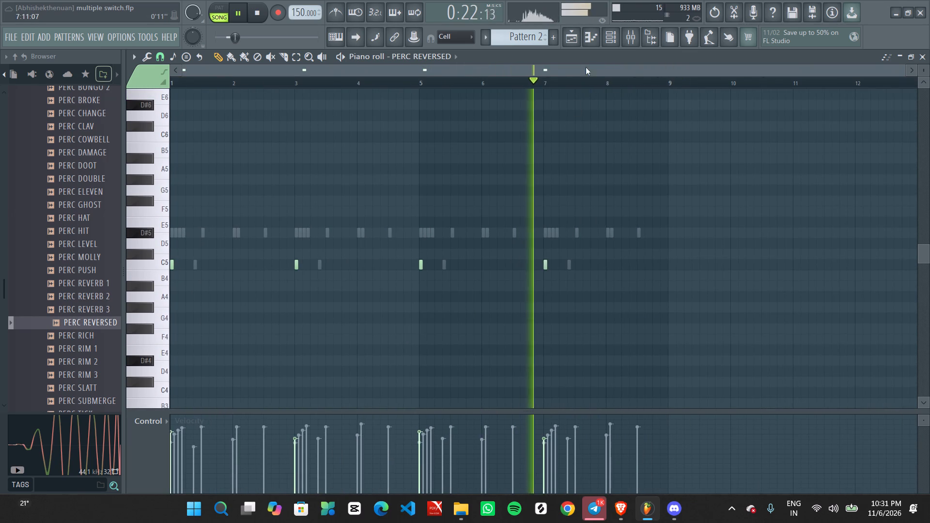
Audition PERC CLAV from the PERCS folder and add it as a new channel below PERC REVERSED.
{"action": "left_click", "coordinate": [614, 43]}
{"action": "scroll", "coordinate": [62, 385], "scroll_direction": "up", "scroll_amount": 1}
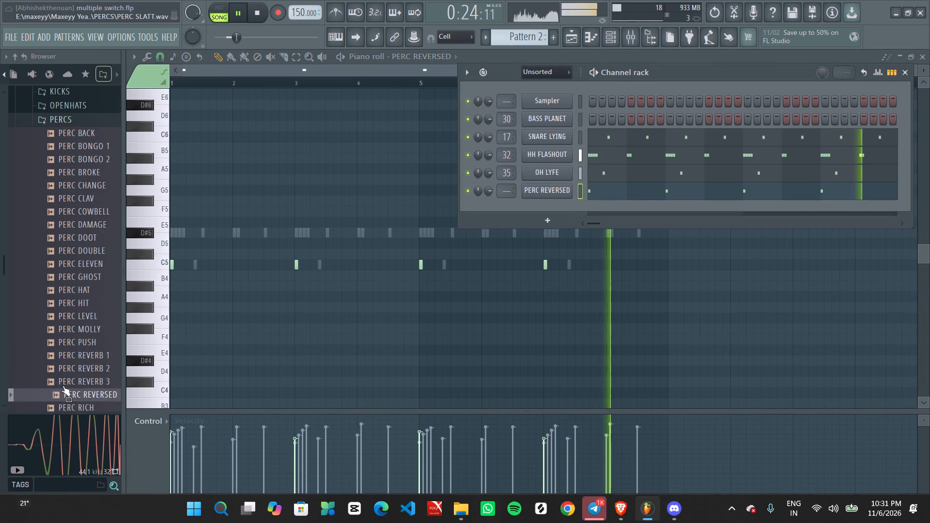
{"action": "left_click", "coordinate": [49, 208]}
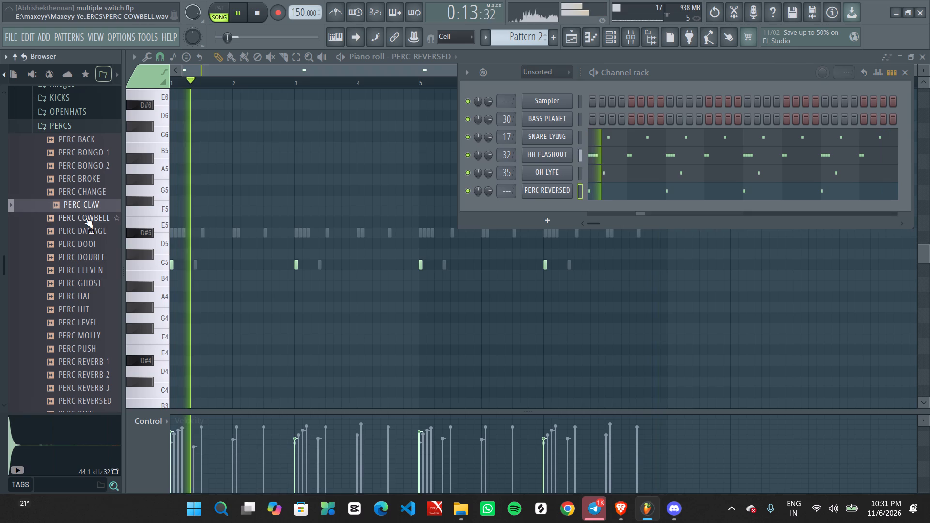
{"action": "double_click", "coordinate": [81, 207]}
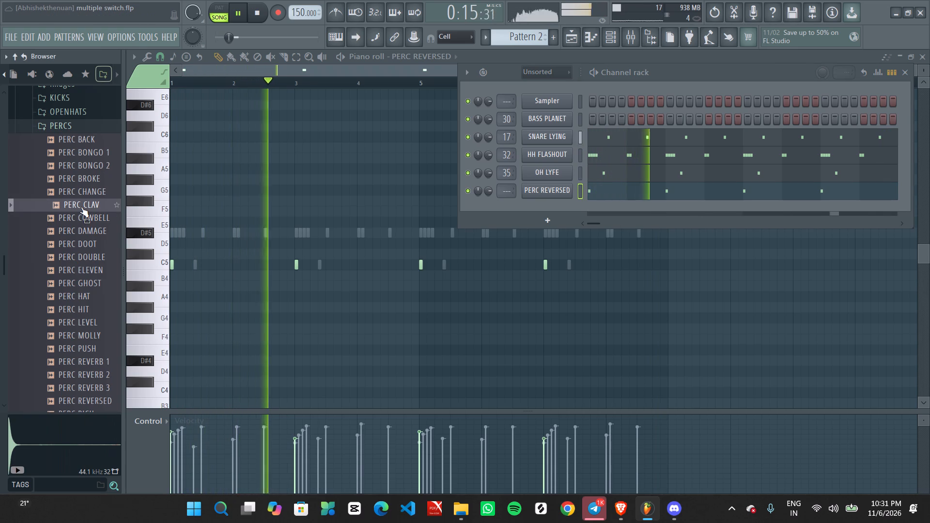
{"action": "left_click_drag", "start_coordinate": [81, 207], "coordinate": [544, 205]}
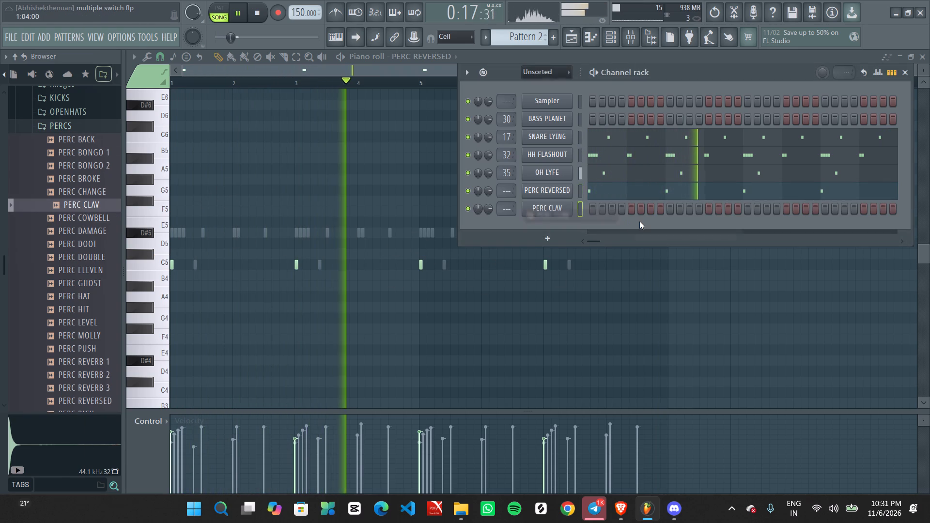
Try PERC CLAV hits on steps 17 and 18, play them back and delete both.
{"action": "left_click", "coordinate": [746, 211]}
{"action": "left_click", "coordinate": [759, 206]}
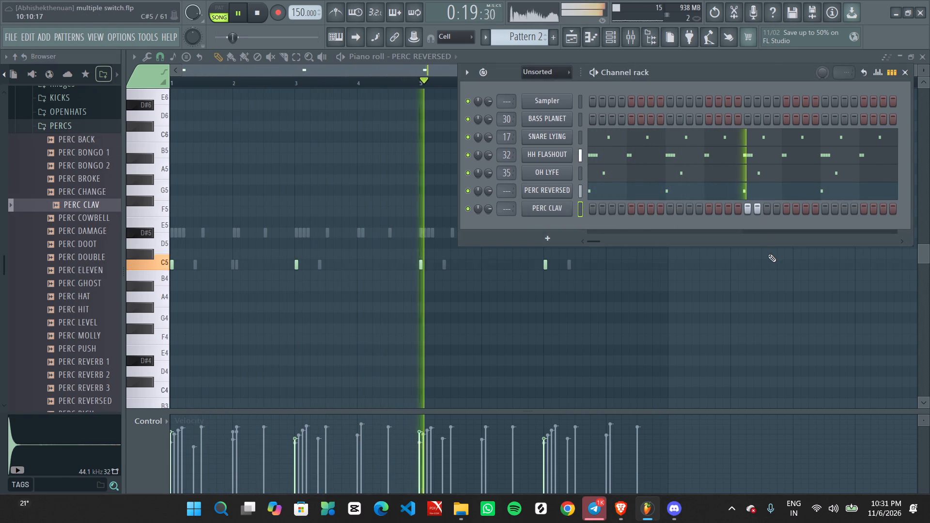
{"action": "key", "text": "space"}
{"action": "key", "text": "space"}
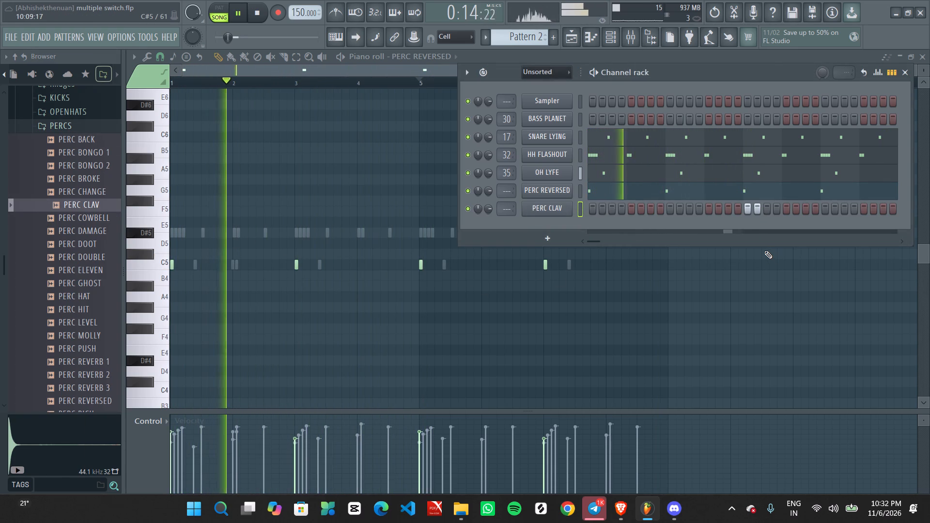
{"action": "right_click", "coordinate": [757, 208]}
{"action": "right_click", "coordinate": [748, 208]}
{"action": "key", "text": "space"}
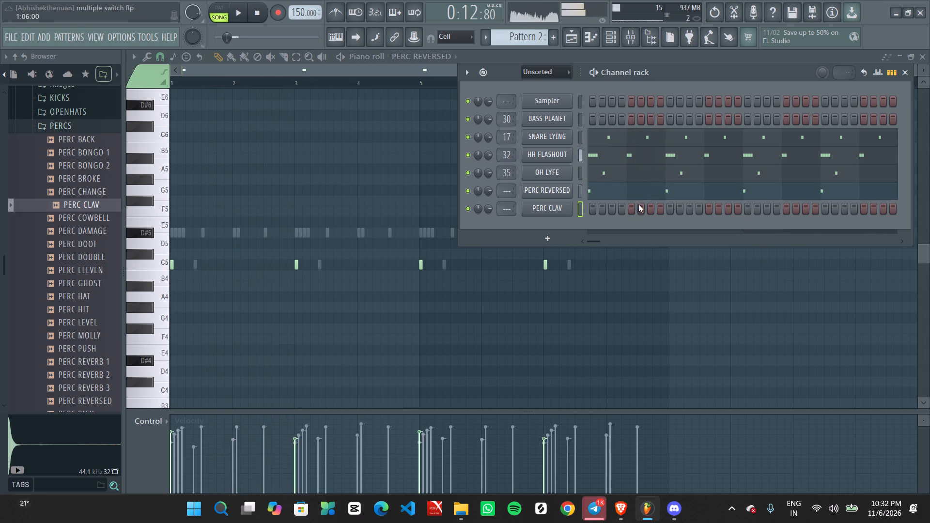
In PERC CLAV's piano roll, try a C5 hit on step 9 of bar 2, delete it, and add hits on steps 5 and 6.
{"action": "right_click_drag", "start_coordinate": [558, 205], "coordinate": [563, 208]}
{"action": "left_click", "coordinate": [582, 207]}
{"action": "key", "text": "space"}
{"action": "scroll", "coordinate": [324, 266], "scroll_direction": "up", "scroll_amount": 3, "text": "ctrl"}
{"action": "middle_click_drag", "start_coordinate": [287, 292], "coordinate": [503, 292]}
{"action": "scroll", "coordinate": [375, 292], "scroll_direction": "up", "scroll_amount": 1}
{"action": "scroll", "coordinate": [313, 302], "scroll_direction": "up", "scroll_amount": 2, "text": "ctrl"}
{"action": "left_click", "coordinate": [320, 296]}
{"action": "key", "text": "space"}
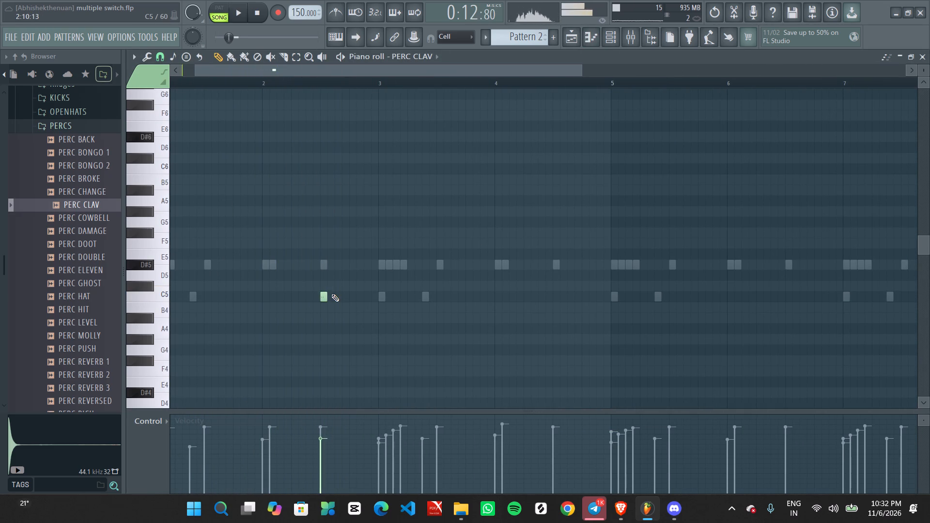
{"action": "right_click", "coordinate": [323, 294]}
{"action": "key", "text": "space"}
{"action": "scroll", "coordinate": [295, 302], "scroll_direction": "up", "scroll_amount": 2, "text": "ctrl"}
{"action": "left_click", "coordinate": [290, 299]}
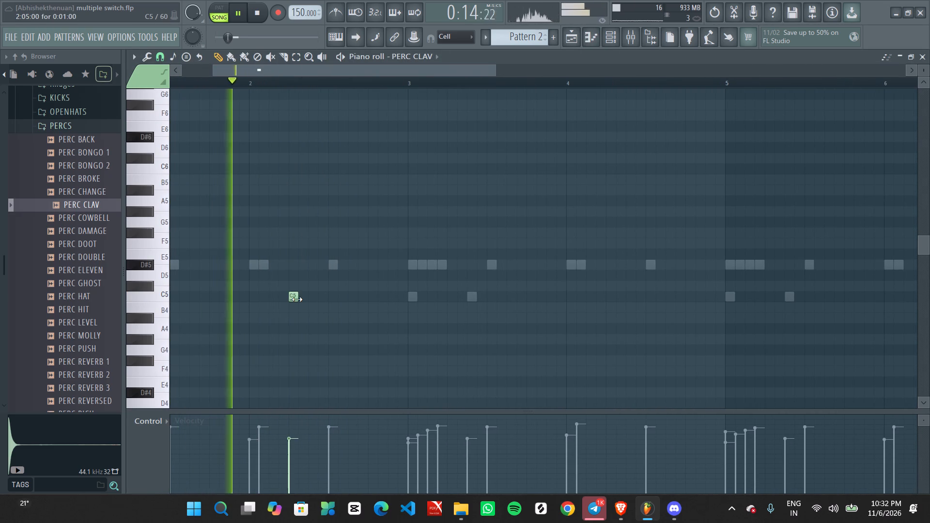
{"action": "left_click", "coordinate": [301, 295]}
Add PERC CLAV hits at C5 on steps 5 and 6 of bar 4.
{"action": "scroll", "coordinate": [640, 312], "scroll_direction": "down", "scroll_amount": 2, "text": "ctrl"}
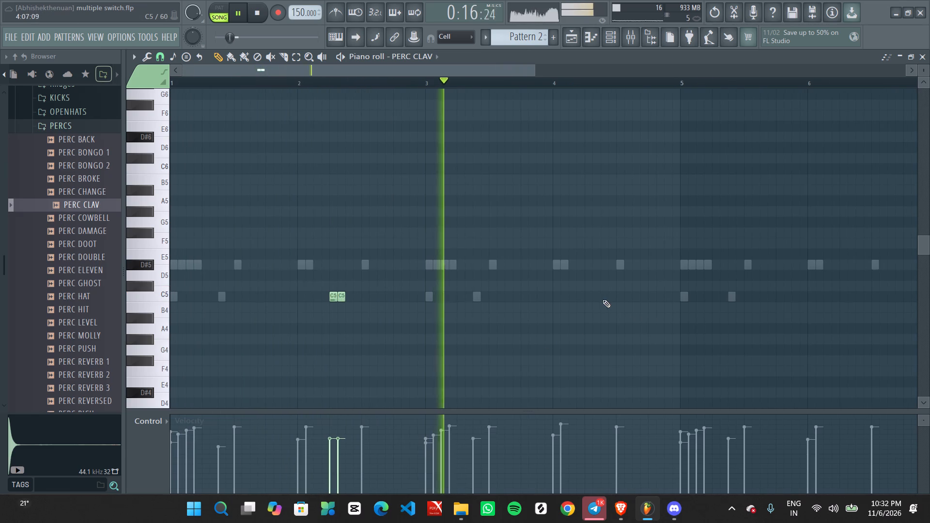
{"action": "left_click", "coordinate": [584, 299]}
{"action": "left_click", "coordinate": [594, 298]}
{"action": "scroll", "coordinate": [622, 321], "scroll_direction": "down", "scroll_amount": 2, "text": "ctrl"}
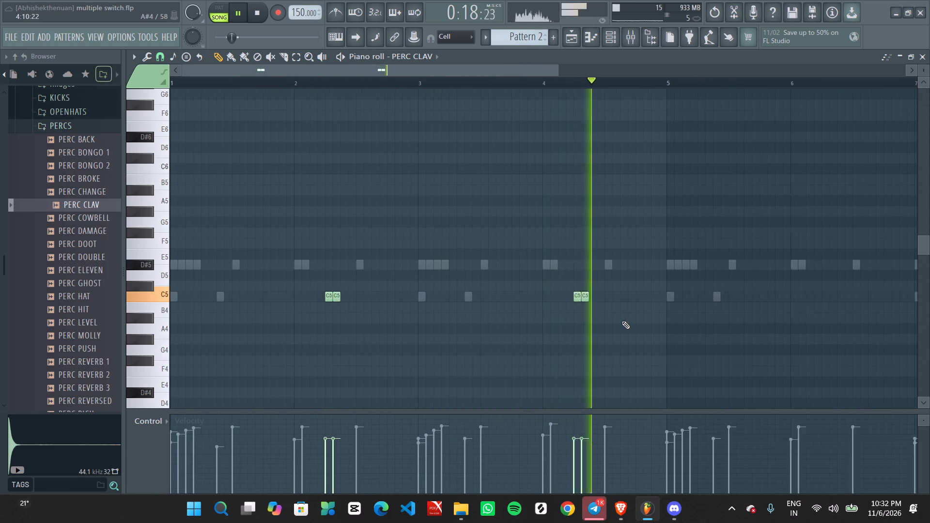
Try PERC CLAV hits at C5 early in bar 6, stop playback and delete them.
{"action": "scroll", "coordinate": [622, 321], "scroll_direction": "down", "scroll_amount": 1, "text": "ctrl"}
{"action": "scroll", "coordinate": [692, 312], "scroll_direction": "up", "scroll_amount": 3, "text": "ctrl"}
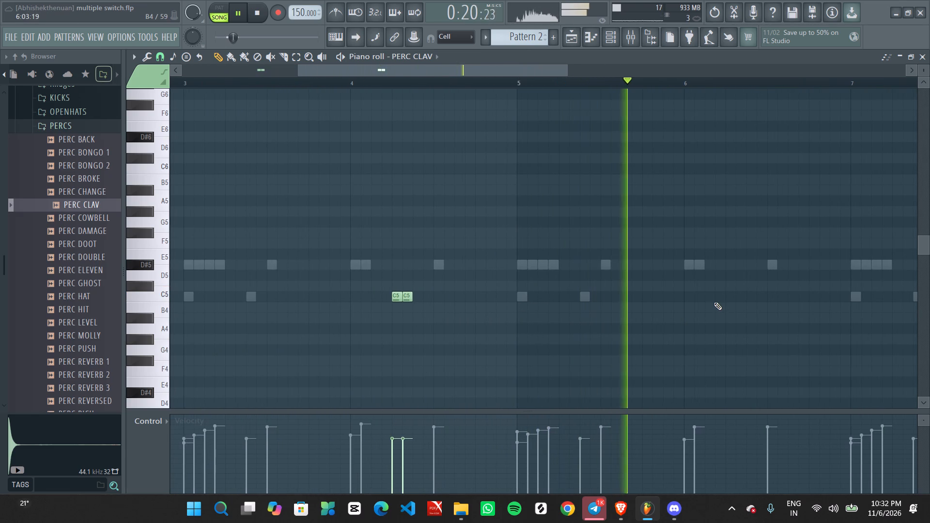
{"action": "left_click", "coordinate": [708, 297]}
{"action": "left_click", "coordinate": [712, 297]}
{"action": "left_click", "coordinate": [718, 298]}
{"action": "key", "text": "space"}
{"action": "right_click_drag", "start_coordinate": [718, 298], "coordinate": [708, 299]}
Duplicate the PERC CLAV hits of bars 1 to 4 into bars 5 to 8 and deselect them.
{"action": "left_click_drag", "start_coordinate": [516, 86], "coordinate": [0, 228], "text": "ctrl"}
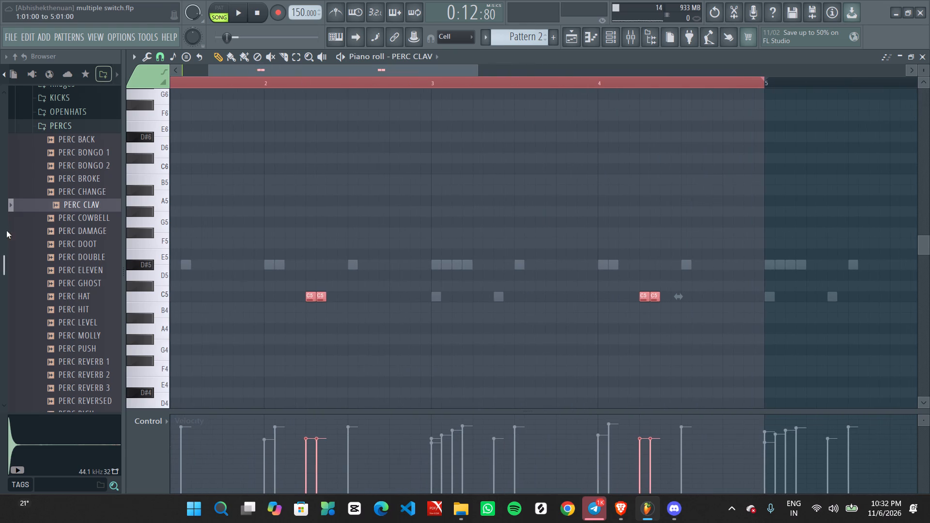
{"action": "key", "text": "ctrl+b"}
{"action": "key", "text": "ctrl+d"}
{"action": "scroll", "coordinate": [582, 288], "scroll_direction": "up", "scroll_amount": 2, "text": "ctrl"}
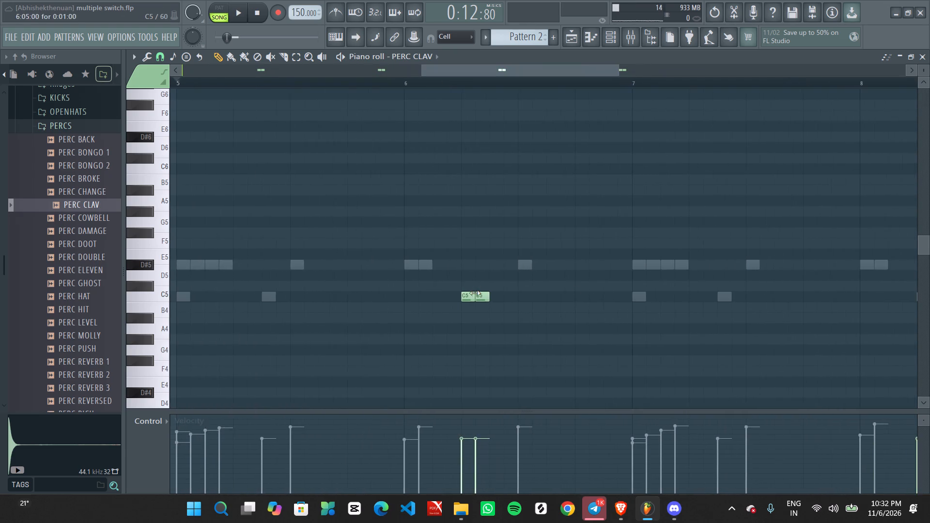
{"action": "middle_click_drag", "start_coordinate": [475, 293], "coordinate": [929, 266]}
{"action": "scroll", "coordinate": [498, 286], "scroll_direction": "down", "scroll_amount": 7, "text": "ctrl"}
{"action": "scroll", "coordinate": [374, 363], "scroll_direction": "up", "scroll_amount": 2, "text": "ctrl"}
{"action": "middle_click_drag", "start_coordinate": [349, 378], "coordinate": [769, 386]}
{"action": "scroll", "coordinate": [453, 312], "scroll_direction": "down", "scroll_amount": 2, "text": "ctrl"}
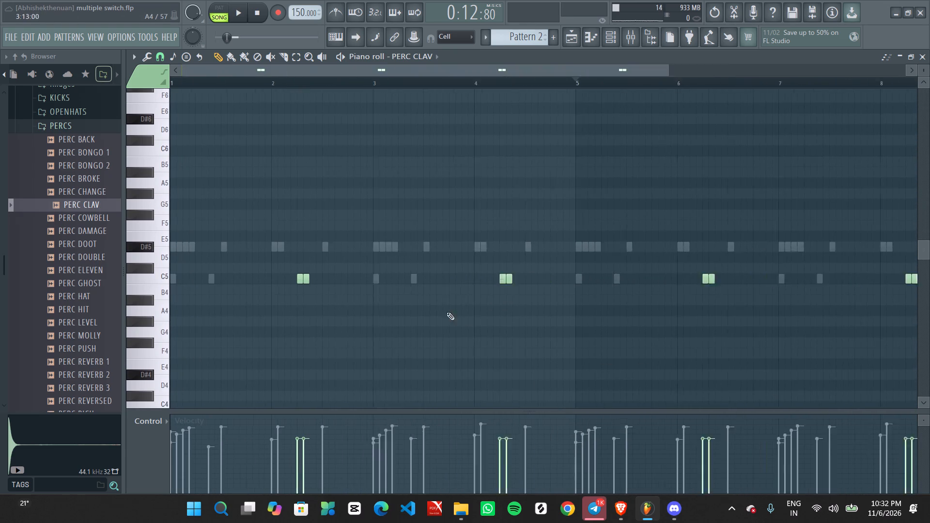
{"action": "scroll", "coordinate": [447, 312], "scroll_direction": "down", "scroll_amount": 1, "text": "ctrl"}
Lower the velocity of the first PERC CLAV hit of each pair in bars 2, 4, 6 and 8, using about 63% in bar 2.
{"action": "key", "text": "space"}
{"action": "scroll", "coordinate": [300, 375], "scroll_direction": "up", "scroll_amount": 2, "text": "ctrl"}
{"action": "middle_click_drag", "start_coordinate": [325, 382], "coordinate": [434, 363]}
{"action": "left_click", "coordinate": [312, 449]}
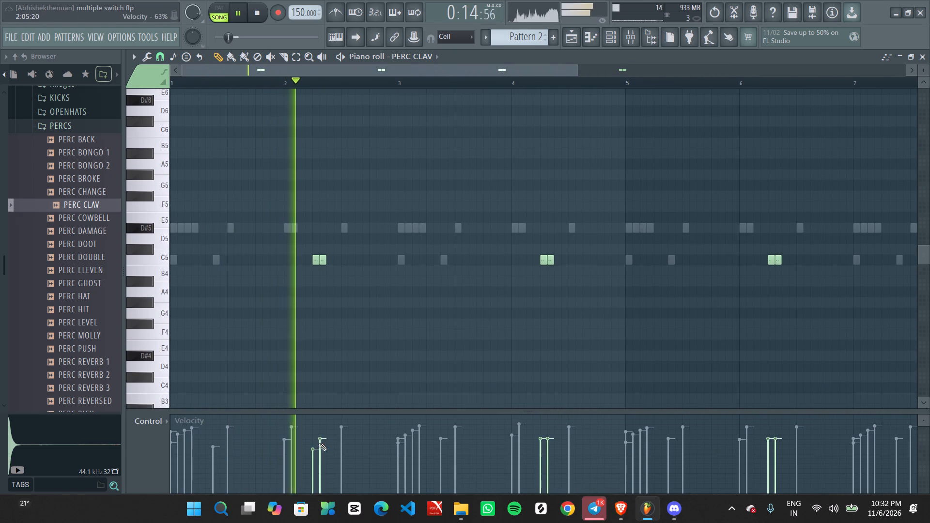
{"action": "left_click", "coordinate": [319, 438]}
{"action": "left_click", "coordinate": [535, 451]}
{"action": "scroll", "coordinate": [791, 335], "scroll_direction": "down", "scroll_amount": 3, "text": "ctrl"}
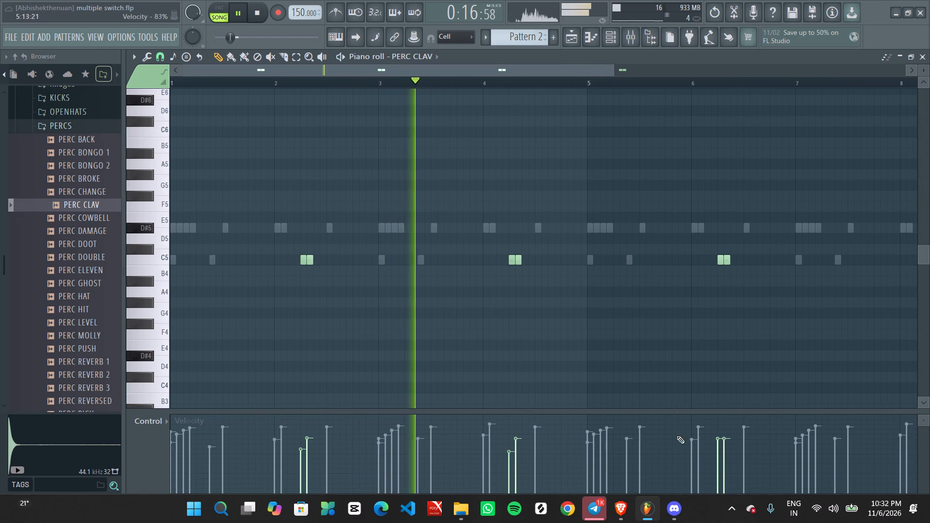
{"action": "left_click", "coordinate": [716, 458]}
{"action": "scroll", "coordinate": [719, 341], "scroll_direction": "down", "scroll_amount": 3, "text": "ctrl"}
{"action": "middle_click_drag", "start_coordinate": [733, 327], "coordinate": [551, 326]}
{"action": "scroll", "coordinate": [586, 406], "scroll_direction": "up", "scroll_amount": 2, "text": "ctrl"}
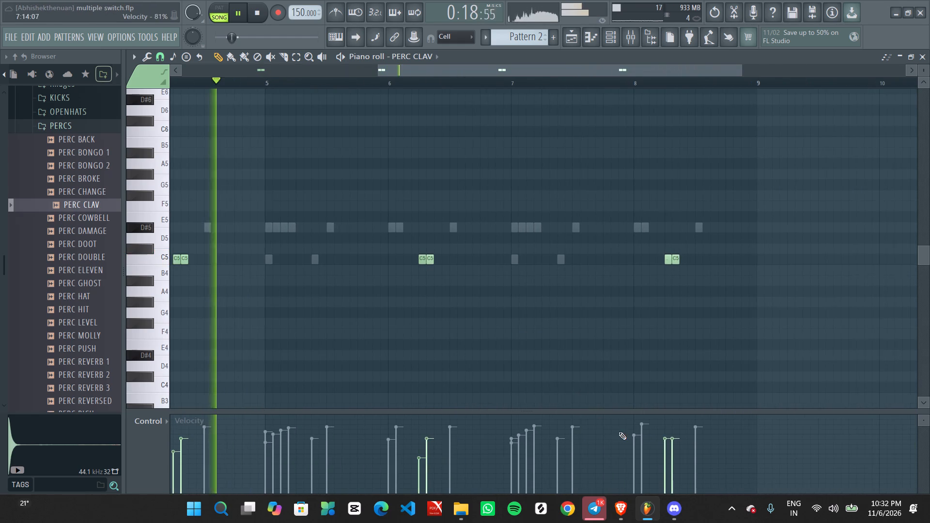
{"action": "left_click", "coordinate": [664, 452]}
{"action": "scroll", "coordinate": [616, 311], "scroll_direction": "down", "scroll_amount": 3, "text": "ctrl"}
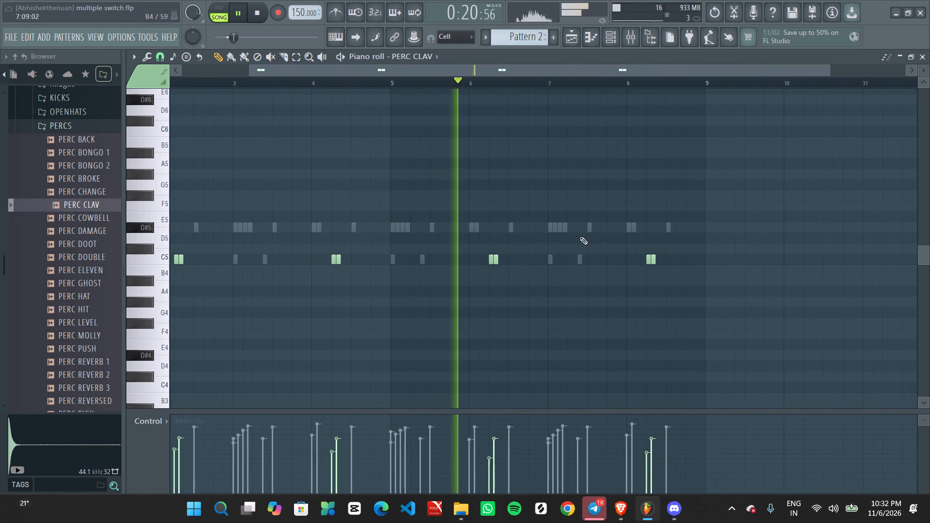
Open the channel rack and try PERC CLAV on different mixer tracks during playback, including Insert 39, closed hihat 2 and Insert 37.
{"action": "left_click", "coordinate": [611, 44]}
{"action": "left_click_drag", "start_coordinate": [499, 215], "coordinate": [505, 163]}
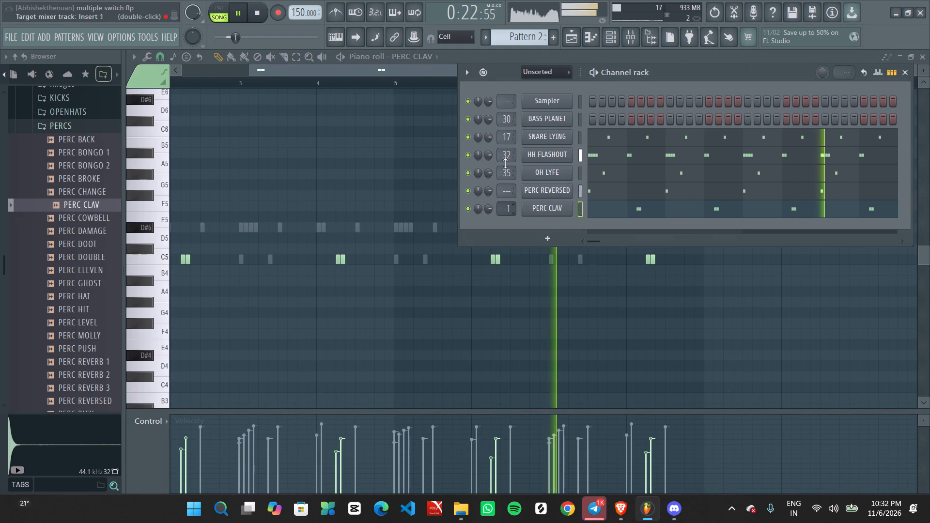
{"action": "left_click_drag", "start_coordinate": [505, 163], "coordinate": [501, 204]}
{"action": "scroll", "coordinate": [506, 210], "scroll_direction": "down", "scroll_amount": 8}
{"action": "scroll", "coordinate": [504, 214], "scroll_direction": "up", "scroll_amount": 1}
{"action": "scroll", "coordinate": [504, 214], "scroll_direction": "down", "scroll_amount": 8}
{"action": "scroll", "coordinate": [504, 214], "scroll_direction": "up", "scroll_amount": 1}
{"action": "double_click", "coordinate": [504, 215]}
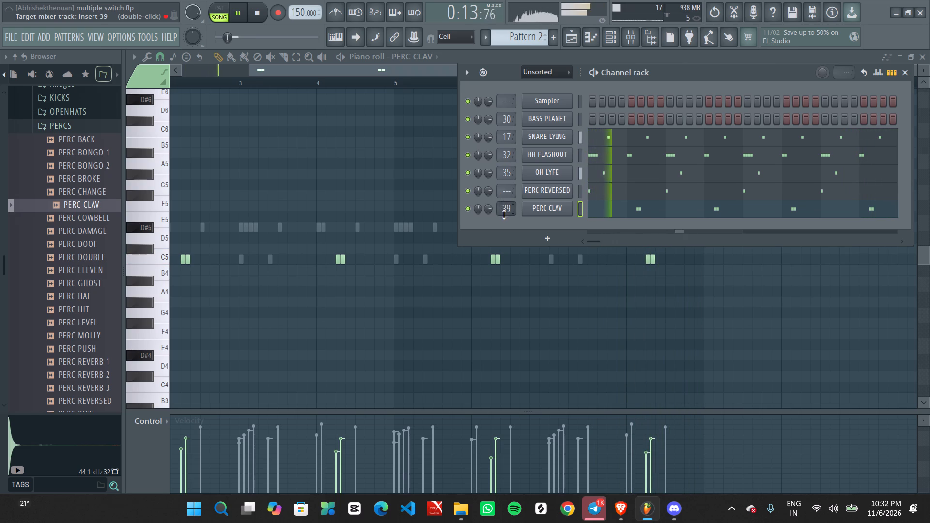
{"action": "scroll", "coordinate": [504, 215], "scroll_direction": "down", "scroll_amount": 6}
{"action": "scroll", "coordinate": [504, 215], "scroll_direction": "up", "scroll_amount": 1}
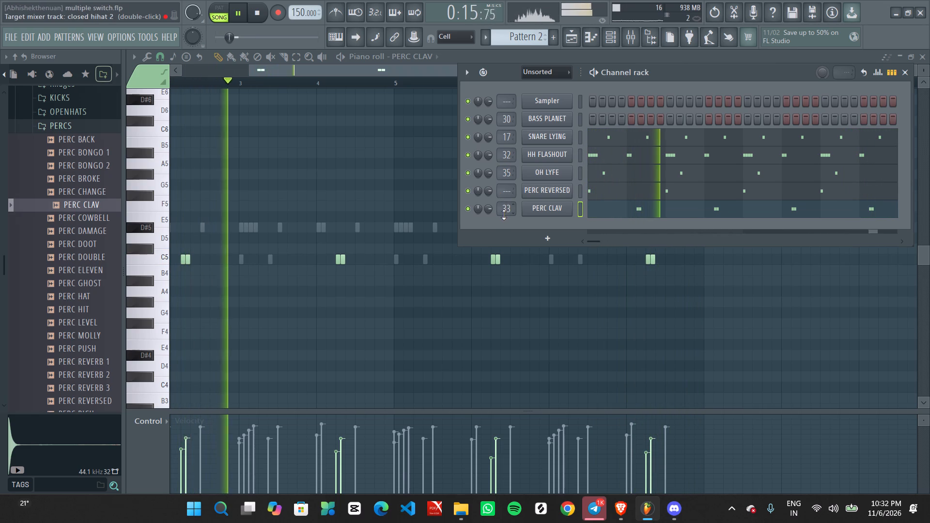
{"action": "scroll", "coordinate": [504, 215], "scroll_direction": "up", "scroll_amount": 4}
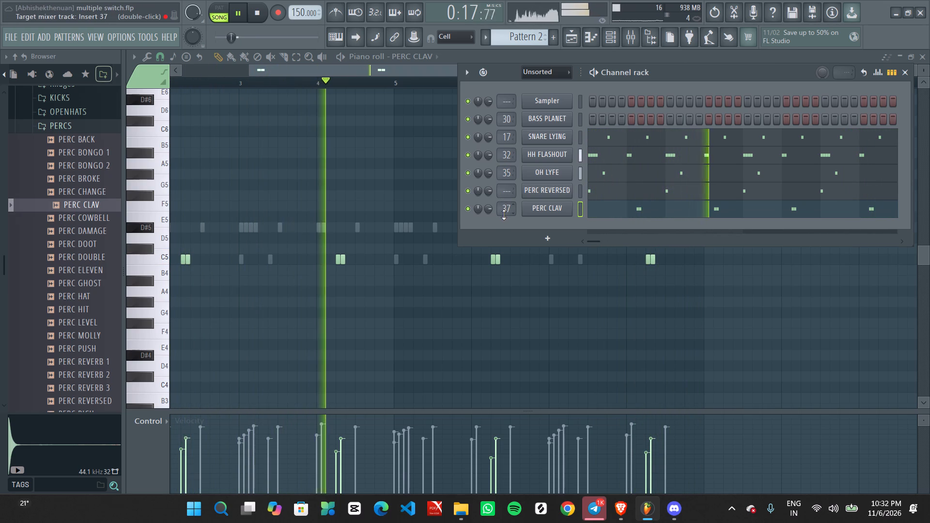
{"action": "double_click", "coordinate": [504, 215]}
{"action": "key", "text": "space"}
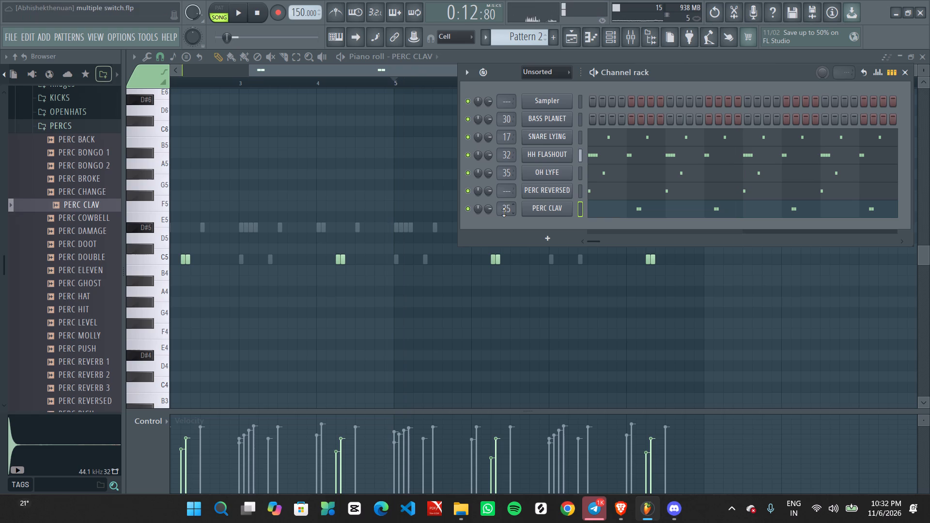
Route PERC CLAV to mixer Insert 37 and open that track in the mixer.
{"action": "scroll", "coordinate": [504, 212], "scroll_direction": "down", "scroll_amount": 2}
{"action": "scroll", "coordinate": [504, 212], "scroll_direction": "up", "scroll_amount": 2}
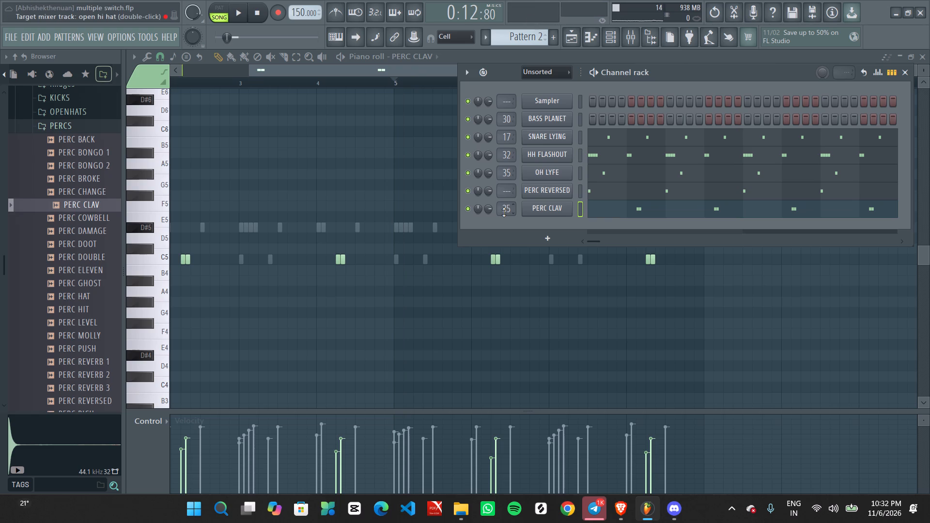
{"action": "scroll", "coordinate": [504, 212], "scroll_direction": "up", "scroll_amount": 2}
{"action": "double_click", "coordinate": [504, 212]}
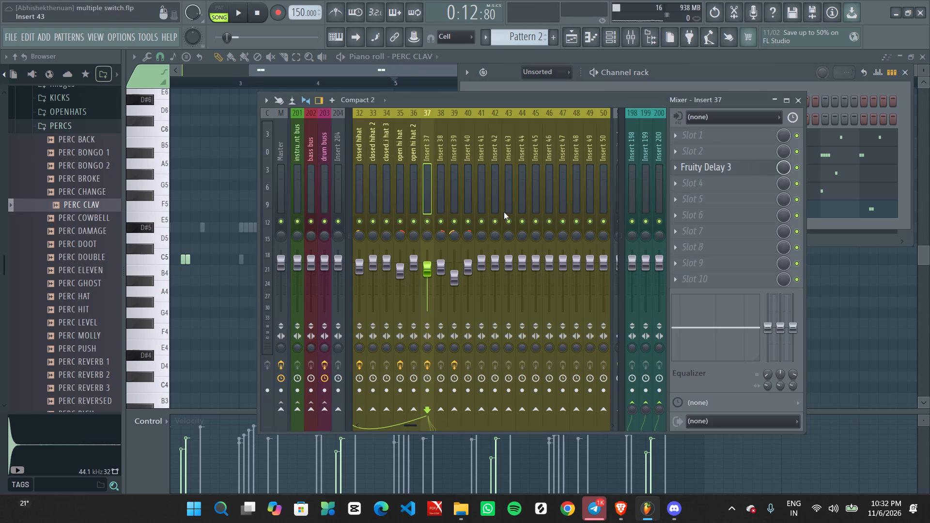
During playback, reduce Fruity Delay 3's mix level on Insert 37, lower the track's volume slightly and close the mixer.
{"action": "key", "text": "space"}
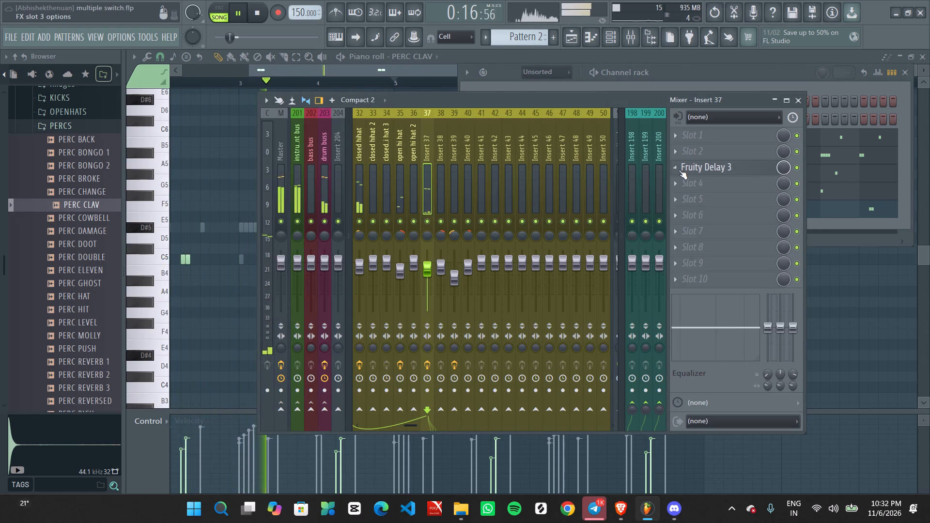
{"action": "scroll", "coordinate": [785, 166], "scroll_direction": "down", "scroll_amount": 7}
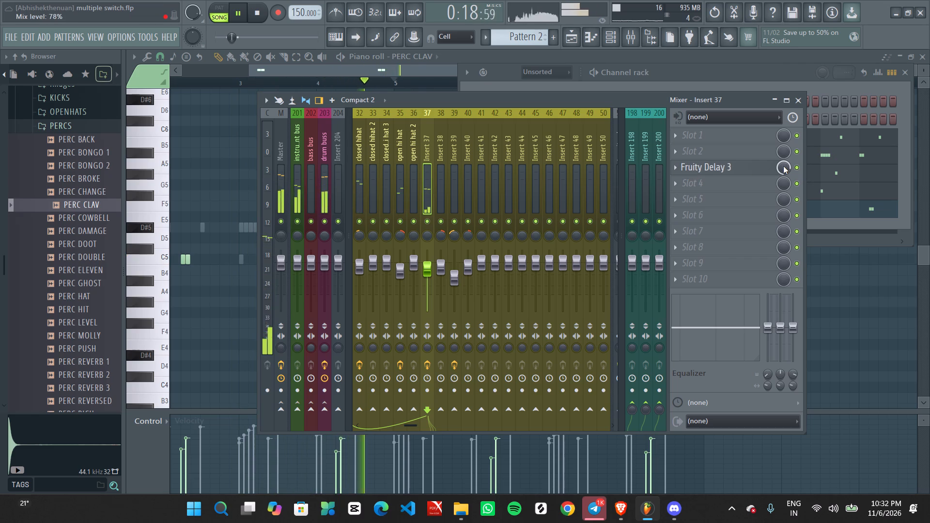
{"action": "scroll", "coordinate": [783, 166], "scroll_direction": "down", "scroll_amount": 9}
{"action": "scroll", "coordinate": [783, 166], "scroll_direction": "up", "scroll_amount": 2}
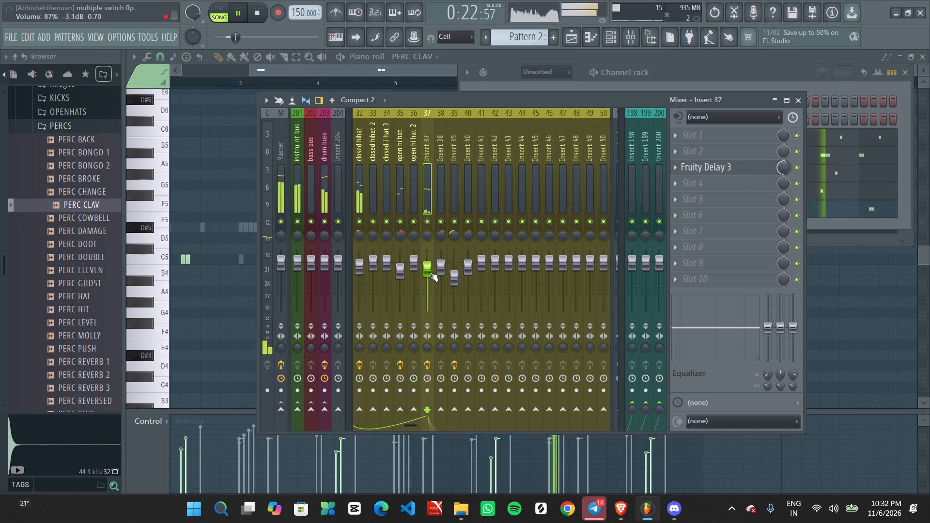
{"action": "scroll", "coordinate": [430, 272], "scroll_direction": "down", "scroll_amount": 1}
{"action": "left_click", "coordinate": [805, 98]}
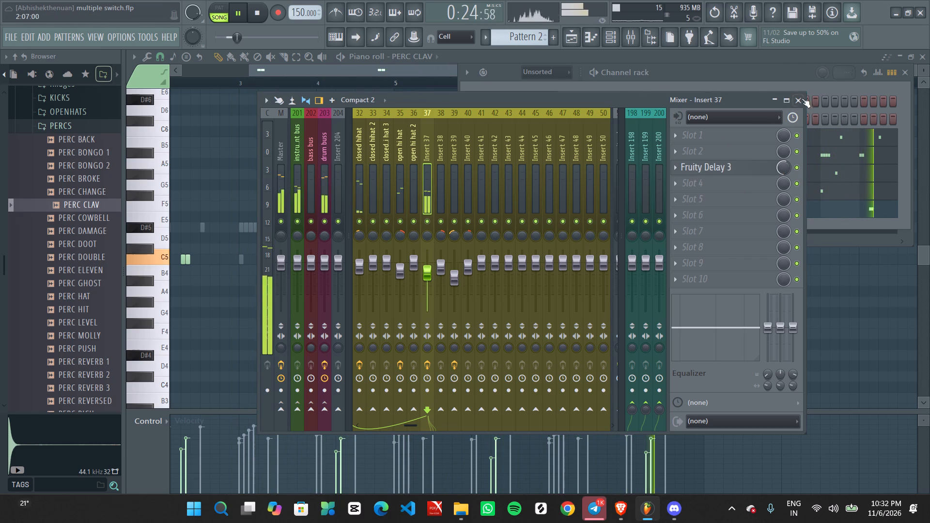
{"action": "left_click", "coordinate": [800, 98]}
Audition other percussion samples in the PERCS folder, including PERC LEVEL, and collapse the folder.
{"action": "scroll", "coordinate": [52, 294], "scroll_direction": "up", "scroll_amount": 1}
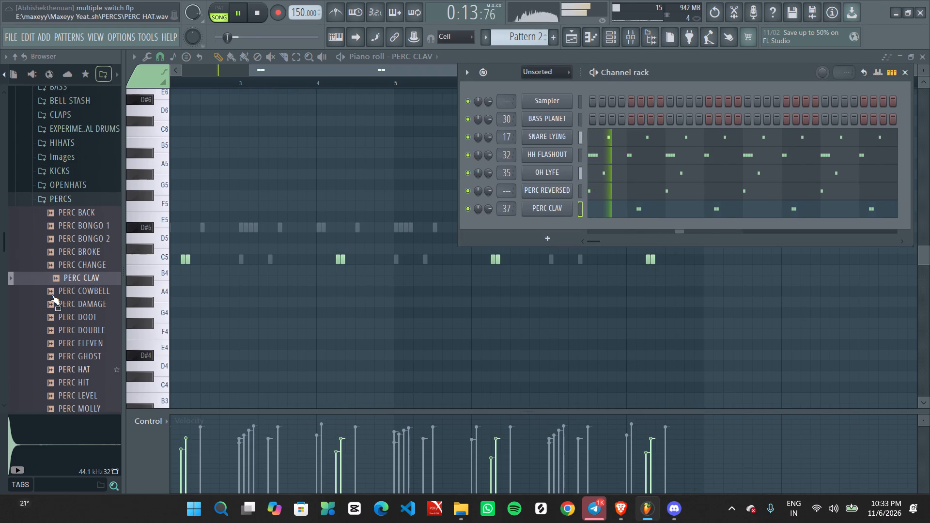
{"action": "left_click", "coordinate": [58, 264]}
{"action": "left_click", "coordinate": [68, 309]}
{"action": "scroll", "coordinate": [68, 311], "scroll_direction": "down", "scroll_amount": 1}
{"action": "left_click", "coordinate": [78, 320]}
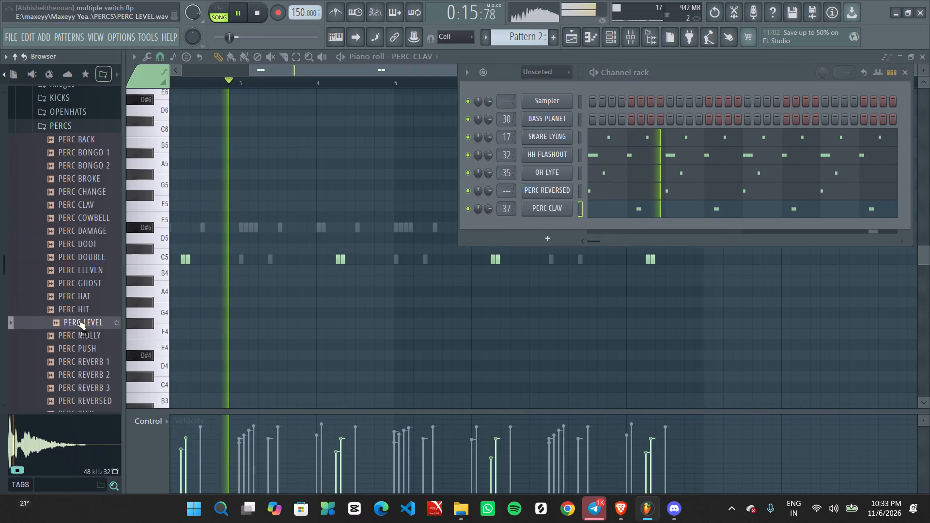
{"action": "scroll", "coordinate": [78, 320], "scroll_direction": "down", "scroll_amount": 2}
{"action": "left_click", "coordinate": [77, 306]}
{"action": "scroll", "coordinate": [77, 323], "scroll_direction": "up", "scroll_amount": 3}
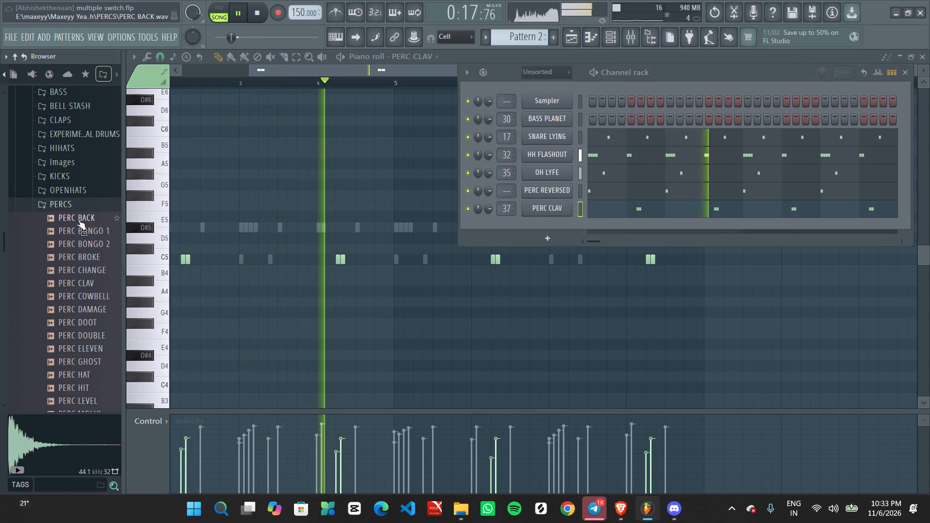
{"action": "left_click", "coordinate": [79, 207]}
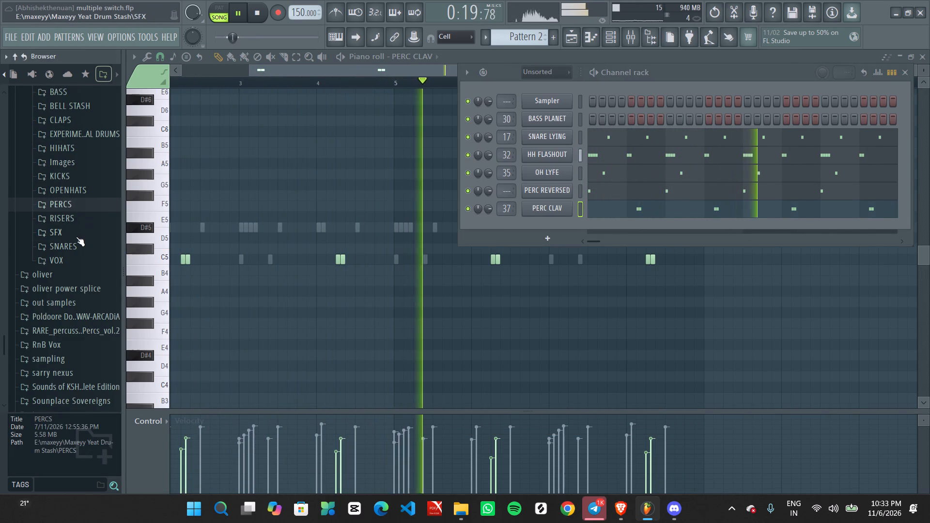
Audition sound effects in the SFX folder, including NOISE FALL 1, SIREN, WAY BACK and WOD, and collapse the folder.
{"action": "double_click", "coordinate": [76, 237]}
{"action": "left_click", "coordinate": [71, 300]}
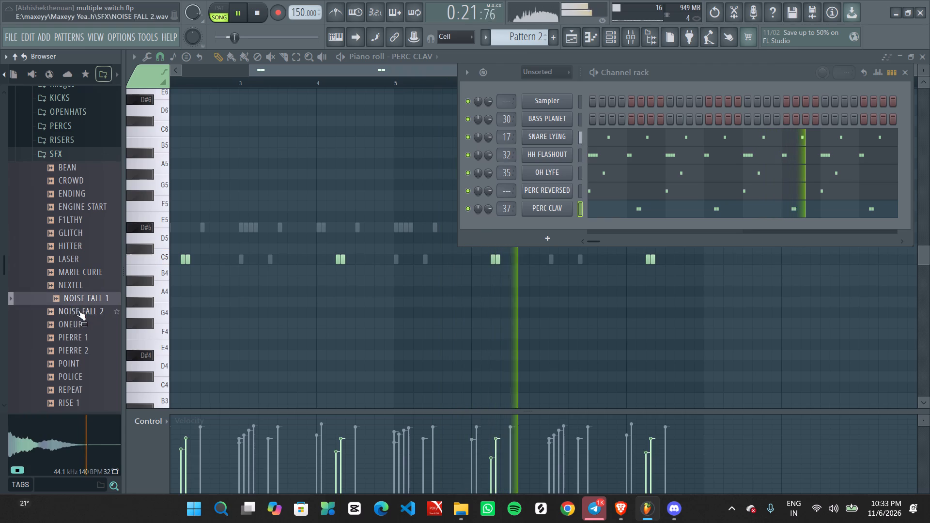
{"action": "scroll", "coordinate": [78, 314], "scroll_direction": "down", "scroll_amount": 1}
{"action": "left_click", "coordinate": [74, 299]}
{"action": "scroll", "coordinate": [75, 297], "scroll_direction": "down", "scroll_amount": 2}
{"action": "left_click", "coordinate": [75, 256]}
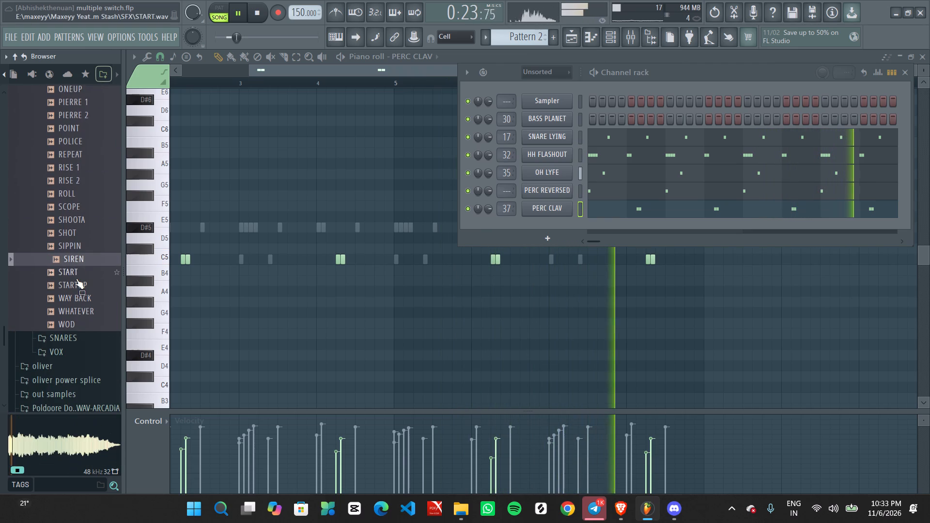
{"action": "left_click", "coordinate": [77, 292]}
{"action": "left_click", "coordinate": [78, 304]}
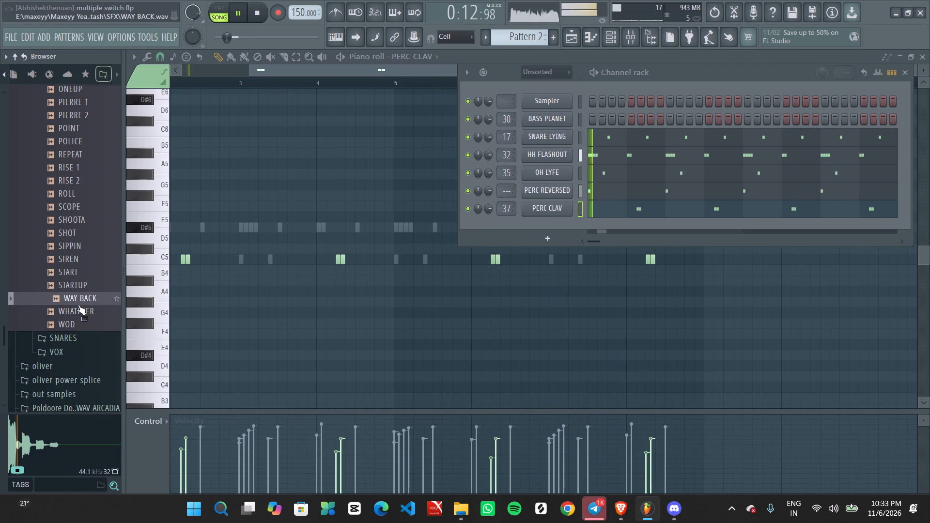
{"action": "left_click", "coordinate": [78, 304]}
{"action": "left_click", "coordinate": [81, 308]}
{"action": "left_click", "coordinate": [81, 323]}
{"action": "scroll", "coordinate": [80, 320], "scroll_direction": "up", "scroll_amount": 3}
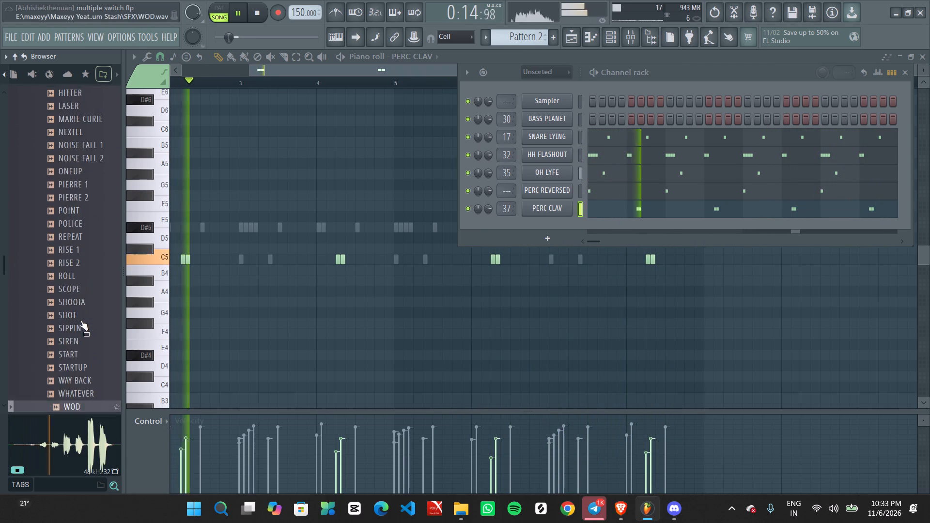
{"action": "scroll", "coordinate": [65, 249], "scroll_direction": "up", "scroll_amount": 1}
{"action": "left_click", "coordinate": [73, 231]}
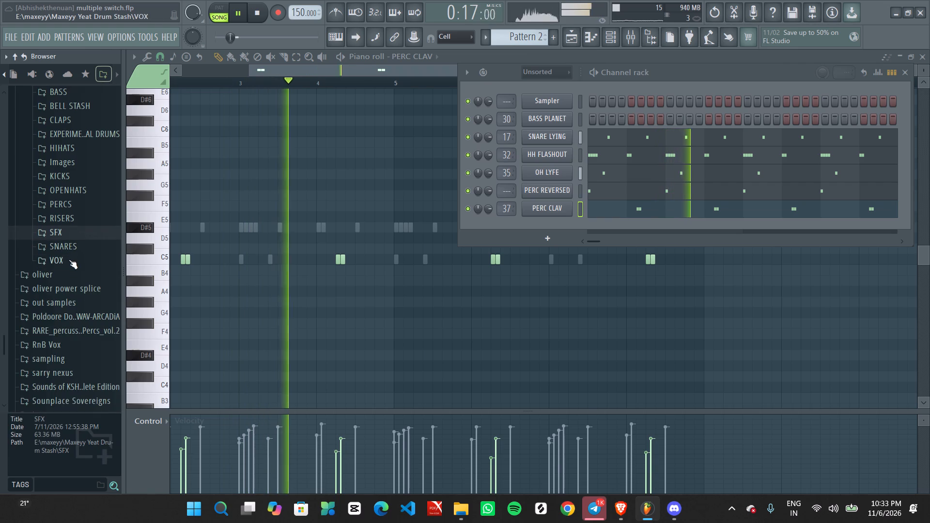
Audition samples in the VOX folder and add VOX YEAH as a new channel below PERC CLAV.
{"action": "scroll", "coordinate": [68, 263], "scroll_direction": "up", "scroll_amount": 1}
{"action": "double_click", "coordinate": [73, 333]}
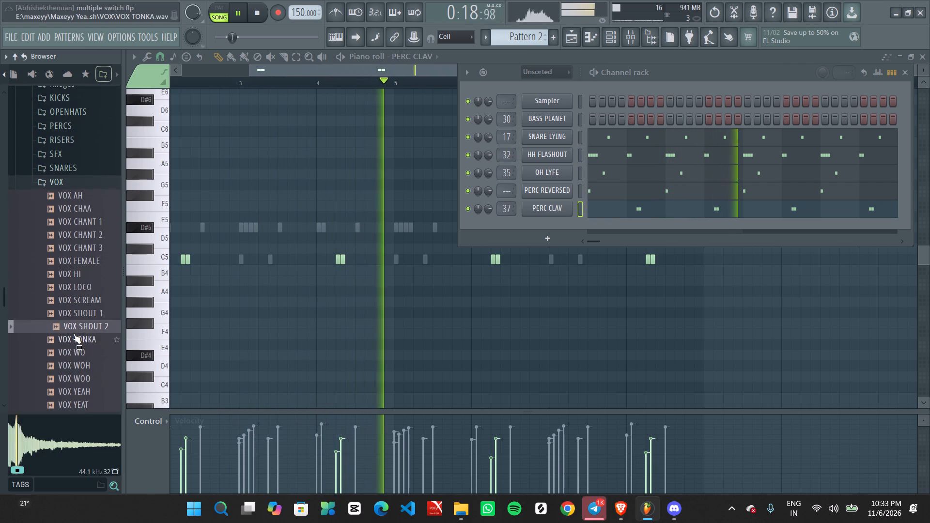
{"action": "scroll", "coordinate": [73, 333], "scroll_direction": "down", "scroll_amount": 1}
{"action": "left_click", "coordinate": [76, 290]}
{"action": "left_click", "coordinate": [75, 312]}
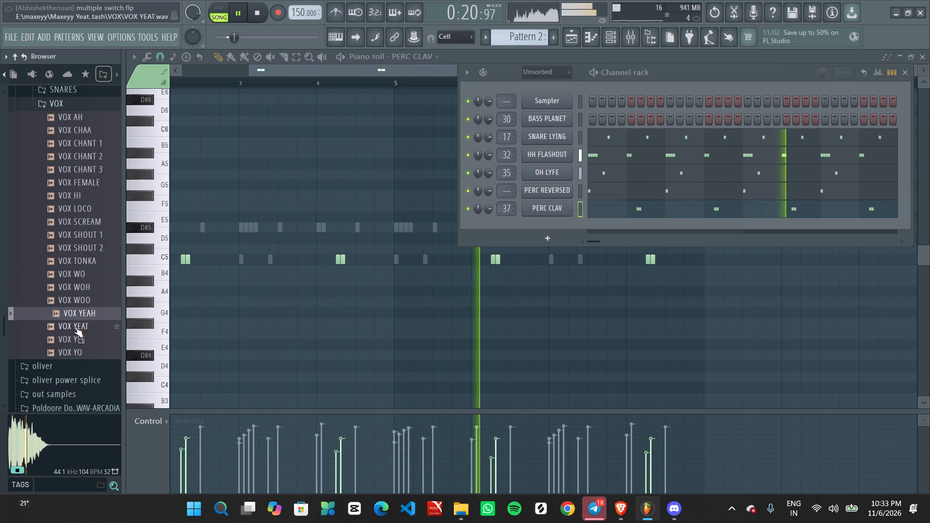
{"action": "left_click_drag", "start_coordinate": [77, 309], "coordinate": [580, 218]}
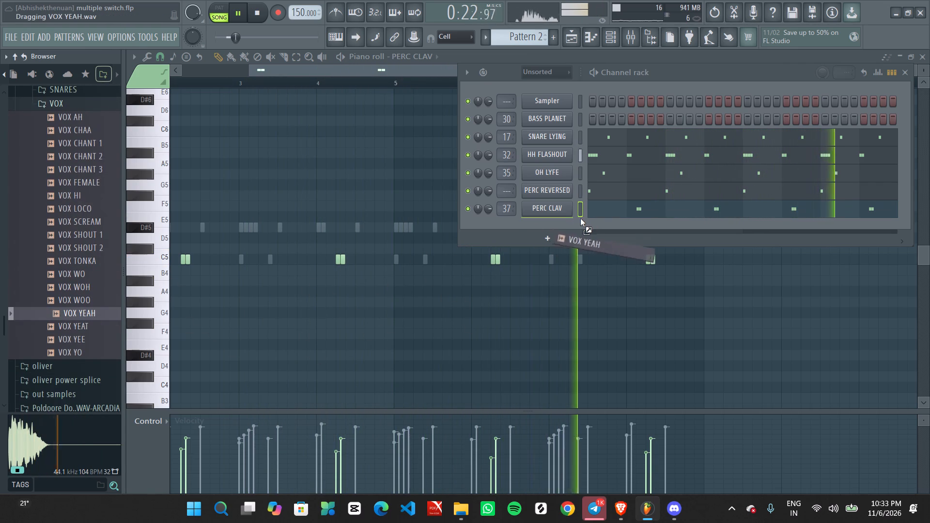
{"action": "left_click_drag", "start_coordinate": [580, 218], "coordinate": [553, 223]}
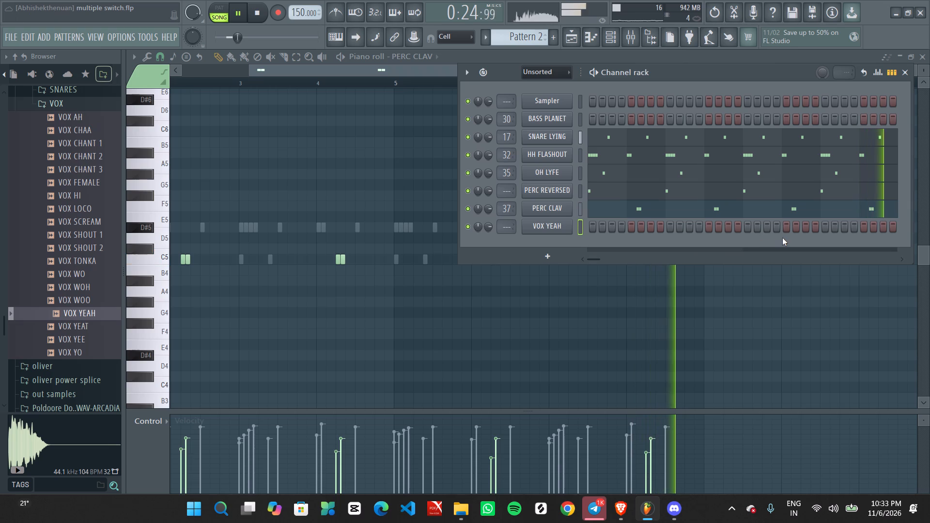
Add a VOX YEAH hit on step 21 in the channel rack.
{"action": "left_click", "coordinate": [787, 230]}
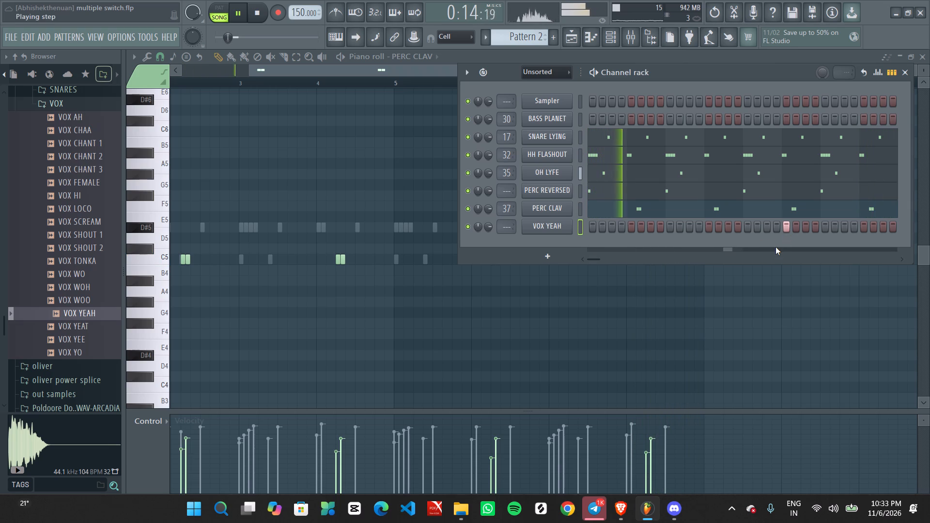
In VOX YEAH's channel settings, lower the volume, set the time-stretching mode to Stretch and close the window.
{"action": "left_click", "coordinate": [548, 227]}
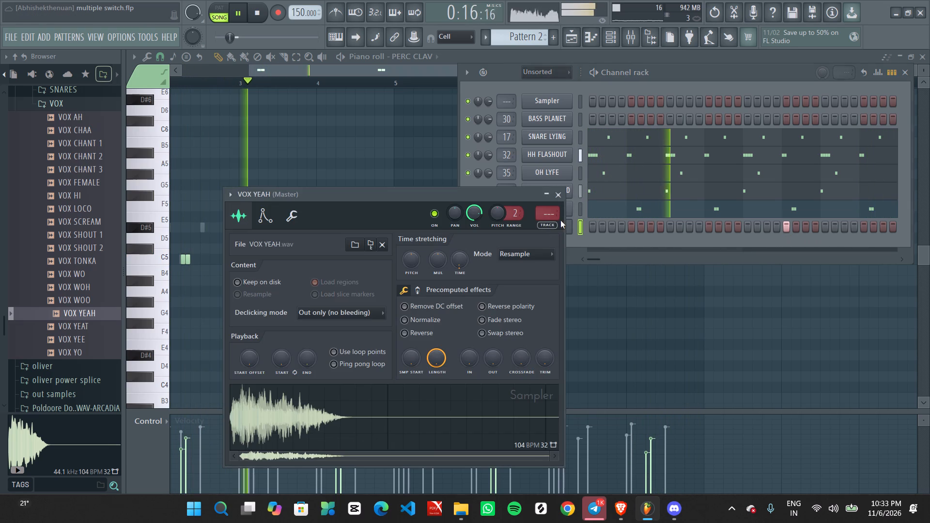
{"action": "left_click_drag", "start_coordinate": [476, 215], "coordinate": [488, 290]}
{"action": "key", "text": "space"}
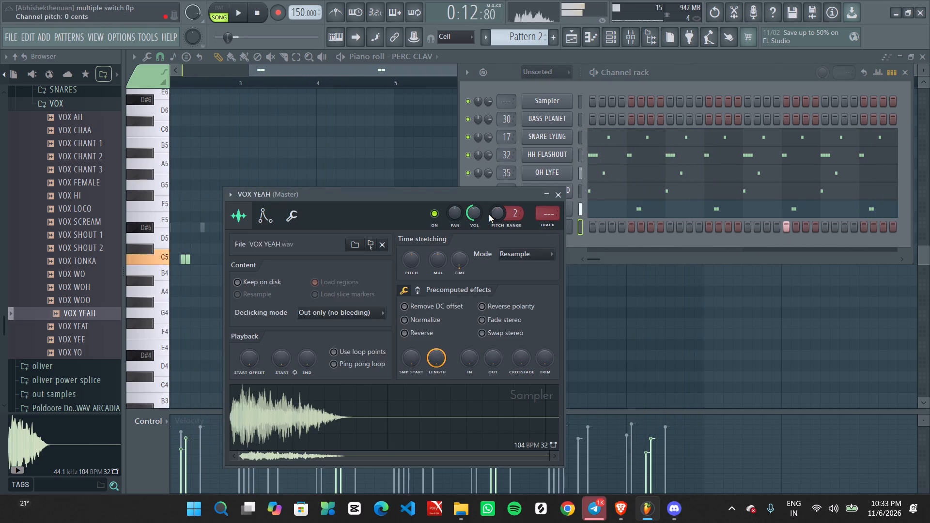
{"action": "key", "text": "space"}
{"action": "left_click", "coordinate": [510, 254]}
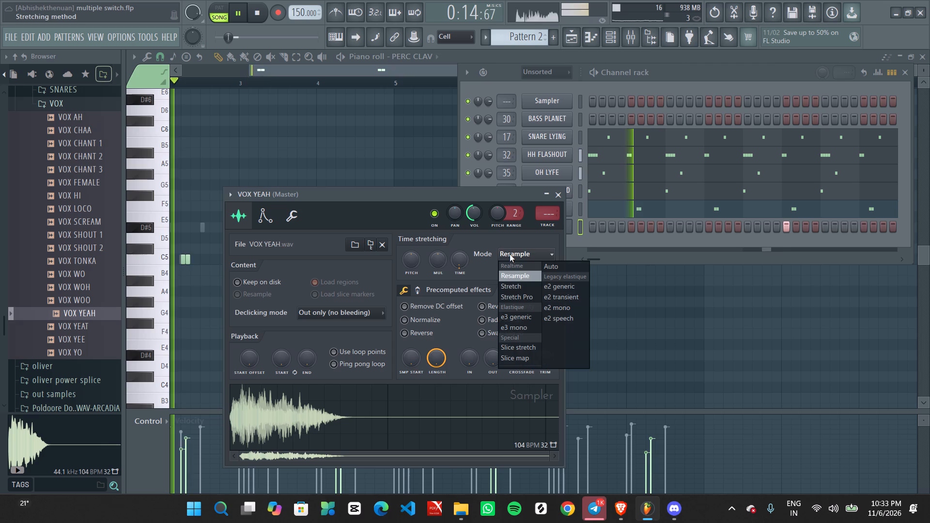
{"action": "left_click", "coordinate": [514, 290]}
{"action": "left_click", "coordinate": [561, 195]}
Restart playback, open VOX YEAH's piano roll and delete its hit on step 5 of bar 2.
{"action": "key", "text": "space"}
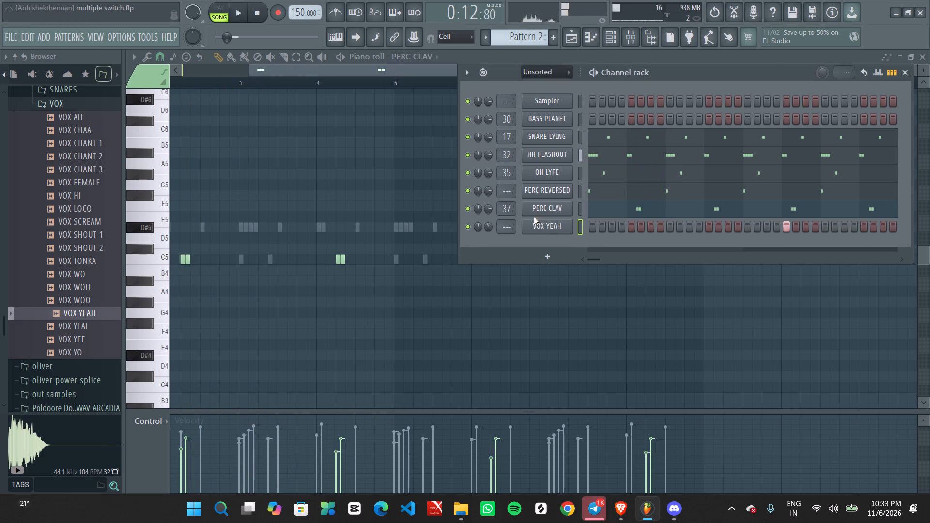
{"action": "key", "text": "space"}
{"action": "right_click", "coordinate": [541, 226]}
{"action": "left_click", "coordinate": [581, 226]}
{"action": "scroll", "coordinate": [463, 237], "scroll_direction": "down", "scroll_amount": 3, "text": "ctrl"}
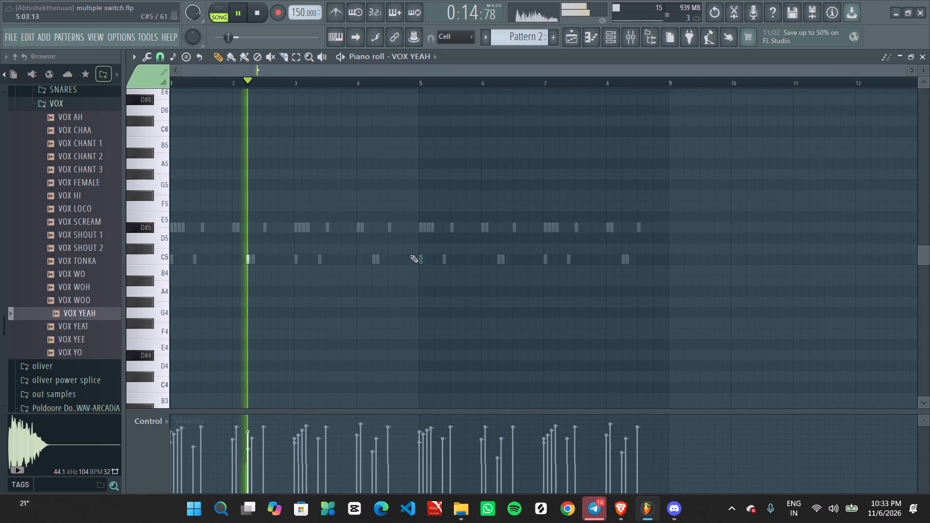
{"action": "scroll", "coordinate": [315, 286], "scroll_direction": "up", "scroll_amount": 2, "text": "ctrl"}
{"action": "middle_click_drag", "start_coordinate": [274, 295], "coordinate": [441, 300]}
{"action": "right_click_drag", "start_coordinate": [277, 267], "coordinate": [240, 276]}
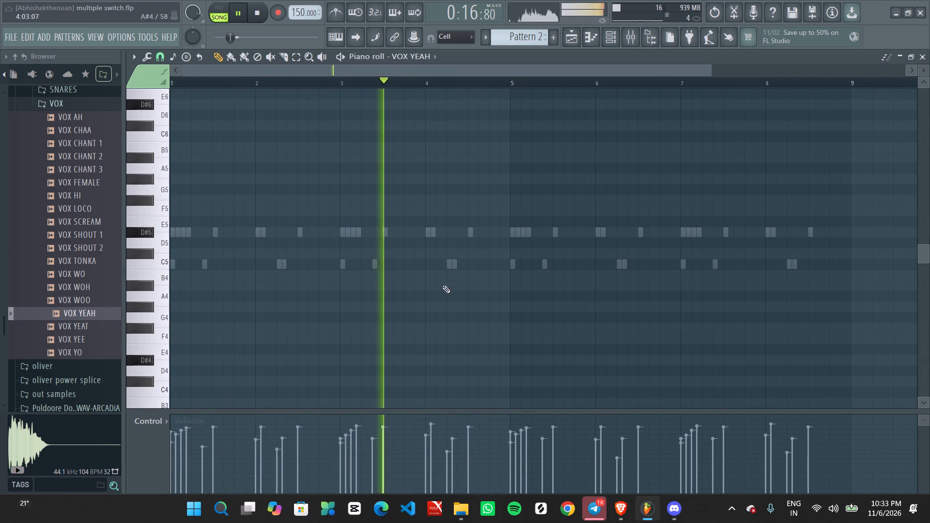
Restart playback and add VOX YEAH hits at C5 on step 5 of bars 2, 4, 6 and 8.
{"action": "key", "text": "space"}
{"action": "key", "text": "space"}
{"action": "scroll", "coordinate": [288, 269], "scroll_direction": "down", "scroll_amount": 1, "text": "ctrl"}
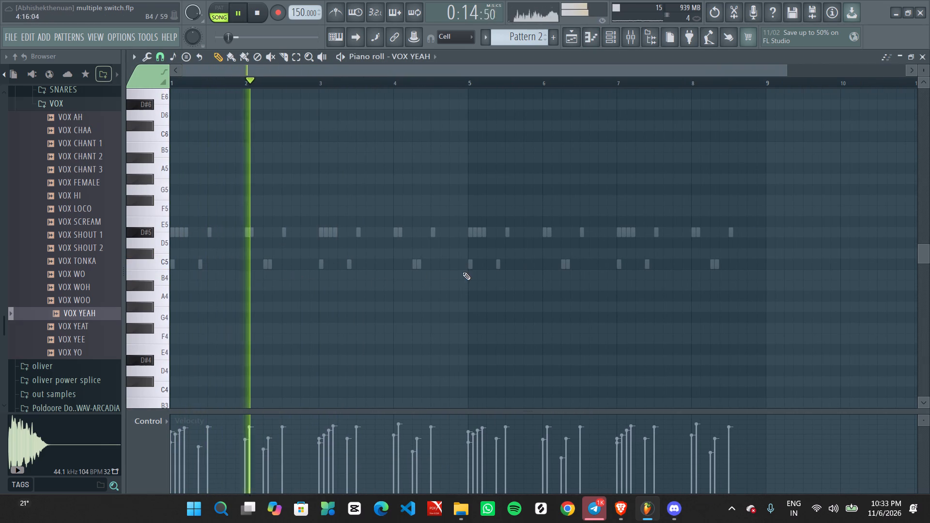
{"action": "left_click", "coordinate": [266, 262]}
{"action": "key", "text": "space"}
{"action": "key", "text": "space"}
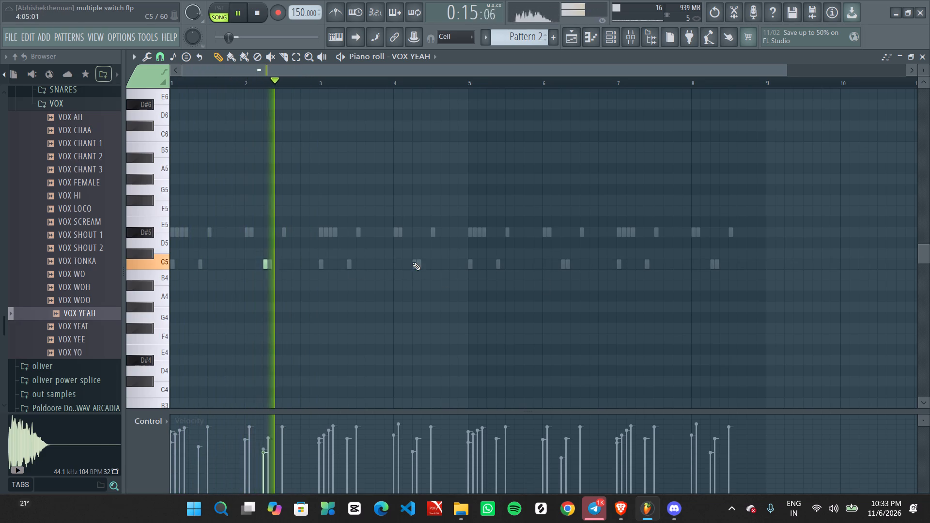
{"action": "left_click", "coordinate": [412, 262]}
{"action": "left_click", "coordinate": [562, 263]}
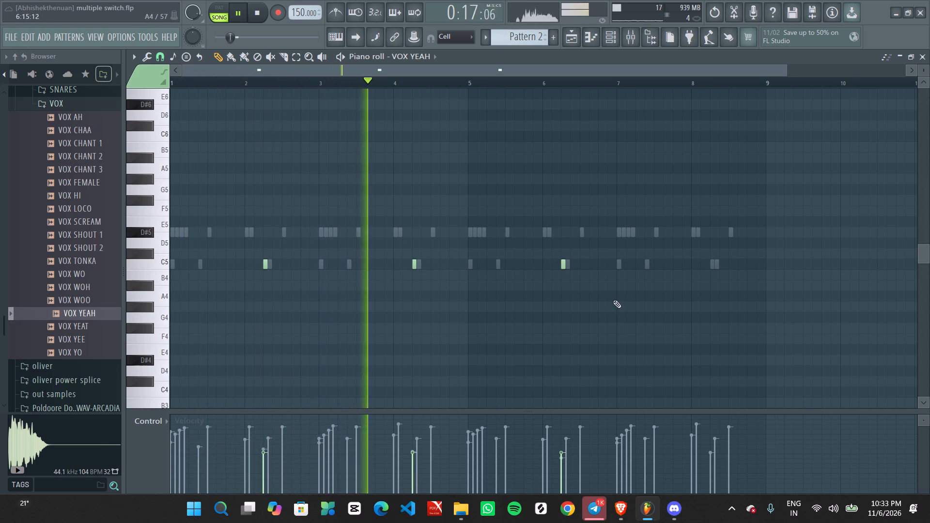
{"action": "left_click", "coordinate": [711, 266]}
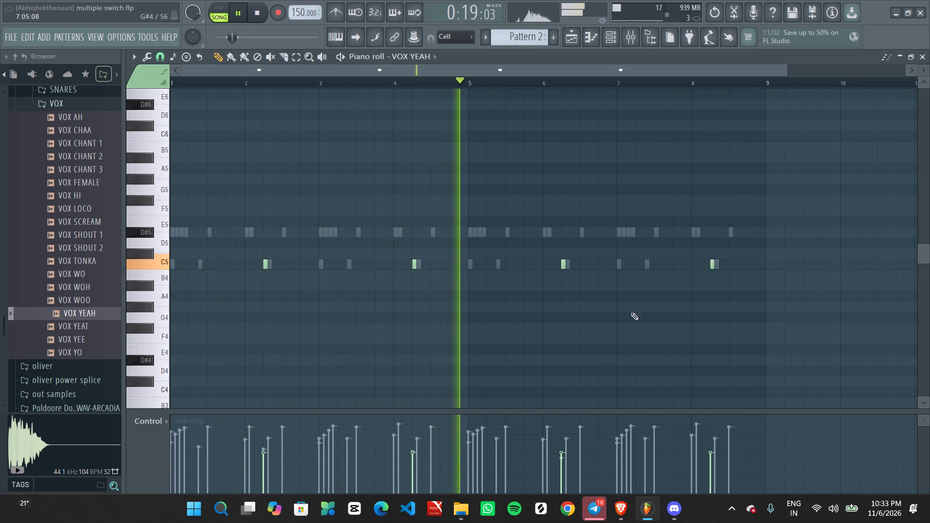
Select all four VOX YEAH notes and raise their velocities slightly.
{"action": "key", "text": "ctrl+a"}
{"action": "scroll", "coordinate": [620, 312], "scroll_direction": "up", "scroll_amount": 3, "text": "alt"}
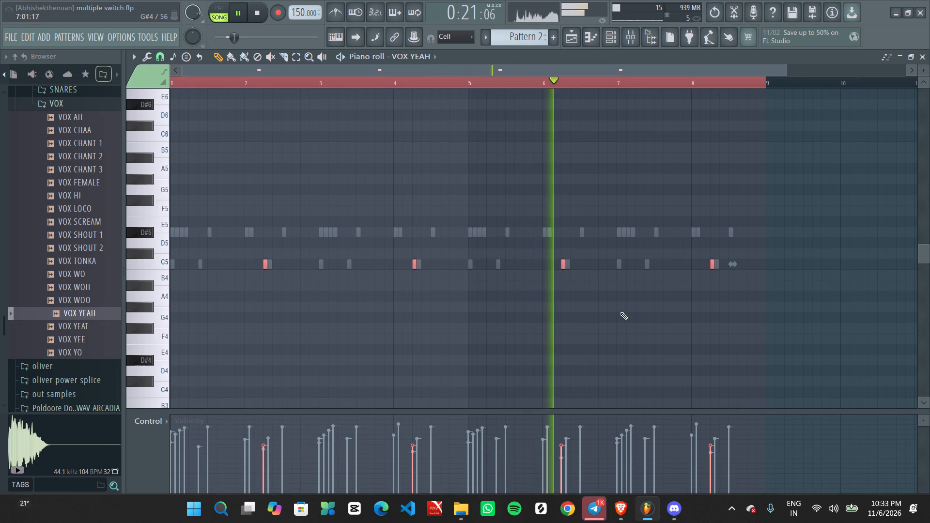
{"action": "key", "text": "ctrl+d"}
{"action": "scroll", "coordinate": [610, 312], "scroll_direction": "up", "scroll_amount": 2, "text": "ctrl"}
{"action": "middle_click_drag", "start_coordinate": [547, 326], "coordinate": [684, 327]}
{"action": "scroll", "coordinate": [636, 324], "scroll_direction": "down", "scroll_amount": 3, "text": "ctrl"}
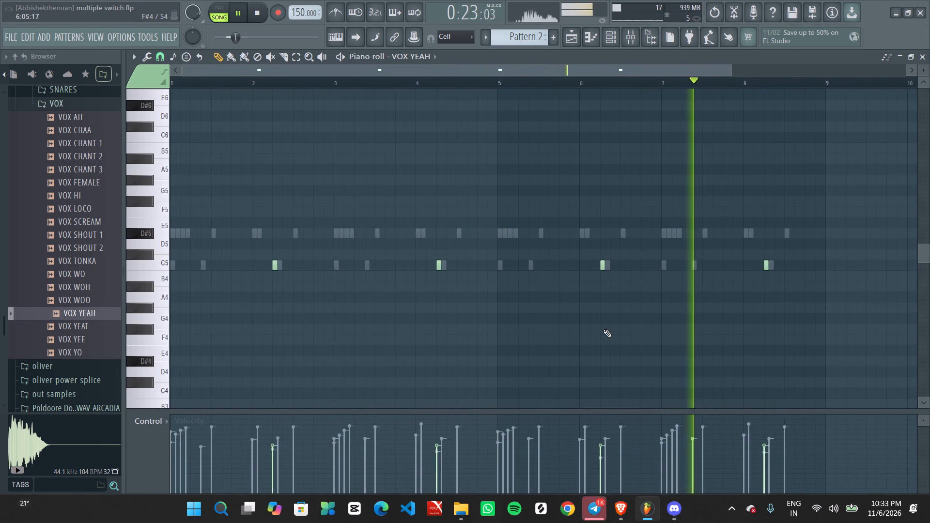
{"action": "scroll", "coordinate": [602, 329], "scroll_direction": "up", "scroll_amount": 1, "text": "ctrl"}
{"action": "scroll", "coordinate": [520, 345], "scroll_direction": "up", "scroll_amount": 1}
{"action": "middle_click_drag", "start_coordinate": [525, 346], "coordinate": [652, 350]}
{"action": "scroll", "coordinate": [651, 323], "scroll_direction": "down", "scroll_amount": 3, "text": "ctrl"}
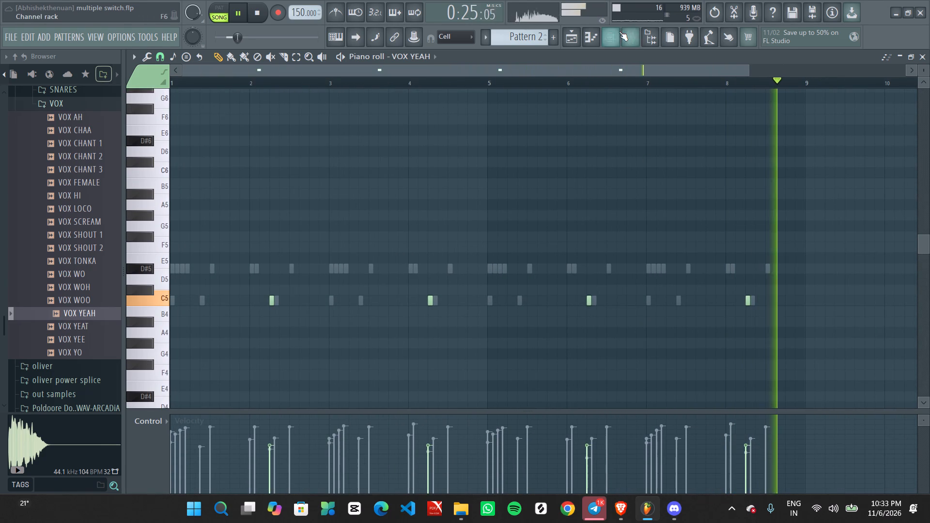
{"action": "key", "text": "ctrl+a"}
{"action": "scroll", "coordinate": [542, 219], "scroll_direction": "up", "scroll_amount": 1, "text": "alt"}
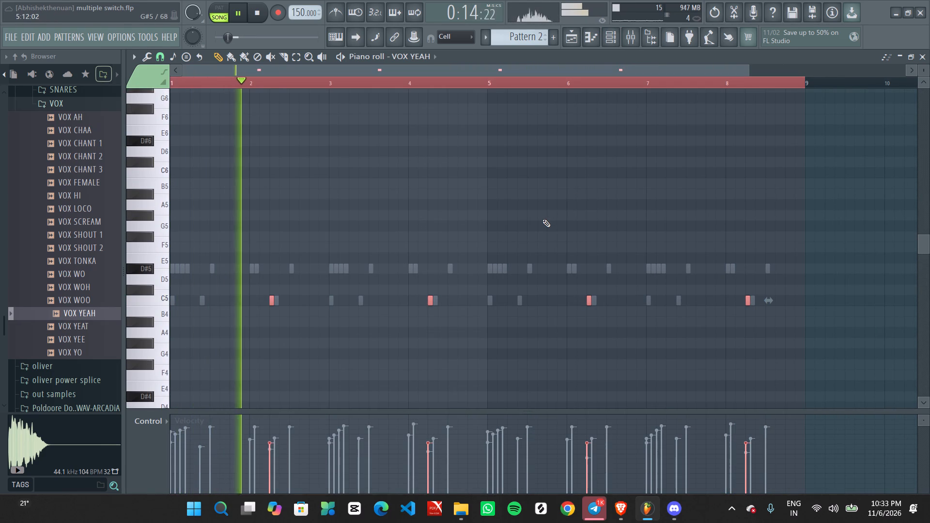
{"action": "scroll", "coordinate": [542, 219], "scroll_direction": "up", "scroll_amount": 1, "text": "alt"}
{"action": "scroll", "coordinate": [525, 233], "scroll_direction": "up", "scroll_amount": 1, "text": "ctrl"}
{"action": "middle_click_drag", "start_coordinate": [483, 253], "coordinate": [577, 271]}
Stop playback, audition the VOX YEAH sample in the browser and restart playback.
{"action": "key", "text": "space"}
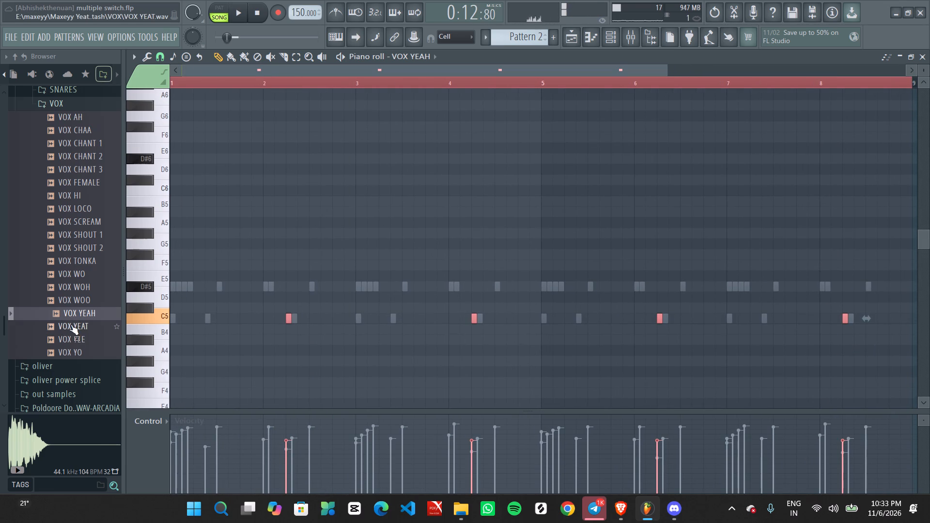
{"action": "left_click", "coordinate": [74, 314]}
{"action": "key", "text": "space"}
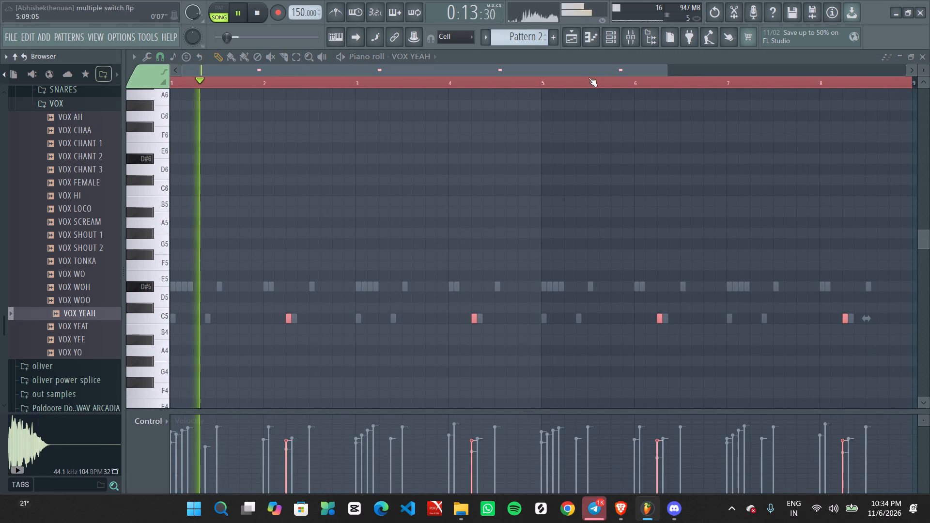
Open the channel rack and route VOX YEAH to mixer track 38.
{"action": "left_click", "coordinate": [603, 38]}
{"action": "left_click_drag", "start_coordinate": [507, 230], "coordinate": [507, 226]}
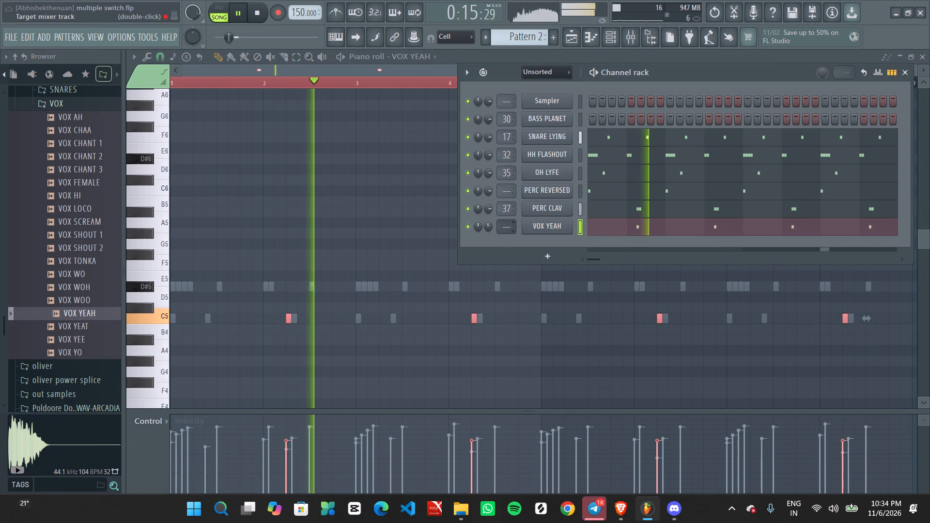
{"action": "left_click_drag", "start_coordinate": [507, 226], "coordinate": [507, 223]}
{"action": "scroll", "coordinate": [507, 231], "scroll_direction": "up", "scroll_amount": 20}
{"action": "scroll", "coordinate": [507, 231], "scroll_direction": "up", "scroll_amount": 11}
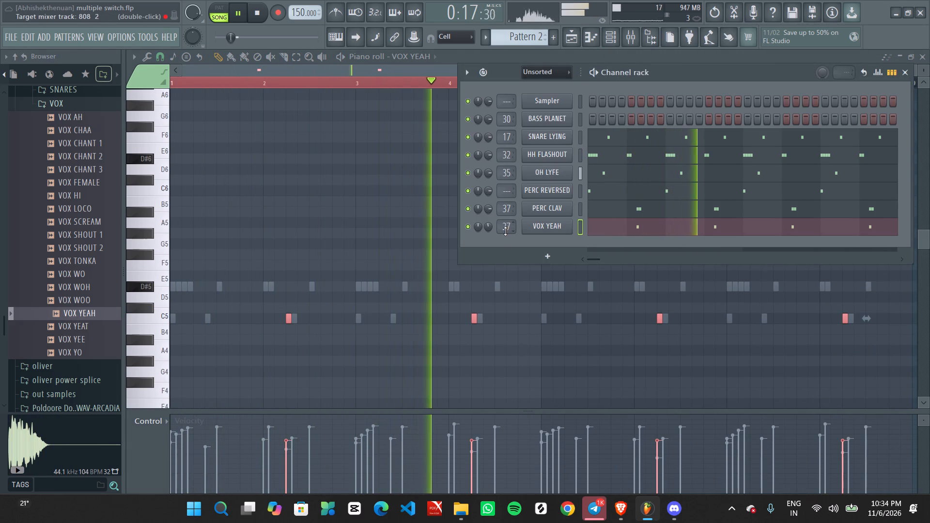
{"action": "scroll", "coordinate": [503, 230], "scroll_direction": "up", "scroll_amount": 11}
Open VOX YEAH's mixer track, Insert 38, adjust its volume to about 91% and solo the track.
{"action": "double_click", "coordinate": [502, 226]}
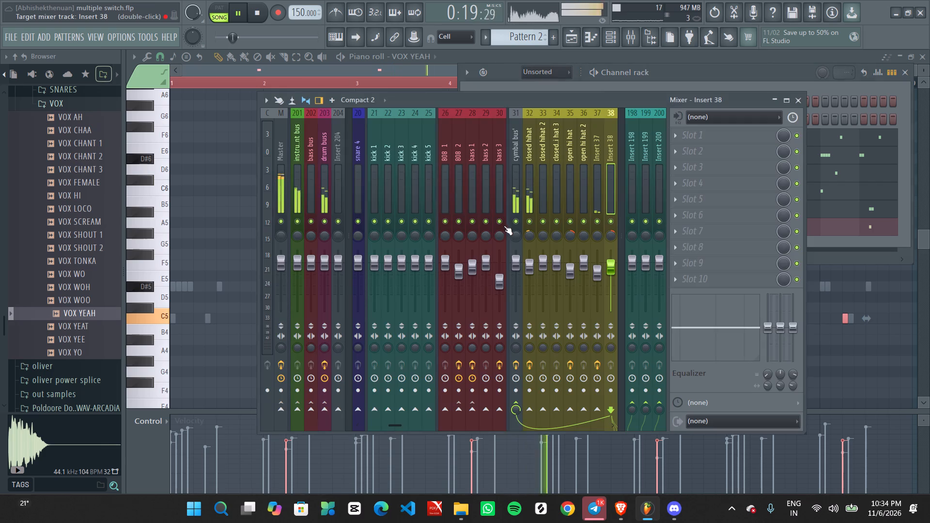
{"action": "scroll", "coordinate": [578, 170], "scroll_direction": "down", "scroll_amount": 2}
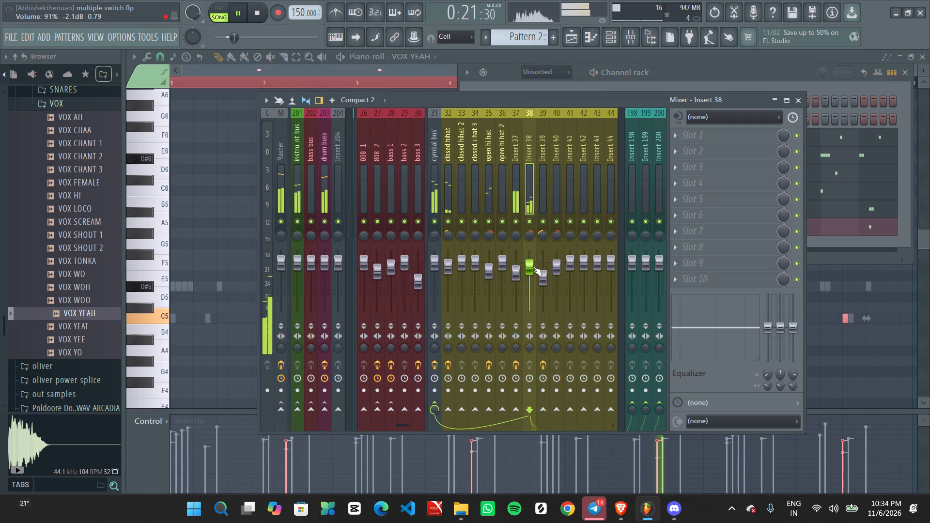
{"action": "scroll", "coordinate": [528, 271], "scroll_direction": "down", "scroll_amount": 1}
{"action": "scroll", "coordinate": [528, 271], "scroll_direction": "up", "scroll_amount": 1}
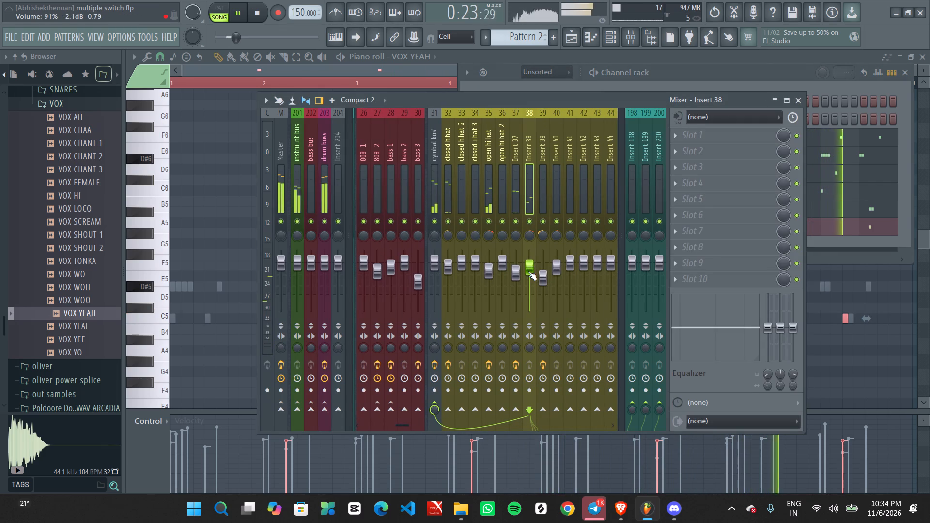
{"action": "left_click", "coordinate": [535, 217], "text": "ctrl"}
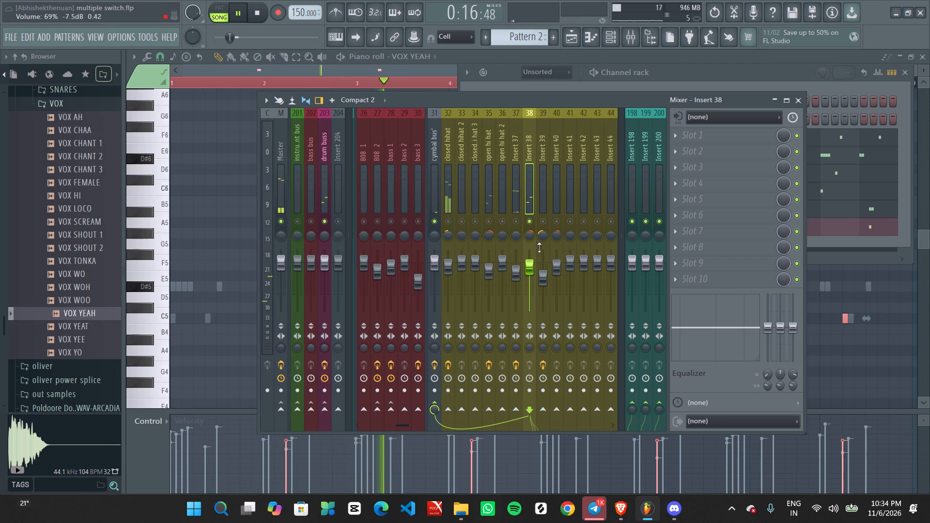
Load Fruity Reeverb 2 in slot 3 of Insert 38, set its wet level to about 56%, unsolo the track and close the mixer.
{"action": "left_click", "coordinate": [697, 174]}
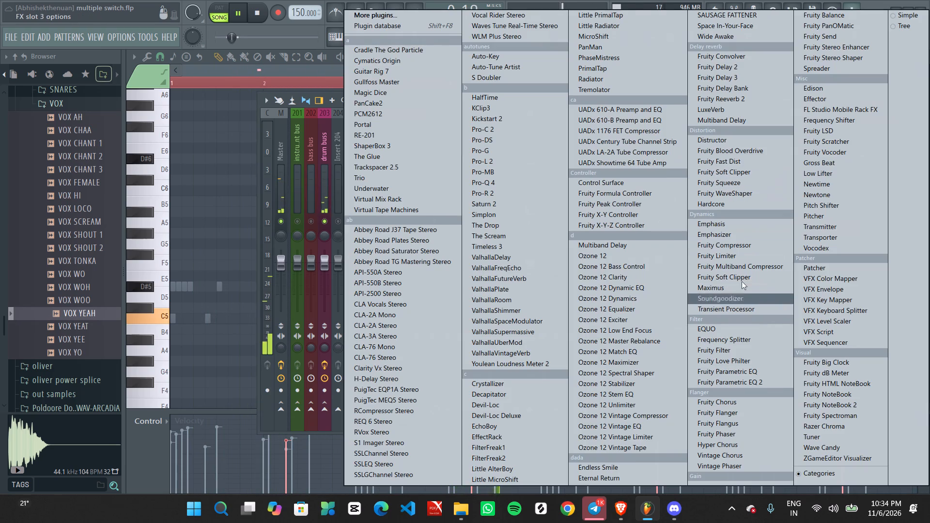
{"action": "left_click", "coordinate": [729, 99]}
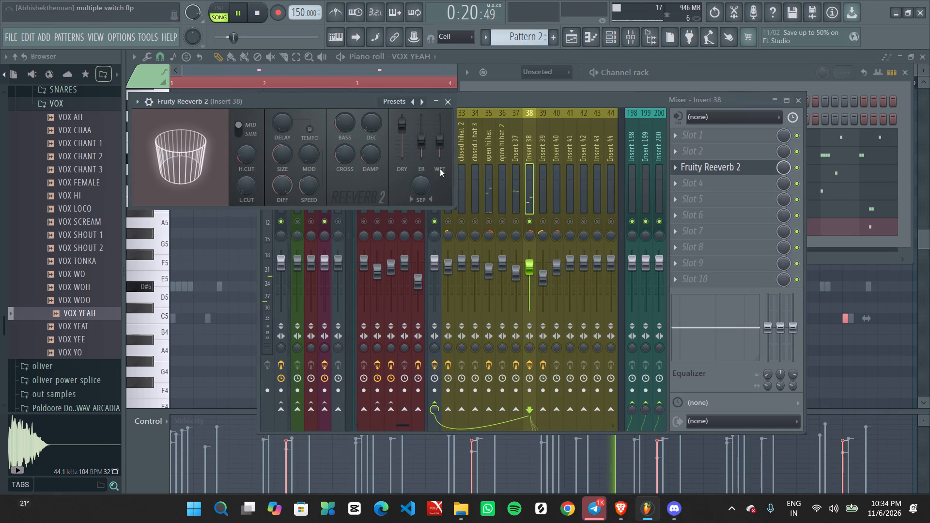
{"action": "scroll", "coordinate": [440, 147], "scroll_direction": "up", "scroll_amount": 3}
{"action": "scroll", "coordinate": [422, 184], "scroll_direction": "down", "scroll_amount": 6}
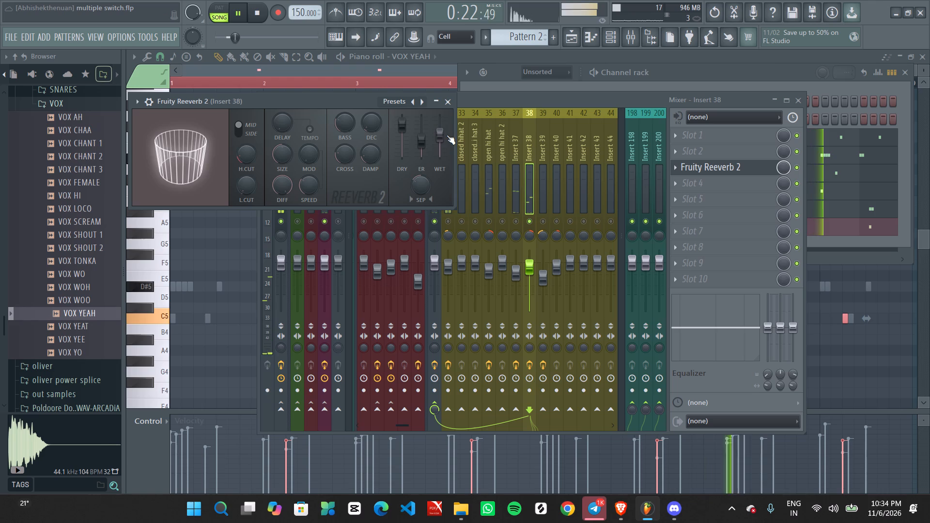
{"action": "scroll", "coordinate": [446, 136], "scroll_direction": "down", "scroll_amount": 2}
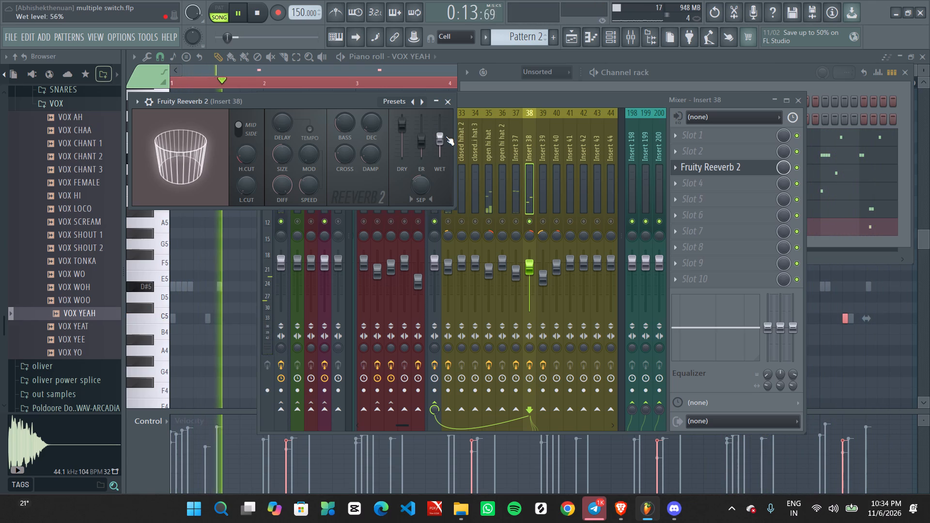
{"action": "scroll", "coordinate": [441, 141], "scroll_direction": "down", "scroll_amount": 1}
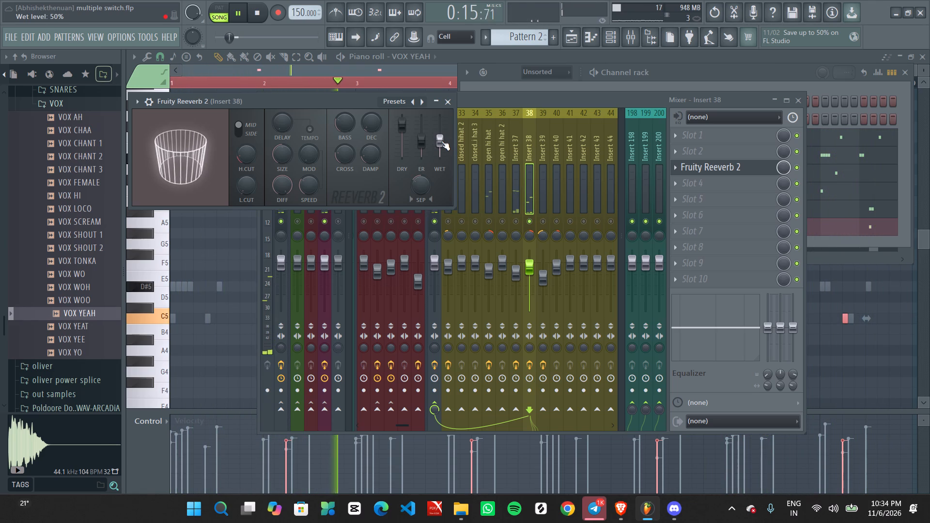
{"action": "scroll", "coordinate": [441, 140], "scroll_direction": "up", "scroll_amount": 1}
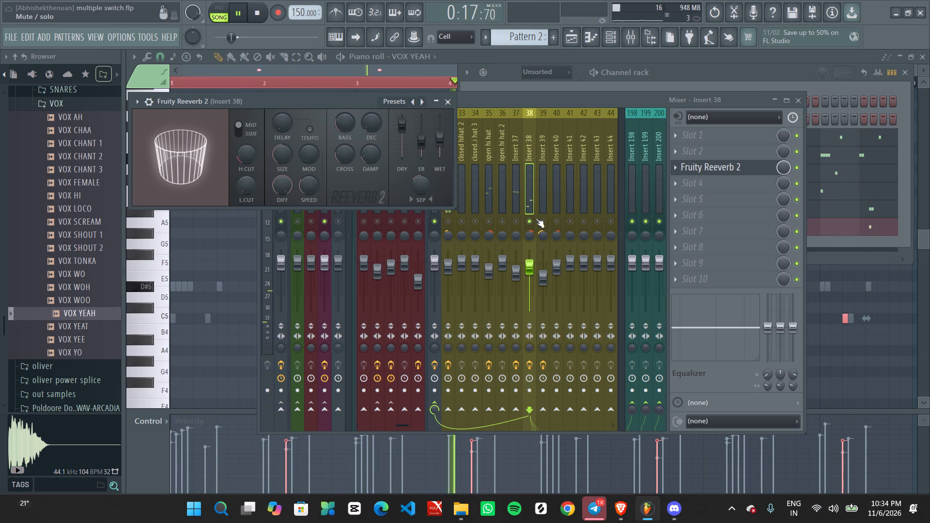
{"action": "left_click", "coordinate": [528, 219], "text": "ctrl"}
{"action": "left_click", "coordinate": [801, 104]}
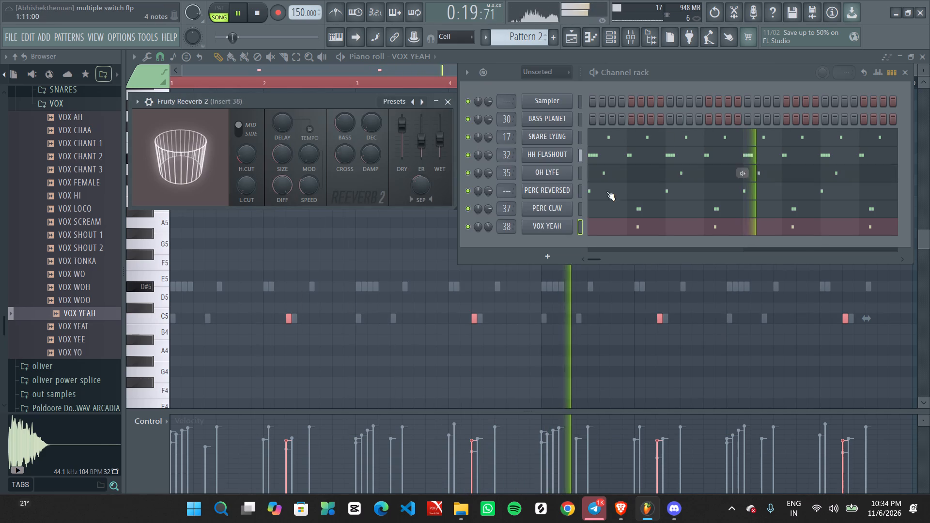
Raise VOX YEAH's channel volume in its channel settings and close the settings window.
{"action": "left_click", "coordinate": [565, 220]}
{"action": "scroll", "coordinate": [475, 217], "scroll_direction": "up", "scroll_amount": 6}
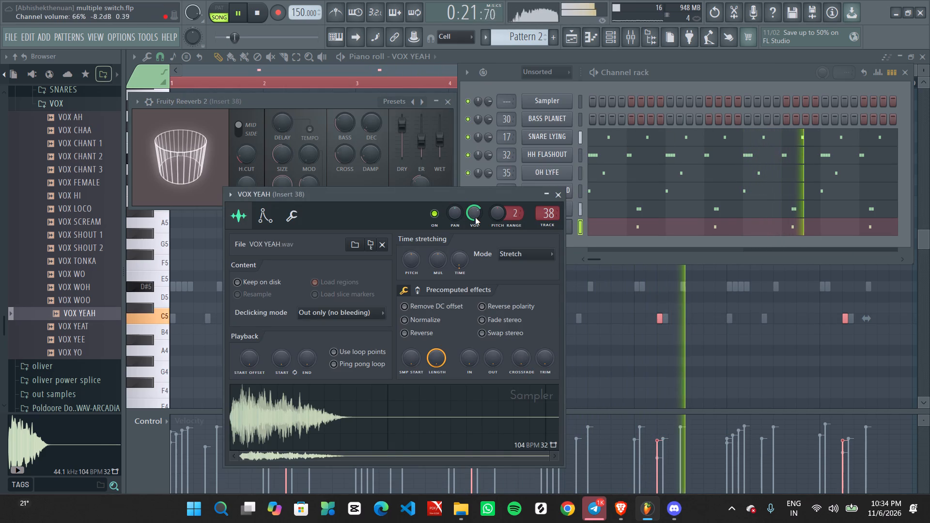
{"action": "scroll", "coordinate": [475, 217], "scroll_direction": "up", "scroll_amount": 2}
{"action": "left_click", "coordinate": [557, 199]}
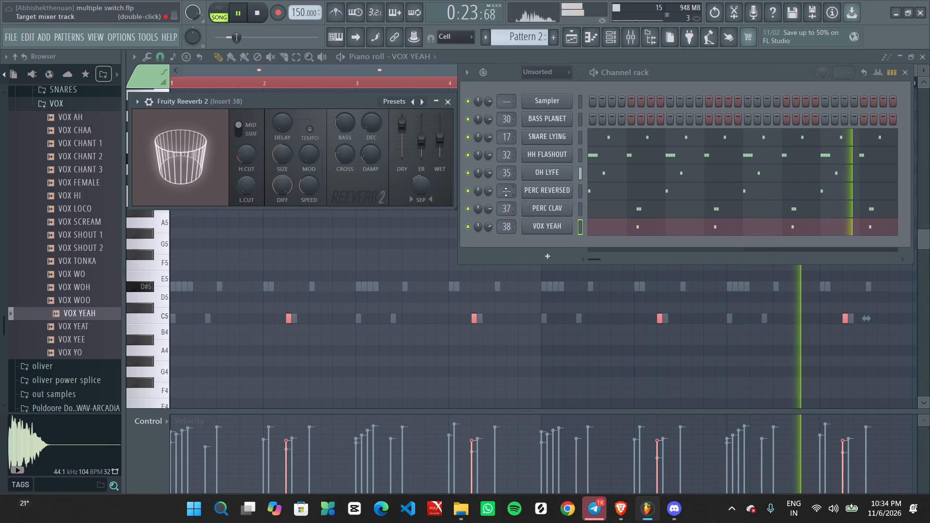
Route the PERC REVERSED channel to mixer track 39.
{"action": "scroll", "coordinate": [506, 192], "scroll_direction": "up", "scroll_amount": 13}
{"action": "scroll", "coordinate": [506, 192], "scroll_direction": "down", "scroll_amount": 1}
{"action": "scroll", "coordinate": [506, 192], "scroll_direction": "up", "scroll_amount": 14}
{"action": "scroll", "coordinate": [506, 191], "scroll_direction": "down", "scroll_amount": 1}
{"action": "scroll", "coordinate": [506, 191], "scroll_direction": "up", "scroll_amount": 16}
Open PERC REVERSED's mixer track, Insert 39, adjust its panning and raise its volume.
{"action": "double_click", "coordinate": [506, 191]}
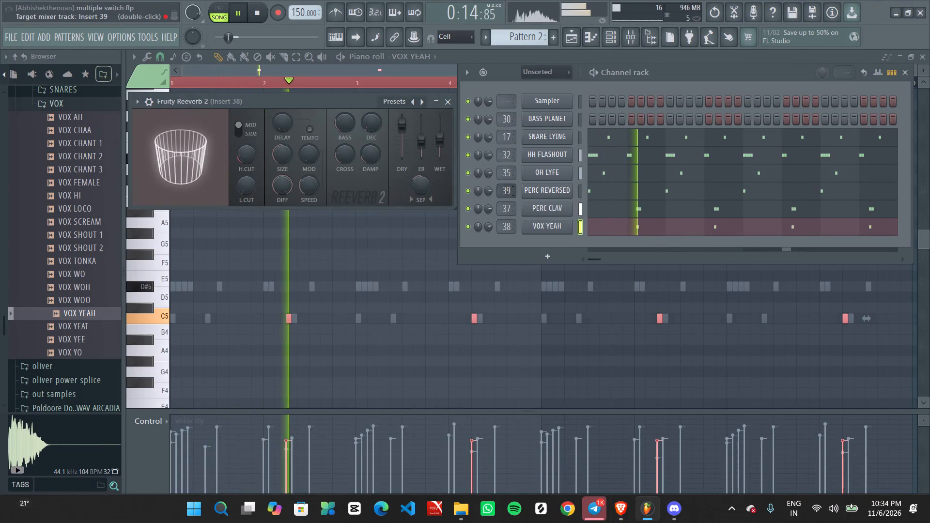
{"action": "scroll", "coordinate": [553, 172], "scroll_direction": "down", "scroll_amount": 3}
{"action": "scroll", "coordinate": [493, 235], "scroll_direction": "up", "scroll_amount": 2}
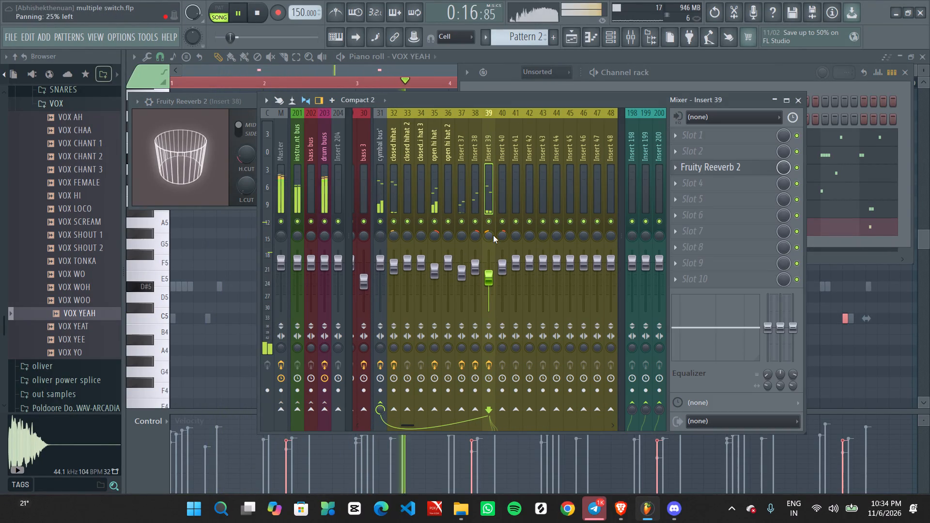
{"action": "scroll", "coordinate": [493, 235], "scroll_direction": "up", "scroll_amount": 6}
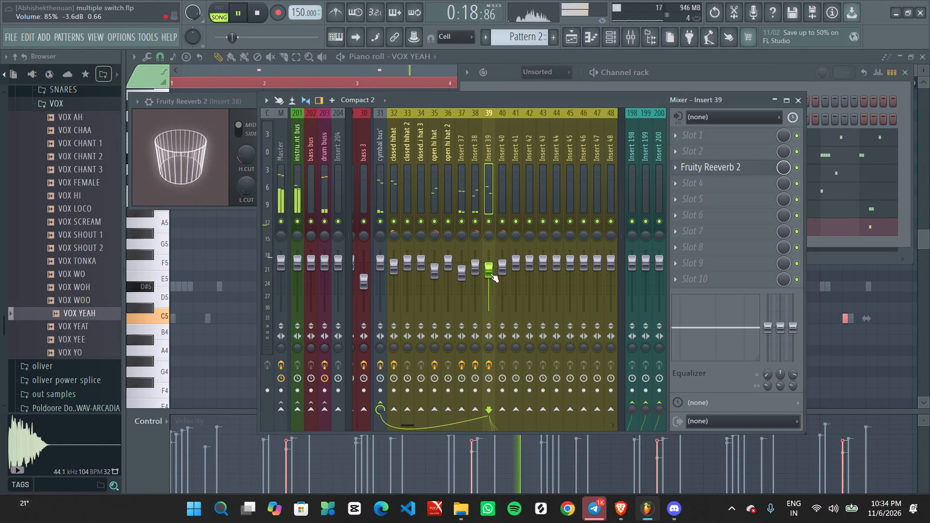
{"action": "scroll", "coordinate": [490, 273], "scroll_direction": "down", "scroll_amount": 1}
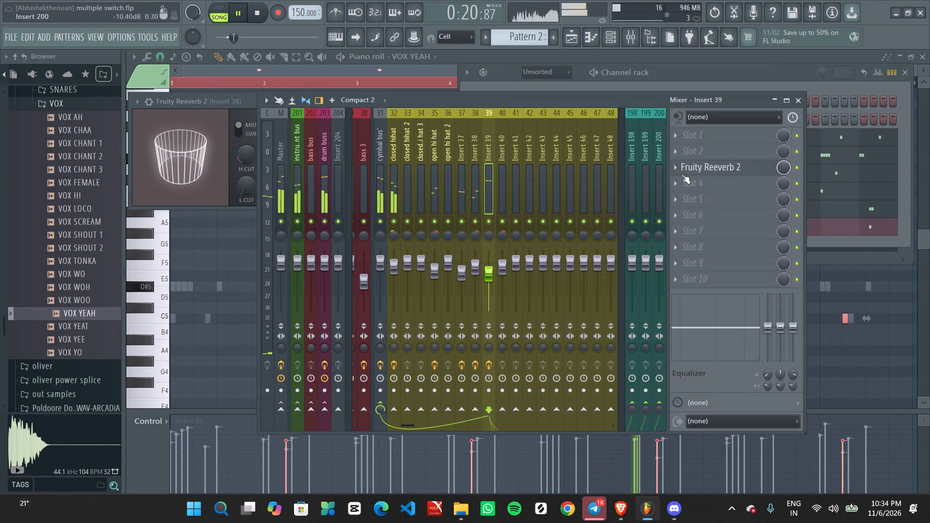
Remove Fruity Reeverb 2 from Insert 39, nudge the track volume up, and close the mixer and reverb windows.
{"action": "left_click", "coordinate": [676, 168]}
{"action": "left_click", "coordinate": [690, 192]}
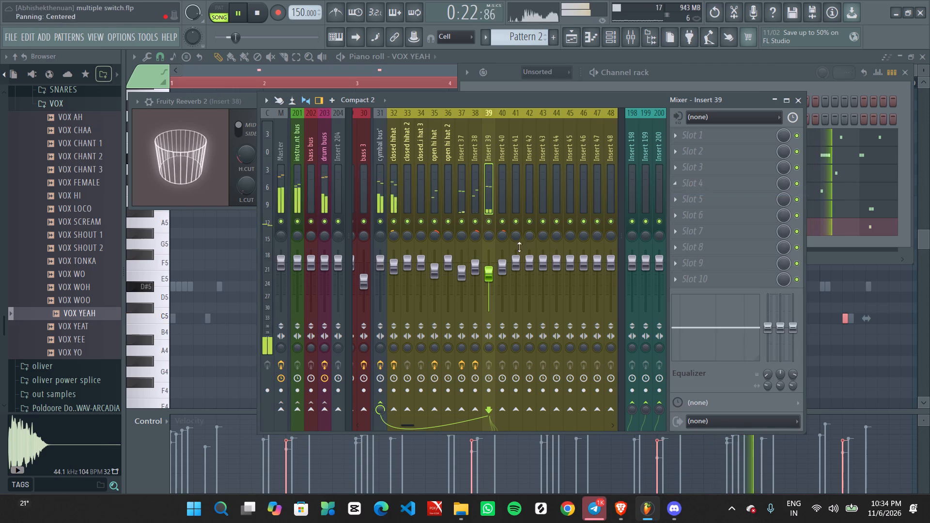
{"action": "scroll", "coordinate": [492, 272], "scroll_direction": "up", "scroll_amount": 1}
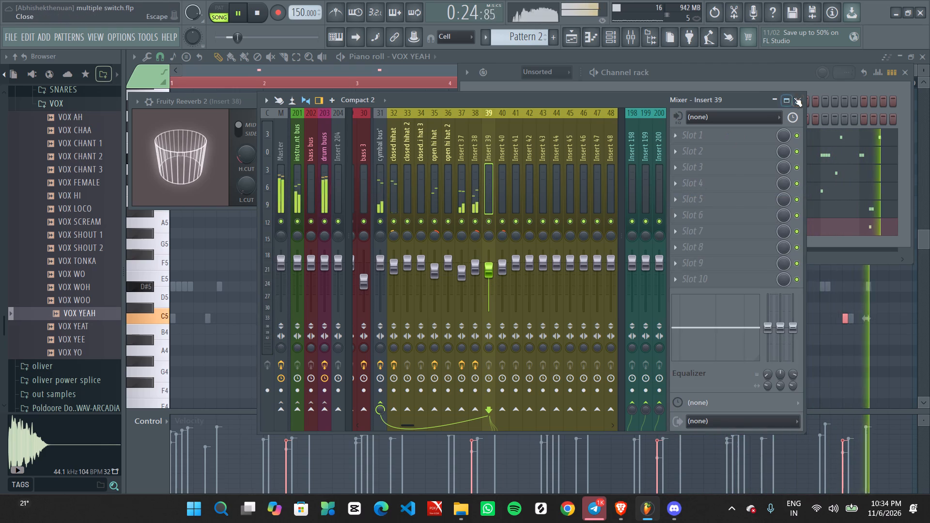
{"action": "left_click", "coordinate": [797, 97]}
{"action": "left_click", "coordinate": [444, 101]}
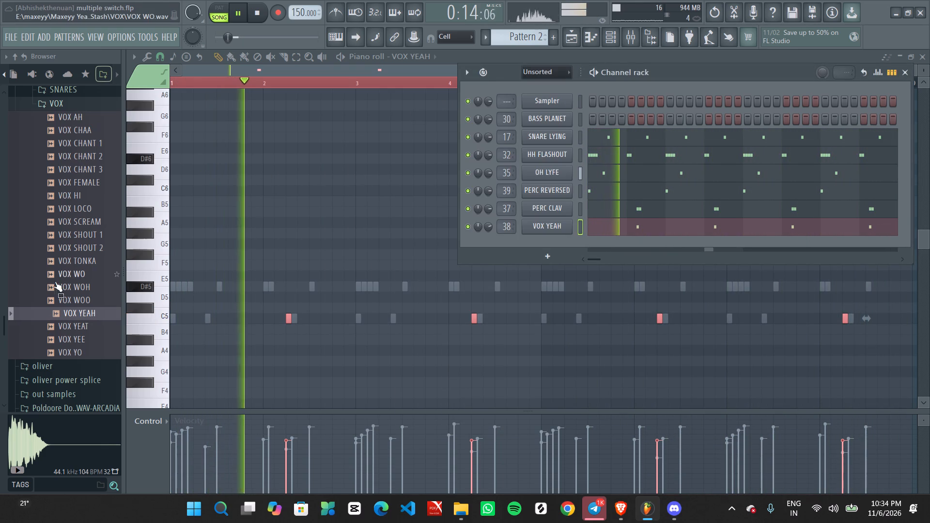
Stop playback, audition kicks in the Maxeyy stash's KICKS folder and add KICK KUP as a new channel below VOX YEAH.
{"action": "scroll", "coordinate": [26, 293], "scroll_direction": "up", "scroll_amount": 2}
{"action": "left_click", "coordinate": [54, 260]}
{"action": "scroll", "coordinate": [51, 294], "scroll_direction": "up", "scroll_amount": 1}
{"action": "key", "text": "space"}
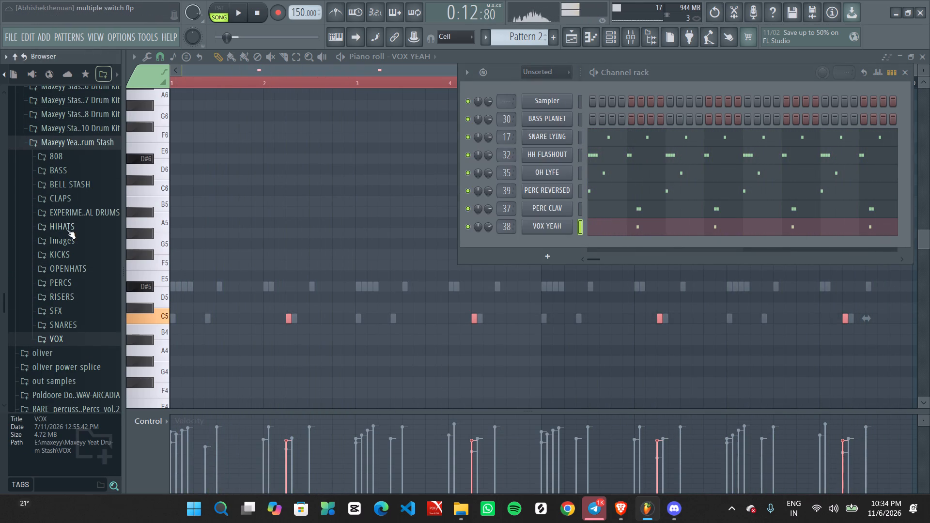
{"action": "left_click", "coordinate": [62, 255]}
{"action": "left_click", "coordinate": [67, 272]}
{"action": "left_click", "coordinate": [68, 301]}
{"action": "left_click", "coordinate": [68, 301]}
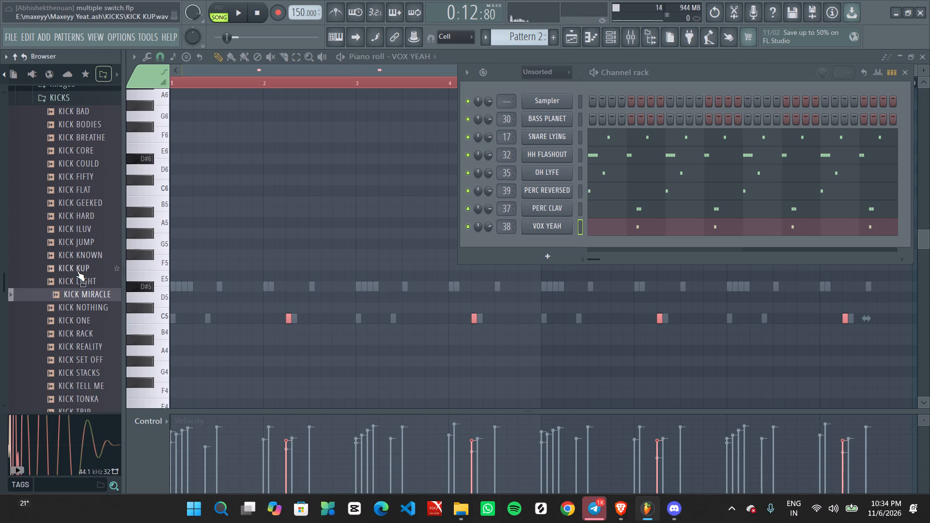
{"action": "double_click", "coordinate": [77, 271]}
{"action": "left_click_drag", "start_coordinate": [77, 269], "coordinate": [569, 235]}
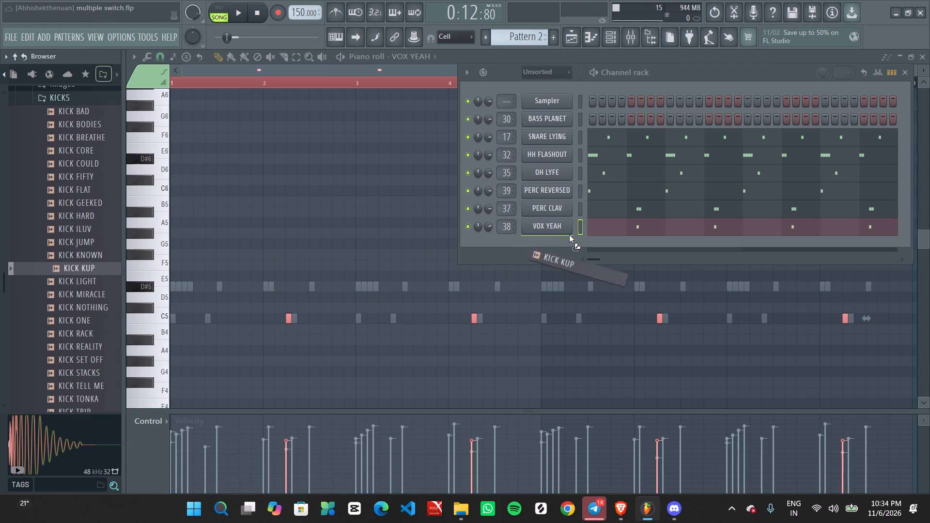
Drop KICK KUP in below VOX YEAH as a new channel and place a hit on its first step.
{"action": "left_click_drag", "start_coordinate": [569, 235], "coordinate": [558, 237]}
{"action": "left_click_drag", "start_coordinate": [680, 75], "coordinate": [597, 79]}
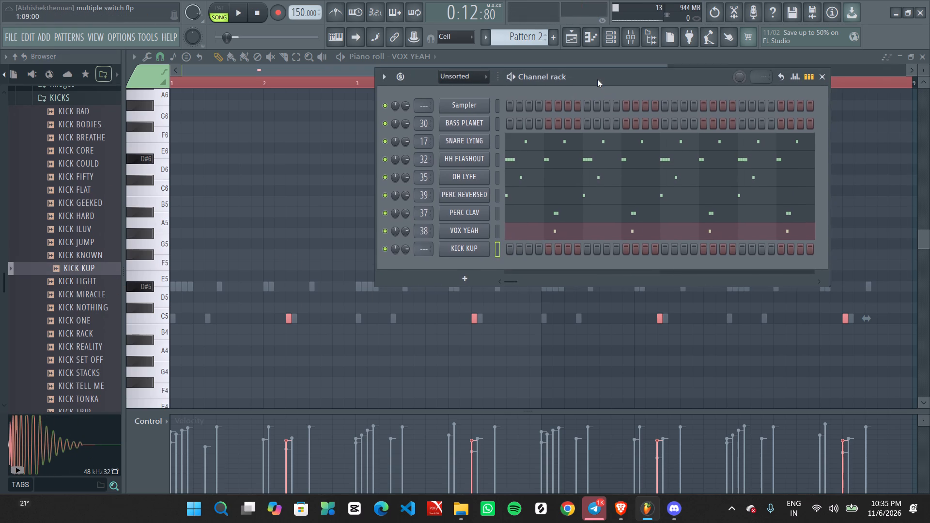
{"action": "left_click_drag", "start_coordinate": [597, 79], "coordinate": [596, 80]}
{"action": "left_click", "coordinate": [509, 249]}
{"action": "key", "text": "space"}
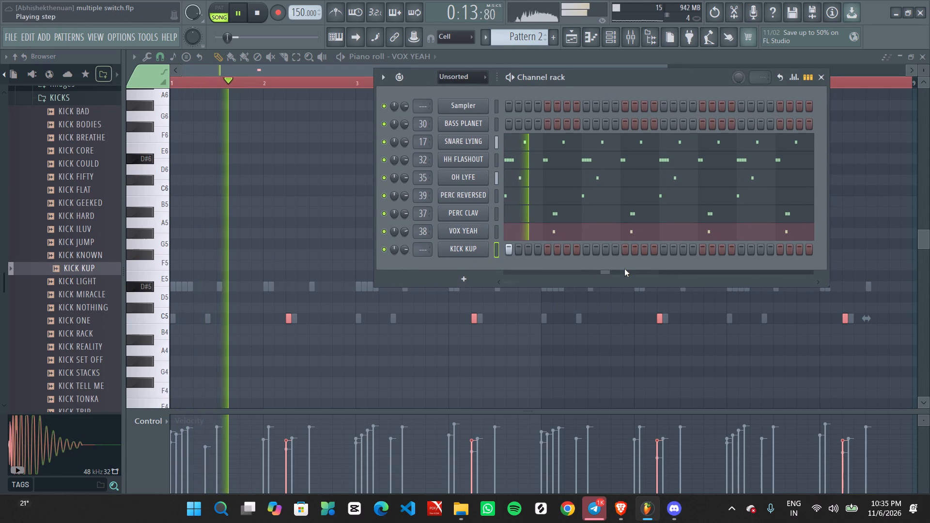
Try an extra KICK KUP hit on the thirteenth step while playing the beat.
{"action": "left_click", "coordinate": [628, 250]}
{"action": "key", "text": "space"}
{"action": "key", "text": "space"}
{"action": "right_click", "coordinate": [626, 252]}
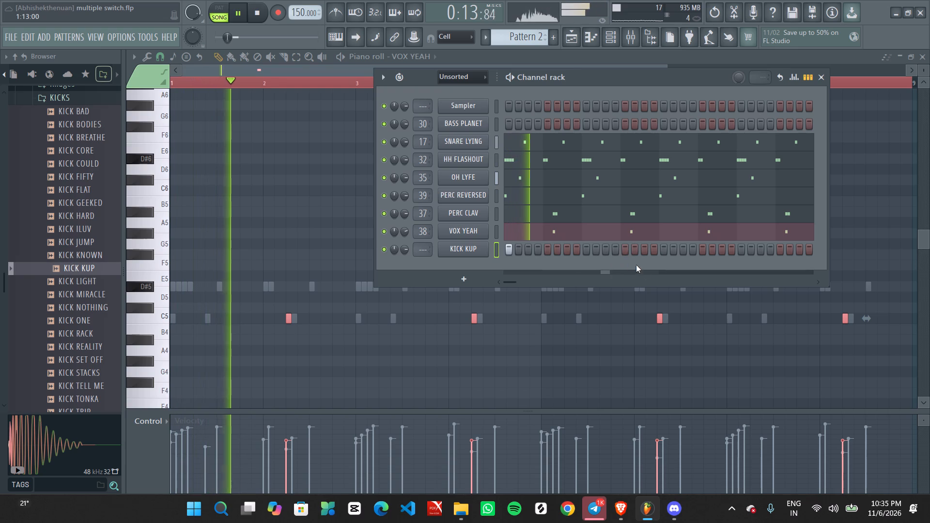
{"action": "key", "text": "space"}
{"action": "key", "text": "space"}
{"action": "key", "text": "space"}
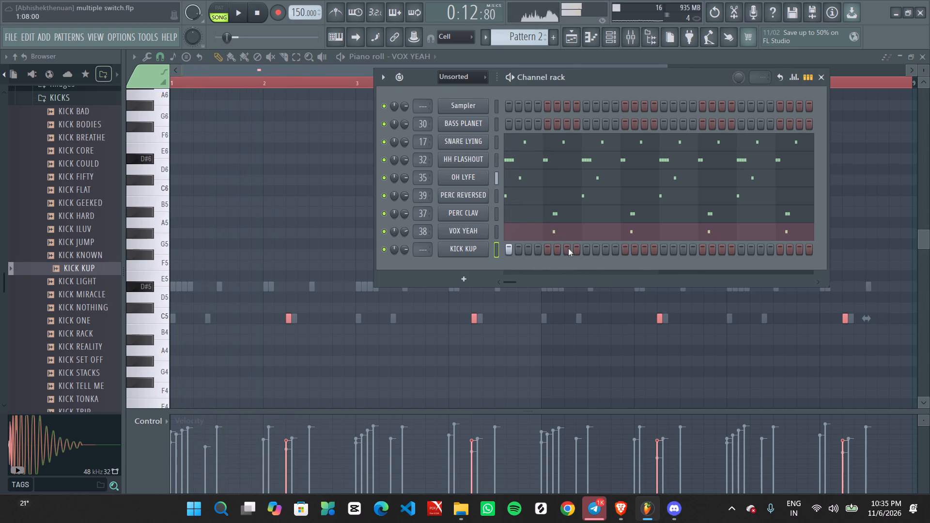
Open the KICK KUP channel in the piano roll.
{"action": "right_click", "coordinate": [460, 256]}
{"action": "left_click", "coordinate": [498, 249]}
{"action": "scroll", "coordinate": [450, 279], "scroll_direction": "up", "scroll_amount": 3, "text": "ctrl"}
{"action": "middle_click_drag", "start_coordinate": [399, 292], "coordinate": [709, 300]}
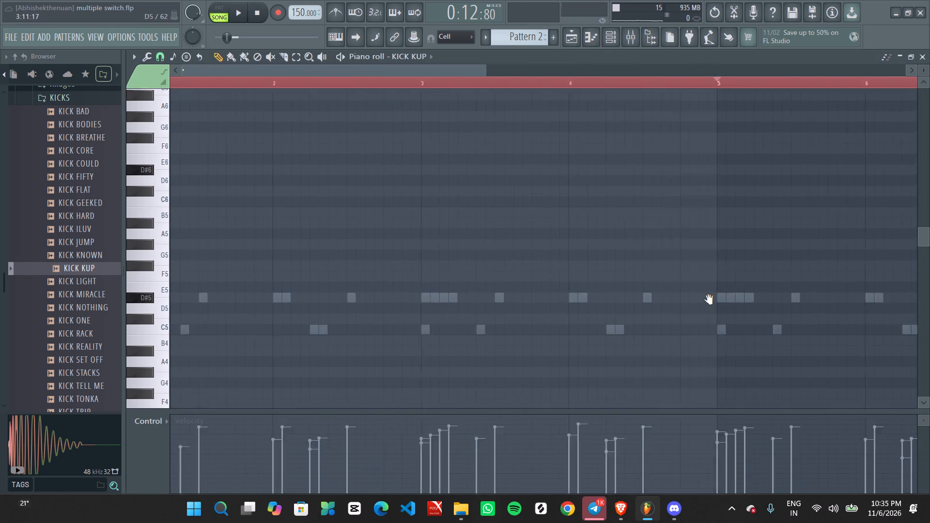
{"action": "middle_click_drag", "start_coordinate": [709, 300], "coordinate": [711, 300]}
{"action": "scroll", "coordinate": [278, 363], "scroll_direction": "up", "scroll_amount": 1, "text": "ctrl"}
{"action": "middle_click_drag", "start_coordinate": [276, 368], "coordinate": [529, 325]}
{"action": "key", "text": "shift+d"}
{"action": "scroll", "coordinate": [278, 360], "scroll_direction": "up", "scroll_amount": 1, "text": "ctrl"}
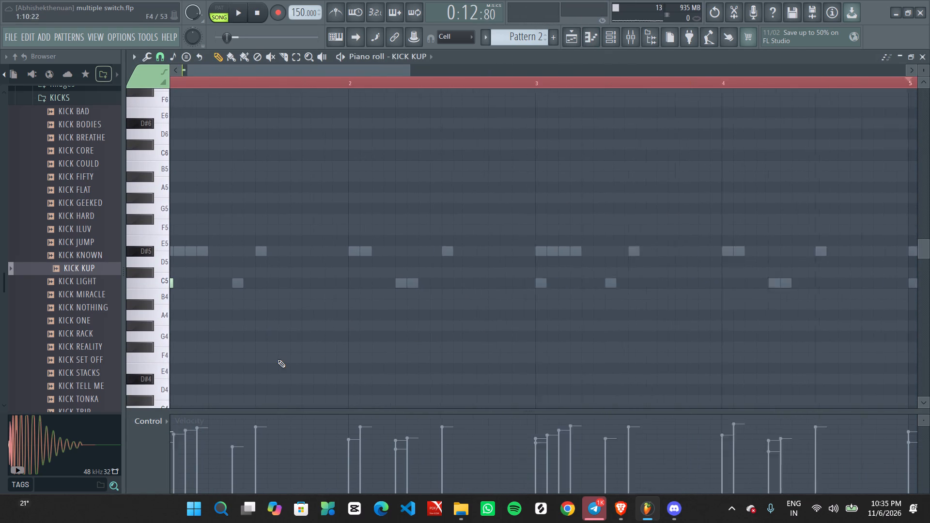
{"action": "middle_click_drag", "start_coordinate": [340, 367], "coordinate": [515, 368]}
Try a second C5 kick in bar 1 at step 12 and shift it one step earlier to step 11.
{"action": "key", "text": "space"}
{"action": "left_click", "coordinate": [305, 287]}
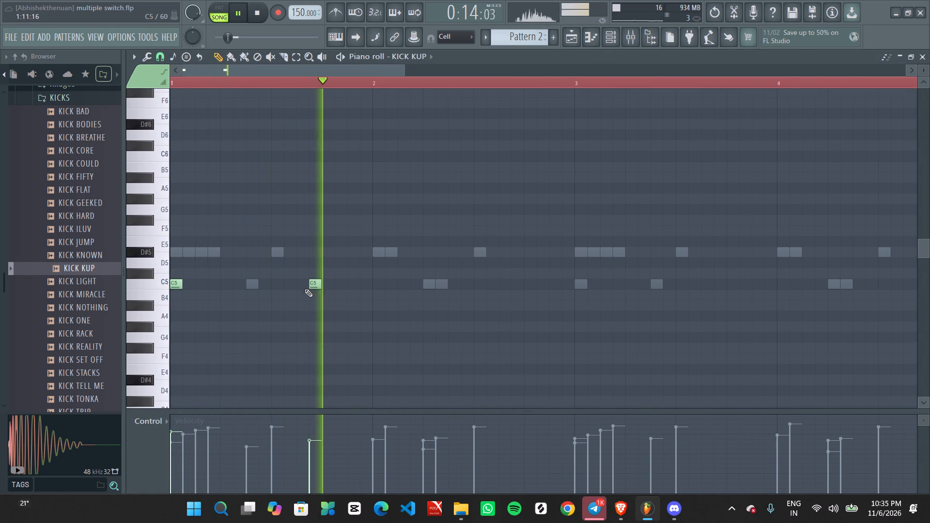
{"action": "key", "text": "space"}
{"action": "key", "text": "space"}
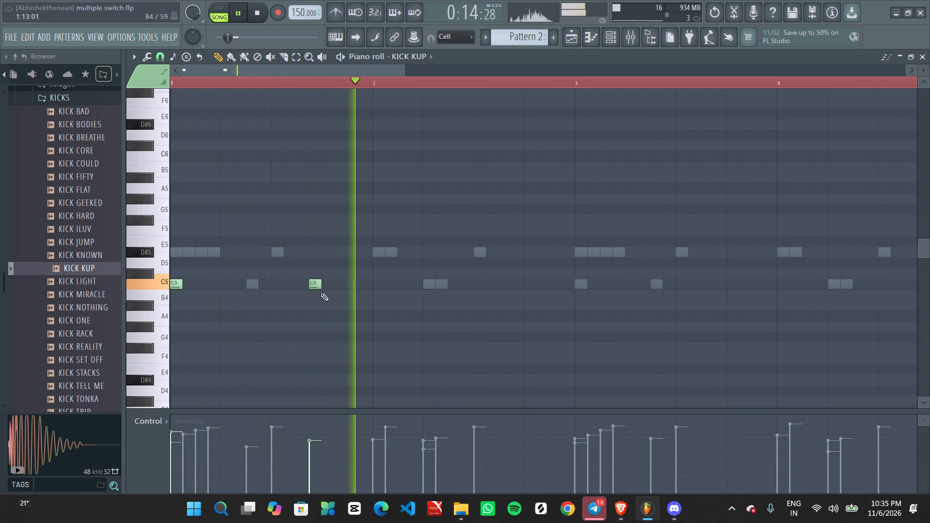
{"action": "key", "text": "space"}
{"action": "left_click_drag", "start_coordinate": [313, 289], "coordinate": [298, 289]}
Adjust the velocity of the KICK KUP notes in bar 1 to about 98%.
{"action": "key", "text": "ctrl+a"}
{"action": "scroll", "coordinate": [293, 292], "scroll_direction": "up", "scroll_amount": 2}
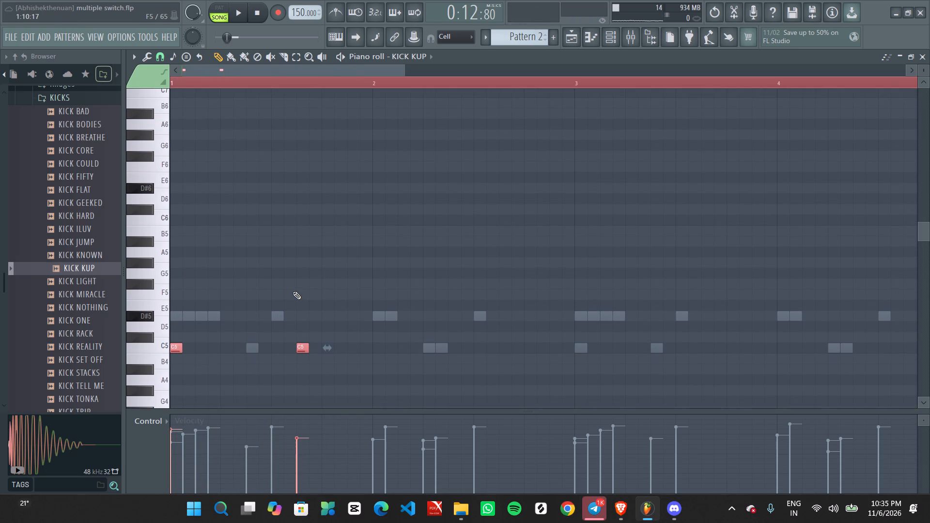
{"action": "scroll", "coordinate": [293, 292], "scroll_direction": "up", "scroll_amount": 2}
{"action": "scroll", "coordinate": [293, 292], "scroll_direction": "up", "scroll_amount": 1, "text": "alt"}
{"action": "key", "text": "ctrl+d"}
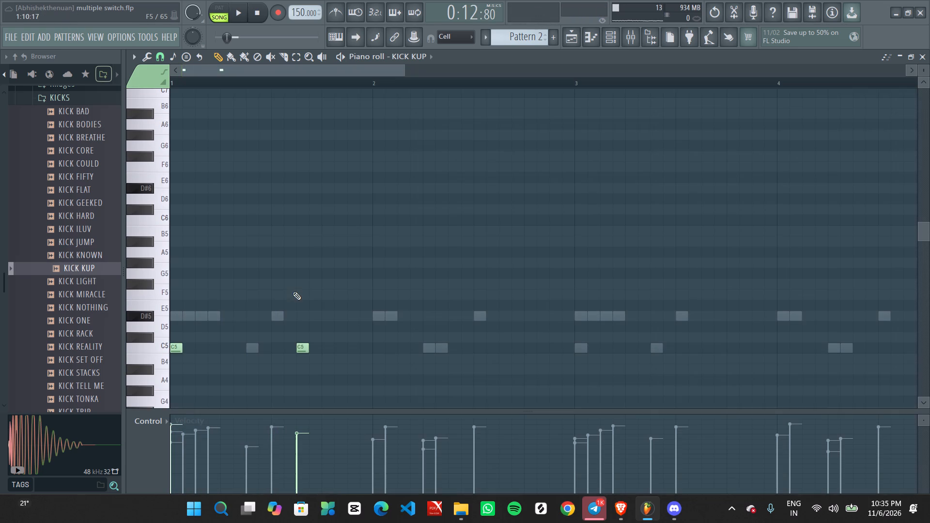
{"action": "left_click_drag", "start_coordinate": [170, 429], "coordinate": [342, 425], "text": "alt"}
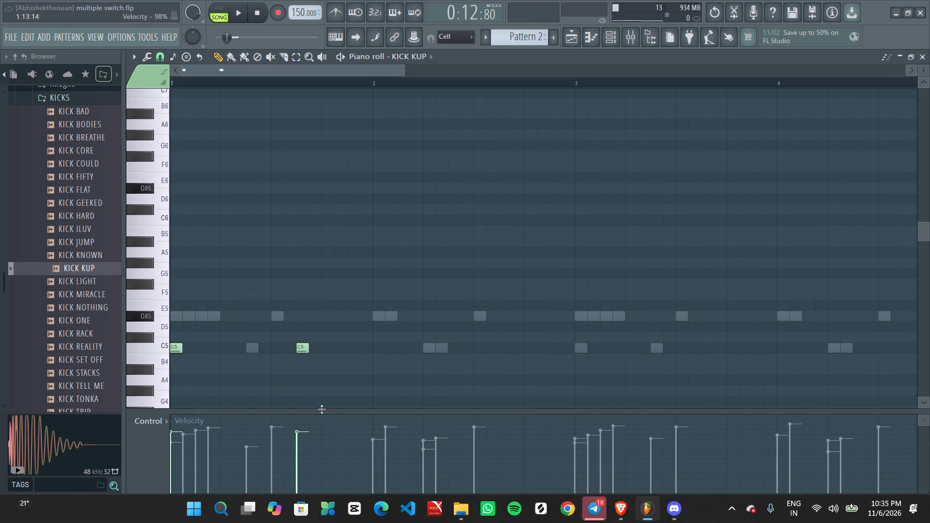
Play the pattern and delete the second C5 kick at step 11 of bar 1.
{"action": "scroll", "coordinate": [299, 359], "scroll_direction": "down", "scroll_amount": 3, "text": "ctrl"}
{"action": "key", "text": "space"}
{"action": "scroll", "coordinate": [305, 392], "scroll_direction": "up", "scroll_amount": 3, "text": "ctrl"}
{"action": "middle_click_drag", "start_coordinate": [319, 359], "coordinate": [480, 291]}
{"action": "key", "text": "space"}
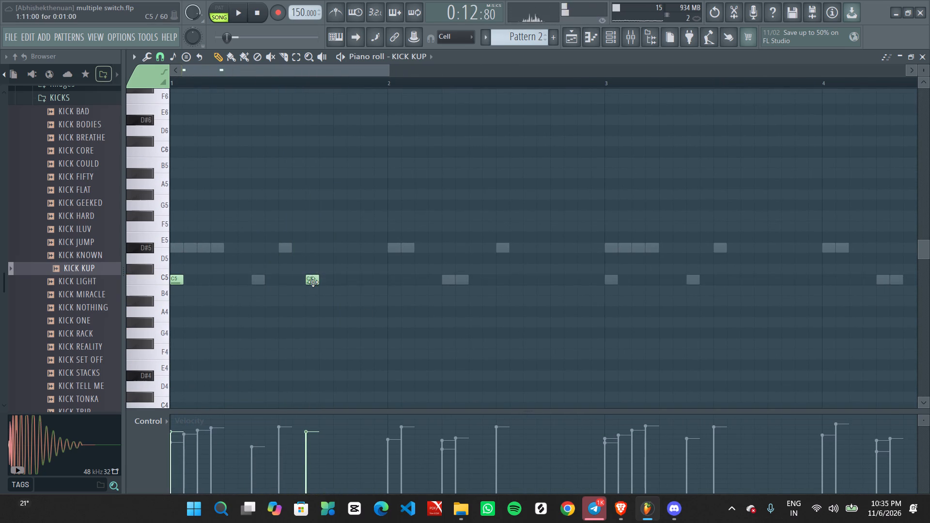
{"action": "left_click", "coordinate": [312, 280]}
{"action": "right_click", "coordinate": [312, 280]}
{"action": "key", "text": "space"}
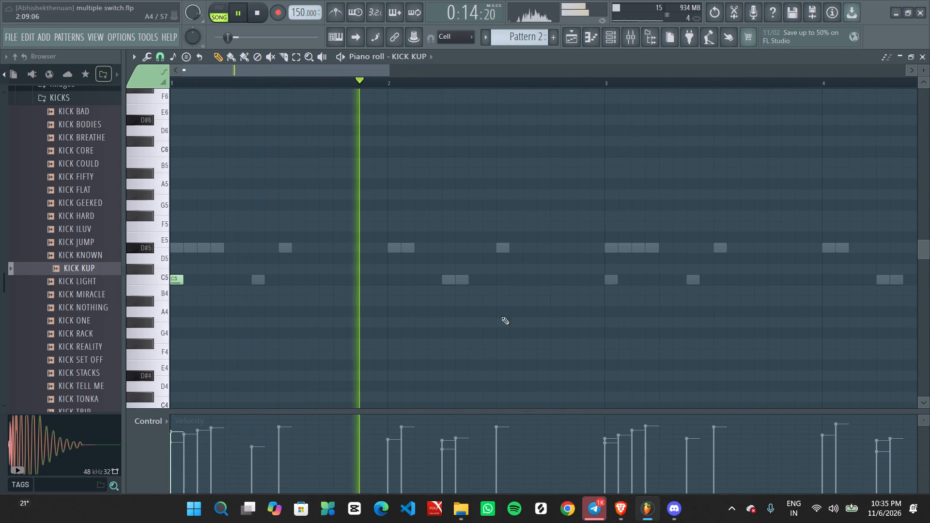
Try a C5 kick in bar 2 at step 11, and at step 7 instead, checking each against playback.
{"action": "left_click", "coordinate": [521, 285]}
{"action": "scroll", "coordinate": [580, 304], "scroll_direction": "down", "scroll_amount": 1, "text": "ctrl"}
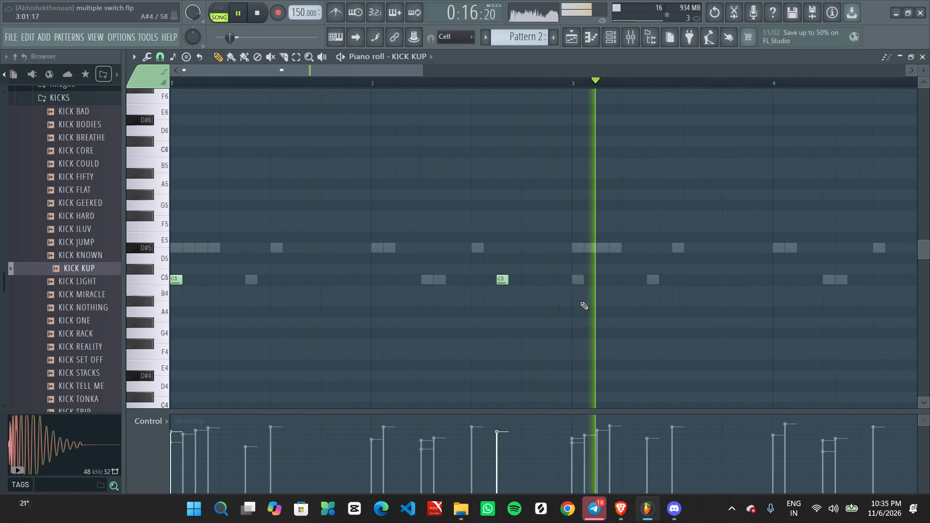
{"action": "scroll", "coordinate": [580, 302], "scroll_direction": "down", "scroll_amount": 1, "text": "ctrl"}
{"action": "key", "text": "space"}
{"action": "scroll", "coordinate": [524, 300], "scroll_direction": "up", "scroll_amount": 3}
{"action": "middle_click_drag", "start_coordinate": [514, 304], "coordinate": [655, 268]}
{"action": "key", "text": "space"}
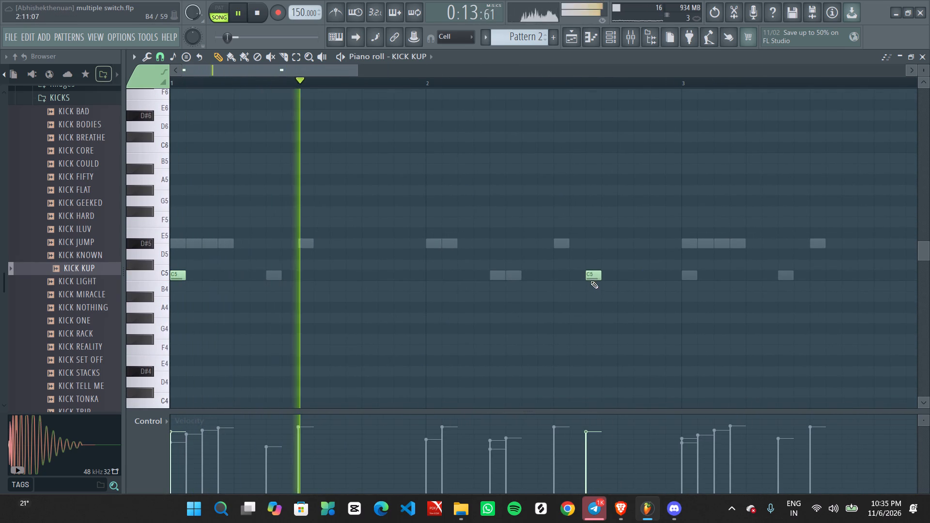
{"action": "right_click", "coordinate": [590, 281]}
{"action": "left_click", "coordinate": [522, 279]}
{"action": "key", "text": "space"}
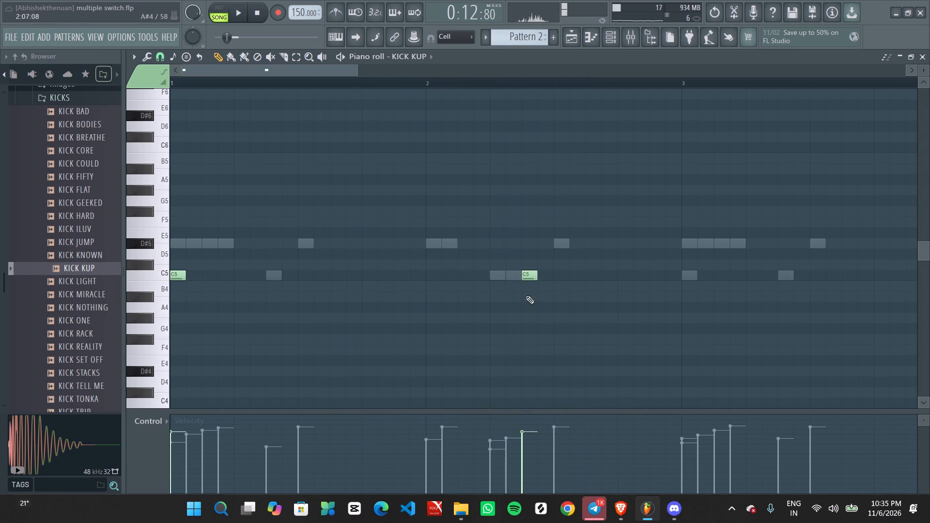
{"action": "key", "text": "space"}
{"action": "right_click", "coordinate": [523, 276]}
Place C5 kicks in bar 2 at steps 5 and 15.
{"action": "left_click", "coordinate": [491, 274]}
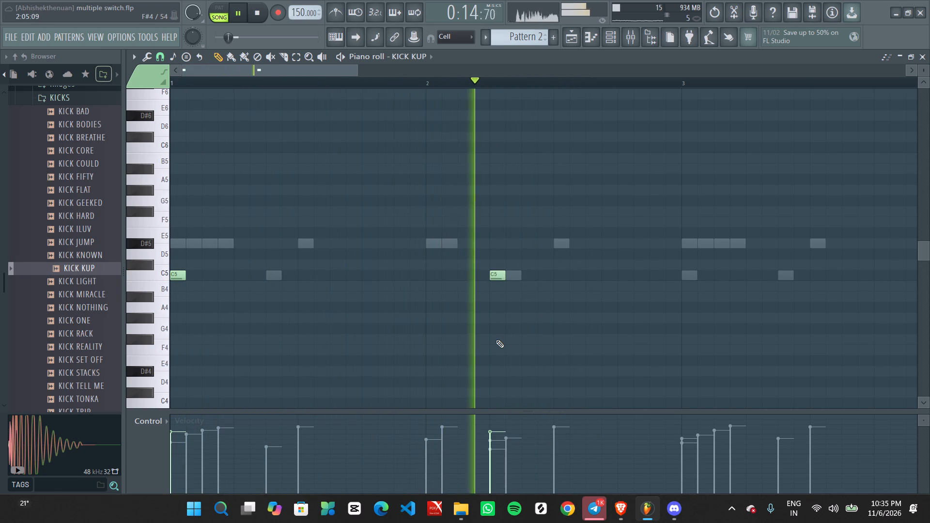
{"action": "scroll", "coordinate": [528, 333], "scroll_direction": "down", "scroll_amount": 2, "text": "ctrl"}
{"action": "left_click", "coordinate": [562, 271]}
{"action": "key", "text": "space"}
{"action": "key", "text": "space"}
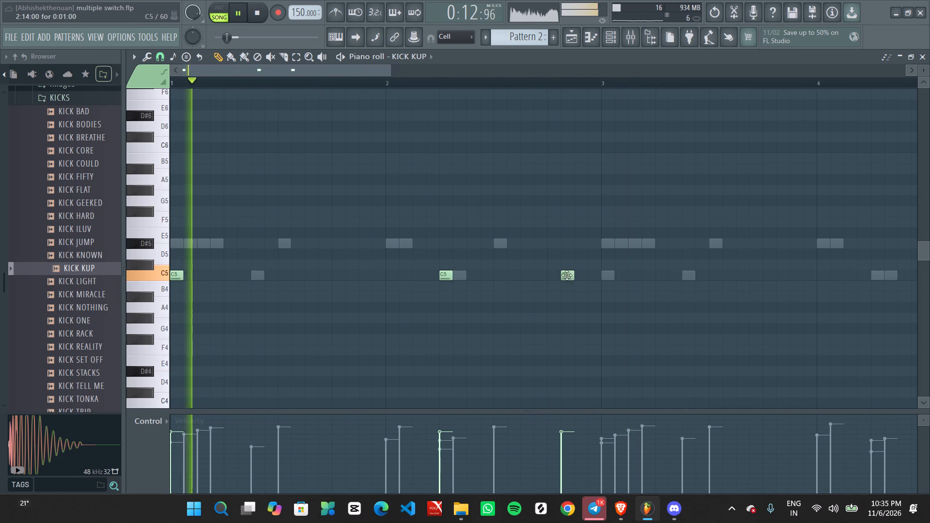
{"action": "right_click", "coordinate": [566, 273]}
{"action": "left_click", "coordinate": [573, 273]}
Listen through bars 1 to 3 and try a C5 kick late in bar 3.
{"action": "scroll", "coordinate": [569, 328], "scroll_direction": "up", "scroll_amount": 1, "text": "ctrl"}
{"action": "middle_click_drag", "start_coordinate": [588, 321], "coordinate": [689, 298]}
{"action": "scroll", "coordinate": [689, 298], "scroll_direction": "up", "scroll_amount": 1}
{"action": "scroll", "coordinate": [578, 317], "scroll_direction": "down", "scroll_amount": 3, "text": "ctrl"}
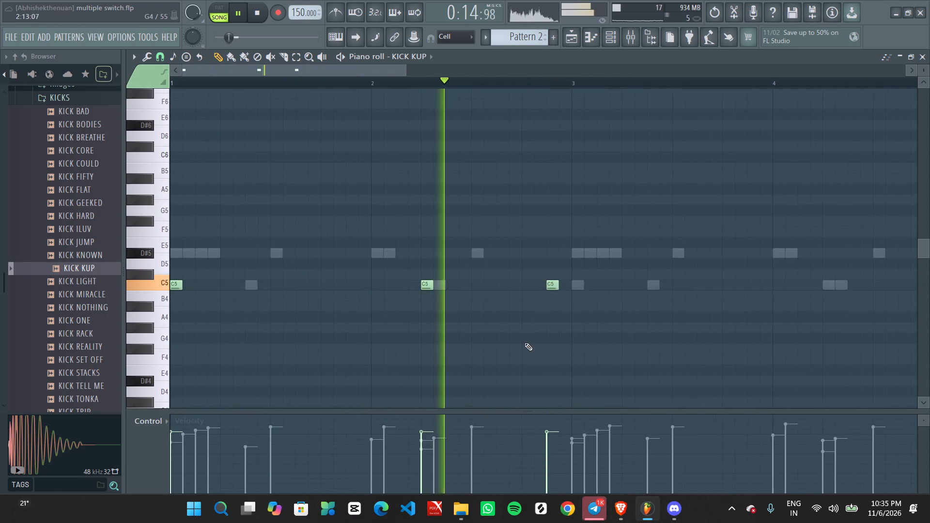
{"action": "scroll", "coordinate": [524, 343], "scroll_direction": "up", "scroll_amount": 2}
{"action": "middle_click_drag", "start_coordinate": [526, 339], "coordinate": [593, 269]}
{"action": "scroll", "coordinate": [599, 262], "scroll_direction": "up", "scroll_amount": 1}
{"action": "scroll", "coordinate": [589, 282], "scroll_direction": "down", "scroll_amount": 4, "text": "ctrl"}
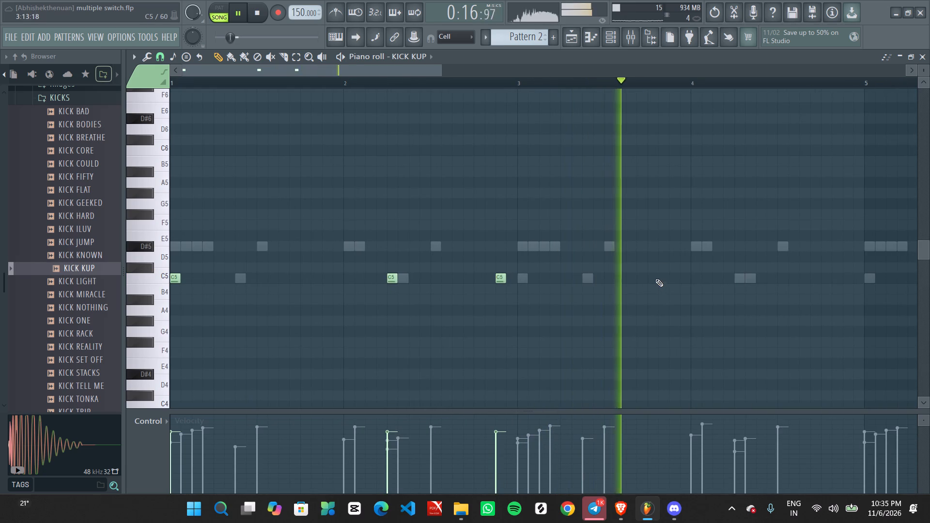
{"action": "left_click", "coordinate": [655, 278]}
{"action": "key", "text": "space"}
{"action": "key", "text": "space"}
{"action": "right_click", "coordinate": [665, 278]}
Replay the kick pattern and place a C5 kick at step 13 of bar 3.
{"action": "scroll", "coordinate": [616, 299], "scroll_direction": "up", "scroll_amount": 2, "text": "ctrl"}
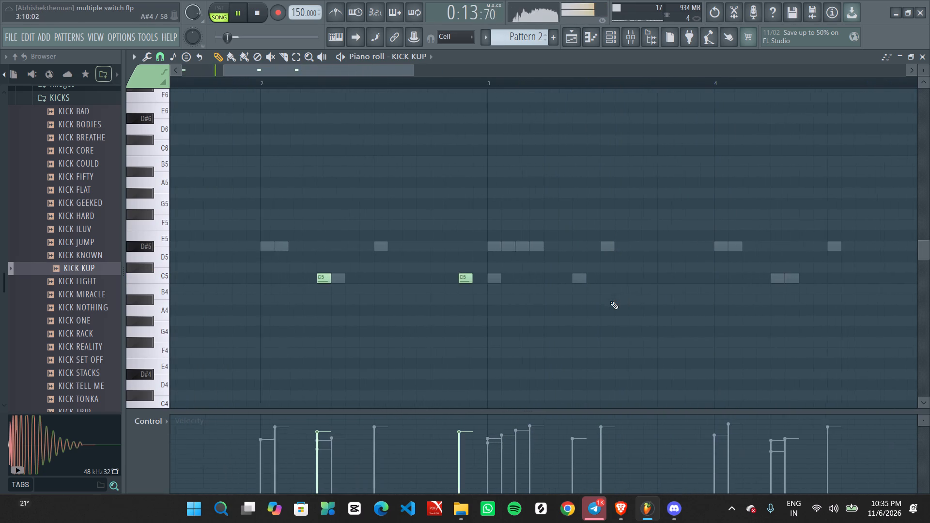
{"action": "middle_click_drag", "start_coordinate": [579, 313], "coordinate": [664, 284]}
{"action": "scroll", "coordinate": [605, 249], "scroll_direction": "up", "scroll_amount": 2, "text": "ctrl"}
{"action": "middle_click_drag", "start_coordinate": [600, 290], "coordinate": [651, 266]}
{"action": "scroll", "coordinate": [636, 272], "scroll_direction": "down", "scroll_amount": 3, "text": "ctrl"}
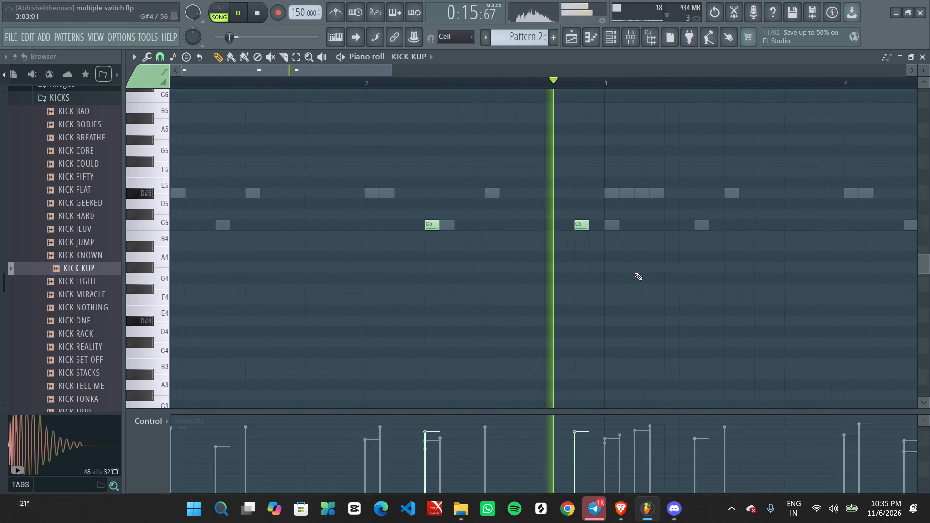
{"action": "scroll", "coordinate": [622, 274], "scroll_direction": "up", "scroll_amount": 2, "text": "ctrl"}
{"action": "scroll", "coordinate": [614, 259], "scroll_direction": "down", "scroll_amount": 2, "text": "ctrl"}
{"action": "scroll", "coordinate": [593, 273], "scroll_direction": "up", "scroll_amount": 2, "text": "ctrl"}
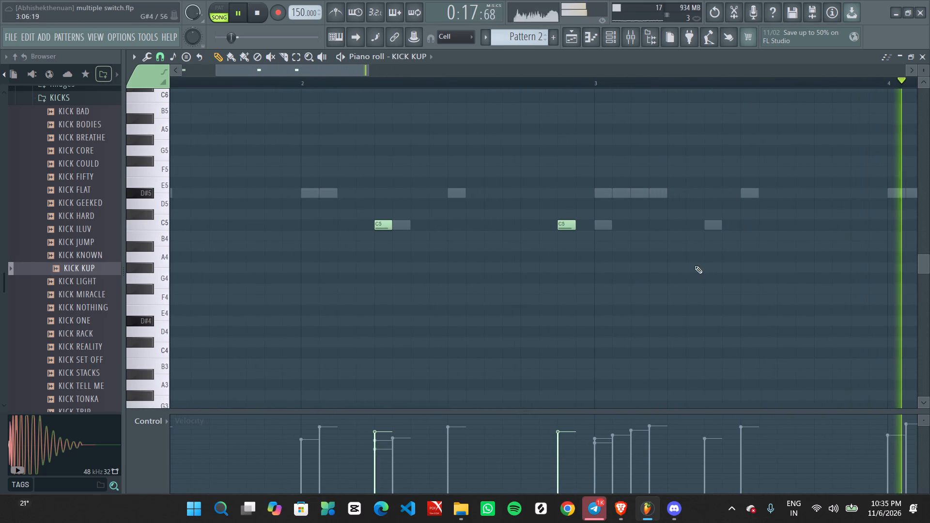
{"action": "middle_click_drag", "start_coordinate": [662, 266], "coordinate": [592, 267]}
{"action": "scroll", "coordinate": [646, 254], "scroll_direction": "down", "scroll_amount": 7, "text": "ctrl"}
{"action": "key", "text": "space"}
{"action": "key", "text": "space"}
{"action": "scroll", "coordinate": [609, 280], "scroll_direction": "up", "scroll_amount": 2, "text": "ctrl"}
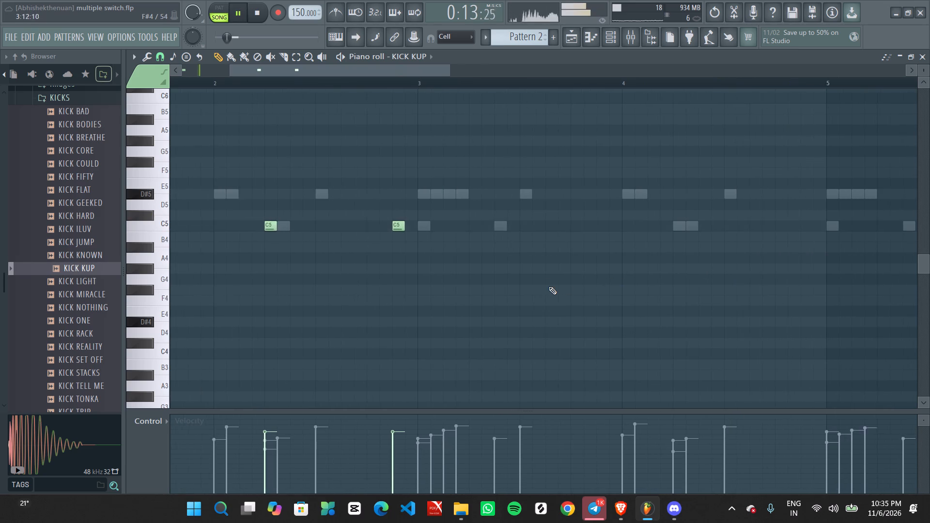
{"action": "middle_click_drag", "start_coordinate": [549, 287], "coordinate": [647, 293]}
{"action": "scroll", "coordinate": [605, 292], "scroll_direction": "up", "scroll_amount": 2, "text": "ctrl"}
{"action": "middle_click_drag", "start_coordinate": [574, 307], "coordinate": [764, 206]}
{"action": "scroll", "coordinate": [712, 225], "scroll_direction": "down", "scroll_amount": 3, "text": "ctrl"}
{"action": "scroll", "coordinate": [688, 238], "scroll_direction": "up", "scroll_amount": 1, "text": "ctrl"}
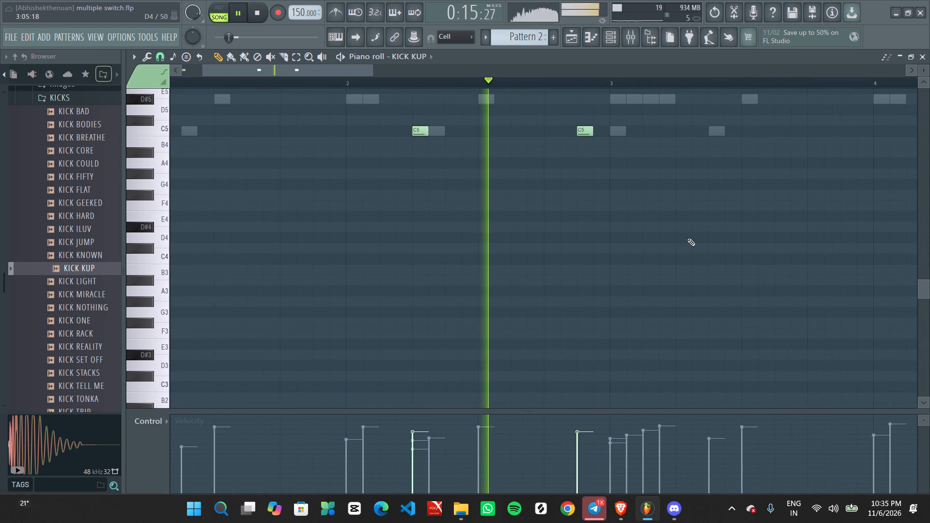
{"action": "middle_click_drag", "start_coordinate": [650, 271], "coordinate": [630, 317]}
{"action": "scroll", "coordinate": [685, 267], "scroll_direction": "down", "scroll_amount": 1, "text": "ctrl"}
{"action": "left_click", "coordinate": [779, 173]}
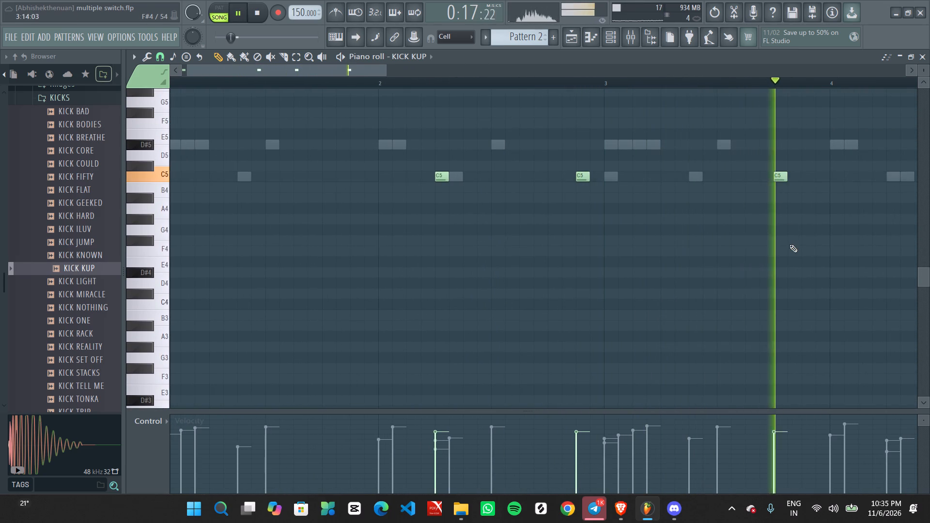
Add two C5 kicks near the end of bar 4, at steps 13 and 15.
{"action": "scroll", "coordinate": [790, 245], "scroll_direction": "down", "scroll_amount": 5, "text": "ctrl"}
{"action": "scroll", "coordinate": [859, 191], "scroll_direction": "down", "scroll_amount": 4, "text": "ctrl"}
{"action": "middle_click_drag", "start_coordinate": [838, 218], "coordinate": [769, 231]}
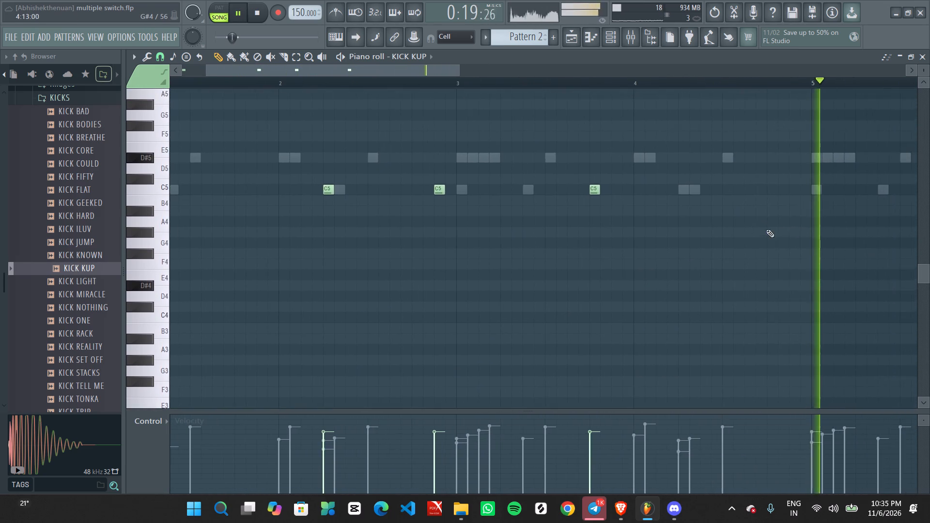
{"action": "scroll", "coordinate": [775, 216], "scroll_direction": "up", "scroll_amount": 2}
{"action": "key", "text": "space"}
{"action": "key", "text": "space"}
{"action": "left_click", "coordinate": [762, 222]}
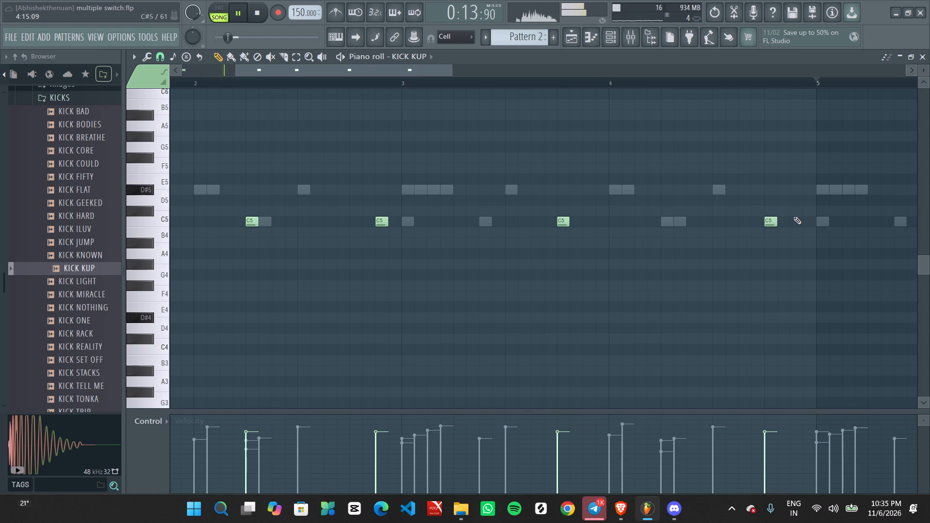
{"action": "left_click", "coordinate": [793, 219]}
Raise the velocity of all KICK KUP notes together, and clear the selection.
{"action": "scroll", "coordinate": [757, 242], "scroll_direction": "down", "scroll_amount": 6, "text": "ctrl"}
{"action": "scroll", "coordinate": [599, 302], "scroll_direction": "up", "scroll_amount": 1, "text": "ctrl"}
{"action": "middle_click_drag", "start_coordinate": [553, 319], "coordinate": [647, 307]}
{"action": "scroll", "coordinate": [649, 307], "scroll_direction": "up", "scroll_amount": 1}
{"action": "scroll", "coordinate": [648, 307], "scroll_direction": "down", "scroll_amount": 2, "text": "ctrl"}
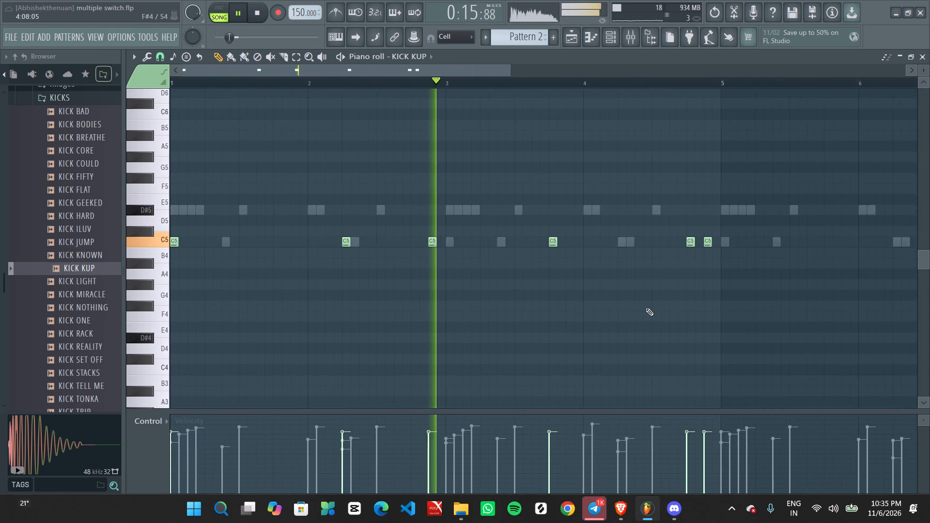
{"action": "key", "text": "ctrl+a"}
{"action": "scroll", "coordinate": [639, 310], "scroll_direction": "up", "scroll_amount": 2, "text": "alt"}
{"action": "key", "text": "ctrl+d"}
Play back the four-bar kick pattern and duplicate bars 1–4 into bars 5–8.
{"action": "scroll", "coordinate": [615, 319], "scroll_direction": "up", "scroll_amount": 1, "text": "ctrl"}
{"action": "middle_click_drag", "start_coordinate": [604, 314], "coordinate": [639, 286]}
{"action": "scroll", "coordinate": [639, 286], "scroll_direction": "up", "scroll_amount": 1}
{"action": "scroll", "coordinate": [618, 280], "scroll_direction": "down", "scroll_amount": 4, "text": "ctrl"}
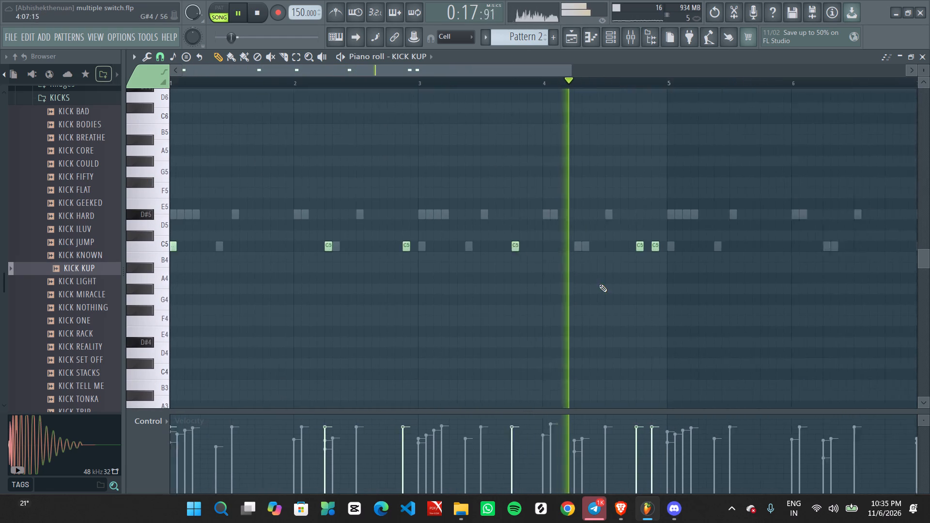
{"action": "scroll", "coordinate": [602, 297], "scroll_direction": "up", "scroll_amount": 1, "text": "ctrl"}
{"action": "middle_click_drag", "start_coordinate": [631, 315], "coordinate": [635, 296]}
{"action": "scroll", "coordinate": [646, 293], "scroll_direction": "down", "scroll_amount": 5, "text": "ctrl"}
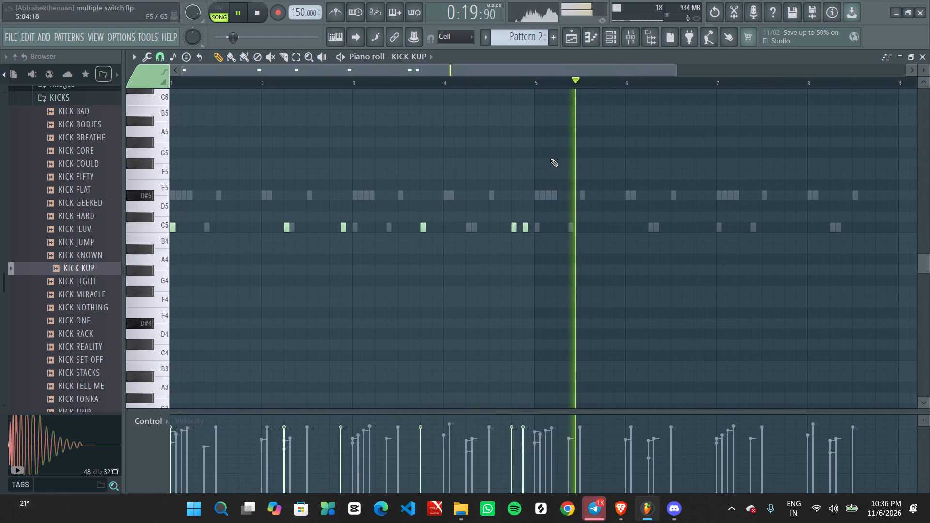
{"action": "key", "text": "space"}
{"action": "key", "text": "space"}
{"action": "key", "text": "space"}
{"action": "key", "text": "space"}
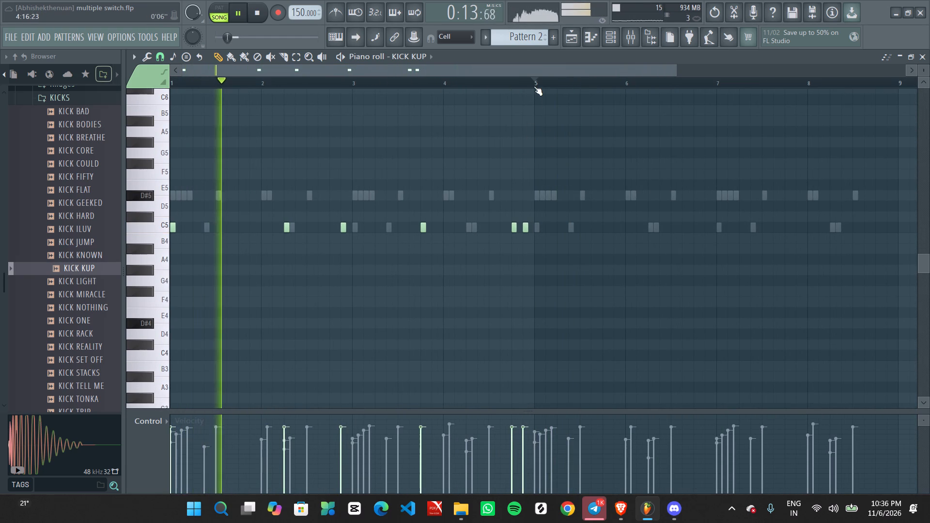
{"action": "left_click_drag", "start_coordinate": [534, 85], "coordinate": [0, 189], "text": "ctrl"}
{"action": "key", "text": "ctrl+b"}
{"action": "key", "text": "ctrl+d"}
Review the full eight-bar KICK KUP pattern during playback.
{"action": "scroll", "coordinate": [374, 319], "scroll_direction": "up", "scroll_amount": 2, "text": "ctrl"}
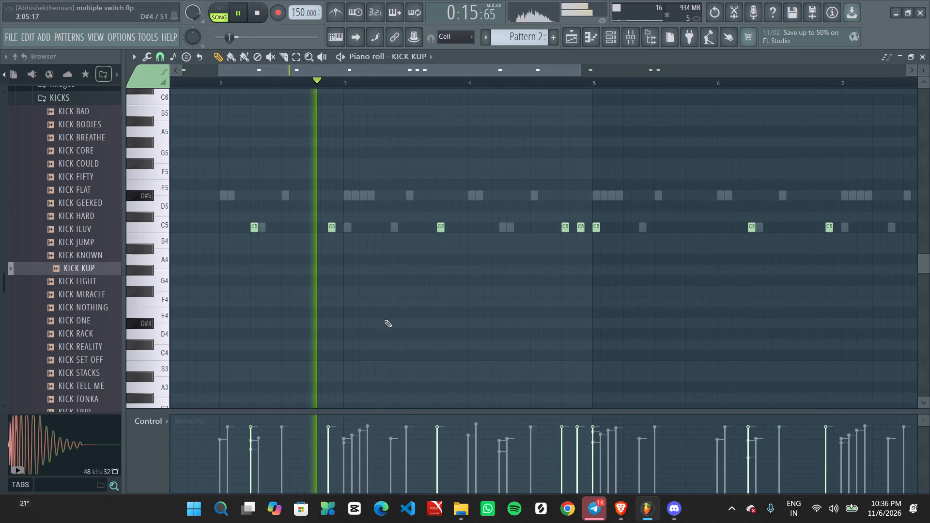
{"action": "middle_click_drag", "start_coordinate": [405, 318], "coordinate": [488, 305]}
{"action": "scroll", "coordinate": [587, 292], "scroll_direction": "up", "scroll_amount": 3, "text": "ctrl"}
{"action": "middle_click_drag", "start_coordinate": [722, 277], "coordinate": [633, 277]}
{"action": "scroll", "coordinate": [576, 284], "scroll_direction": "down", "scroll_amount": 2, "text": "ctrl"}
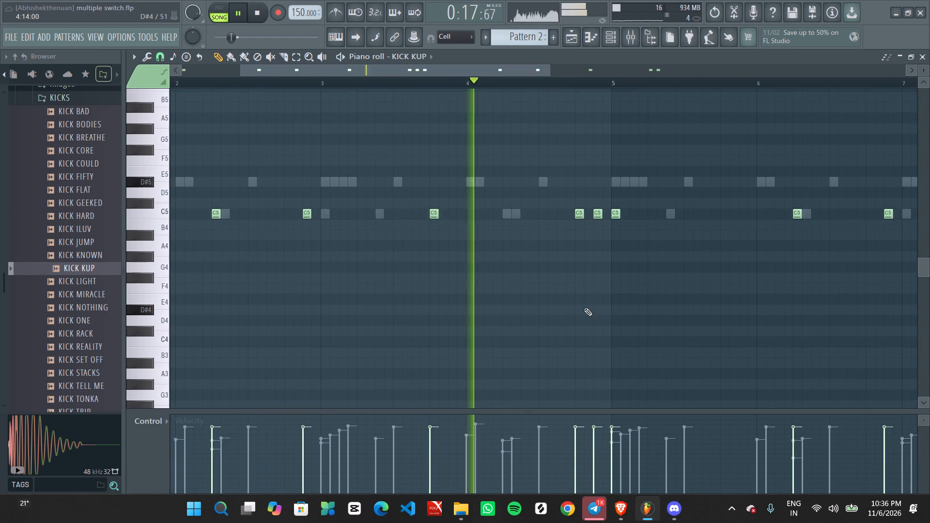
{"action": "scroll", "coordinate": [588, 308], "scroll_direction": "up", "scroll_amount": 1, "text": "ctrl"}
{"action": "middle_click_drag", "start_coordinate": [624, 293], "coordinate": [598, 298]}
{"action": "scroll", "coordinate": [618, 294], "scroll_direction": "up", "scroll_amount": 1}
{"action": "scroll", "coordinate": [592, 296], "scroll_direction": "down", "scroll_amount": 5, "text": "ctrl"}
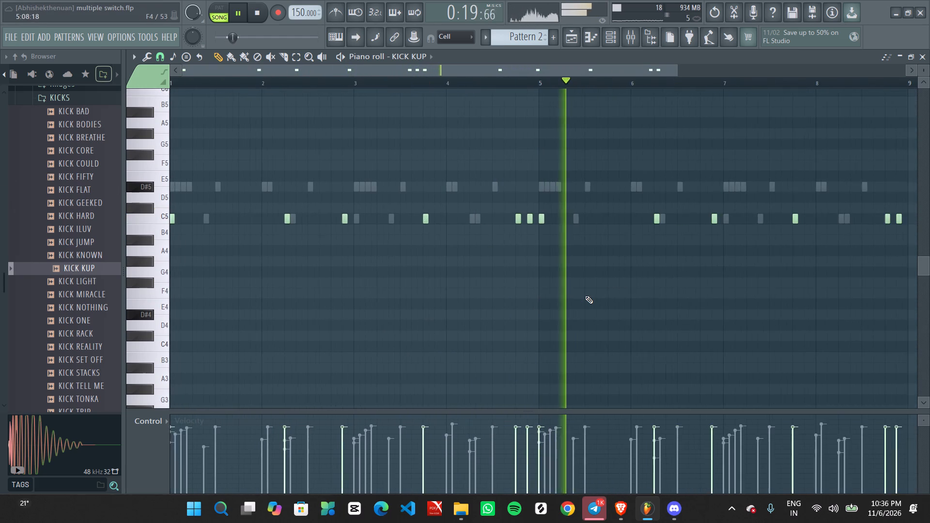
Review the eight-bar KICK KUP pattern in the piano roll during playback.
{"action": "scroll", "coordinate": [585, 296], "scroll_direction": "up", "scroll_amount": 3, "text": "ctrl"}
{"action": "middle_click_drag", "start_coordinate": [589, 297], "coordinate": [625, 290]}
{"action": "scroll", "coordinate": [585, 252], "scroll_direction": "down", "scroll_amount": 3, "text": "ctrl"}
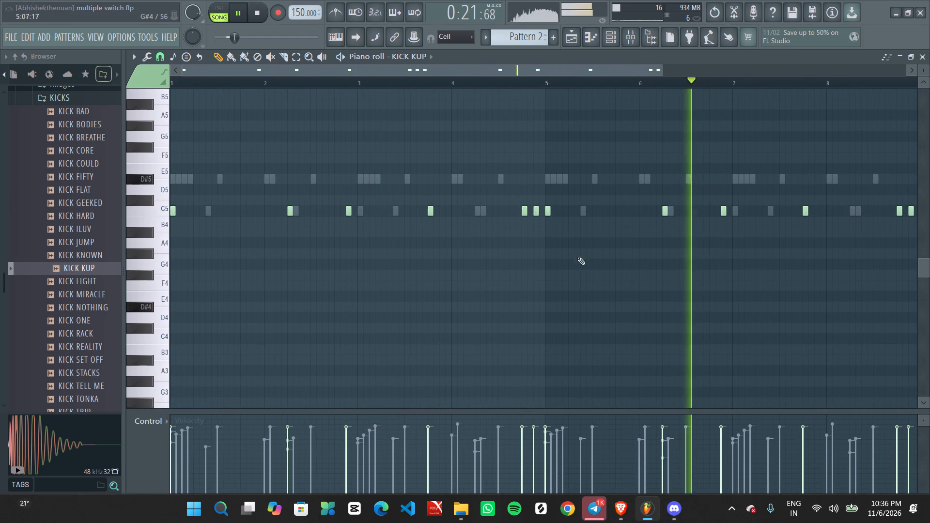
{"action": "scroll", "coordinate": [388, 266], "scroll_direction": "down", "scroll_amount": 4, "text": "ctrl"}
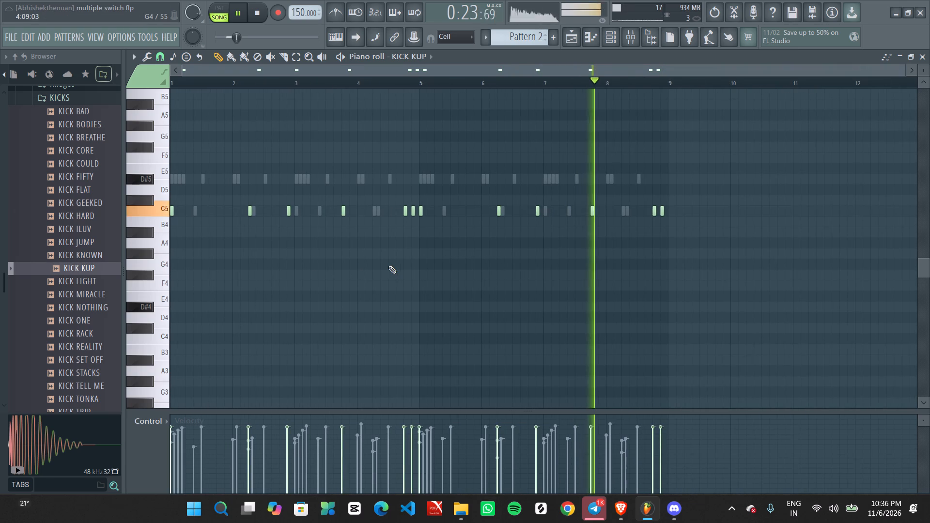
{"action": "scroll", "coordinate": [389, 267], "scroll_direction": "up", "scroll_amount": 2, "text": "ctrl"}
{"action": "middle_click_drag", "start_coordinate": [361, 286], "coordinate": [413, 280]}
{"action": "scroll", "coordinate": [420, 280], "scroll_direction": "down", "scroll_amount": 3, "text": "ctrl"}
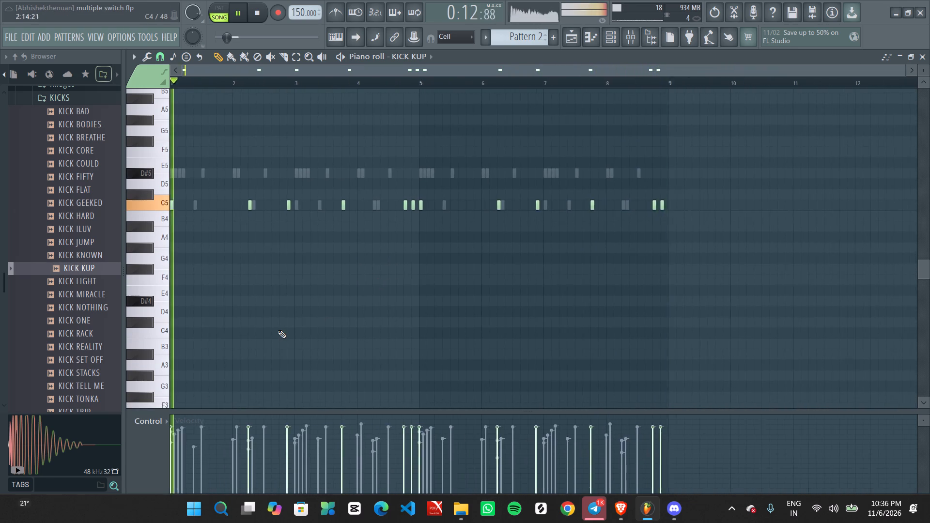
{"action": "scroll", "coordinate": [278, 330], "scroll_direction": "up", "scroll_amount": 3, "text": "ctrl"}
{"action": "middle_click_drag", "start_coordinate": [283, 322], "coordinate": [408, 319]}
{"action": "scroll", "coordinate": [293, 316], "scroll_direction": "up", "scroll_amount": 1, "text": "ctrl"}
{"action": "middle_click_drag", "start_coordinate": [279, 320], "coordinate": [361, 322]}
{"action": "scroll", "coordinate": [362, 322], "scroll_direction": "up", "scroll_amount": 1}
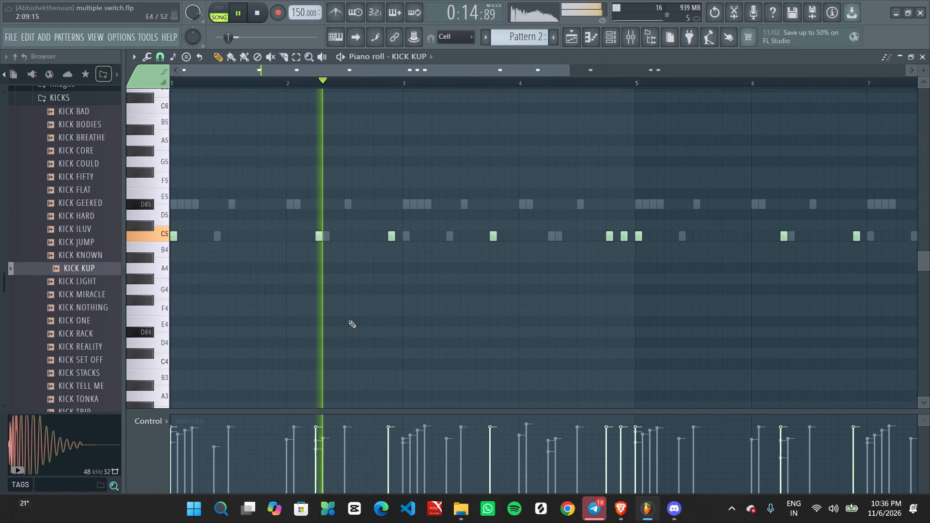
{"action": "scroll", "coordinate": [348, 320], "scroll_direction": "down", "scroll_amount": 3, "text": "ctrl"}
{"action": "key", "text": "space"}
{"action": "key", "text": "space"}
Raise the velocity of all KICK KUP notes slightly and clear the selection.
{"action": "key", "text": "ctrl+a"}
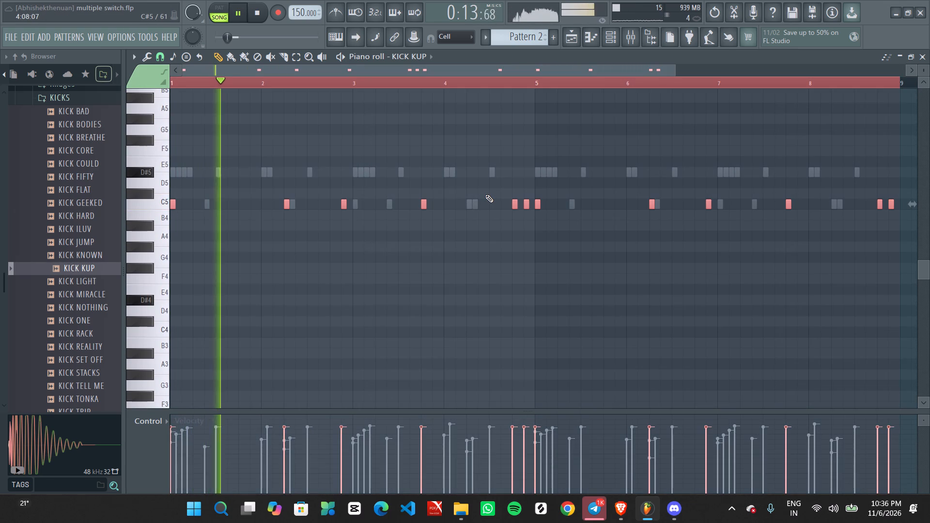
{"action": "scroll", "coordinate": [485, 195], "scroll_direction": "up", "scroll_amount": 1, "text": "alt"}
{"action": "key", "text": "d"}
{"action": "scroll", "coordinate": [485, 197], "scroll_direction": "up", "scroll_amount": 2, "text": "ctrl"}
{"action": "middle_click_drag", "start_coordinate": [500, 225], "coordinate": [560, 227]}
{"action": "scroll", "coordinate": [497, 245], "scroll_direction": "down", "scroll_amount": 4, "text": "ctrl"}
{"action": "key", "text": "ctrl+d"}
{"action": "scroll", "coordinate": [451, 261], "scroll_direction": "up", "scroll_amount": 1, "text": "ctrl"}
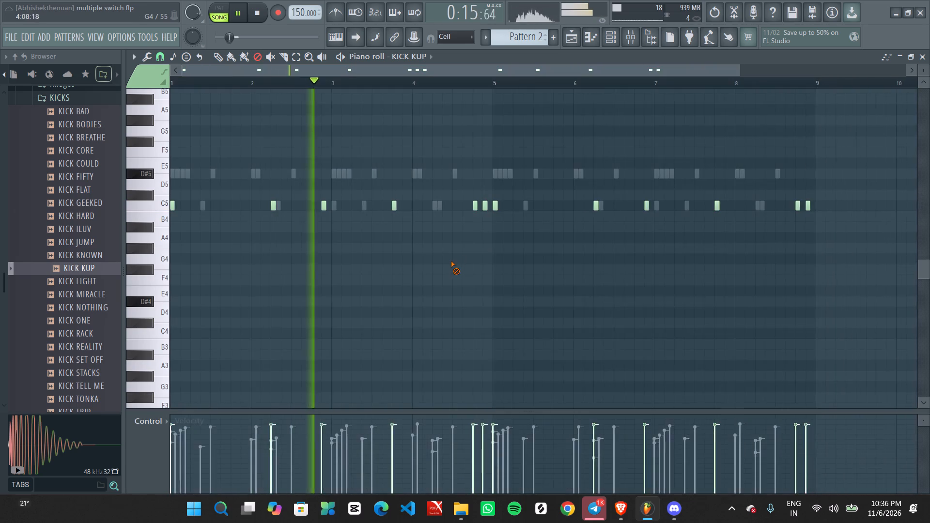
{"action": "scroll", "coordinate": [451, 261], "scroll_direction": "up", "scroll_amount": 1, "text": "ctrl"}
{"action": "middle_click_drag", "start_coordinate": [424, 274], "coordinate": [558, 283]}
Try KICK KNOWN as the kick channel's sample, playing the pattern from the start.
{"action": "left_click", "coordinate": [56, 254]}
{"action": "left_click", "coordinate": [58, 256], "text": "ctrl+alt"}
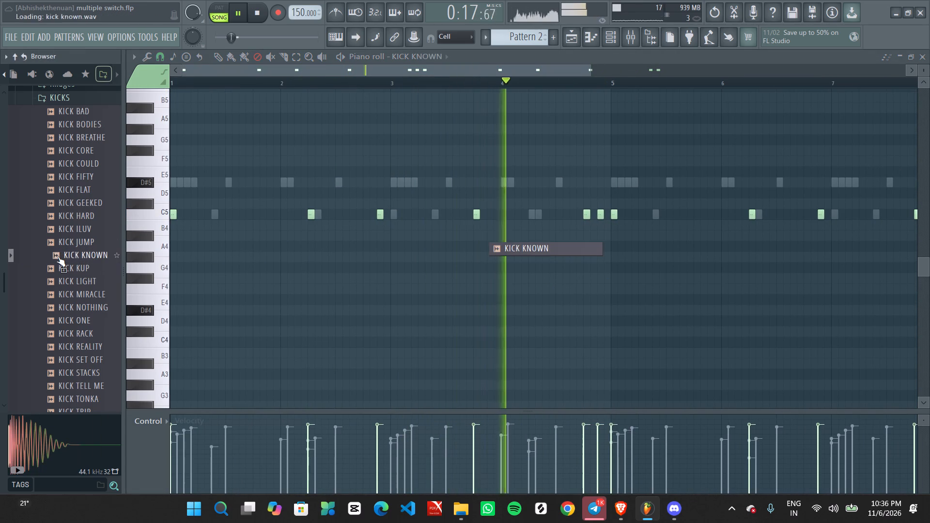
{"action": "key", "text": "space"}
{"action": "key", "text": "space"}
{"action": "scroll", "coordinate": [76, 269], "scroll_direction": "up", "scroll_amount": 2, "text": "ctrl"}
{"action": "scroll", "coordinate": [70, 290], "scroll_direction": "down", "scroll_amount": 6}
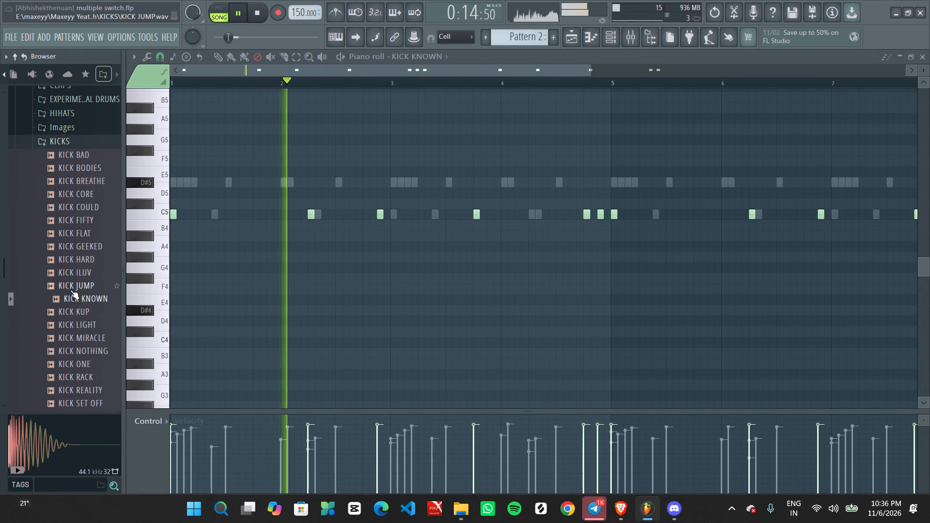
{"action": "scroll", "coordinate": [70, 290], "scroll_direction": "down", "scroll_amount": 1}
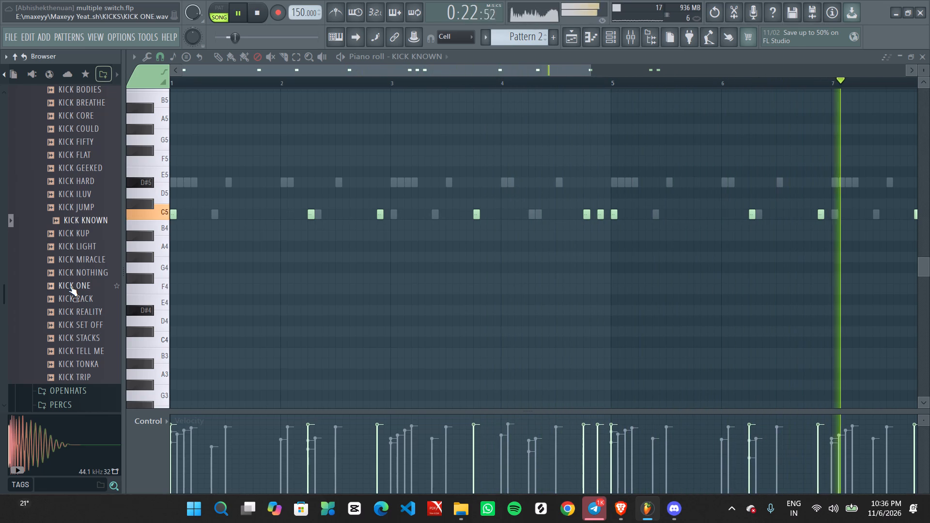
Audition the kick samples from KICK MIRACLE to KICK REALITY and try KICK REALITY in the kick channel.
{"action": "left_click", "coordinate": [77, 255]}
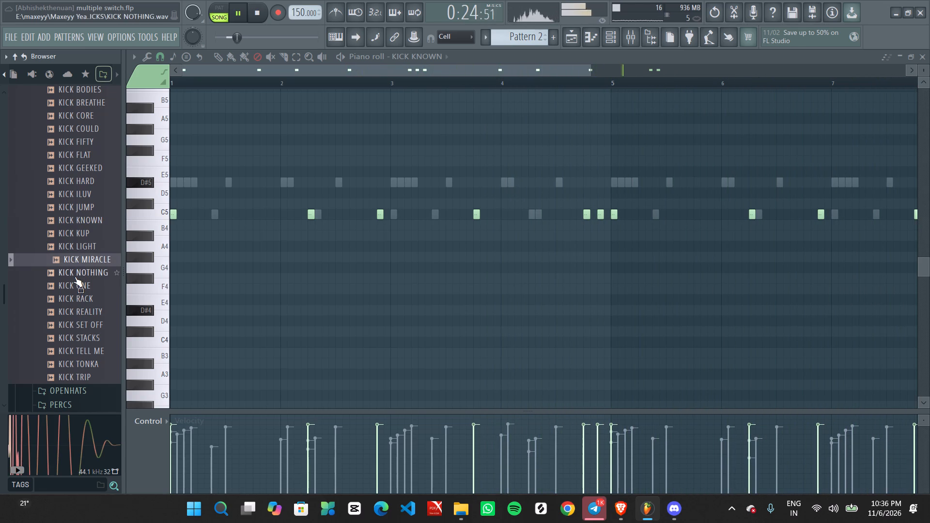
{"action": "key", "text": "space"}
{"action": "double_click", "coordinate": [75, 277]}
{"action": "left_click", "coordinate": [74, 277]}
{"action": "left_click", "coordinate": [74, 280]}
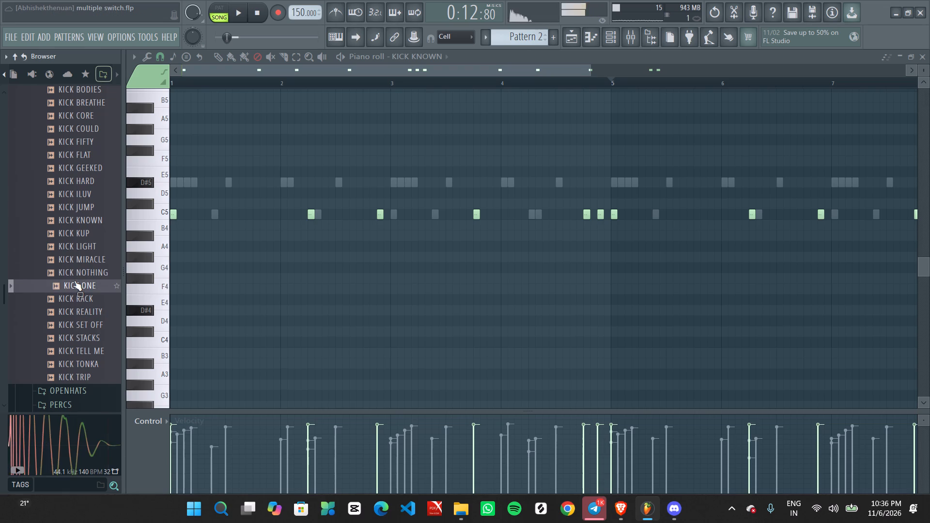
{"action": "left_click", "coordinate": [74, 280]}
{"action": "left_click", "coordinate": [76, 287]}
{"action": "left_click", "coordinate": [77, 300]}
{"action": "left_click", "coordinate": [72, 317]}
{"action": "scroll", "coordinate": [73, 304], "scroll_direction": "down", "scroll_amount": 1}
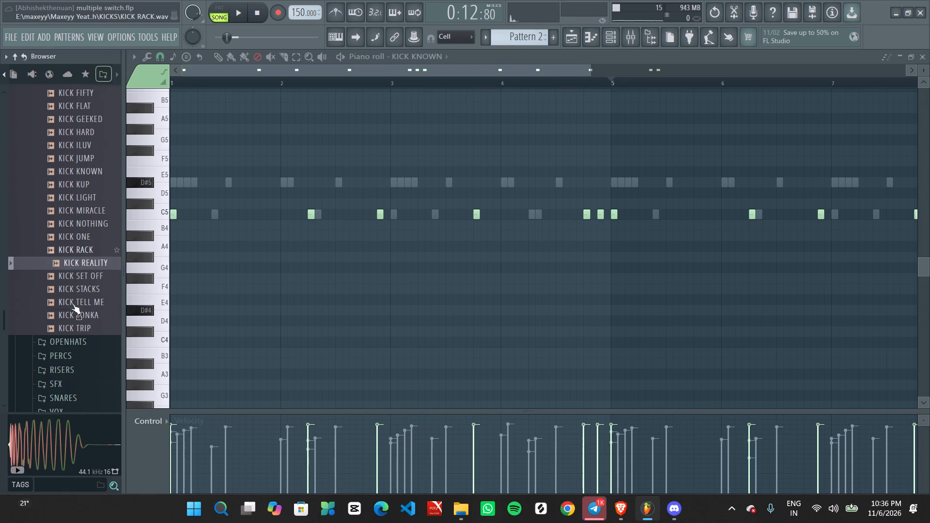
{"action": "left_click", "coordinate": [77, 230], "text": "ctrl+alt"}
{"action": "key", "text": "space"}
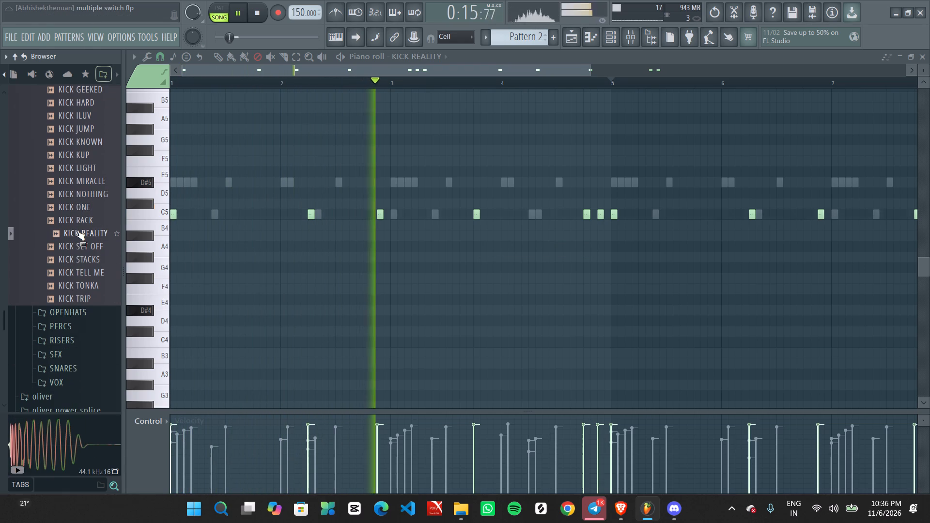
Replace the kick channel's sample with KICK TELL ME, comparing it with KICK TONKA and KICK TRIP.
{"action": "left_click", "coordinate": [83, 252]}
{"action": "key", "text": "space"}
{"action": "left_click", "coordinate": [84, 273]}
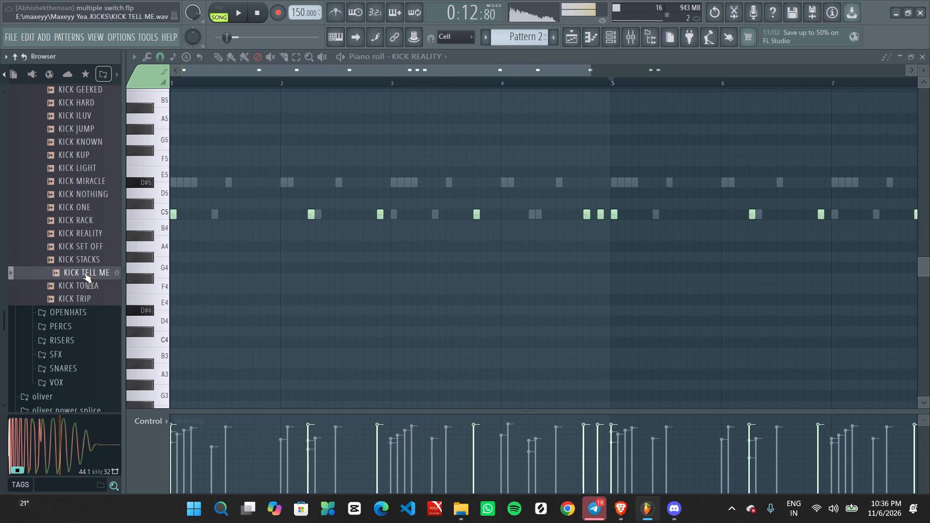
{"action": "left_click", "coordinate": [84, 279]}
{"action": "left_click", "coordinate": [85, 270], "text": "ctrl+alt"}
{"action": "key", "text": "space"}
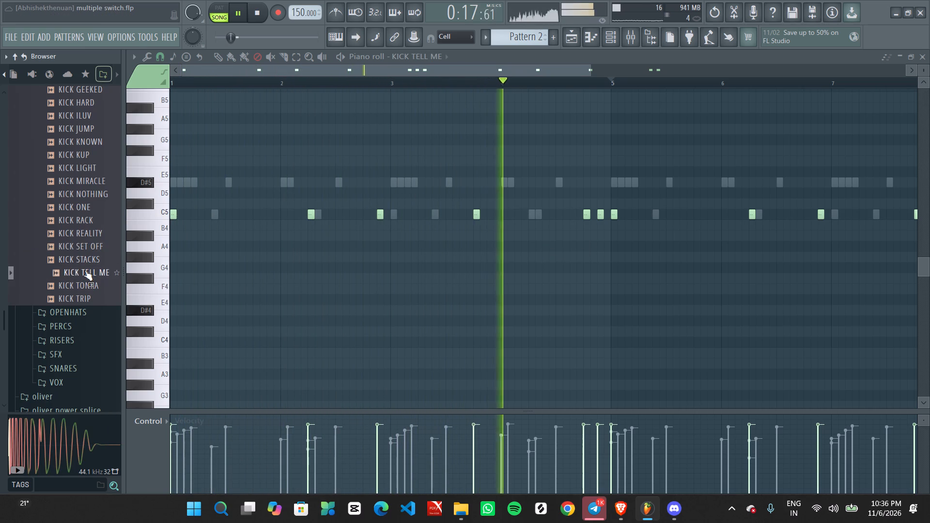
{"action": "left_click", "coordinate": [85, 285]}
{"action": "left_click", "coordinate": [85, 297]}
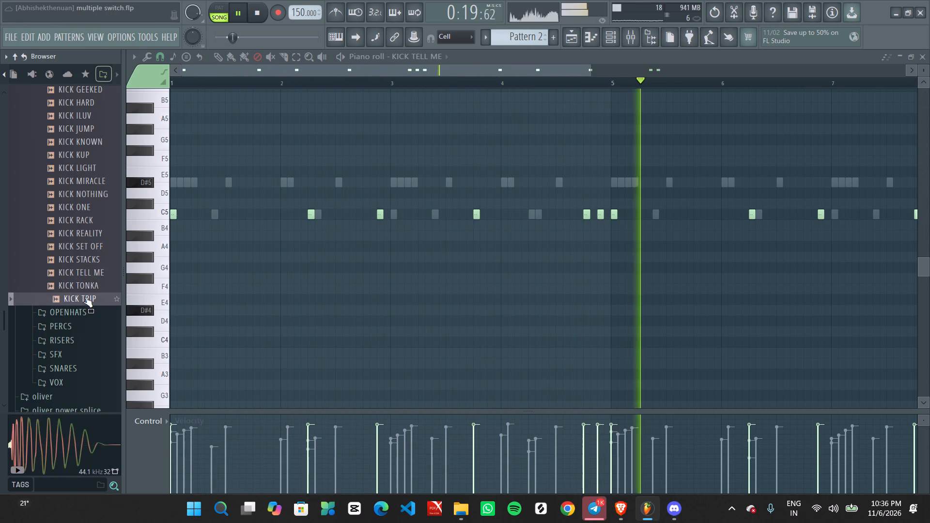
{"action": "left_click", "coordinate": [85, 277]}
{"action": "left_click", "coordinate": [232, 253], "text": "ctrl"}
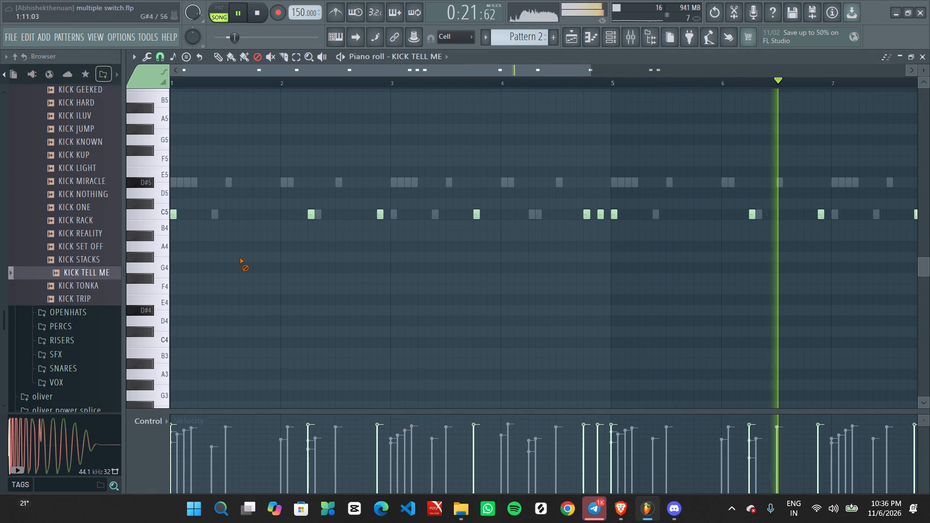
Lower the velocity of all KICK TELL ME notes slightly and clear the selection.
{"action": "key", "text": "ctrl+a"}
{"action": "scroll", "coordinate": [242, 258], "scroll_direction": "down", "scroll_amount": 2, "text": "alt"}
{"action": "key", "text": "ctrl+d"}
{"action": "scroll", "coordinate": [243, 258], "scroll_direction": "up", "scroll_amount": 1, "text": "ctrl"}
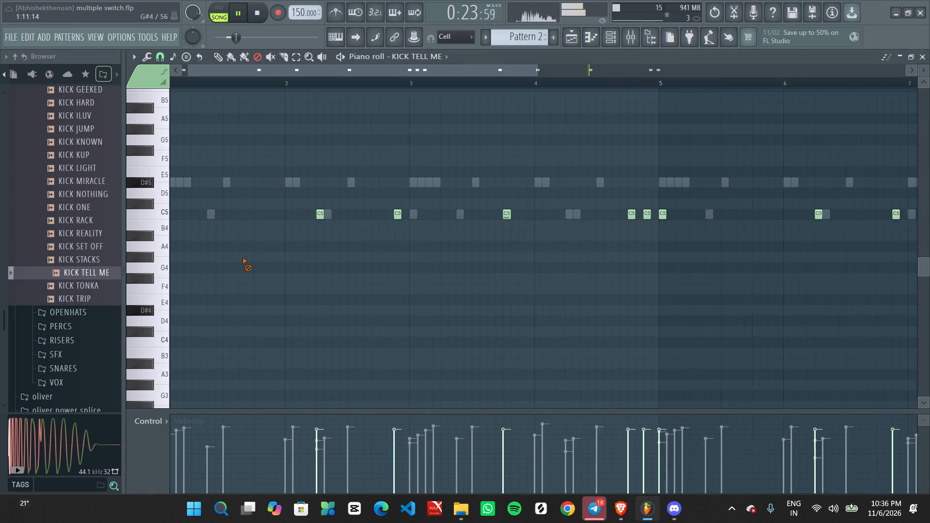
{"action": "middle_click_drag", "start_coordinate": [313, 268], "coordinate": [356, 271]}
{"action": "scroll", "coordinate": [357, 271], "scroll_direction": "up", "scroll_amount": 1}
{"action": "scroll", "coordinate": [349, 268], "scroll_direction": "down", "scroll_amount": 7, "text": "ctrl"}
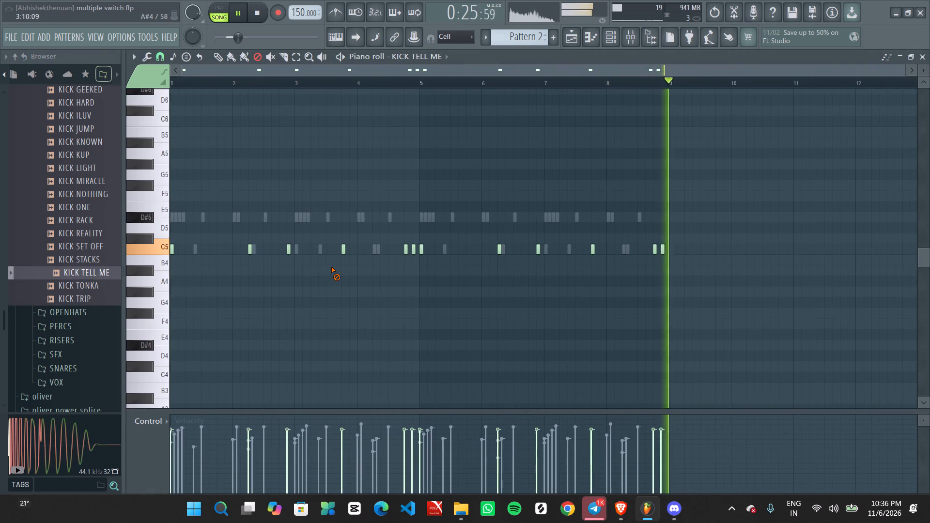
Collapse the KICKS sample folder and switch the piano roll back to the Draw tool.
{"action": "scroll", "coordinate": [76, 259], "scroll_direction": "up", "scroll_amount": 4}
{"action": "left_click", "coordinate": [85, 302]}
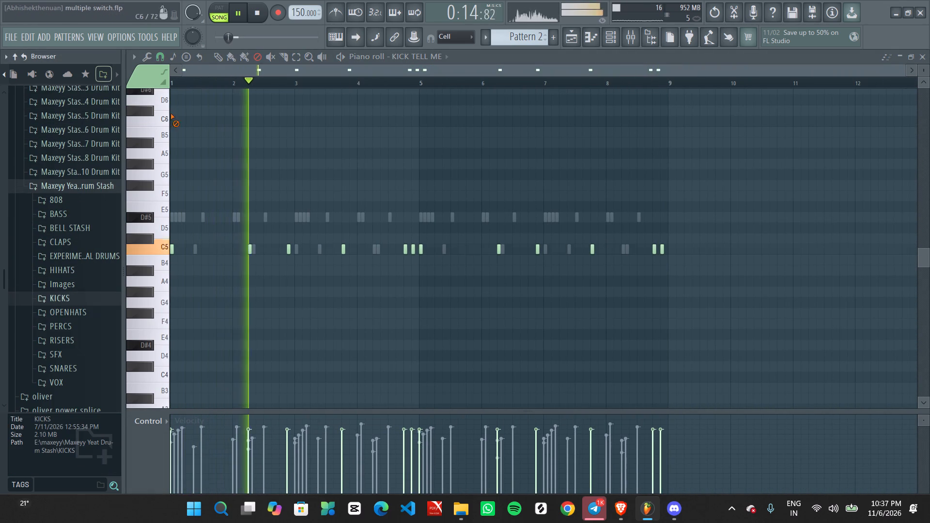
{"action": "left_click", "coordinate": [221, 53]}
{"action": "scroll", "coordinate": [53, 225], "scroll_direction": "down", "scroll_amount": 2}
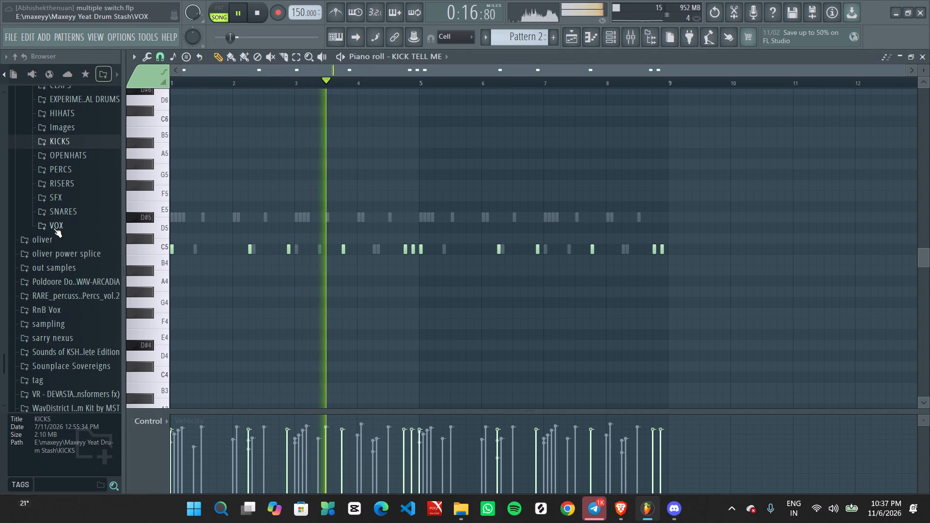
{"action": "scroll", "coordinate": [55, 228], "scroll_direction": "up", "scroll_amount": 1}
Route the KICK TELL ME channel to mixer track 21, kick 1.
{"action": "left_click", "coordinate": [617, 39]}
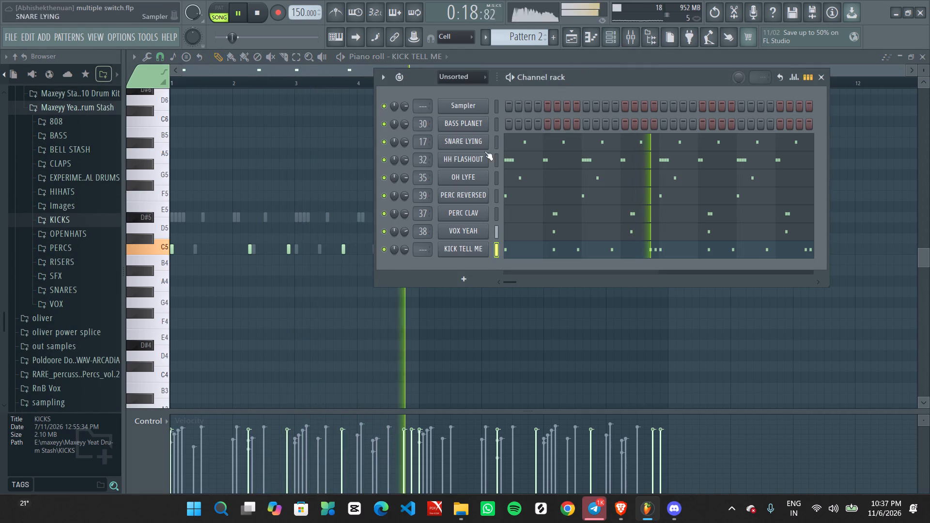
{"action": "key", "text": "space"}
{"action": "key", "text": "space"}
{"action": "key", "text": "space"}
{"action": "scroll", "coordinate": [67, 250], "scroll_direction": "up", "scroll_amount": 1}
{"action": "scroll", "coordinate": [107, 261], "scroll_direction": "down", "scroll_amount": 1}
{"action": "key", "text": "space"}
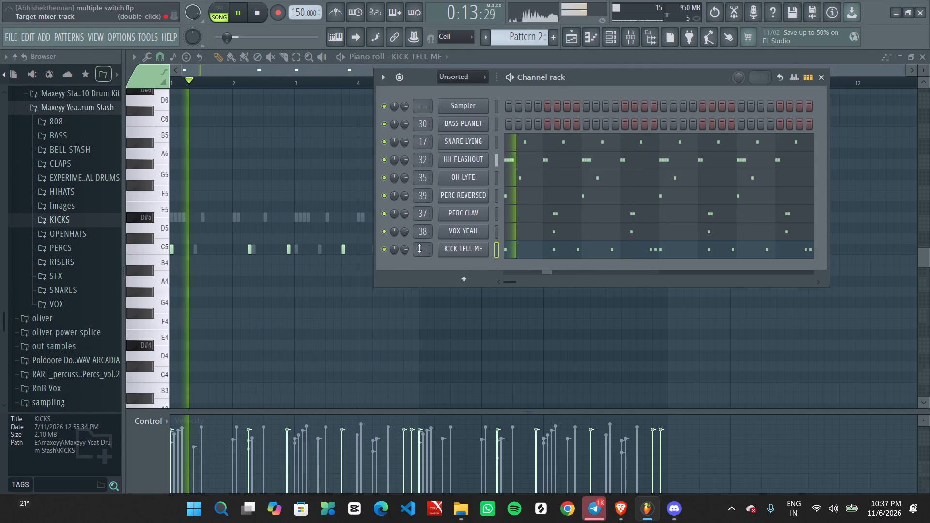
{"action": "scroll", "coordinate": [419, 247], "scroll_direction": "up", "scroll_amount": 16}
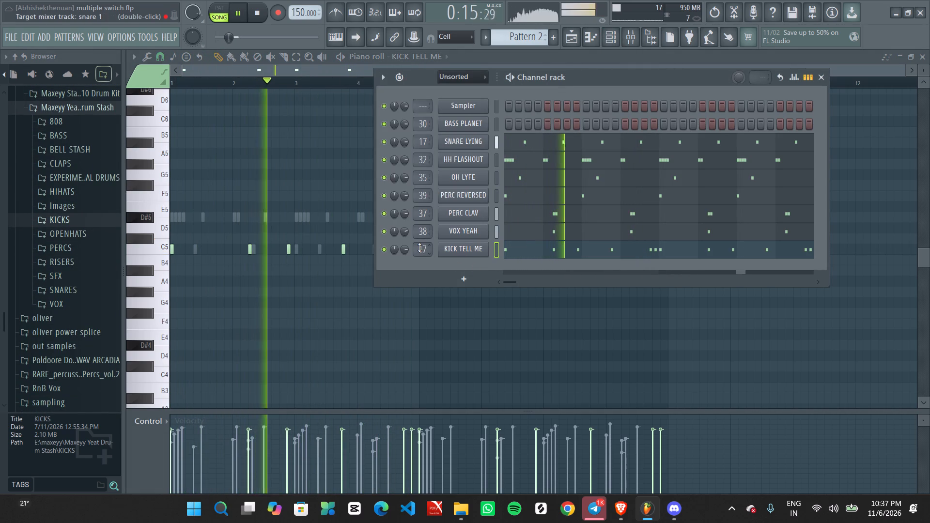
{"action": "scroll", "coordinate": [419, 247], "scroll_direction": "up", "scroll_amount": 6}
{"action": "scroll", "coordinate": [420, 247], "scroll_direction": "down", "scroll_amount": 1}
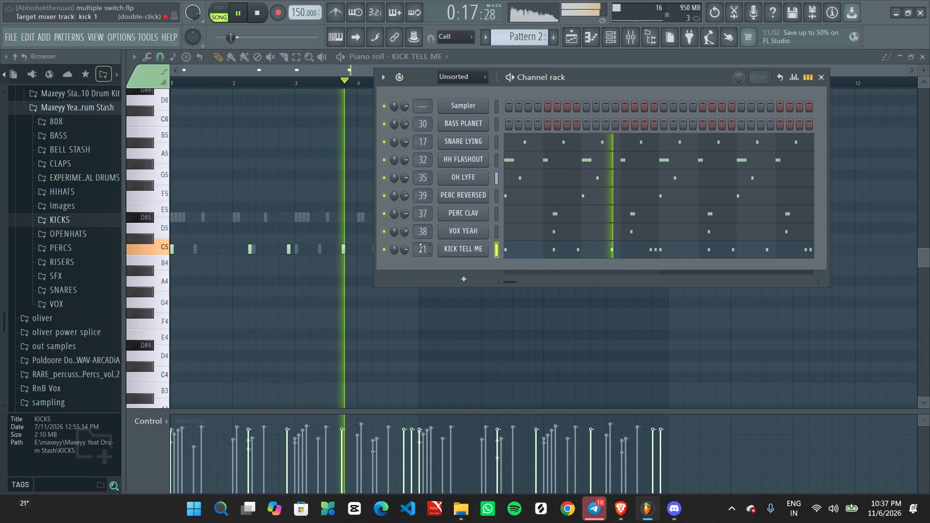
Add Fruity Blood Overdrive to slot 2 of the kick 1 mixer track.
{"action": "double_click", "coordinate": [420, 247]}
{"action": "key", "text": "space"}
{"action": "key", "text": "space"}
{"action": "scroll", "coordinate": [504, 160], "scroll_direction": "down", "scroll_amount": 3}
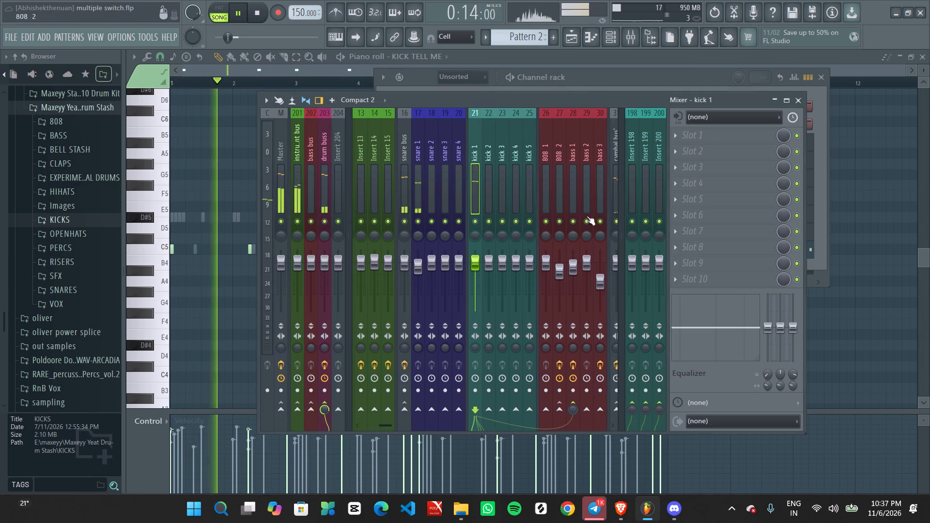
{"action": "left_click", "coordinate": [682, 156]}
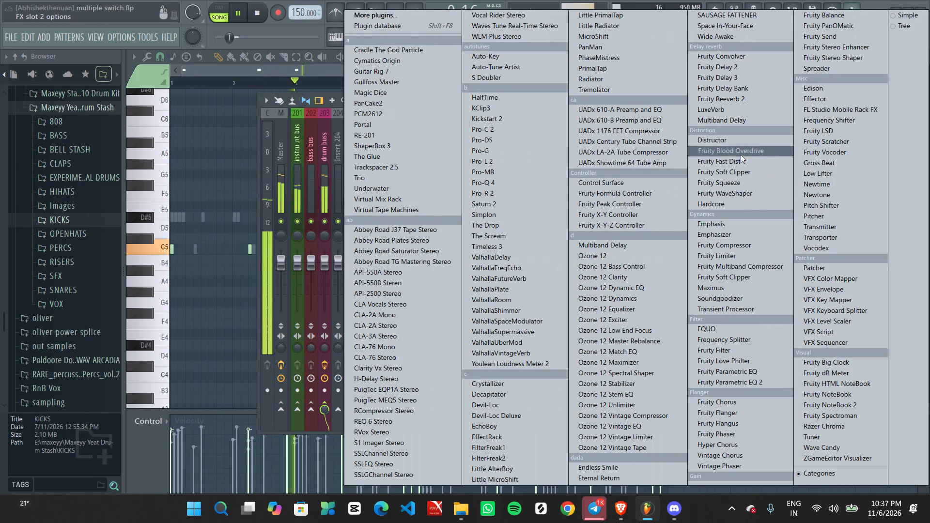
{"action": "left_click", "coordinate": [741, 155]}
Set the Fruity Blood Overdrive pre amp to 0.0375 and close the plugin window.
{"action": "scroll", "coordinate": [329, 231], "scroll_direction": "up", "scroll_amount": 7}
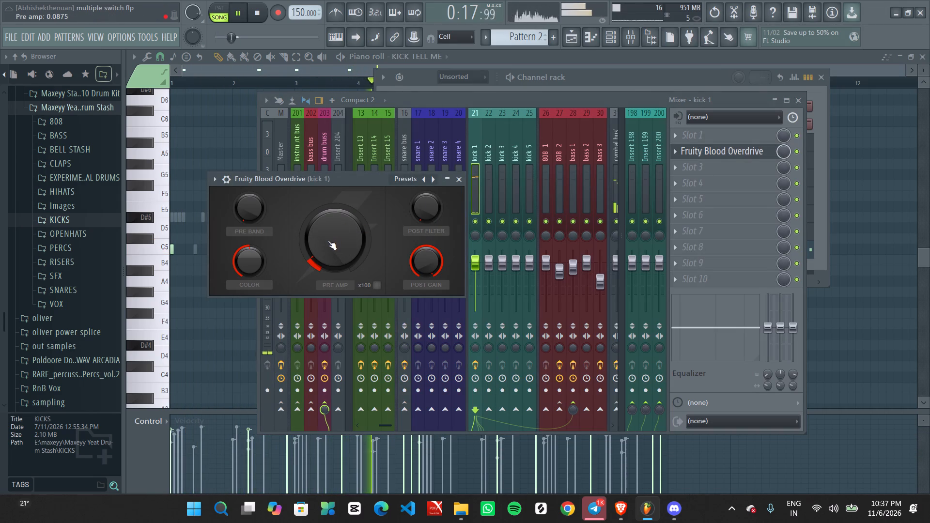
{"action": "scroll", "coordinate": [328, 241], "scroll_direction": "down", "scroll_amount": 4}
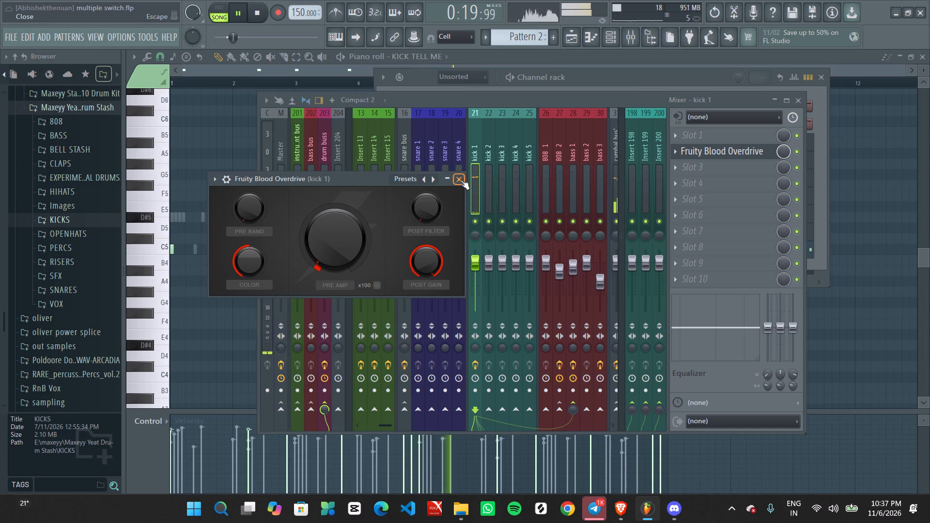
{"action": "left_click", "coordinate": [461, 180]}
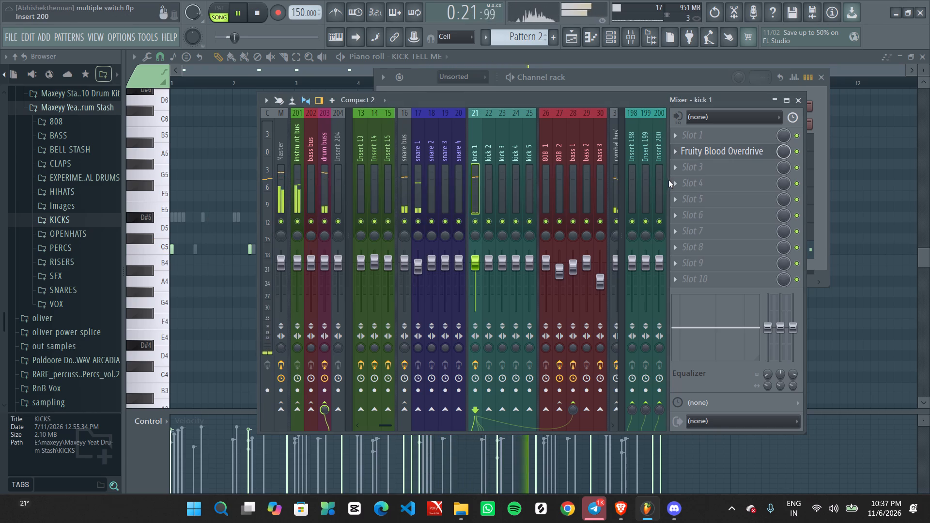
Set the kick 1 Fruity Blood Overdrive pre amp to 0.1125, close the plugin, and restart playback.
{"action": "left_click", "coordinate": [727, 152]}
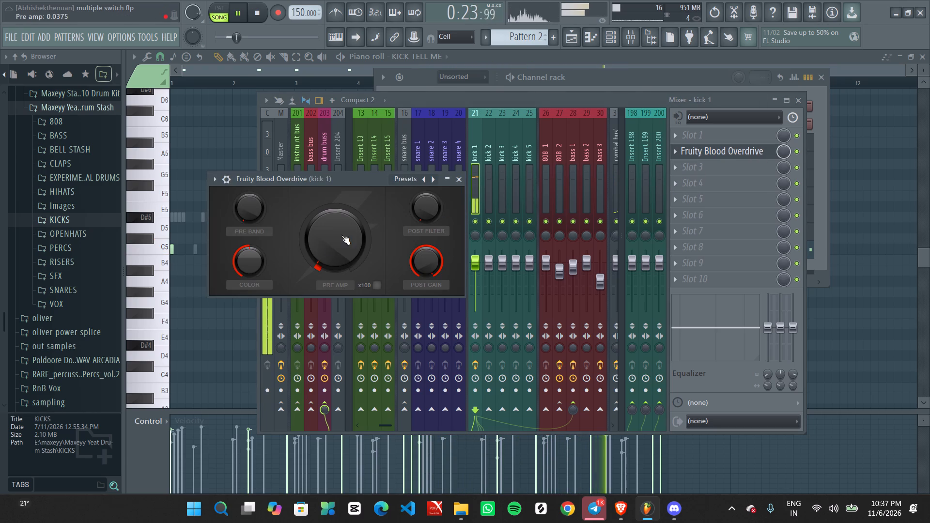
{"action": "scroll", "coordinate": [313, 252], "scroll_direction": "up", "scroll_amount": 4}
{"action": "left_click_drag", "start_coordinate": [367, 174], "coordinate": [372, 263]}
{"action": "scroll", "coordinate": [337, 324], "scroll_direction": "up", "scroll_amount": 1}
{"action": "scroll", "coordinate": [337, 324], "scroll_direction": "down", "scroll_amount": 1}
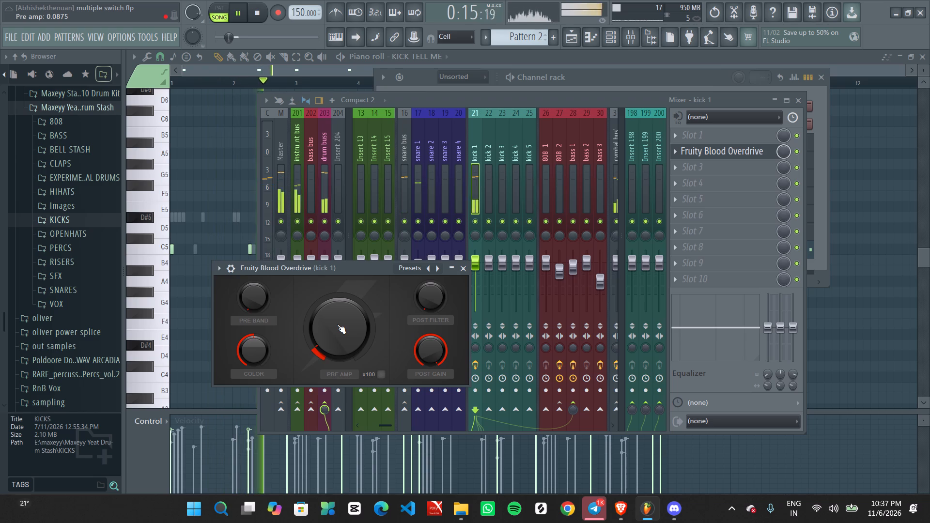
{"action": "scroll", "coordinate": [337, 324], "scroll_direction": "up", "scroll_amount": 11}
{"action": "scroll", "coordinate": [337, 324], "scroll_direction": "down", "scroll_amount": 6}
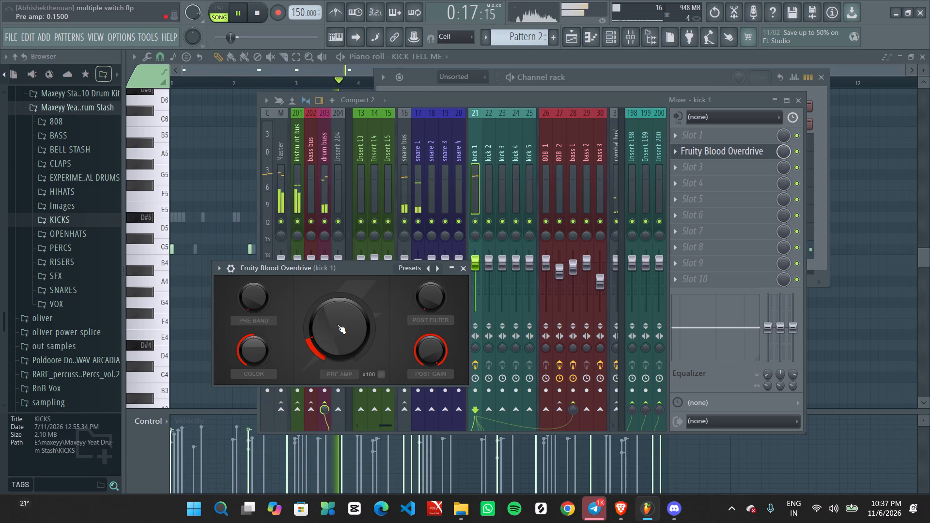
{"action": "scroll", "coordinate": [337, 324], "scroll_direction": "down", "scroll_amount": 2}
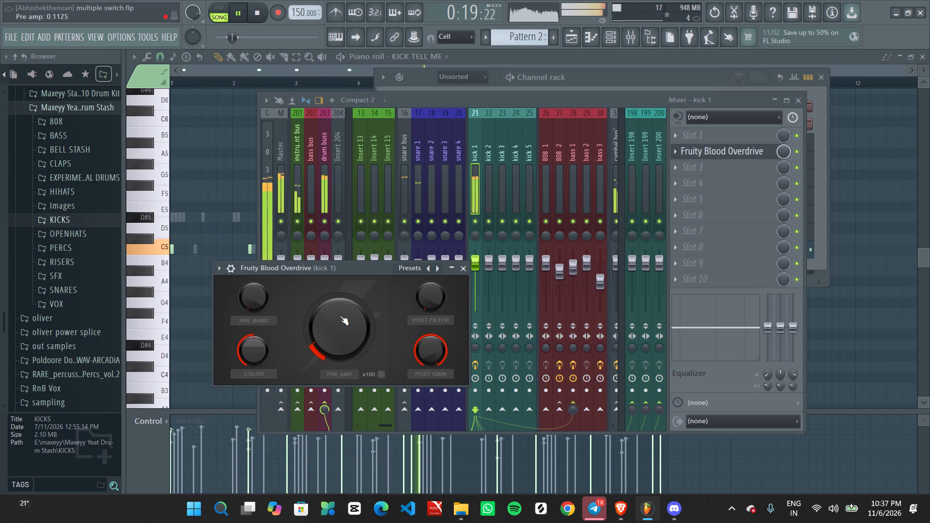
{"action": "left_click", "coordinate": [463, 269]}
{"action": "key", "text": "space"}
{"action": "key", "text": "space"}
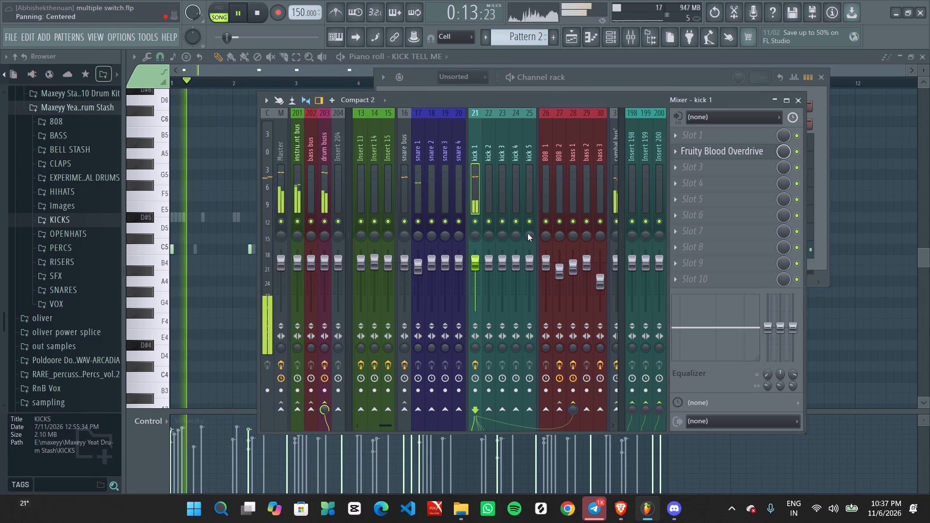
Lower the kick 1 Fruity Blood Overdrive pre amp slightly during playback and close the plugin window.
{"action": "left_click", "coordinate": [712, 154]}
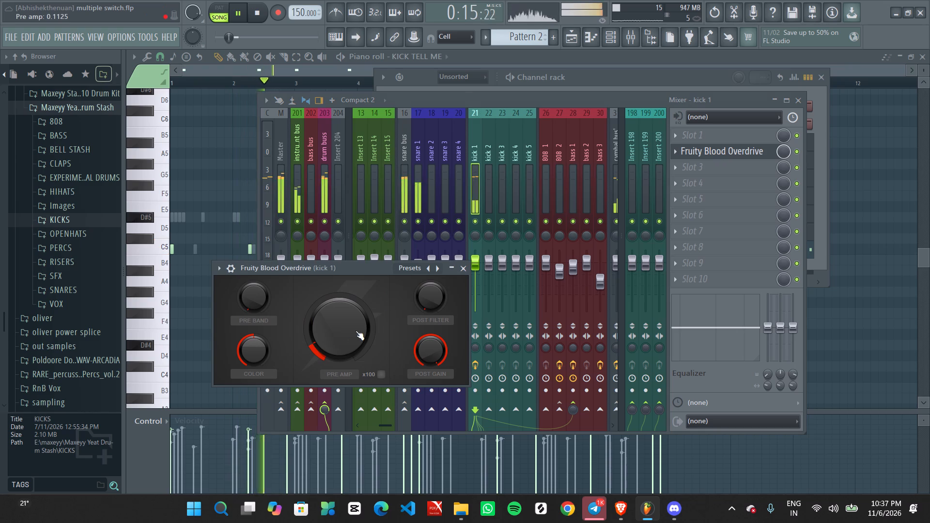
{"action": "scroll", "coordinate": [343, 342], "scroll_direction": "up", "scroll_amount": 1}
{"action": "scroll", "coordinate": [340, 336], "scroll_direction": "down", "scroll_amount": 1}
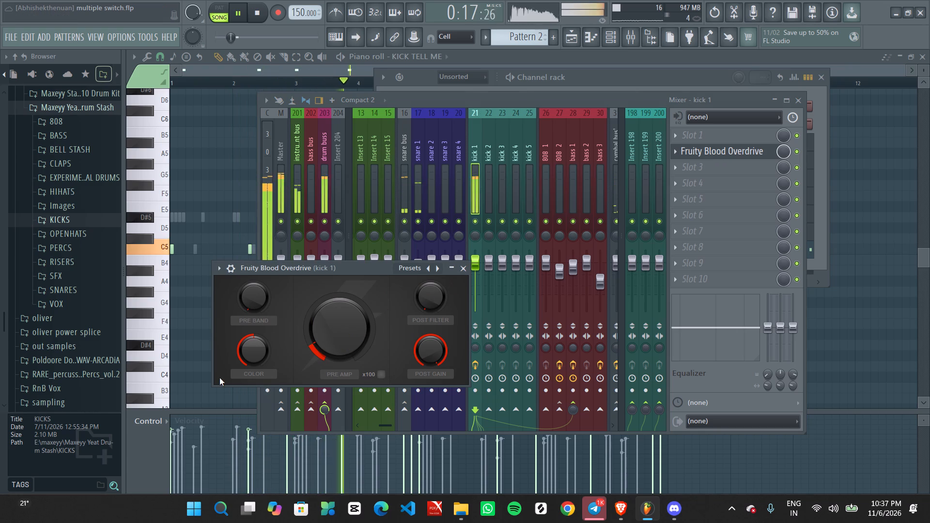
{"action": "scroll", "coordinate": [330, 335], "scroll_direction": "down", "scroll_amount": 2}
{"action": "scroll", "coordinate": [329, 335], "scroll_direction": "up", "scroll_amount": 1}
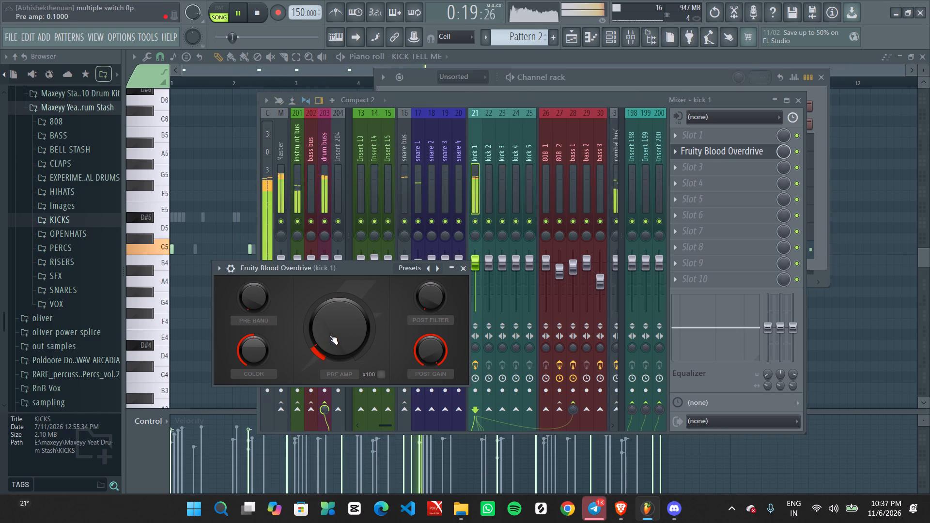
{"action": "scroll", "coordinate": [329, 335], "scroll_direction": "down", "scroll_amount": 1}
{"action": "left_click", "coordinate": [466, 265]}
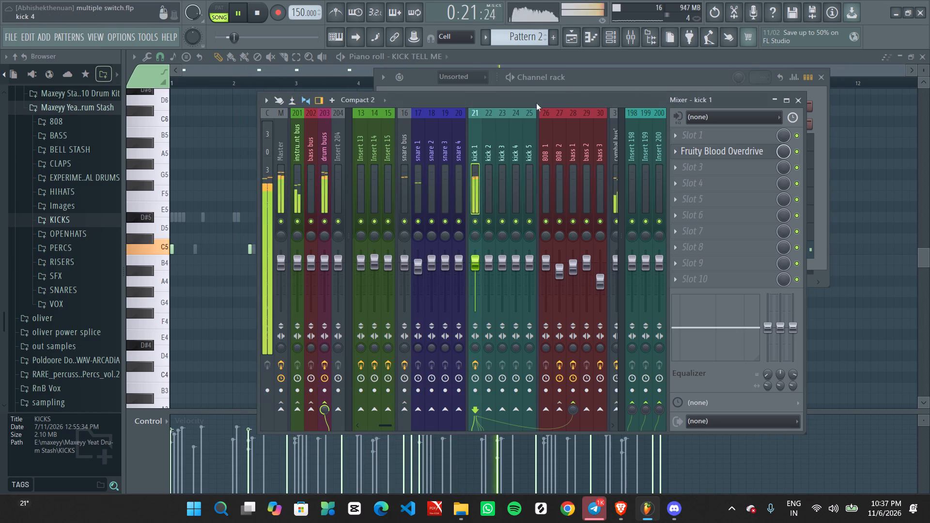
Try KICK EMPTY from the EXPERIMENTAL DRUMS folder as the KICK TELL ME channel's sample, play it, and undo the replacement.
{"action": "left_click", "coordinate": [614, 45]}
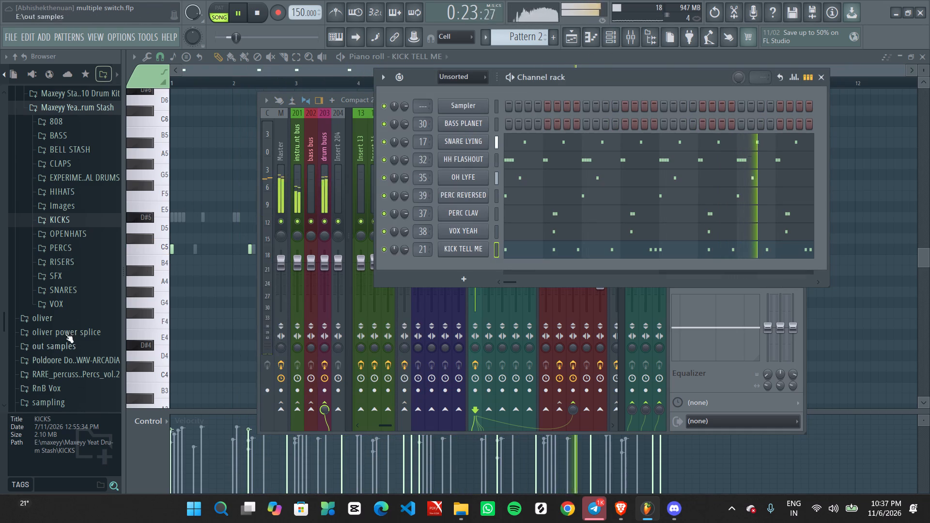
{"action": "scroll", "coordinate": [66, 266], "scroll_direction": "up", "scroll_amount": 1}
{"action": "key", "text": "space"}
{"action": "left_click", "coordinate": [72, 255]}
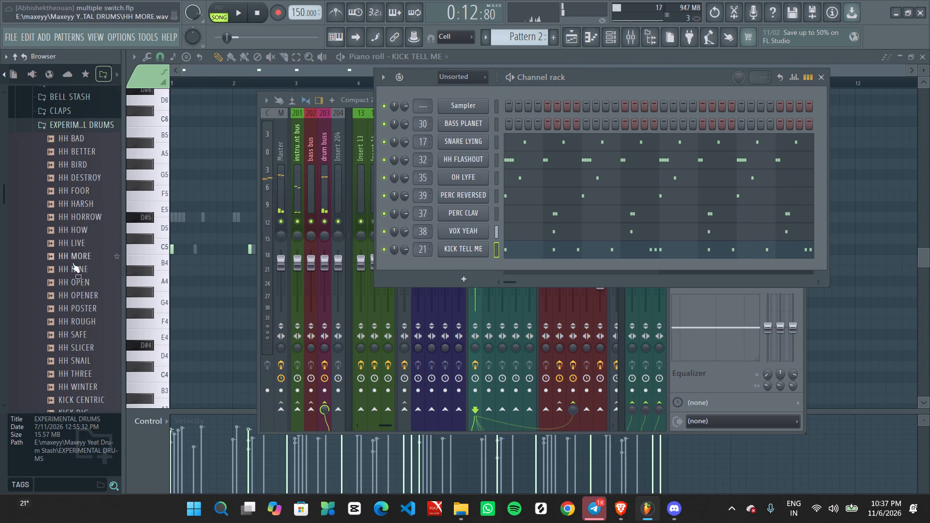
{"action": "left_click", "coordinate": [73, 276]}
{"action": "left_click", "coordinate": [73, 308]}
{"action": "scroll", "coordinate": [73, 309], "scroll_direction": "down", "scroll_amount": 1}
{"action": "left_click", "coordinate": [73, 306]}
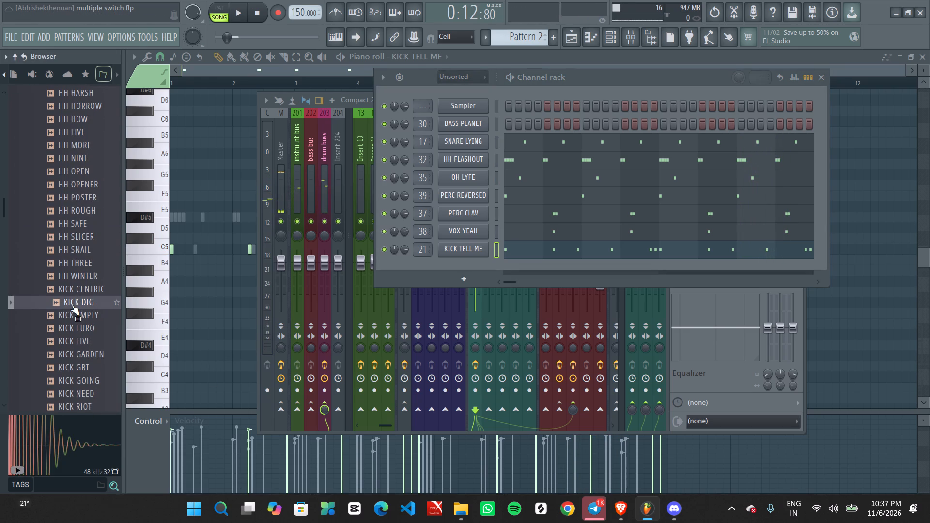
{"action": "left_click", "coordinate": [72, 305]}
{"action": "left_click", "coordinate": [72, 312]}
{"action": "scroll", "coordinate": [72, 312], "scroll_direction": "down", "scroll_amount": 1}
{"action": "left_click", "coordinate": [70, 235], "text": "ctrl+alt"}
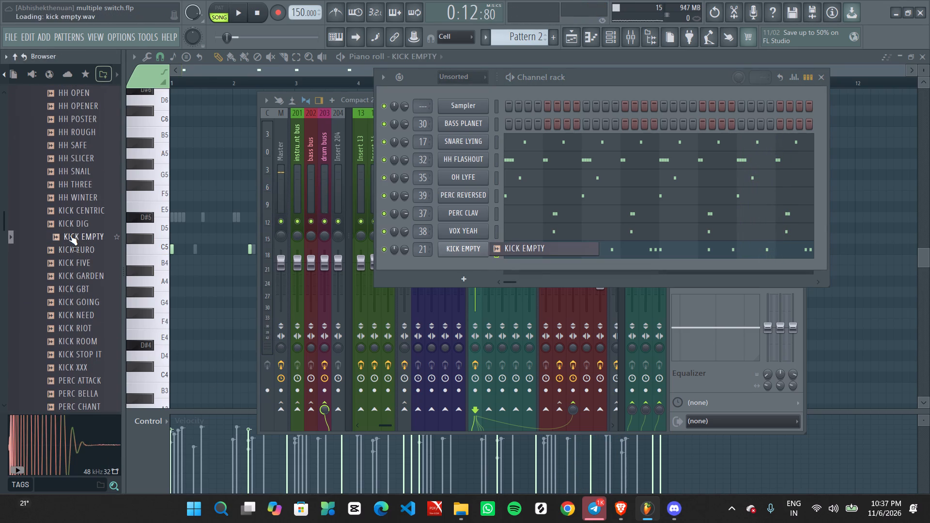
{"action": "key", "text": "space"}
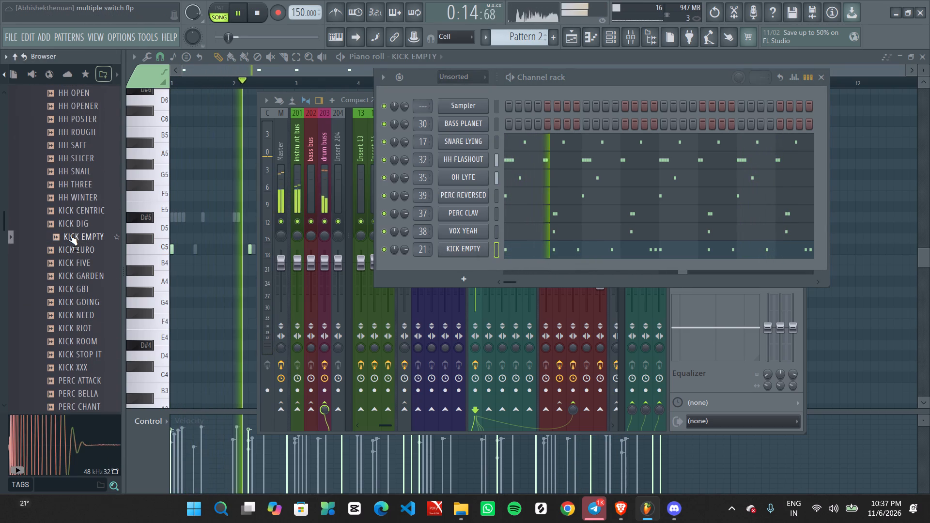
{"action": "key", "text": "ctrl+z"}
Preview samples in the Maxeyy Yeat Drum Stash 808 folder and add 808 HOW IT GO as a new channel.
{"action": "scroll", "coordinate": [70, 235], "scroll_direction": "up", "scroll_amount": 2}
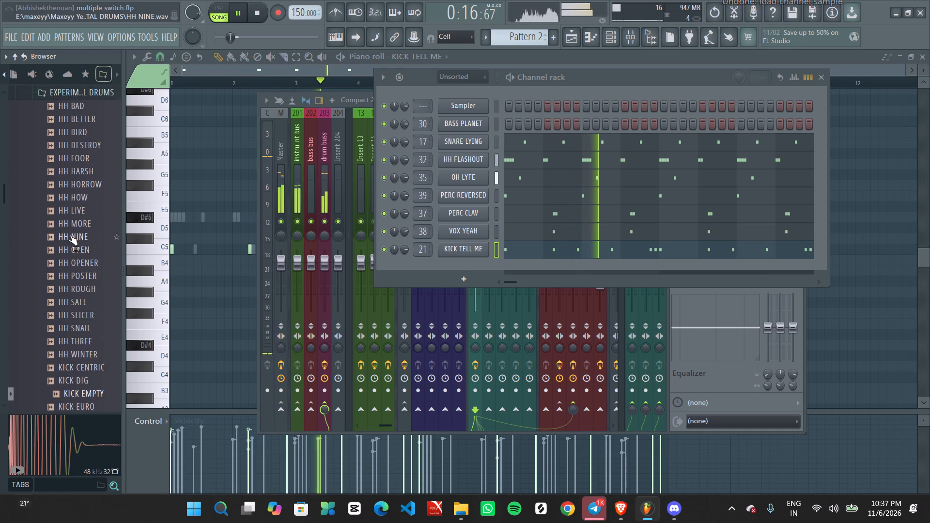
{"action": "scroll", "coordinate": [70, 235], "scroll_direction": "up", "scroll_amount": 1}
{"action": "left_click", "coordinate": [70, 235]}
{"action": "scroll", "coordinate": [70, 235], "scroll_direction": "up", "scroll_amount": 2}
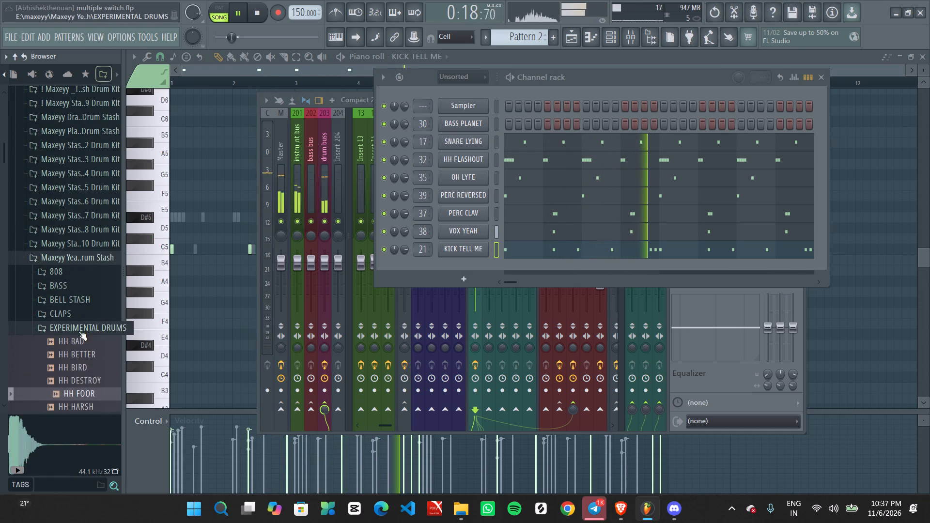
{"action": "left_click", "coordinate": [80, 331]}
{"action": "scroll", "coordinate": [77, 304], "scroll_direction": "down", "scroll_amount": 2}
{"action": "scroll", "coordinate": [77, 236], "scroll_direction": "up", "scroll_amount": 1}
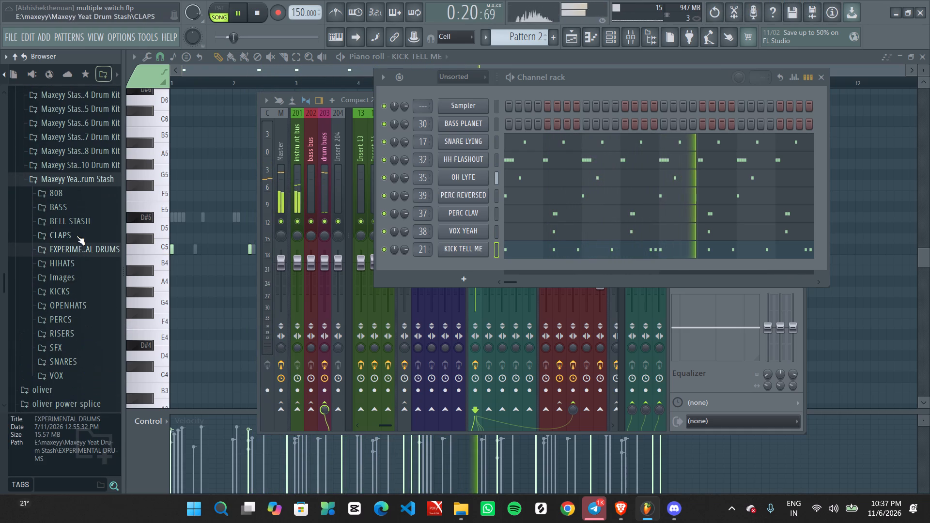
{"action": "key", "text": "space"}
{"action": "left_click", "coordinate": [72, 196]}
{"action": "left_click", "coordinate": [75, 218]}
{"action": "left_click", "coordinate": [74, 299]}
{"action": "left_click", "coordinate": [74, 299]}
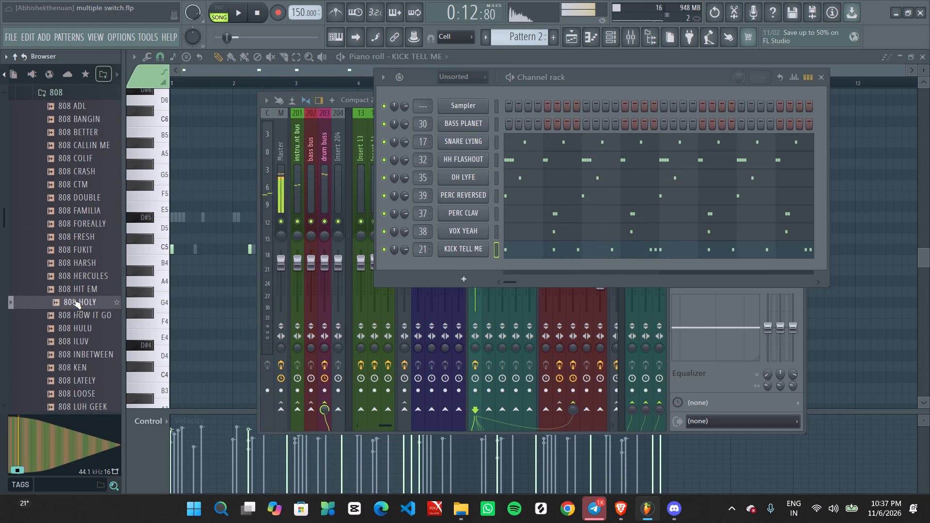
{"action": "left_click", "coordinate": [77, 312]}
{"action": "left_click_drag", "start_coordinate": [79, 313], "coordinate": [465, 281]}
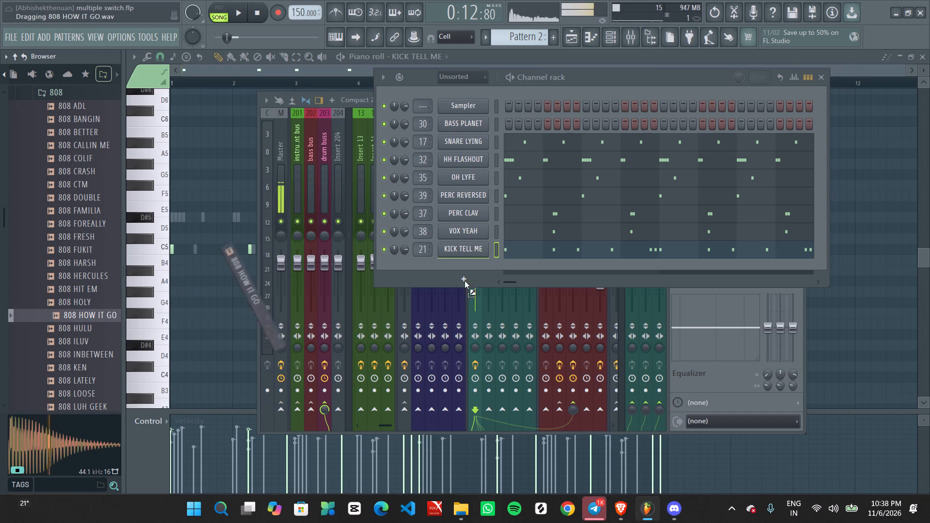
{"action": "left_click_drag", "start_coordinate": [465, 281], "coordinate": [466, 262]}
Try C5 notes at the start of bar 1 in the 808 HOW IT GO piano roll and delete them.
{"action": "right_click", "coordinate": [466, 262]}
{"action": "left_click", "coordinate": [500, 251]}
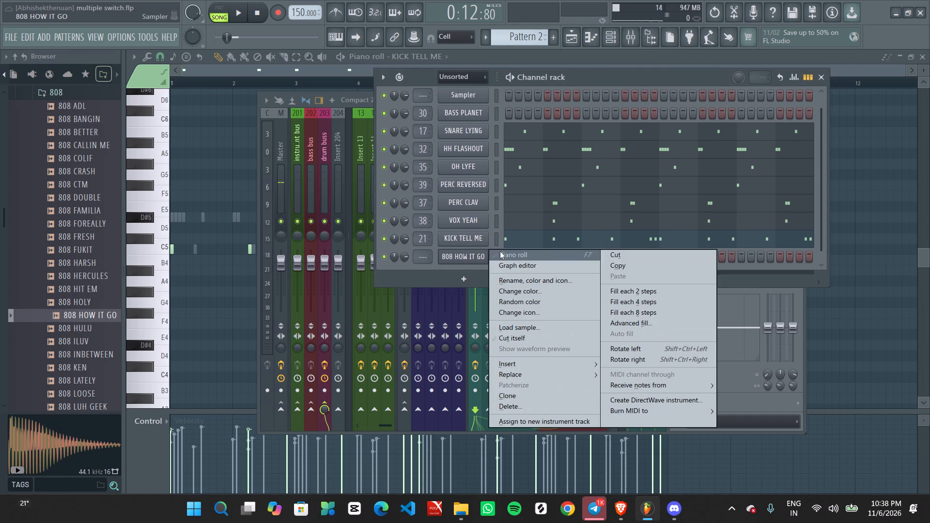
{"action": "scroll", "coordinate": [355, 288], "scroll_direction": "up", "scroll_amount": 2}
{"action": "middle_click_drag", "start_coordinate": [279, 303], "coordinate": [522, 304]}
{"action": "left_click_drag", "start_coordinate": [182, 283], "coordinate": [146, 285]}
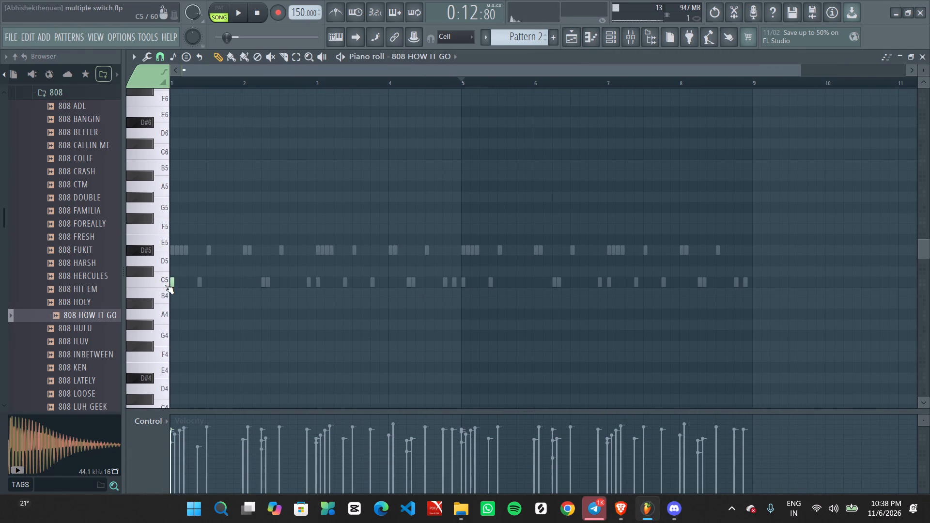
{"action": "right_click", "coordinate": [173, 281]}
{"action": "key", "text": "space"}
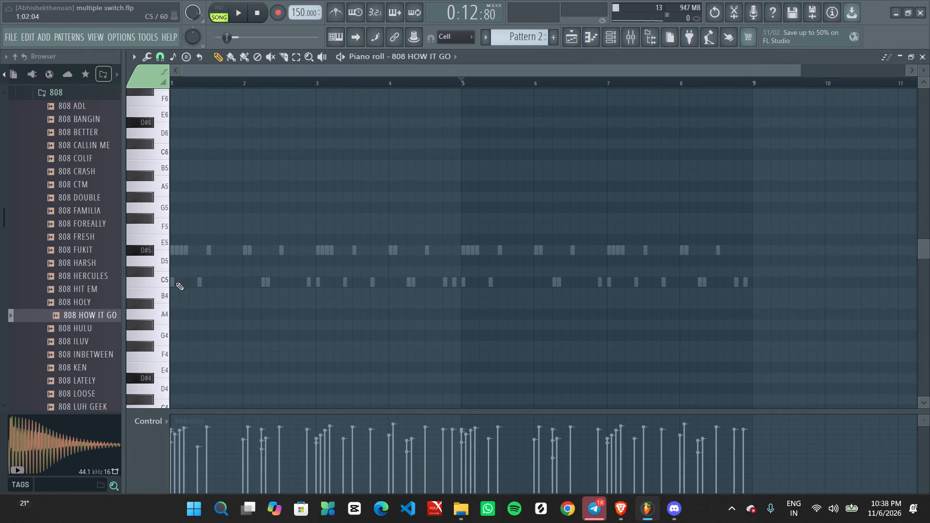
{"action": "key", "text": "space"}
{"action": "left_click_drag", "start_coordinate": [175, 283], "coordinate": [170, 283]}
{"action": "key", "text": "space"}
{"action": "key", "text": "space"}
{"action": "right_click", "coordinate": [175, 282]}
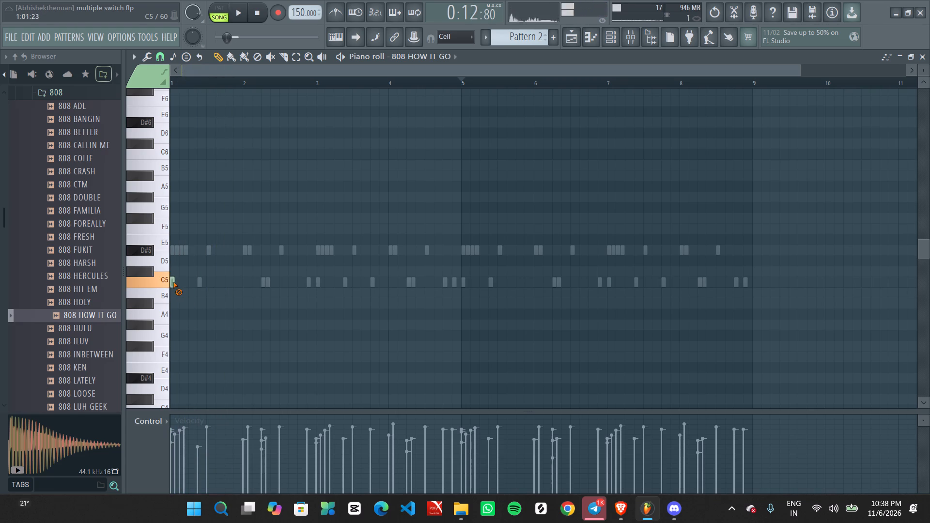
Examine the KICK TELL ME note placement in its piano roll while playing the arrangement.
{"action": "left_click", "coordinate": [618, 40]}
{"action": "key", "text": "space"}
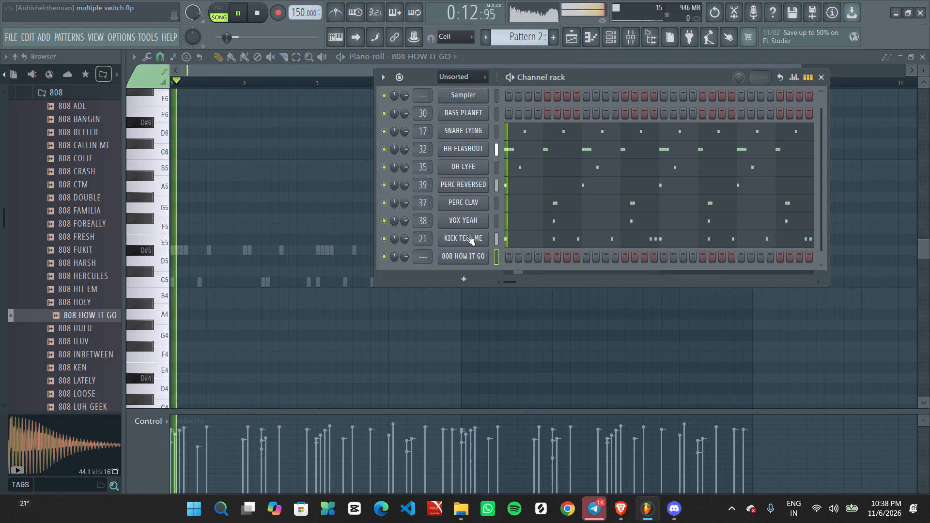
{"action": "key", "text": "space"}
{"action": "right_click_drag", "start_coordinate": [466, 236], "coordinate": [475, 236]}
{"action": "left_click", "coordinate": [506, 231]}
{"action": "left_click", "coordinate": [507, 236]}
{"action": "scroll", "coordinate": [326, 287], "scroll_direction": "up", "scroll_amount": 3, "text": "ctrl"}
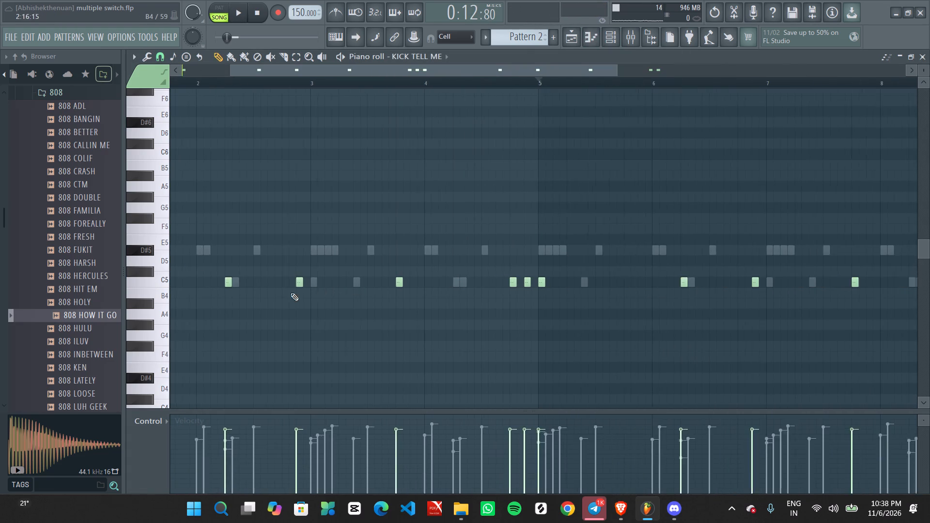
{"action": "middle_click_drag", "start_coordinate": [359, 323], "coordinate": [480, 335]}
{"action": "key", "text": "space"}
{"action": "scroll", "coordinate": [239, 346], "scroll_direction": "up", "scroll_amount": 1, "text": "ctrl"}
{"action": "middle_click_drag", "start_coordinate": [254, 348], "coordinate": [326, 348]}
{"action": "scroll", "coordinate": [277, 338], "scroll_direction": "down", "scroll_amount": 1, "text": "ctrl"}
{"action": "scroll", "coordinate": [277, 338], "scroll_direction": "up", "scroll_amount": 1, "text": "ctrl"}
{"action": "middle_click_drag", "start_coordinate": [300, 338], "coordinate": [372, 335]}
{"action": "scroll", "coordinate": [378, 332], "scroll_direction": "down", "scroll_amount": 1, "text": "ctrl"}
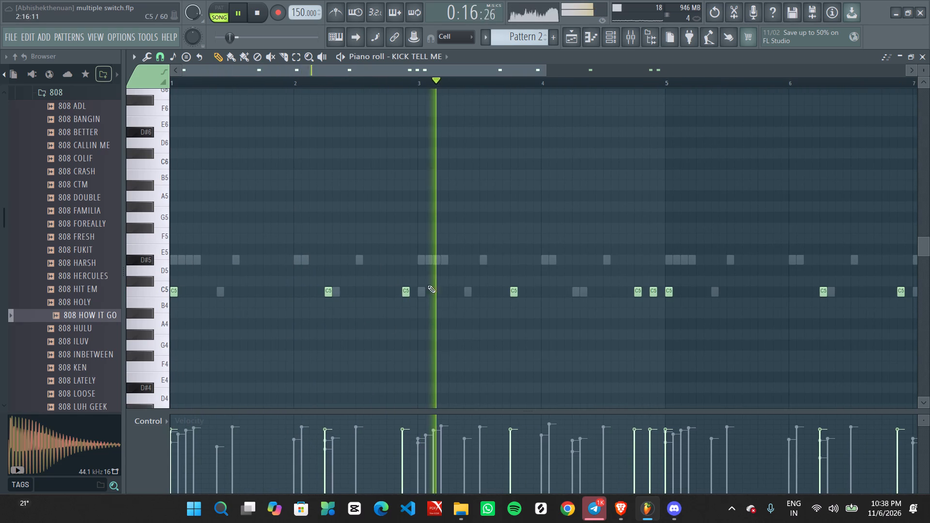
{"action": "key", "text": "space"}
Place a C5 note at the start of bar 1 in the 808 HOW IT GO piano roll and lengthen it to one beat.
{"action": "left_click", "coordinate": [606, 48]}
{"action": "left_click", "coordinate": [609, 45]}
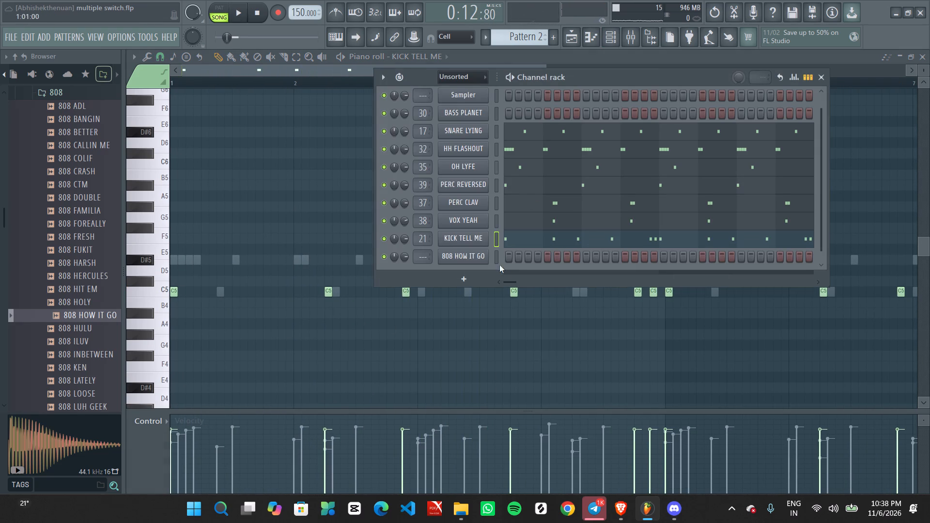
{"action": "key", "text": "space"}
{"action": "right_click", "coordinate": [471, 259]}
{"action": "left_click", "coordinate": [514, 251]}
{"action": "scroll", "coordinate": [342, 314], "scroll_direction": "up", "scroll_amount": 3, "text": "ctrl"}
{"action": "middle_click_drag", "start_coordinate": [320, 325], "coordinate": [514, 348]}
{"action": "key", "text": "space"}
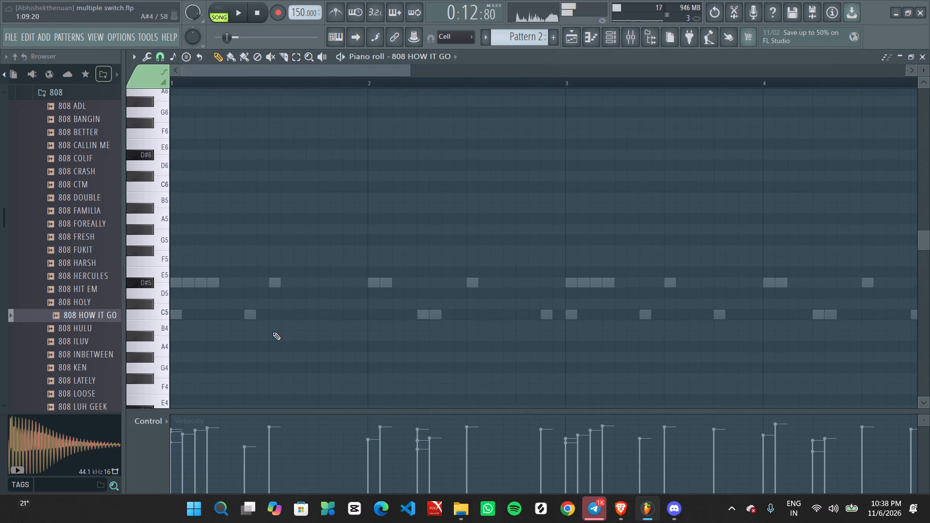
{"action": "key", "text": "space"}
{"action": "left_click_drag", "start_coordinate": [186, 314], "coordinate": [138, 314]}
{"action": "key", "text": "space"}
{"action": "key", "text": "space"}
{"action": "left_click_drag", "start_coordinate": [181, 315], "coordinate": [204, 319]}
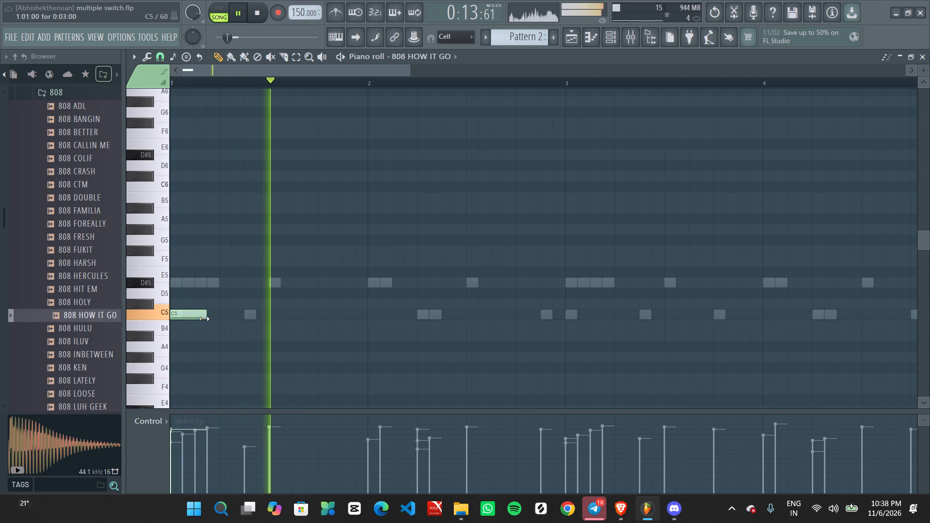
{"action": "left_click_drag", "start_coordinate": [204, 319], "coordinate": [219, 321]}
Add one-beat 808 notes: C5 on step 7 of bar 1 and steps 5 and 15 of bar 2, plus F5 at bar 3.
{"action": "left_click", "coordinate": [244, 317]}
{"action": "key", "text": "space"}
{"action": "key", "text": "space"}
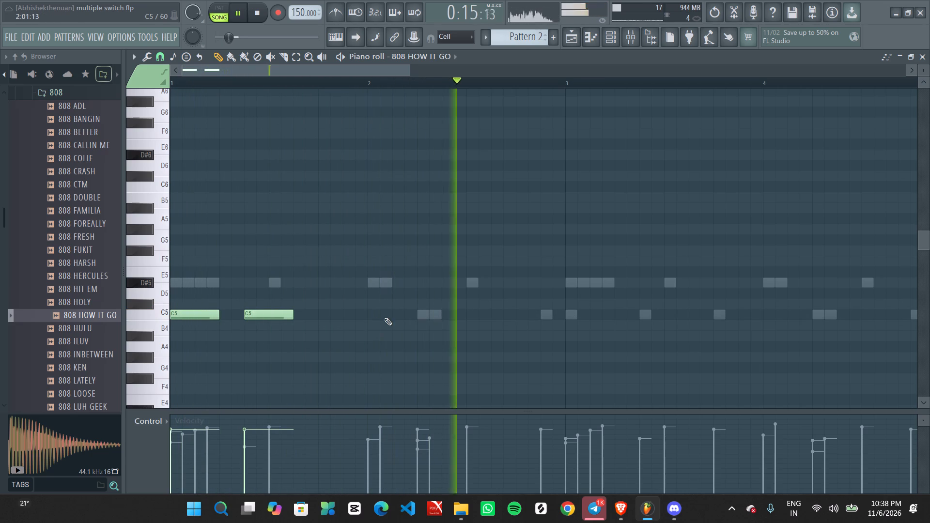
{"action": "key", "text": "space"}
{"action": "left_click", "coordinate": [420, 315]}
{"action": "key", "text": "space"}
{"action": "scroll", "coordinate": [471, 325], "scroll_direction": "down", "scroll_amount": 2, "text": "ctrl"}
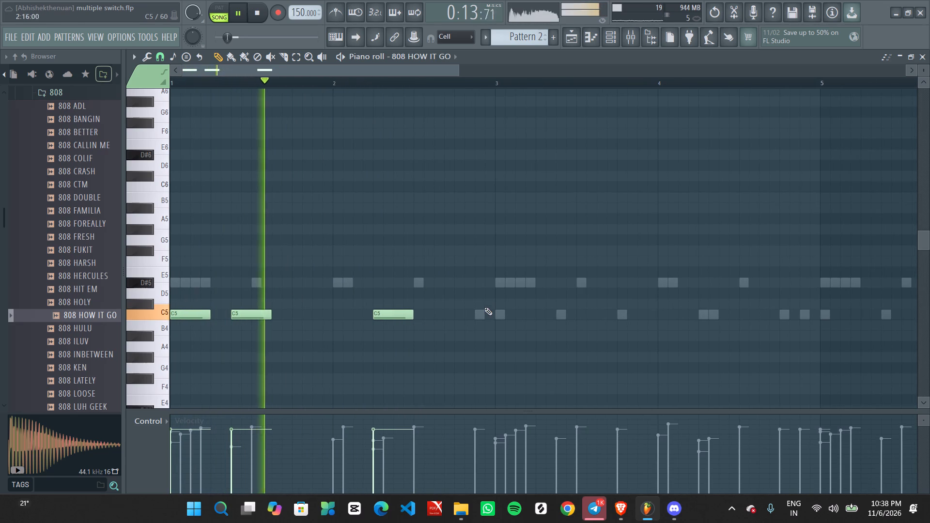
{"action": "left_click", "coordinate": [478, 313]}
{"action": "left_click", "coordinate": [498, 271]}
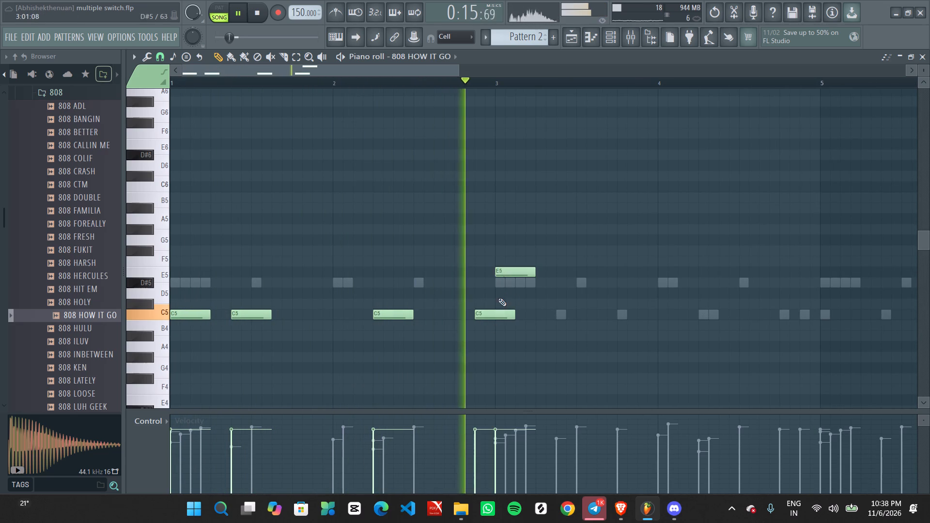
{"action": "left_click_drag", "start_coordinate": [505, 274], "coordinate": [505, 261]}
{"action": "key", "text": "space"}
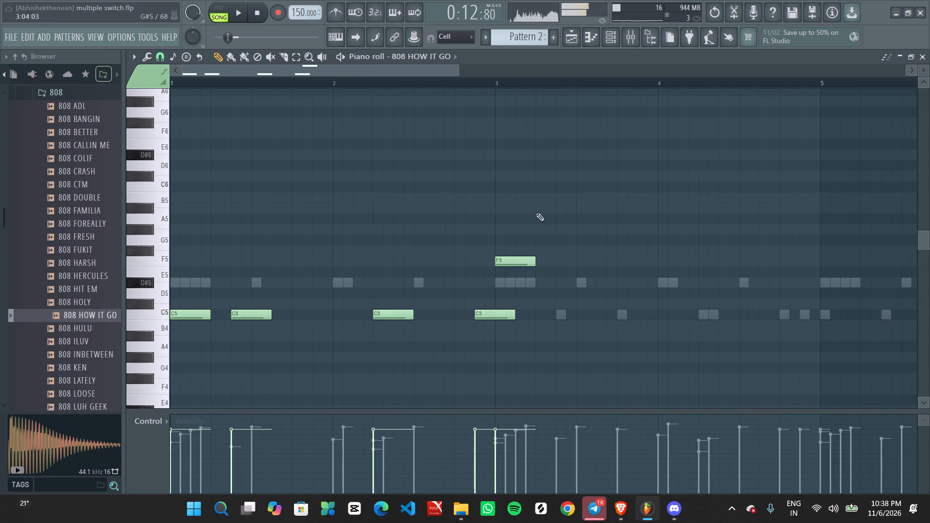
Check the channel rack's All group during brief playback, and return to the Unsorted group.
{"action": "left_click", "coordinate": [604, 38]}
{"action": "key", "text": "space"}
{"action": "key", "text": "space"}
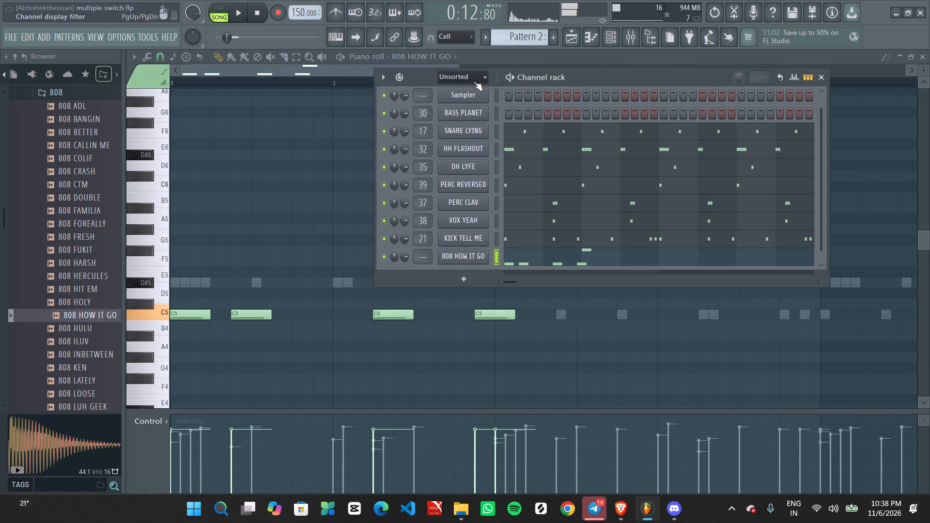
{"action": "scroll", "coordinate": [468, 94], "scroll_direction": "up", "scroll_amount": 1}
{"action": "left_click", "coordinate": [466, 79]}
{"action": "left_click", "coordinate": [474, 93]}
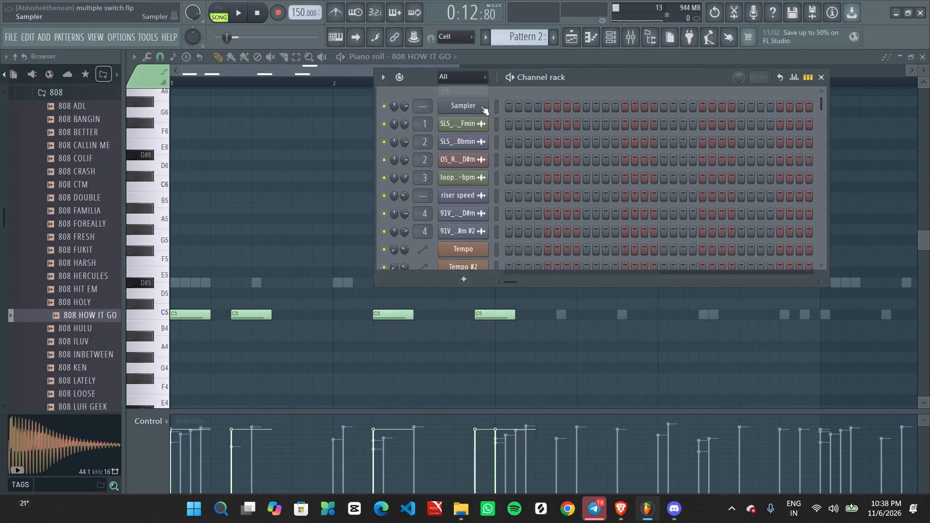
{"action": "key", "text": "space"}
{"action": "left_click", "coordinate": [474, 73]}
{"action": "left_click", "coordinate": [473, 129]}
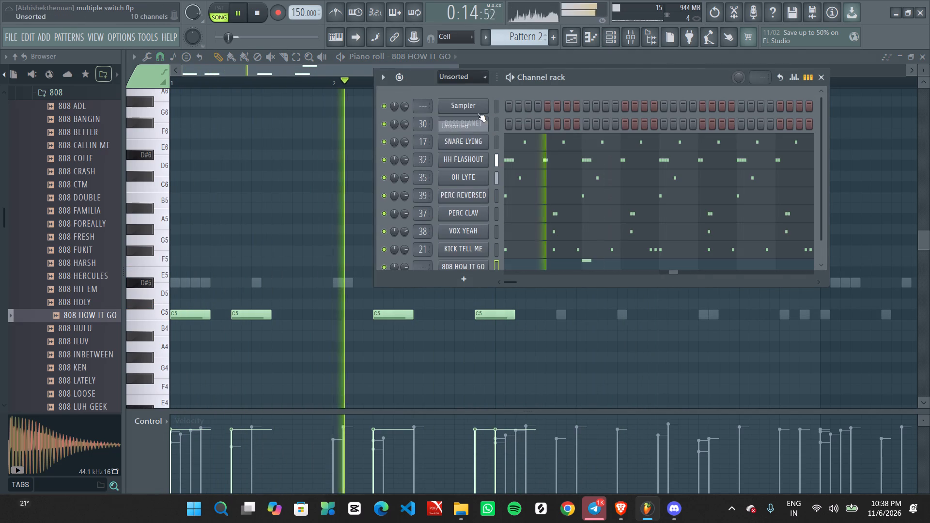
{"action": "key", "text": "space"}
Cut the Sampler channel's notes from Pattern 1 and paste them into the Sampler channel in Pattern 2.
{"action": "scroll", "coordinate": [509, 43], "scroll_direction": "down", "scroll_amount": 1}
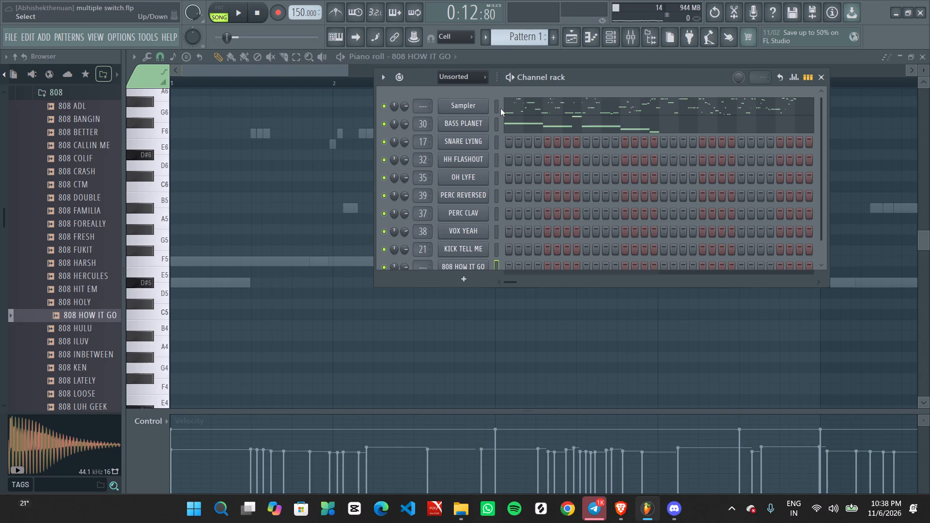
{"action": "left_click", "coordinate": [496, 107]}
{"action": "key", "text": "ctrl+x"}
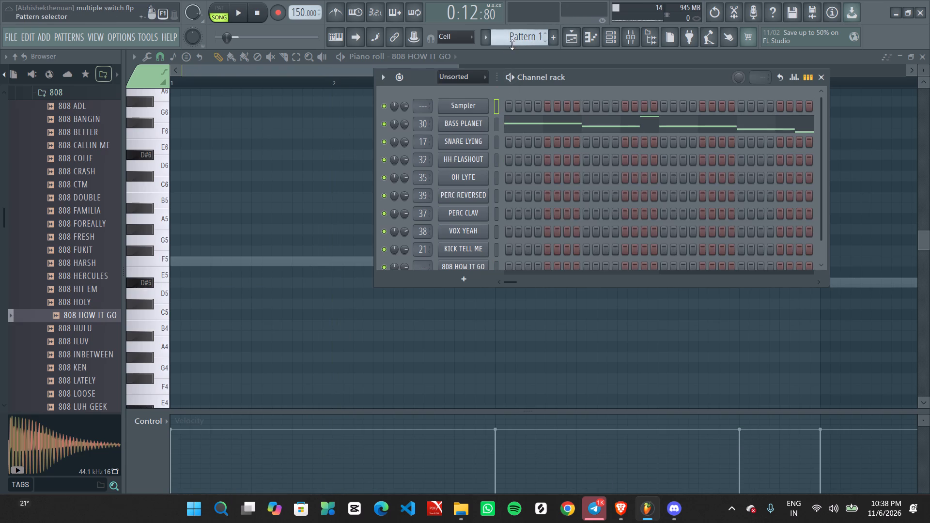
{"action": "scroll", "coordinate": [513, 44], "scroll_direction": "up", "scroll_amount": 1}
{"action": "key", "text": "ctrl+v"}
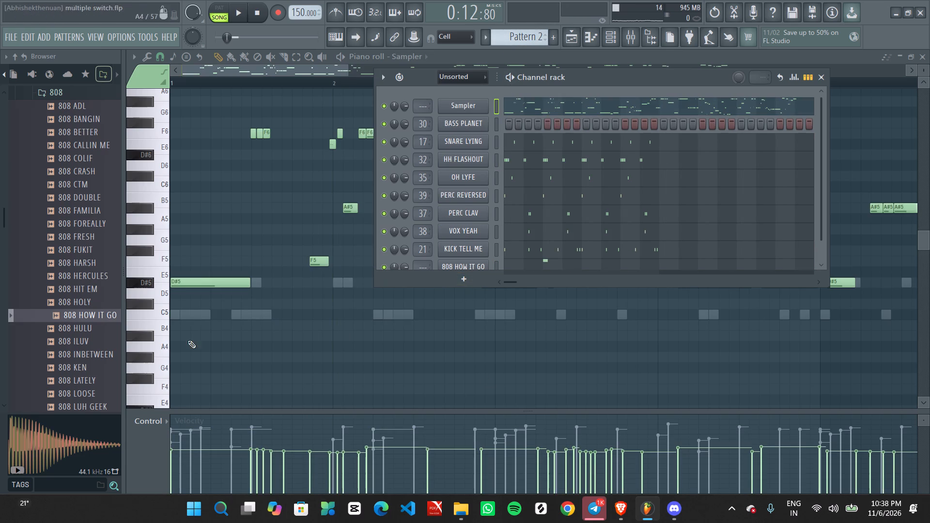
In the 808 HOW IT GO piano roll, change bar 1's first note to C#5 and its second note to D#5.
{"action": "scroll", "coordinate": [451, 242], "scroll_direction": "down", "scroll_amount": 2}
{"action": "right_click", "coordinate": [463, 251]}
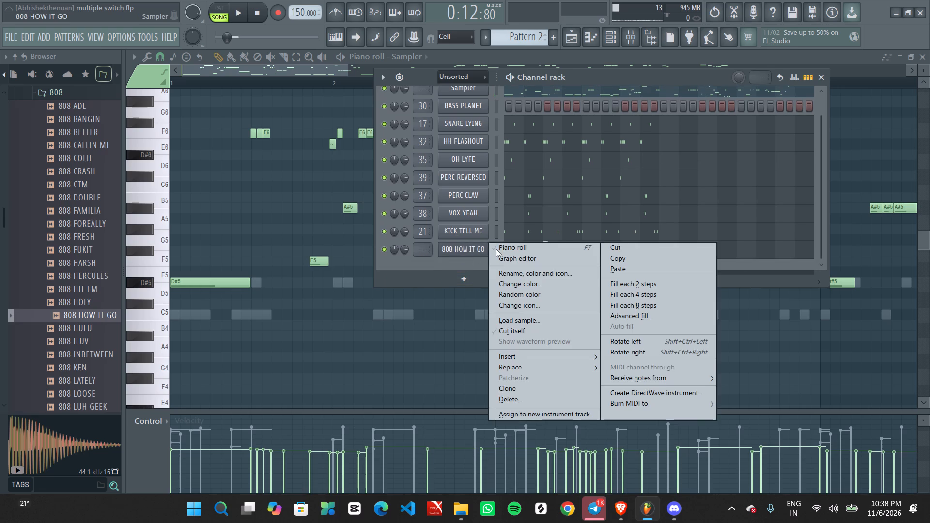
{"action": "left_click", "coordinate": [505, 247]}
{"action": "scroll", "coordinate": [342, 313], "scroll_direction": "up", "scroll_amount": 2, "text": "ctrl"}
{"action": "middle_click_drag", "start_coordinate": [295, 323], "coordinate": [503, 325]}
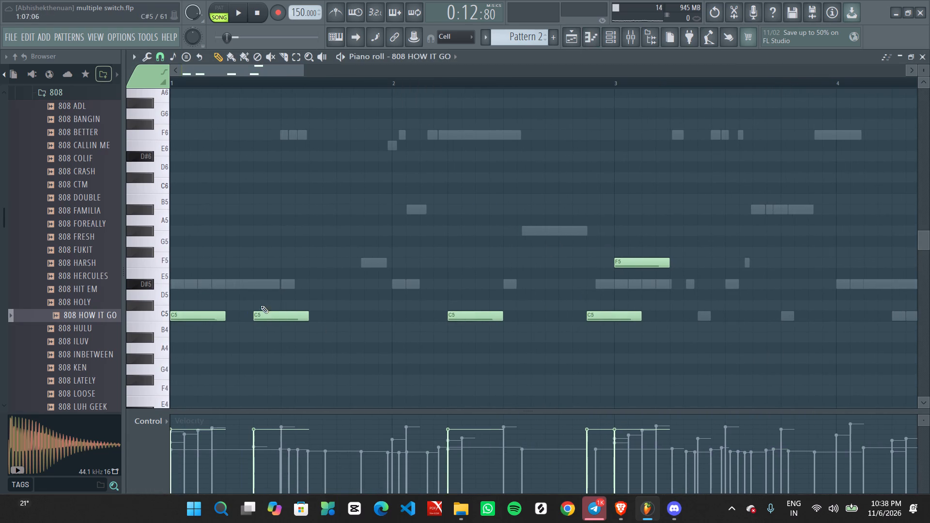
{"action": "scroll", "coordinate": [323, 262], "scroll_direction": "down", "scroll_amount": 5, "text": "ctrl"}
{"action": "scroll", "coordinate": [371, 250], "scroll_direction": "up", "scroll_amount": 5}
{"action": "scroll", "coordinate": [411, 238], "scroll_direction": "down", "scroll_amount": 5}
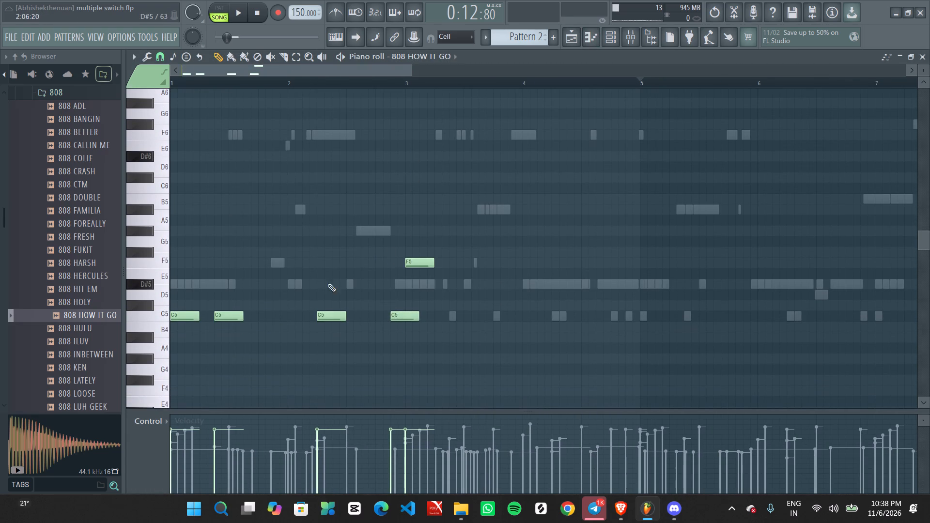
{"action": "key", "text": "space"}
{"action": "key", "text": "space"}
{"action": "left_click_drag", "start_coordinate": [178, 318], "coordinate": [181, 285]}
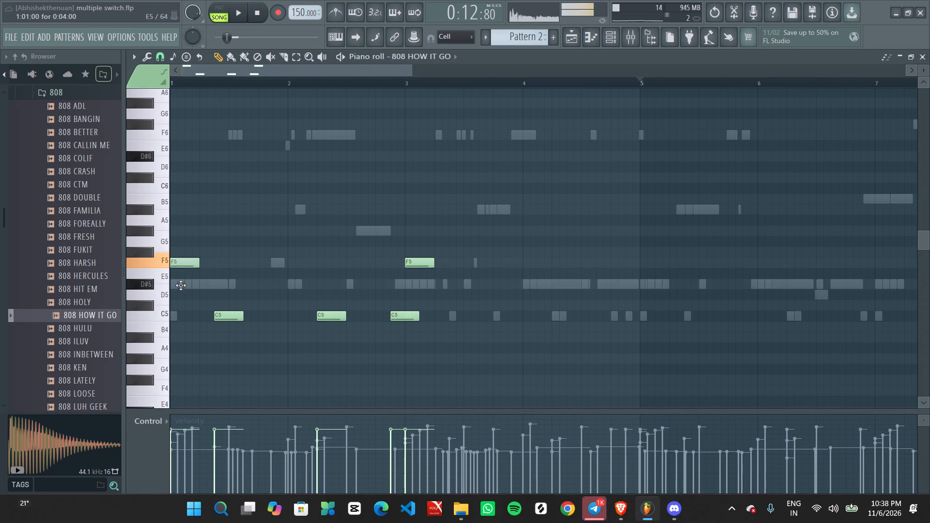
{"action": "left_click_drag", "start_coordinate": [181, 285], "coordinate": [181, 308]}
{"action": "key", "text": "space"}
{"action": "left_click_drag", "start_coordinate": [232, 316], "coordinate": [232, 277]}
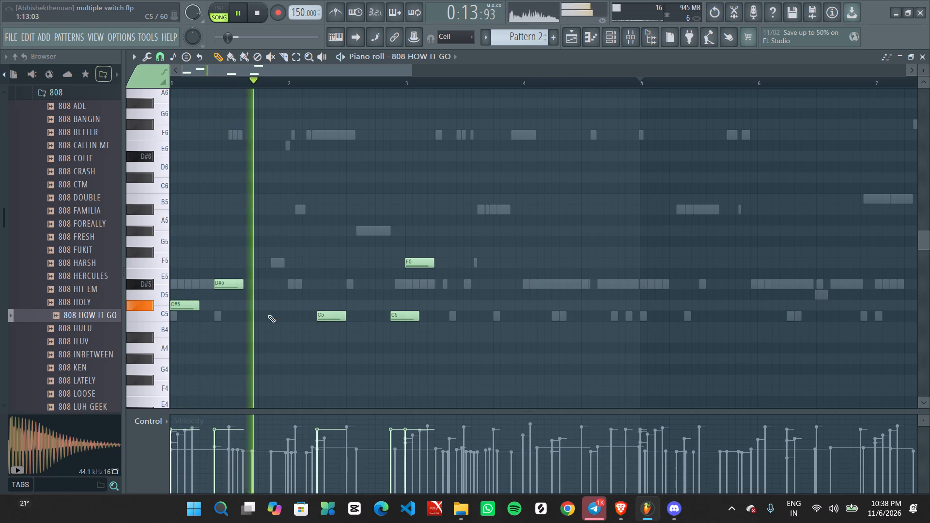
Change both C5 notes in bar 2 of the 808 line to C#5, keeping their timing.
{"action": "left_click_drag", "start_coordinate": [327, 318], "coordinate": [325, 291]}
{"action": "left_click_drag", "start_coordinate": [325, 294], "coordinate": [328, 308]}
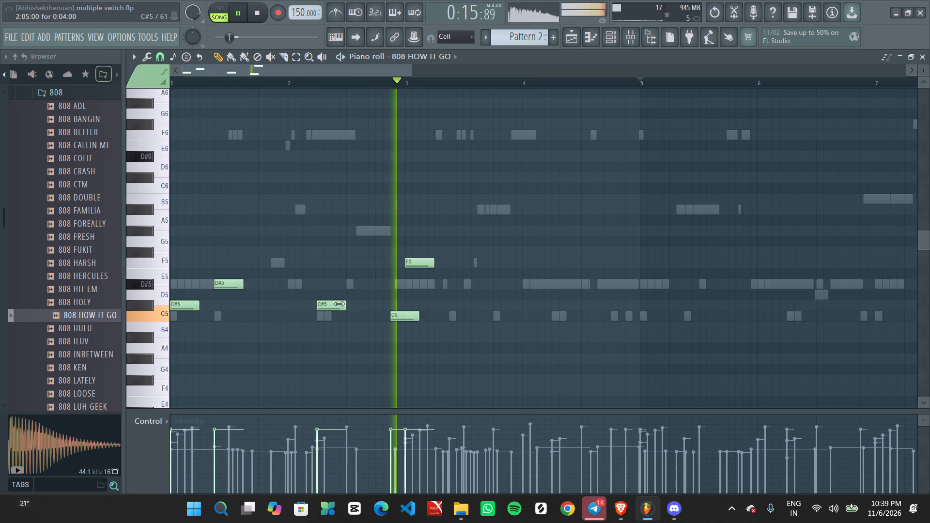
{"action": "key", "text": "space"}
{"action": "left_click_drag", "start_coordinate": [395, 320], "coordinate": [399, 301]}
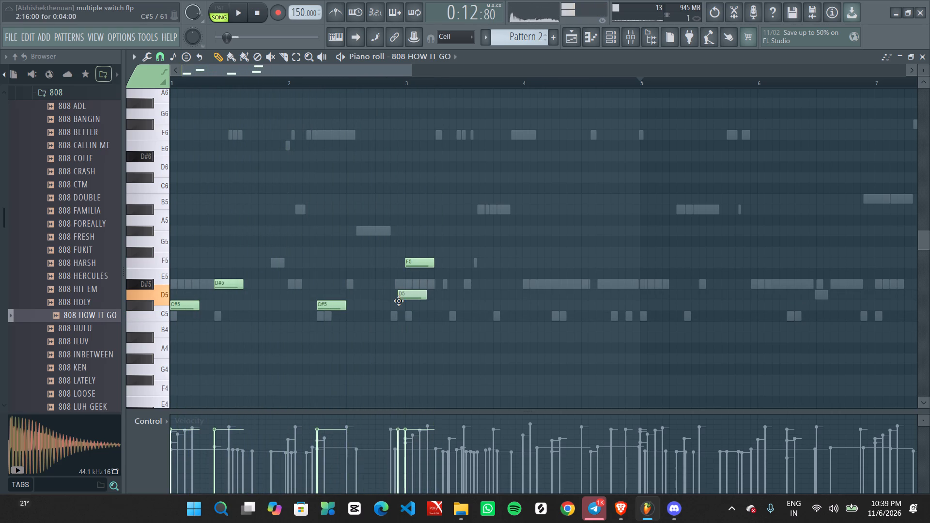
{"action": "left_click_drag", "start_coordinate": [399, 301], "coordinate": [398, 311]}
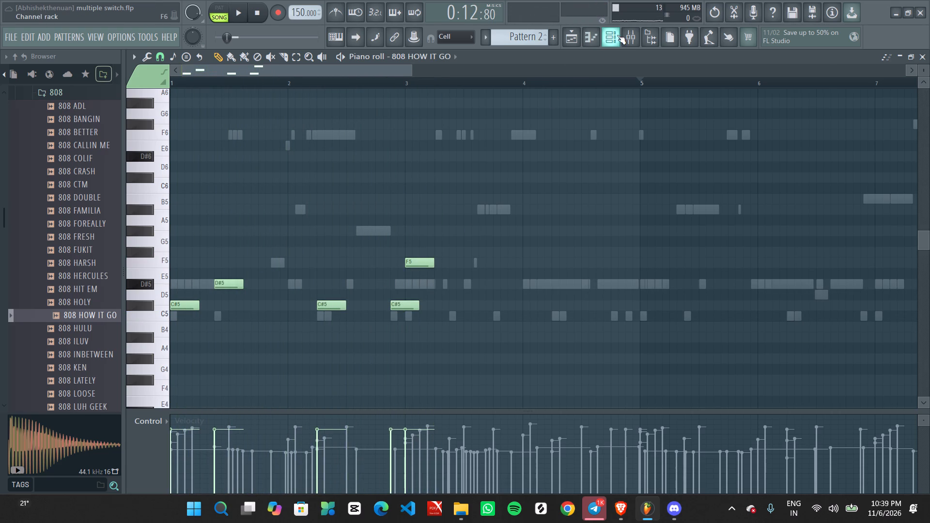
Delete all of the Sampler melody's notes from bar 9 onward in Pattern 2, leaving an eight-bar melody.
{"action": "left_click", "coordinate": [617, 35]}
{"action": "scroll", "coordinate": [507, 121], "scroll_direction": "up", "scroll_amount": 2}
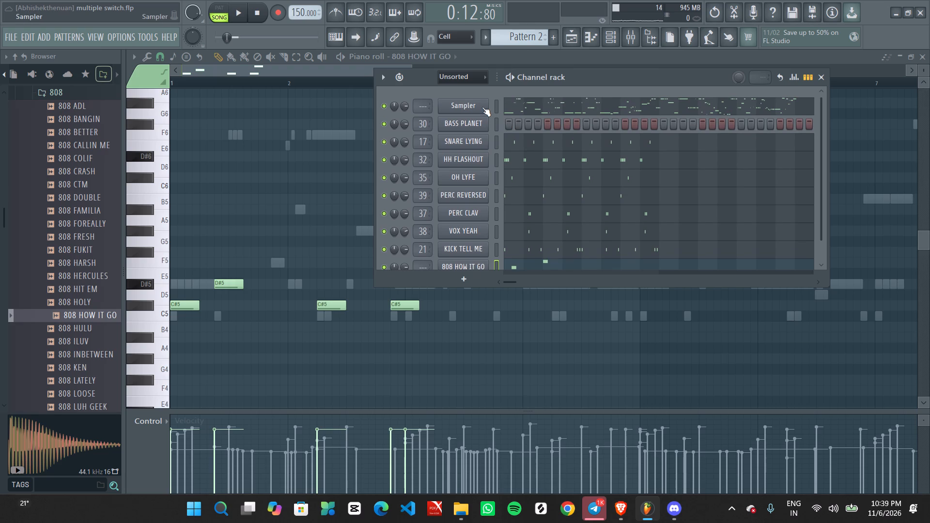
{"action": "left_click", "coordinate": [482, 107]}
{"action": "left_click", "coordinate": [527, 166]}
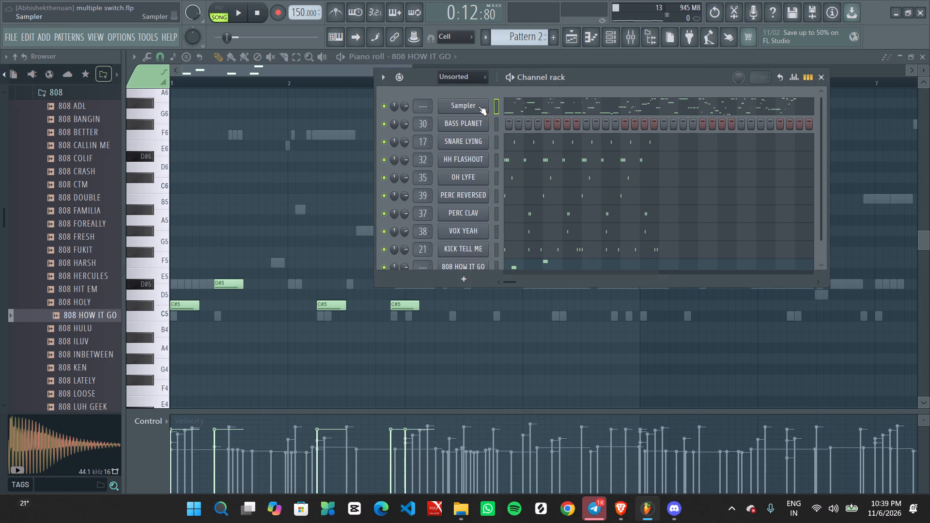
{"action": "right_click", "coordinate": [478, 106]}
{"action": "left_click", "coordinate": [535, 108]}
{"action": "scroll", "coordinate": [442, 169], "scroll_direction": "up", "scroll_amount": 2, "text": "ctrl"}
{"action": "middle_click_drag", "start_coordinate": [433, 185], "coordinate": [517, 197]}
{"action": "scroll", "coordinate": [518, 197], "scroll_direction": "up", "scroll_amount": 1}
{"action": "scroll", "coordinate": [480, 194], "scroll_direction": "down", "scroll_amount": 7, "text": "ctrl"}
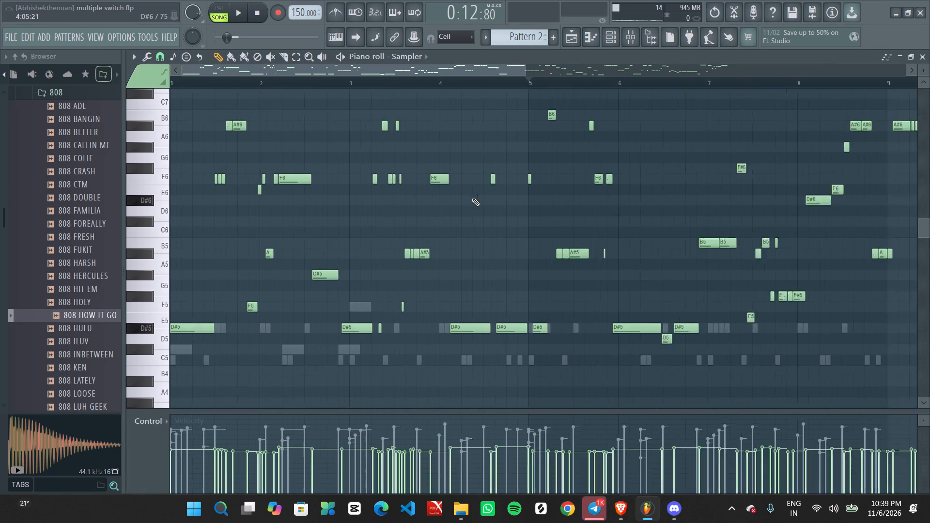
{"action": "scroll", "coordinate": [423, 217], "scroll_direction": "up", "scroll_amount": 6}
{"action": "scroll", "coordinate": [422, 217], "scroll_direction": "down", "scroll_amount": 11, "text": "ctrl"}
{"action": "middle_click_drag", "start_coordinate": [432, 254], "coordinate": [424, 134]}
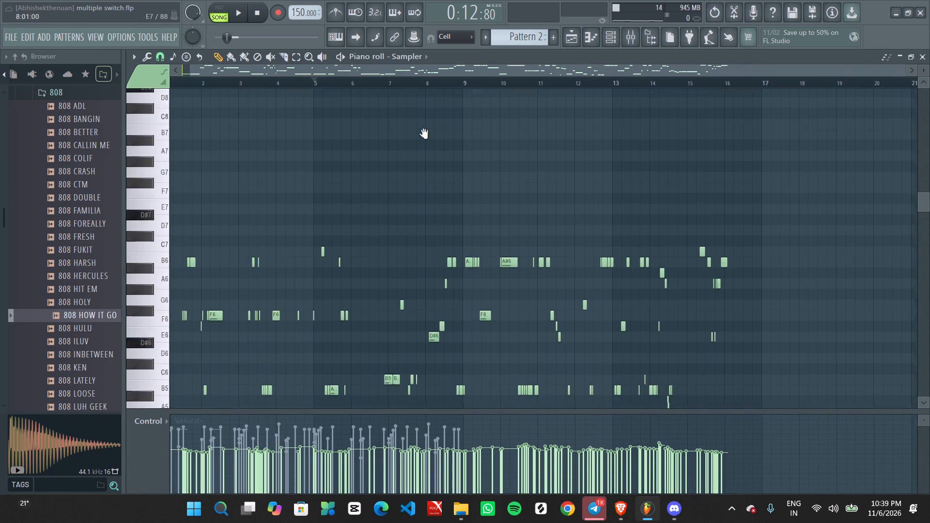
{"action": "middle_click_drag", "start_coordinate": [424, 134], "coordinate": [451, 46]}
{"action": "scroll", "coordinate": [479, 163], "scroll_direction": "up", "scroll_amount": 2, "text": "ctrl"}
{"action": "middle_click_drag", "start_coordinate": [474, 199], "coordinate": [480, 195]}
{"action": "scroll", "coordinate": [483, 195], "scroll_direction": "down", "scroll_amount": 3, "text": "ctrl"}
{"action": "scroll", "coordinate": [469, 125], "scroll_direction": "up", "scroll_amount": 1, "text": "ctrl"}
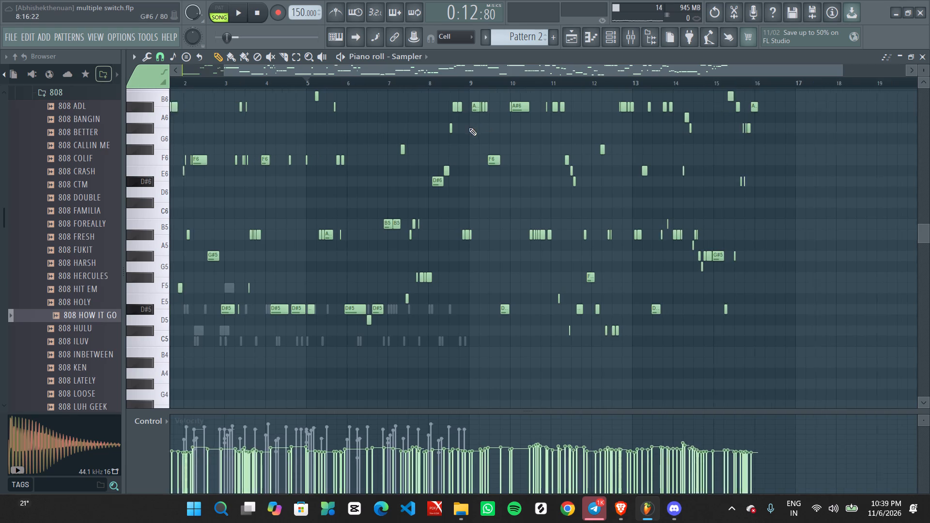
{"action": "middle_click_drag", "start_coordinate": [471, 169], "coordinate": [471, 196]}
{"action": "left_click_drag", "start_coordinate": [472, 115], "coordinate": [698, 309], "text": "ctrl"}
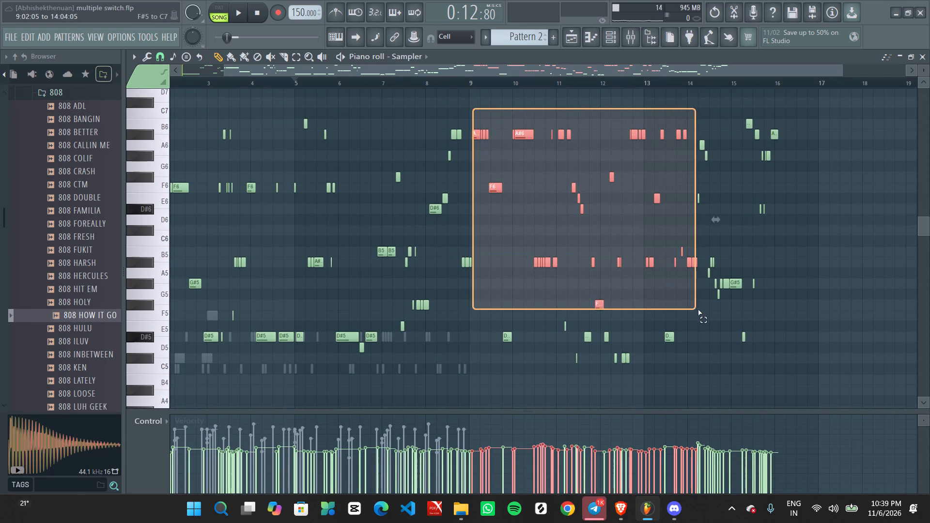
{"action": "left_click_drag", "start_coordinate": [698, 309], "coordinate": [807, 376], "text": "ctrl"}
{"action": "key", "text": "Delete"}
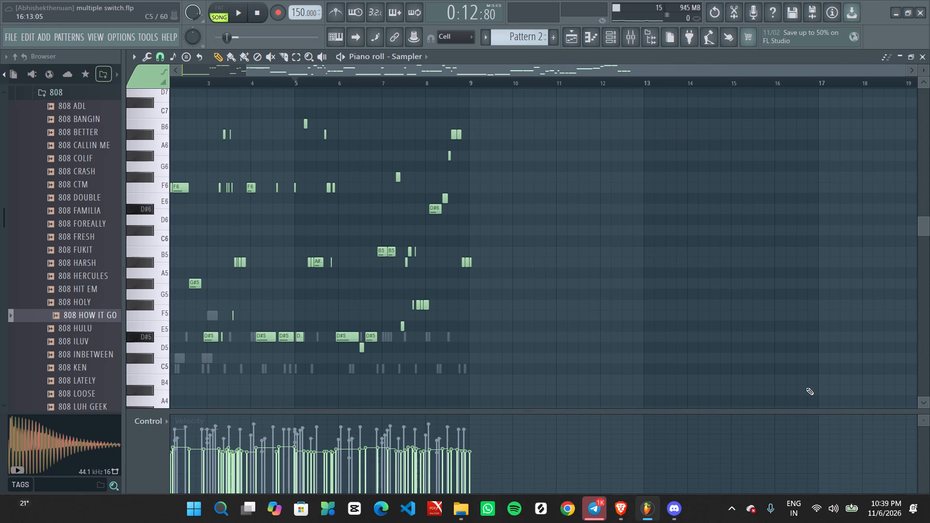
{"action": "scroll", "coordinate": [692, 369], "scroll_direction": "up", "scroll_amount": 7, "text": "ctrl"}
{"action": "scroll", "coordinate": [574, 125], "scroll_direction": "up", "scroll_amount": 4, "text": "ctrl"}
{"action": "right_click_drag", "start_coordinate": [533, 252], "coordinate": [549, 305]}
{"action": "scroll", "coordinate": [495, 254], "scroll_direction": "down", "scroll_amount": 14, "text": "ctrl"}
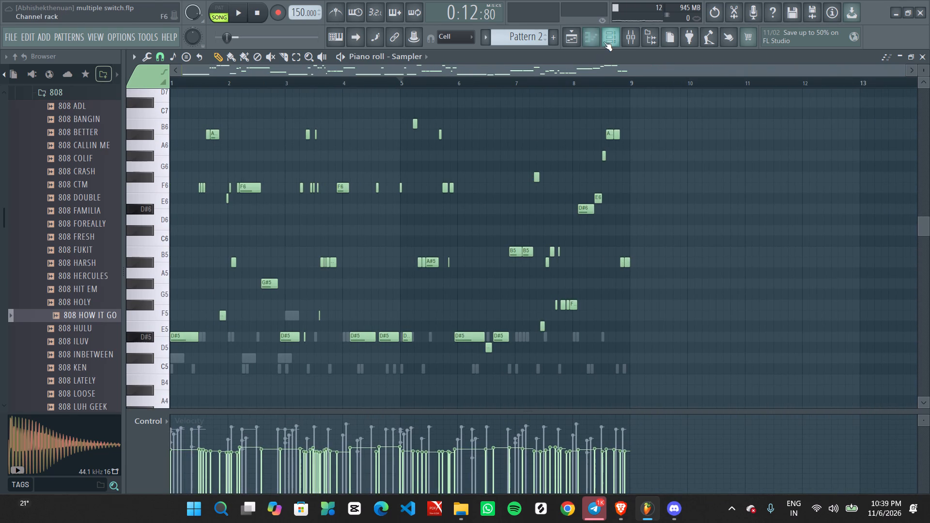
Add a one-beat C#5 note on step 13 of bar 3 in the 808 HOW IT GO piano roll.
{"action": "left_click", "coordinate": [604, 42]}
{"action": "scroll", "coordinate": [469, 200], "scroll_direction": "down", "scroll_amount": 4}
{"action": "right_click_drag", "start_coordinate": [460, 250], "coordinate": [465, 247]}
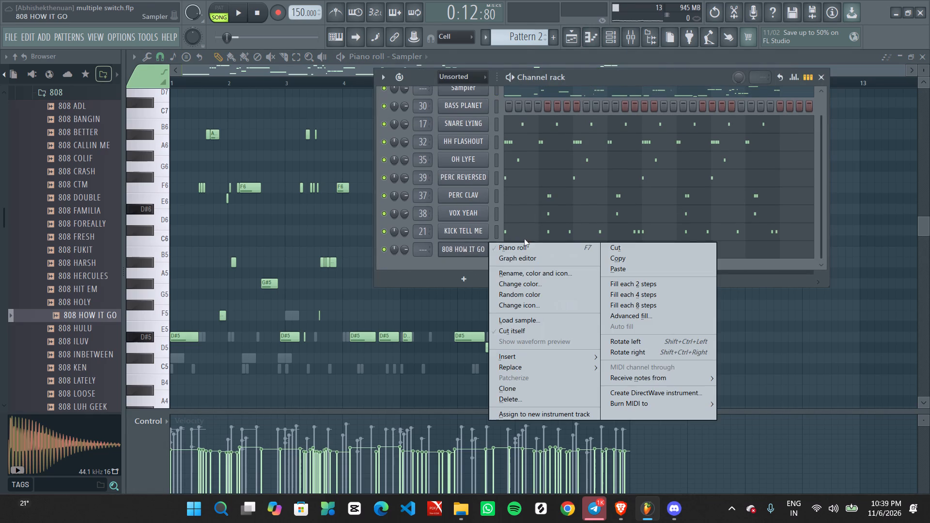
{"action": "left_click", "coordinate": [526, 246]}
{"action": "scroll", "coordinate": [365, 269], "scroll_direction": "up", "scroll_amount": 3, "text": "ctrl"}
{"action": "middle_click_drag", "start_coordinate": [284, 285], "coordinate": [604, 241]}
{"action": "key", "text": "space"}
{"action": "scroll", "coordinate": [339, 295], "scroll_direction": "up", "scroll_amount": 2}
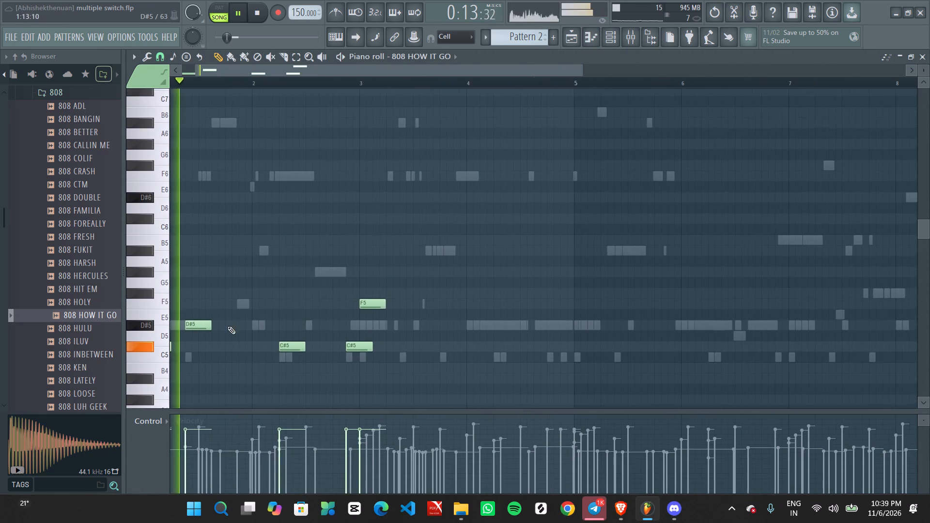
{"action": "middle_click_drag", "start_coordinate": [235, 326], "coordinate": [488, 281]}
{"action": "scroll", "coordinate": [399, 310], "scroll_direction": "up", "scroll_amount": 2, "text": "ctrl"}
{"action": "middle_click_drag", "start_coordinate": [287, 325], "coordinate": [389, 321]}
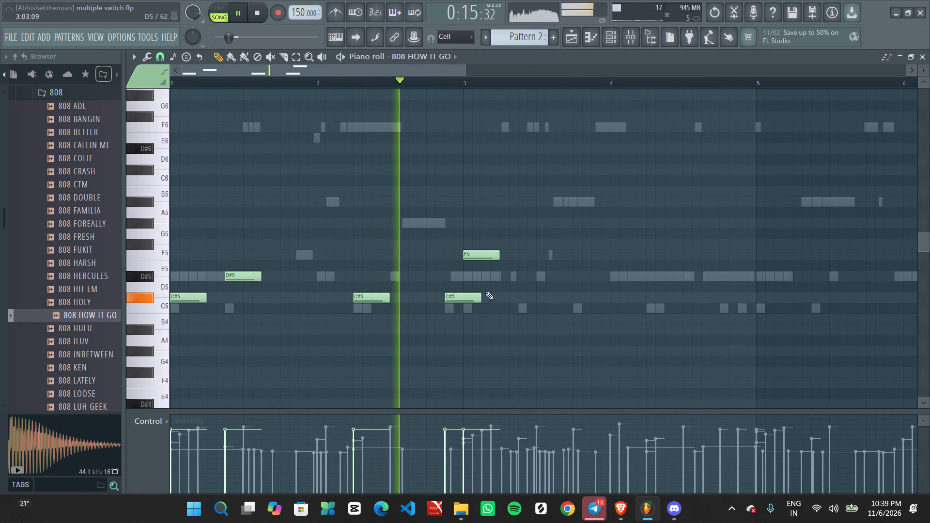
{"action": "left_click", "coordinate": [571, 299]}
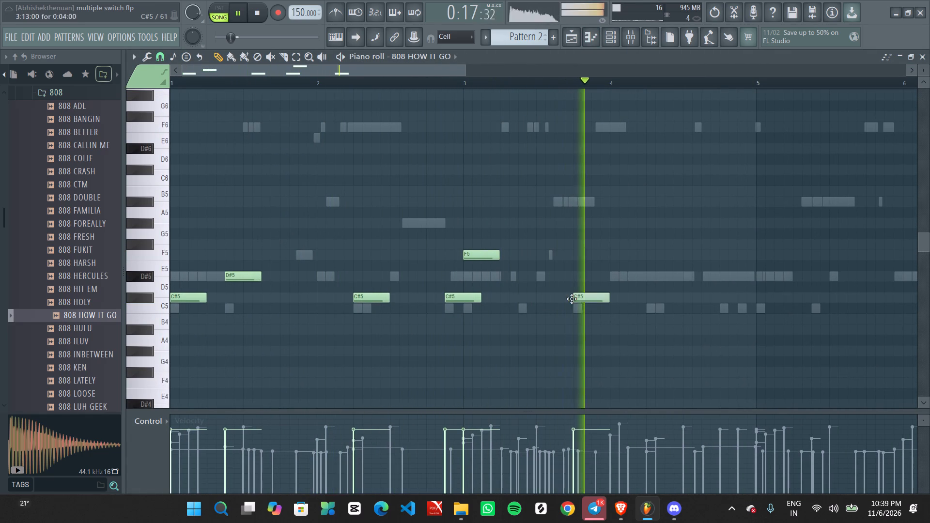
{"action": "key", "text": "space"}
Apply quick legato to the 808 notes so each extends to the next one, and audition the line.
{"action": "key", "text": "space"}
{"action": "scroll", "coordinate": [589, 331], "scroll_direction": "up", "scroll_amount": 2, "text": "ctrl"}
{"action": "middle_click_drag", "start_coordinate": [556, 328], "coordinate": [628, 292]}
{"action": "scroll", "coordinate": [620, 289], "scroll_direction": "down", "scroll_amount": 5, "text": "ctrl"}
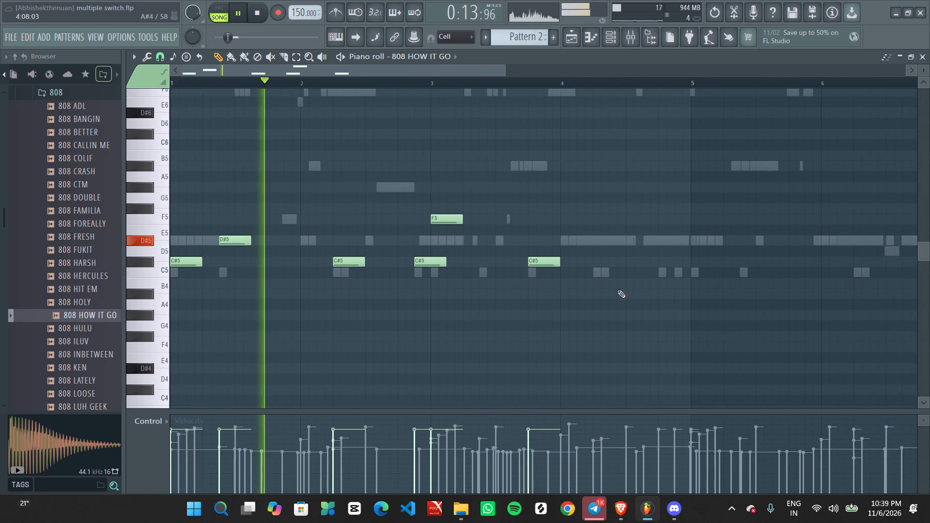
{"action": "scroll", "coordinate": [406, 325], "scroll_direction": "up", "scroll_amount": 3, "text": "ctrl"}
{"action": "middle_click_drag", "start_coordinate": [423, 320], "coordinate": [469, 313]}
{"action": "scroll", "coordinate": [488, 308], "scroll_direction": "up", "scroll_amount": 2, "text": "ctrl"}
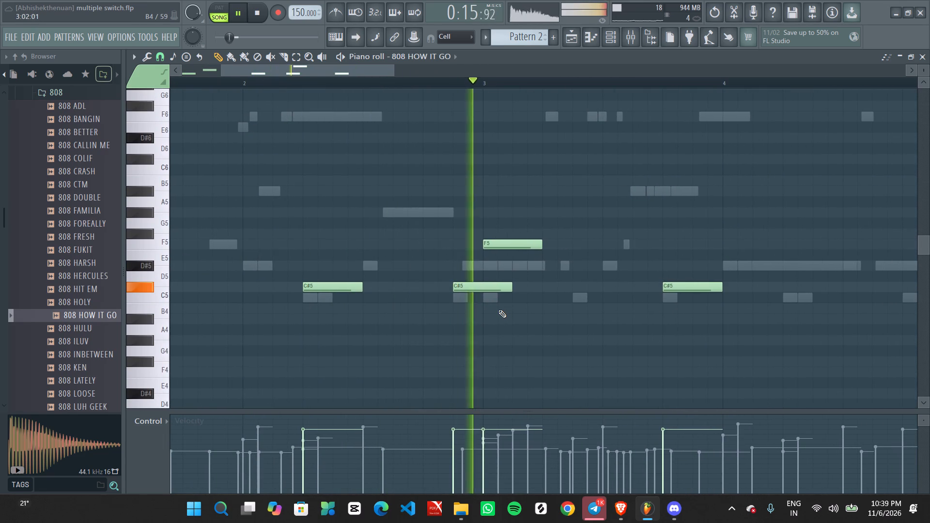
{"action": "key", "text": "ctrl+l"}
{"action": "key", "text": "space"}
{"action": "key", "text": "space"}
{"action": "scroll", "coordinate": [481, 300], "scroll_direction": "down", "scroll_amount": 7, "text": "ctrl"}
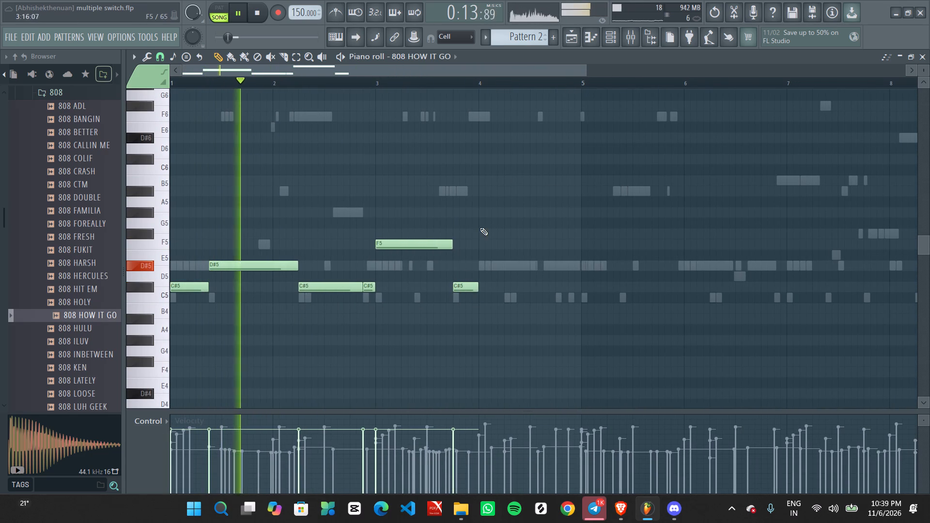
{"action": "key", "text": "space"}
Enable the 808 HOW IT GO channel's volume envelope using the preset with full hold and no attack, decay, sustain or release.
{"action": "left_click", "coordinate": [602, 32]}
{"action": "key", "text": "space"}
{"action": "key", "text": "space"}
{"action": "left_click", "coordinate": [448, 249]}
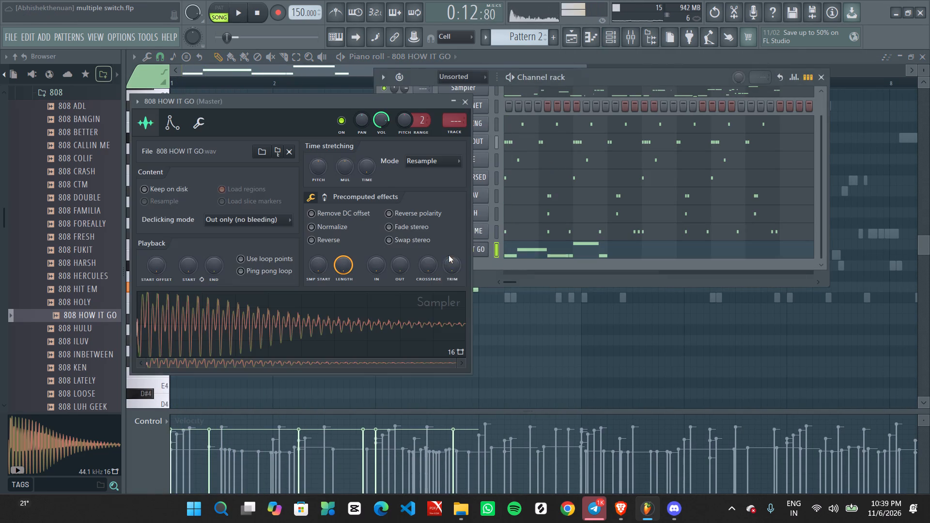
{"action": "left_click", "coordinate": [213, 114]}
{"action": "left_click", "coordinate": [159, 130]}
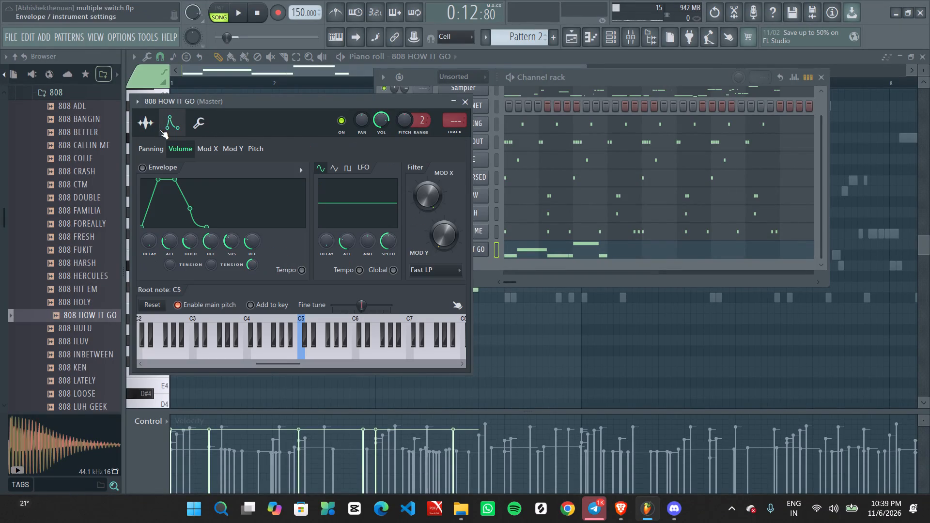
{"action": "left_click", "coordinate": [300, 169]}
{"action": "left_click", "coordinate": [307, 197]}
{"action": "key", "text": "space"}
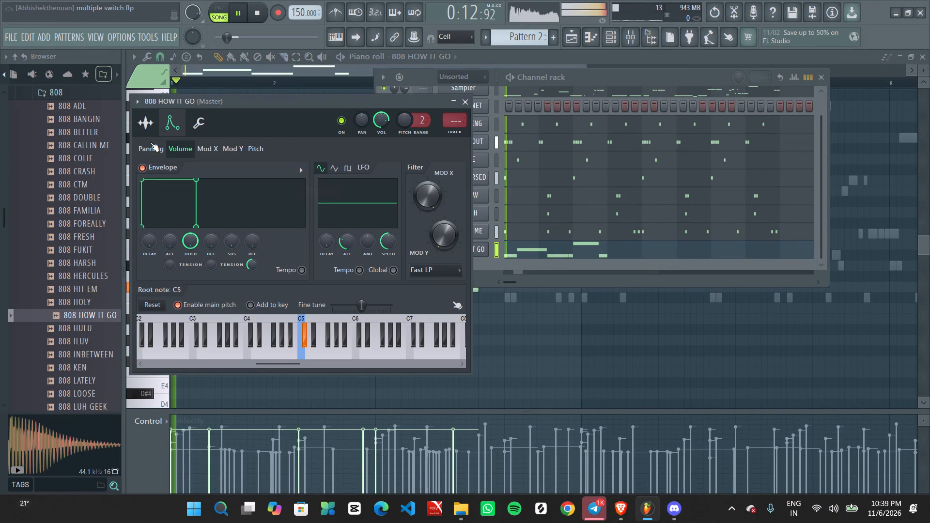
Set the 808 HOW IT GO sample's precomputed Boost to about 6% while auditioning it.
{"action": "left_click", "coordinate": [143, 125]}
{"action": "key", "text": "space"}
{"action": "key", "text": "space"}
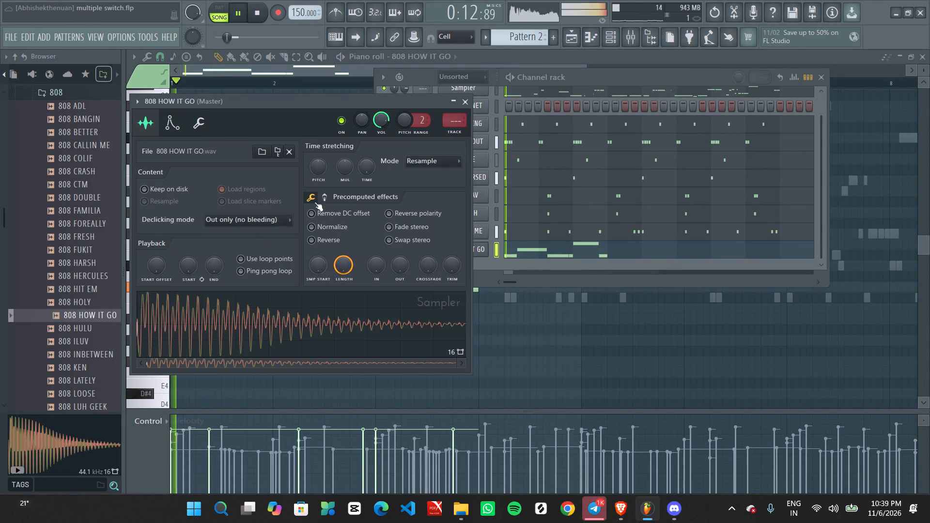
{"action": "key", "text": "space"}
{"action": "left_click", "coordinate": [324, 196]}
{"action": "scroll", "coordinate": [324, 221], "scroll_direction": "up", "scroll_amount": 1}
{"action": "key", "text": "space"}
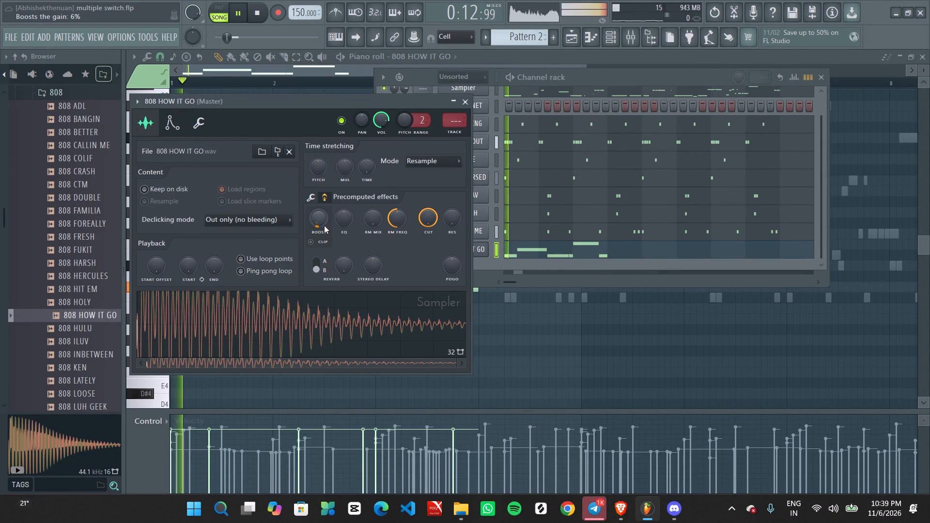
{"action": "left_click", "coordinate": [314, 216]}
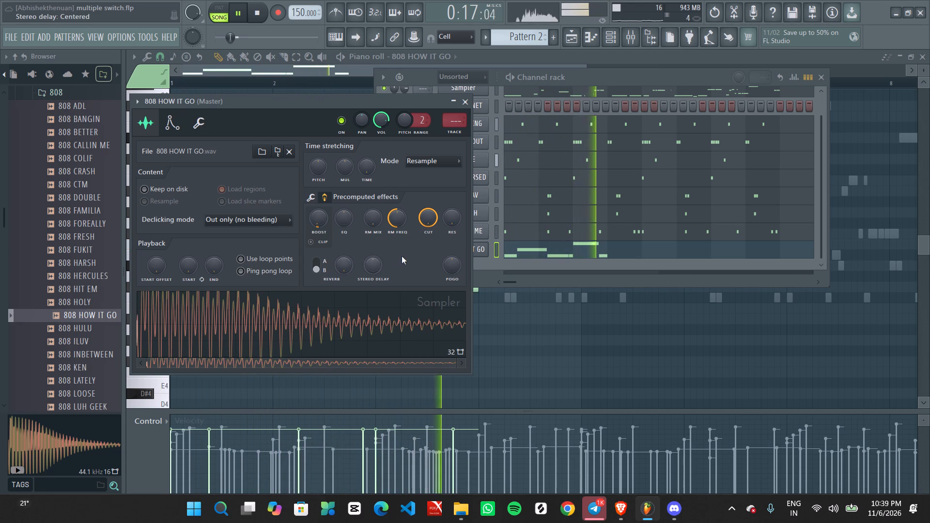
Add a slight quick fade out to the 808 HOW IT GO sample, close its settings and audition the pattern.
{"action": "left_click", "coordinate": [314, 201]}
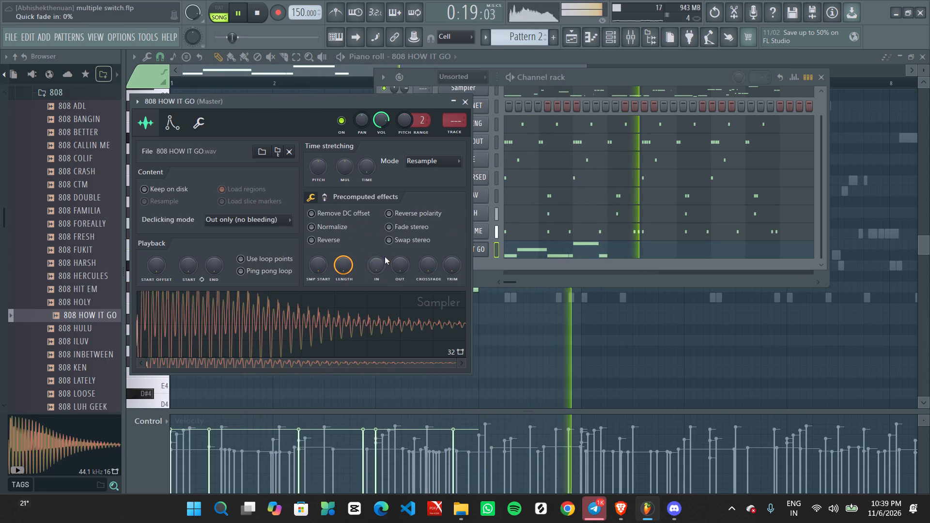
{"action": "scroll", "coordinate": [396, 265], "scroll_direction": "up", "scroll_amount": 3}
{"action": "key", "text": "space"}
{"action": "left_click", "coordinate": [461, 104]}
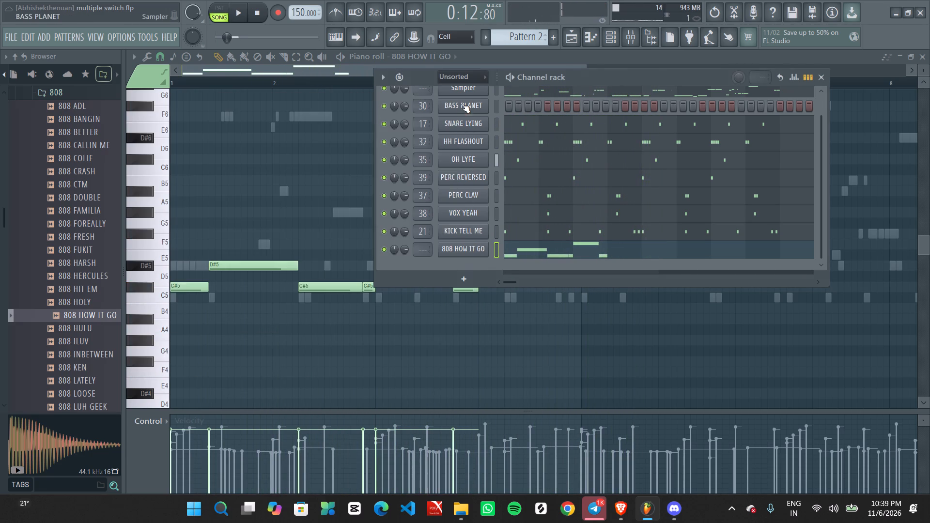
{"action": "key", "text": "space"}
{"action": "key", "text": "space"}
{"action": "key", "text": "space"}
{"action": "key", "text": "space"}
Route the 808 HOW IT GO channel to mixer track 26, 808 1, and open that track in the mixer.
{"action": "left_click", "coordinate": [471, 246]}
{"action": "scroll", "coordinate": [450, 114], "scroll_direction": "up", "scroll_amount": 2}
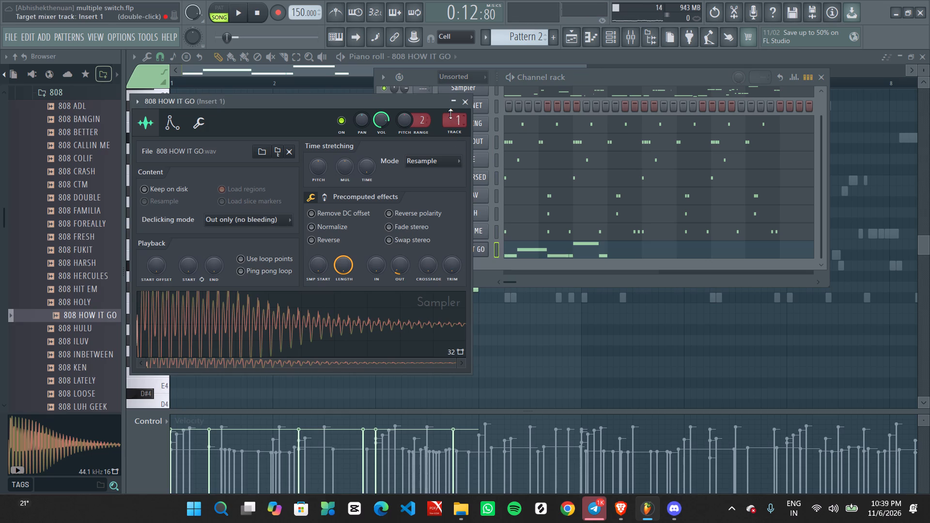
{"action": "scroll", "coordinate": [450, 114], "scroll_direction": "up", "scroll_amount": 18}
{"action": "scroll", "coordinate": [449, 119], "scroll_direction": "up", "scroll_amount": 9}
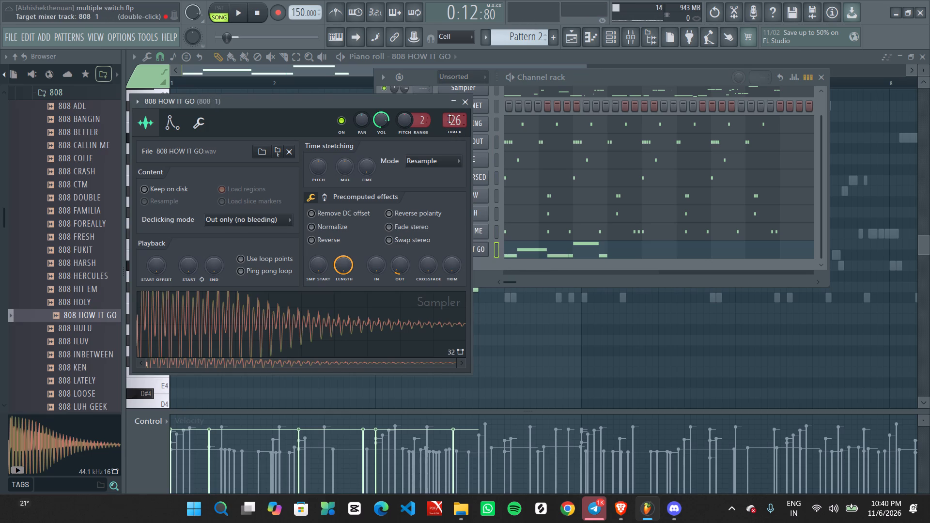
{"action": "double_click", "coordinate": [449, 119]}
Lower the 808 1 mixer track's volume to 82% during playback.
{"action": "key", "text": "space"}
{"action": "scroll", "coordinate": [520, 144], "scroll_direction": "down", "scroll_amount": 3}
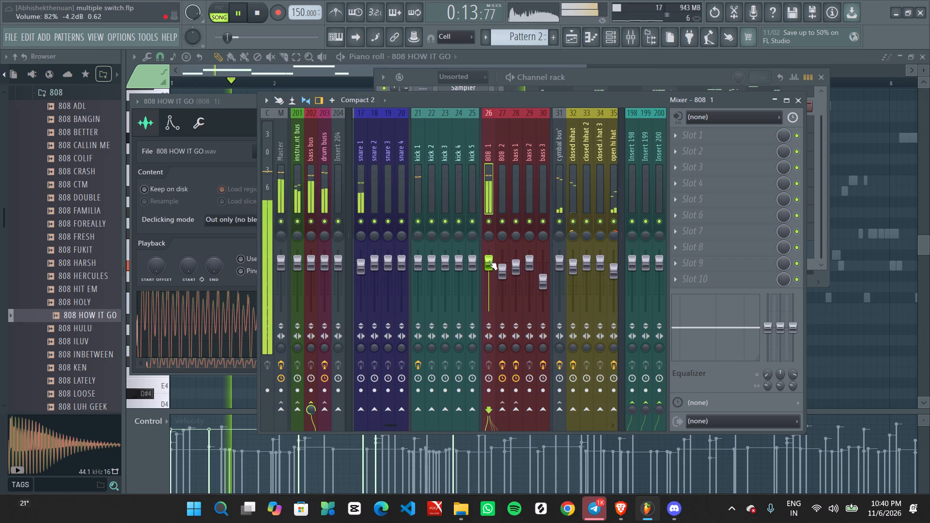
Finish lowering the 808 1 mixer track's volume to 82%.
{"action": "scroll", "coordinate": [489, 268], "scroll_direction": "down", "scroll_amount": 1}
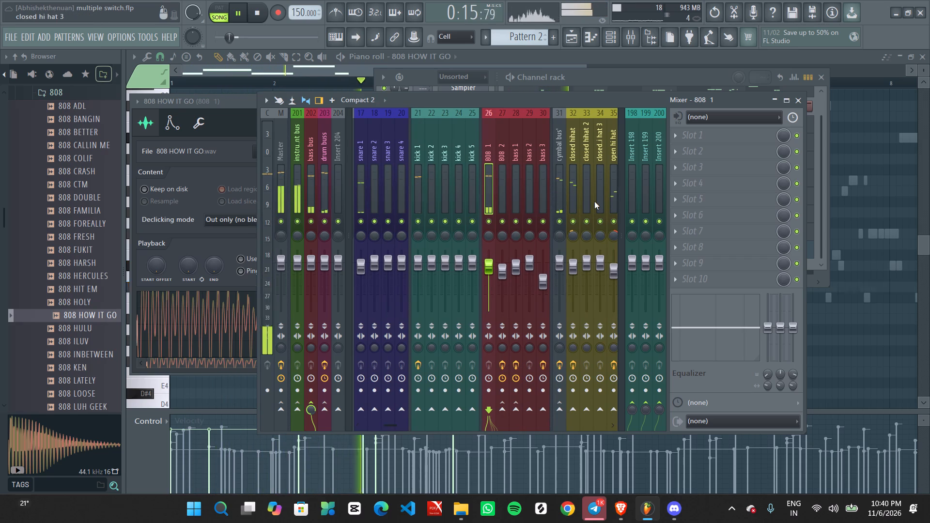
Delete the Edison and Emphasizer effects from the Master track's first and tenth slots.
{"action": "scroll", "coordinate": [478, 168], "scroll_direction": "up", "scroll_amount": 7}
{"action": "key", "text": "space"}
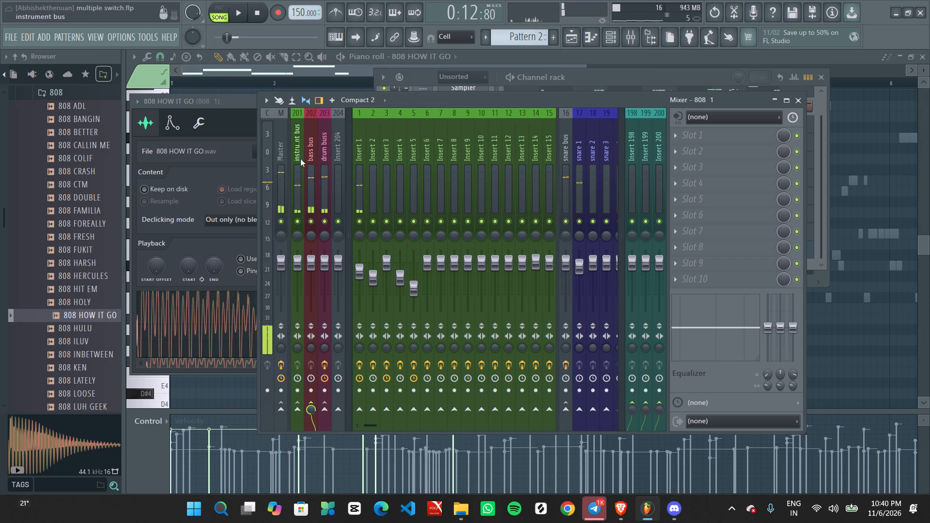
{"action": "left_click", "coordinate": [286, 157]}
{"action": "key", "text": "space"}
{"action": "key", "text": "space"}
{"action": "left_click", "coordinate": [676, 137]}
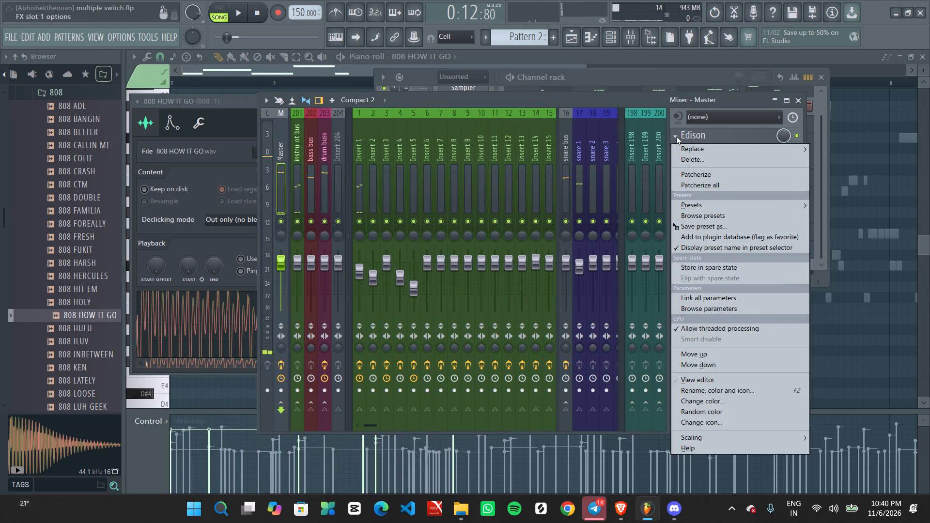
{"action": "left_click", "coordinate": [689, 163]}
{"action": "key", "text": "space"}
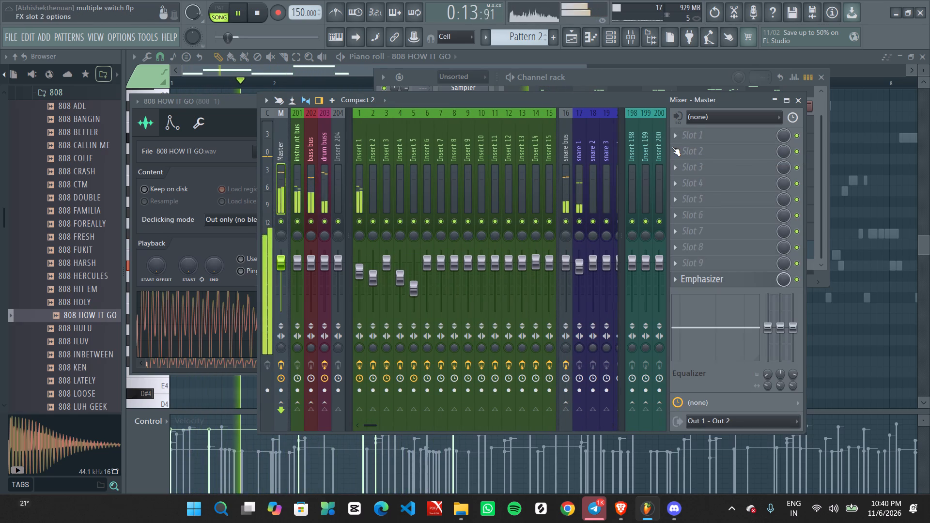
{"action": "left_click", "coordinate": [672, 280]}
{"action": "left_click", "coordinate": [687, 195]}
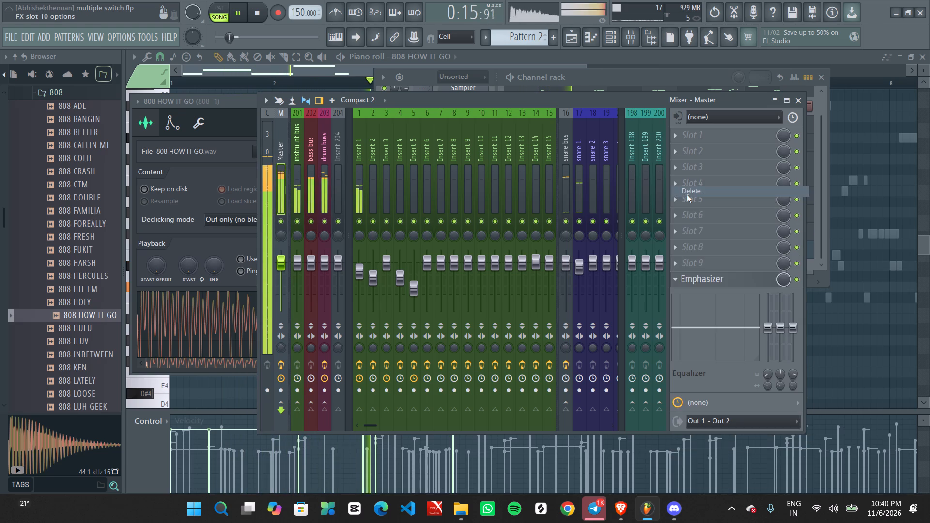
Return to the 808 1 mixer track's effect slots and briefly audition the song.
{"action": "scroll", "coordinate": [569, 166], "scroll_direction": "down", "scroll_amount": 5}
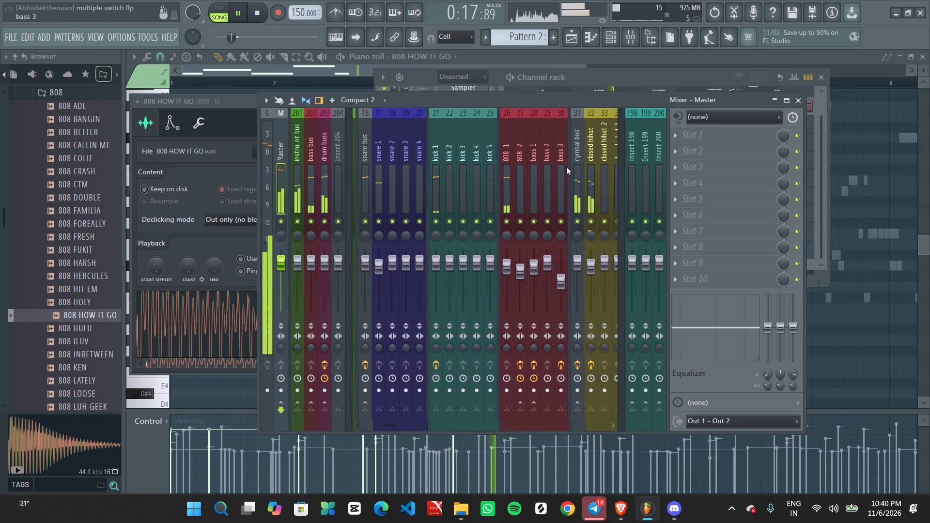
{"action": "left_click", "coordinate": [505, 172]}
{"action": "key", "text": "space"}
{"action": "key", "text": "space"}
{"action": "key", "text": "space"}
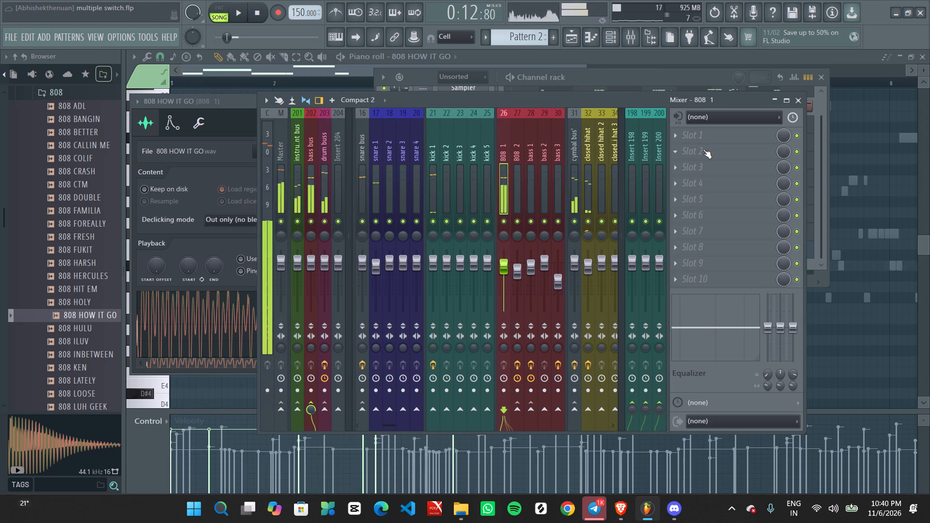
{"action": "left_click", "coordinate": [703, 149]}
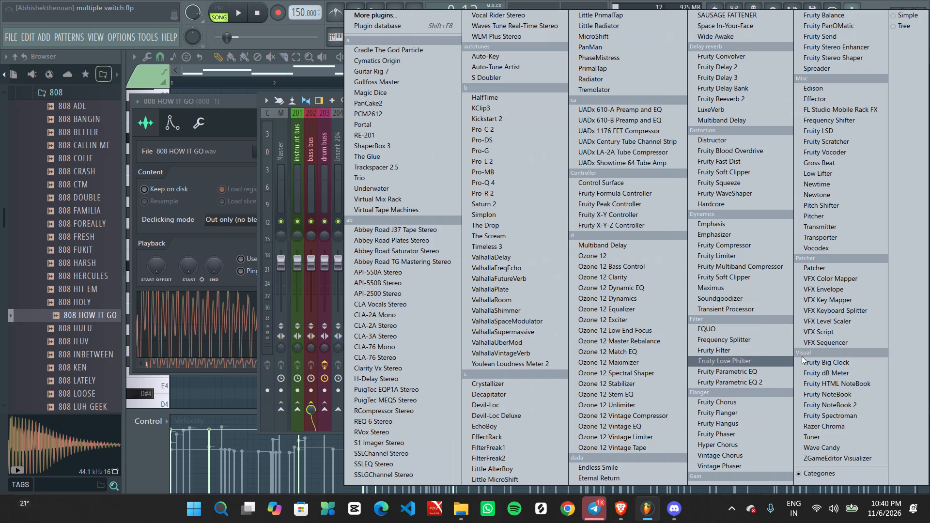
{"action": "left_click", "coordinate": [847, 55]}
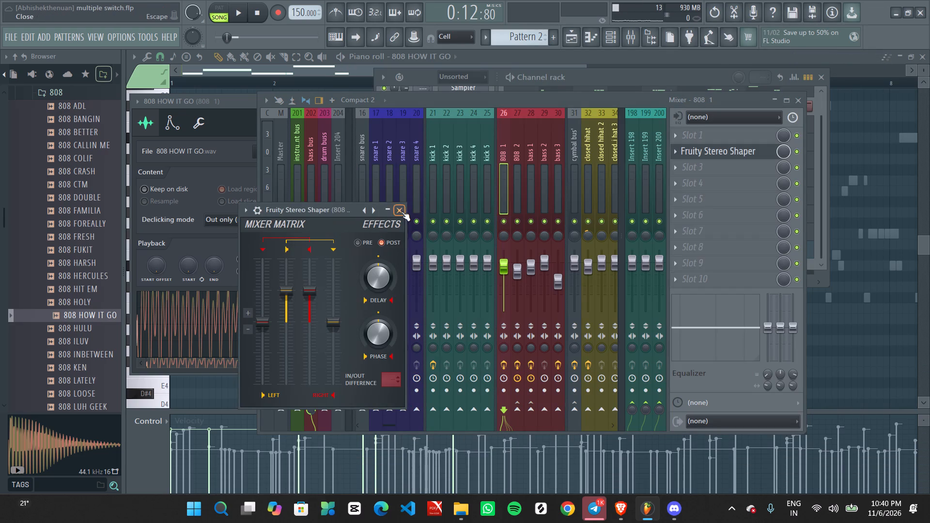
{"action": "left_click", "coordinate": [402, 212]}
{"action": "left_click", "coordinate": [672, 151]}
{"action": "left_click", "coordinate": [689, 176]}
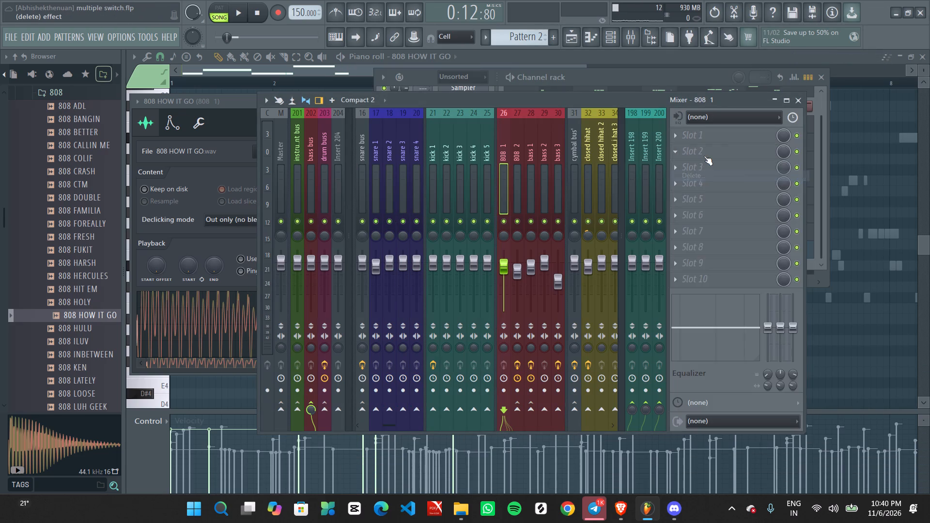
Add Fruity Stereo Enhancer to slot 2 of the 808 1 track with a phase offset of 0.5 ms left.
{"action": "left_click", "coordinate": [704, 156]}
{"action": "left_click", "coordinate": [837, 46]}
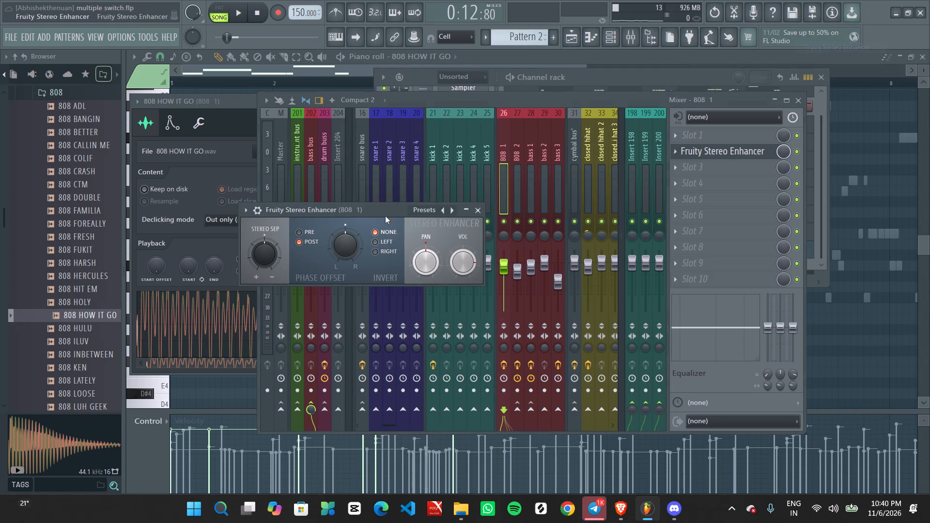
{"action": "key", "text": "space"}
{"action": "left_click_drag", "start_coordinate": [384, 209], "coordinate": [451, 216]}
{"action": "key", "text": "space"}
{"action": "scroll", "coordinate": [427, 248], "scroll_direction": "down", "scroll_amount": 2}
{"action": "key", "text": "space"}
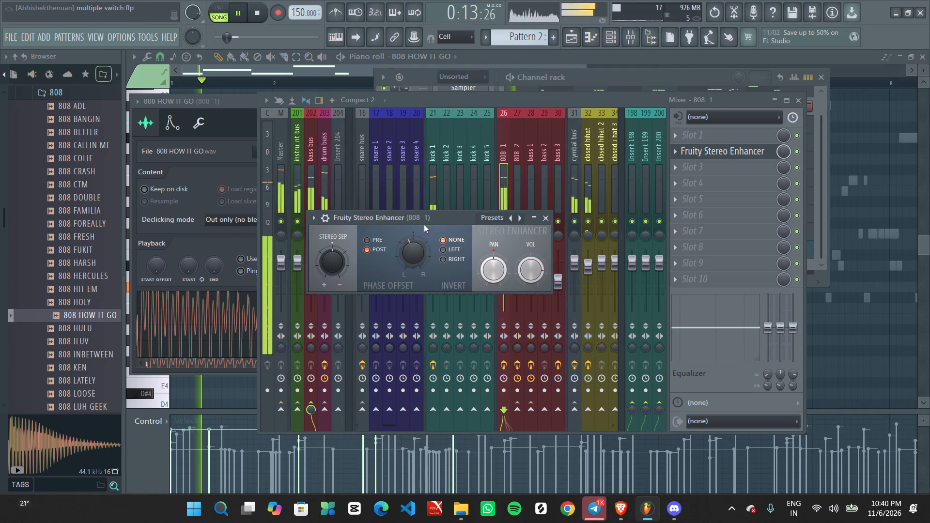
{"action": "left_click_drag", "start_coordinate": [424, 221], "coordinate": [442, 226]}
{"action": "left_click", "coordinate": [434, 259]}
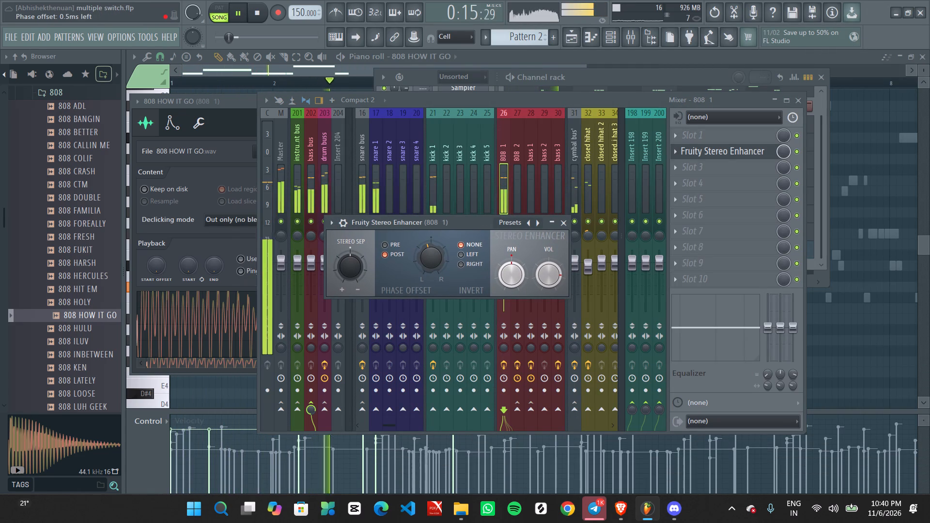
{"action": "left_click", "coordinate": [558, 224]}
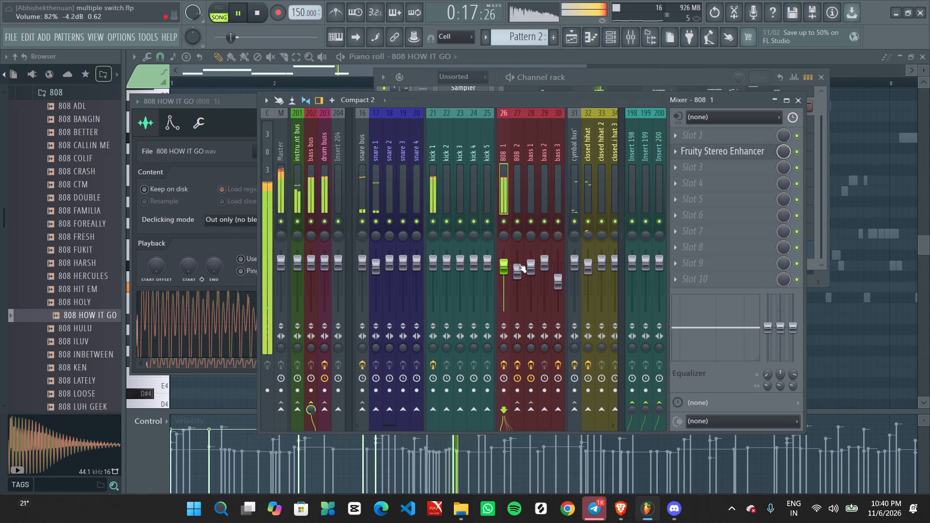
Lower the 808 1 mixer track's volume a little more during playback.
{"action": "scroll", "coordinate": [500, 270], "scroll_direction": "down", "scroll_amount": 1}
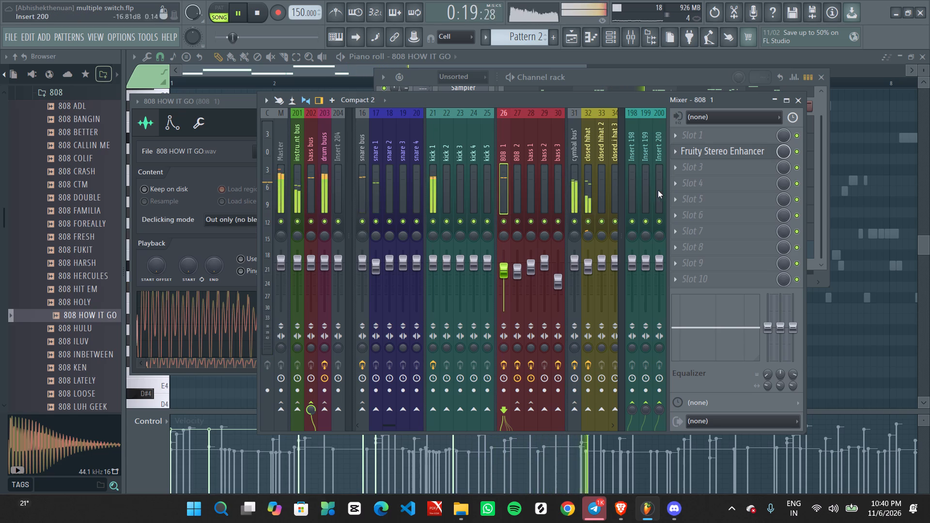
Add Fruity Blood Overdrive to slot 4 of the 808 1 track and raise its Pre Amp slightly during playback.
{"action": "left_click", "coordinate": [692, 182]}
{"action": "key", "text": "space"}
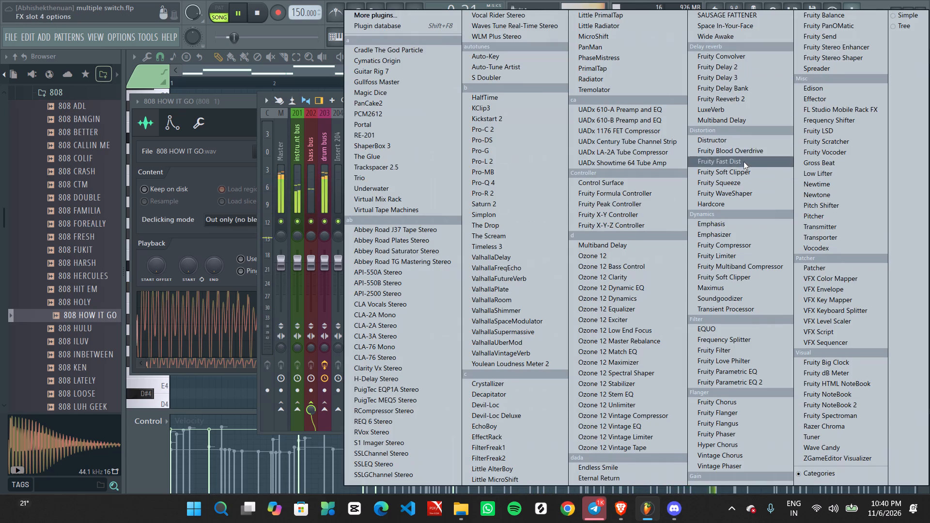
{"action": "left_click", "coordinate": [744, 153]}
{"action": "key", "text": "space"}
{"action": "left_click_drag", "start_coordinate": [306, 116], "coordinate": [393, 161]}
{"action": "key", "text": "space"}
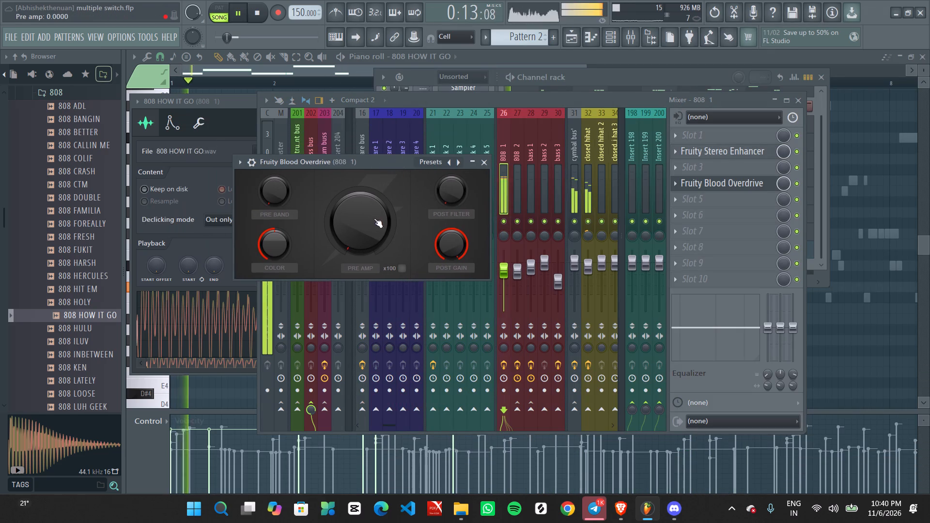
{"action": "scroll", "coordinate": [372, 218], "scroll_direction": "up", "scroll_amount": 5}
{"action": "scroll", "coordinate": [351, 227], "scroll_direction": "down", "scroll_amount": 1}
{"action": "left_click", "coordinate": [481, 162]}
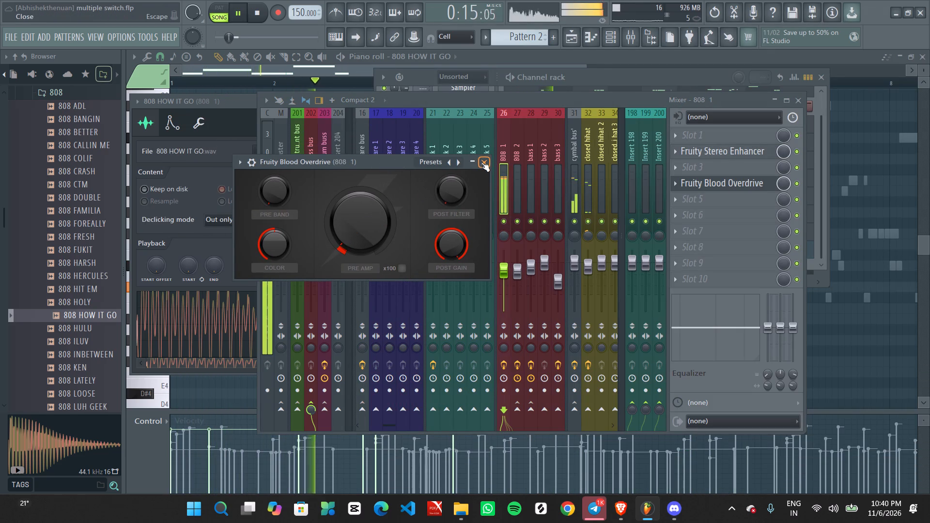
{"action": "key", "text": "space"}
Open Pattern 2's piano roll for the 808 HOW IT GO channel.
{"action": "left_click", "coordinate": [575, 41]}
{"action": "key", "text": "space"}
{"action": "key", "text": "space"}
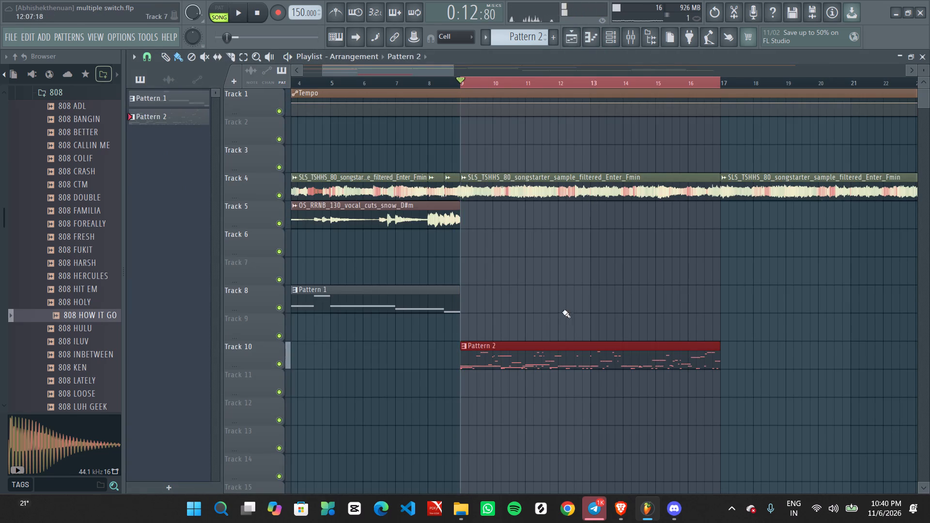
{"action": "double_click", "coordinate": [556, 340]}
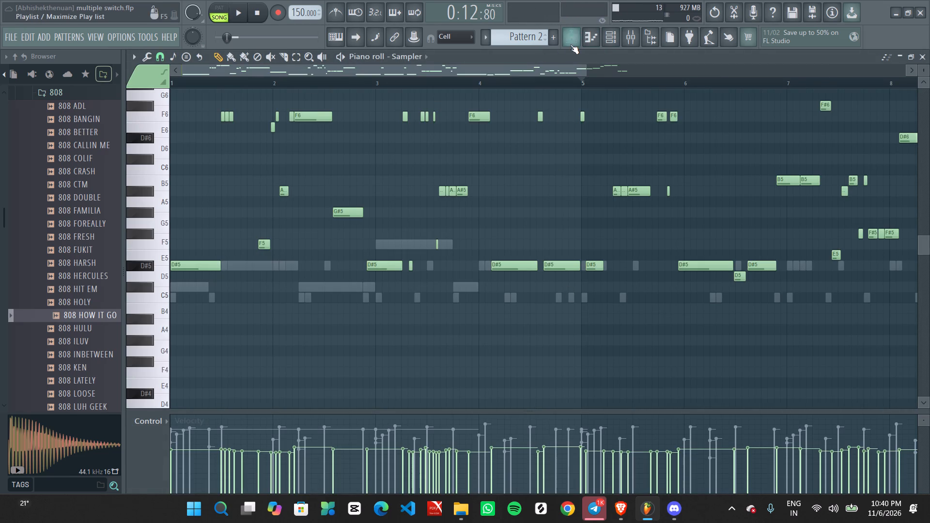
{"action": "left_click", "coordinate": [571, 39]}
{"action": "right_click", "coordinate": [636, 311]}
{"action": "right_click", "coordinate": [633, 327]}
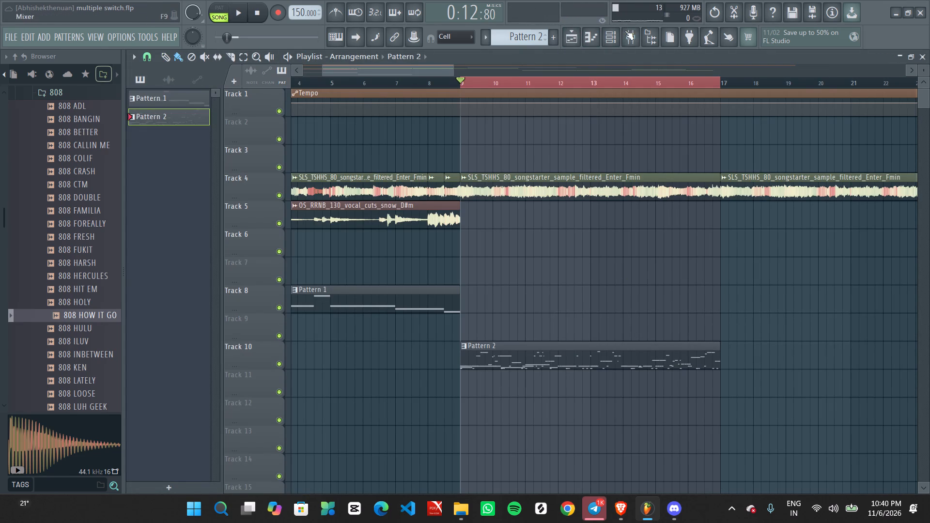
{"action": "left_click", "coordinate": [613, 37]}
{"action": "key", "text": "space"}
{"action": "key", "text": "space"}
{"action": "right_click", "coordinate": [447, 255]}
{"action": "left_click", "coordinate": [506, 245]}
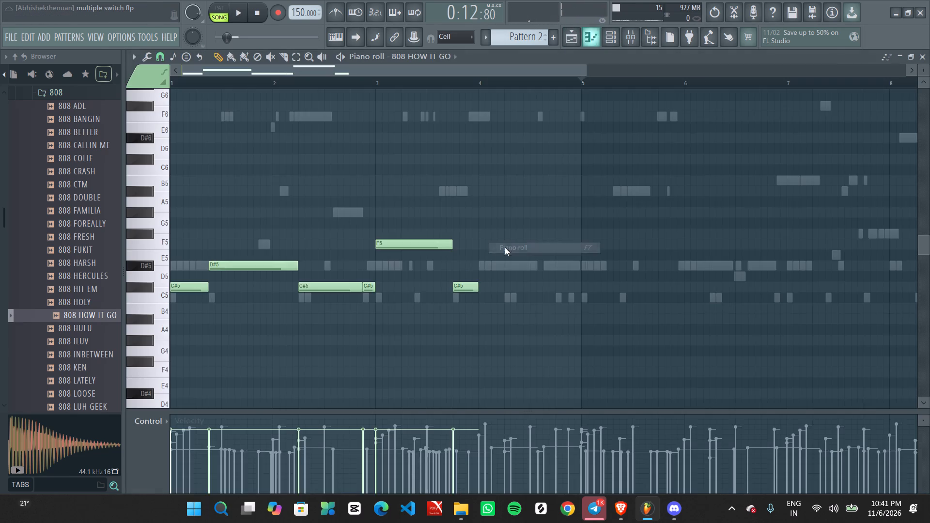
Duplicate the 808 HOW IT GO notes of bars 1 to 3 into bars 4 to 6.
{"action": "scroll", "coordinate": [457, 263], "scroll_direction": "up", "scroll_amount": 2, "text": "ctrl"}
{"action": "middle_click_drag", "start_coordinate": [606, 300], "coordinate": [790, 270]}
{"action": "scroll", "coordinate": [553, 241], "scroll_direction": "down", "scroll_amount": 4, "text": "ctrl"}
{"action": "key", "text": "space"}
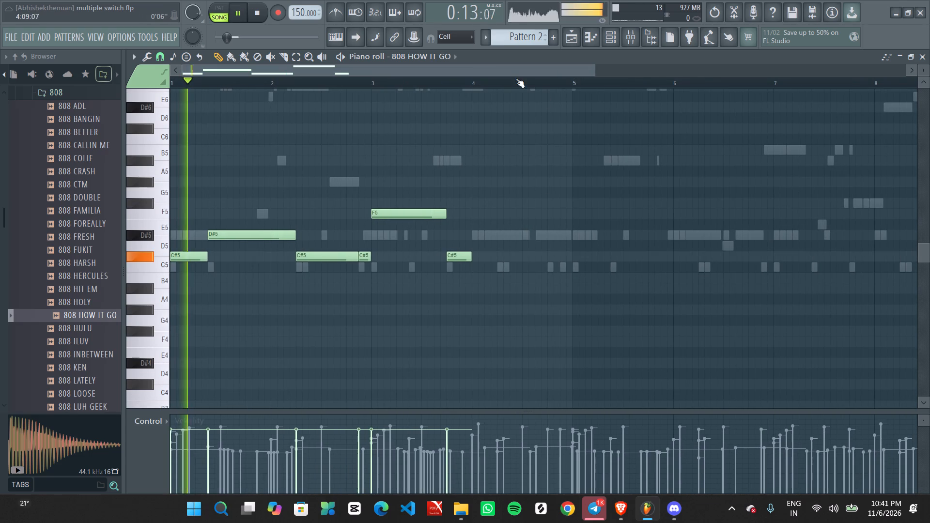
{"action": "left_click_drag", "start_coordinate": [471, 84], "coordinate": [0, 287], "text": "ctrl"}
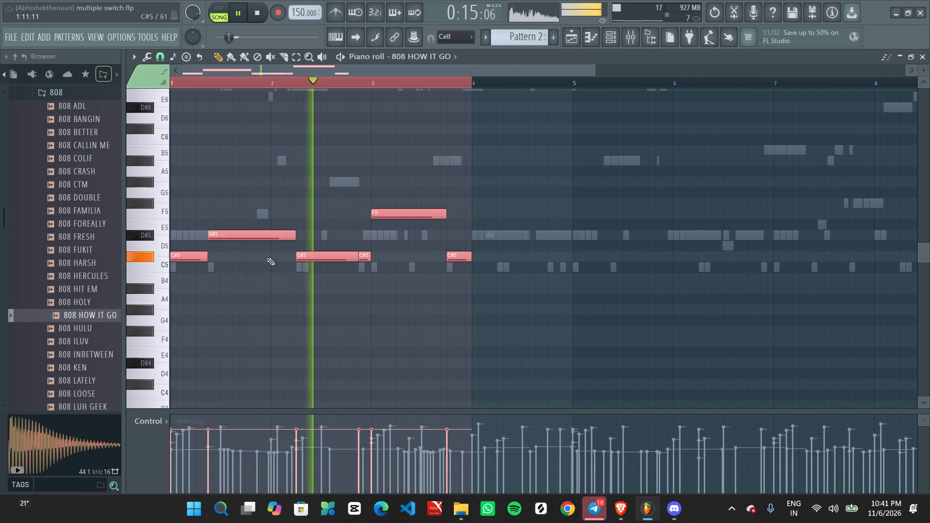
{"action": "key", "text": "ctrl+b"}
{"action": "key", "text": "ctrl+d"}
Play back the six-bar 808 line and examine how the repeated notes line up with the melody and drum notes.
{"action": "scroll", "coordinate": [441, 312], "scroll_direction": "up", "scroll_amount": 3, "text": "ctrl"}
{"action": "middle_click_drag", "start_coordinate": [436, 315], "coordinate": [537, 320]}
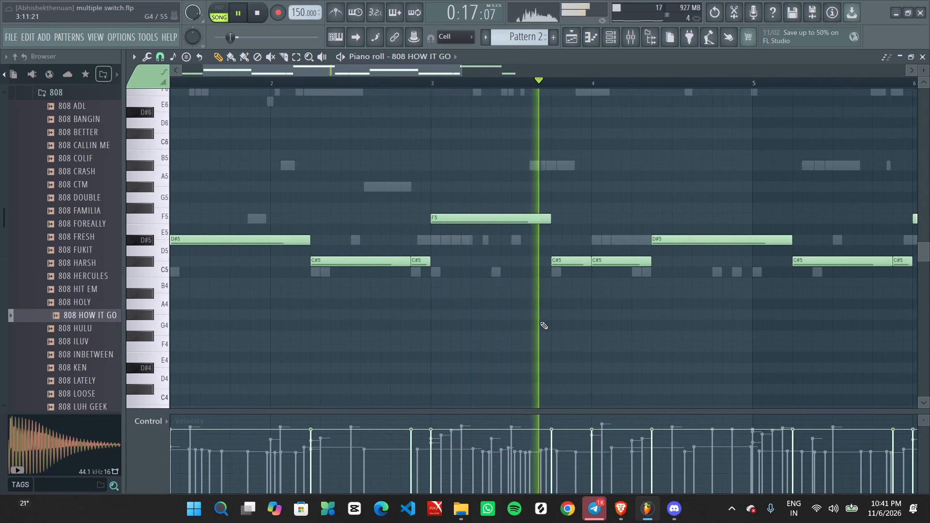
{"action": "scroll", "coordinate": [555, 322], "scroll_direction": "up", "scroll_amount": 2, "text": "ctrl"}
{"action": "scroll", "coordinate": [573, 326], "scroll_direction": "down", "scroll_amount": 5, "text": "ctrl"}
{"action": "scroll", "coordinate": [572, 334], "scroll_direction": "up", "scroll_amount": 1, "text": "ctrl"}
{"action": "scroll", "coordinate": [587, 334], "scroll_direction": "down", "scroll_amount": 2, "text": "ctrl"}
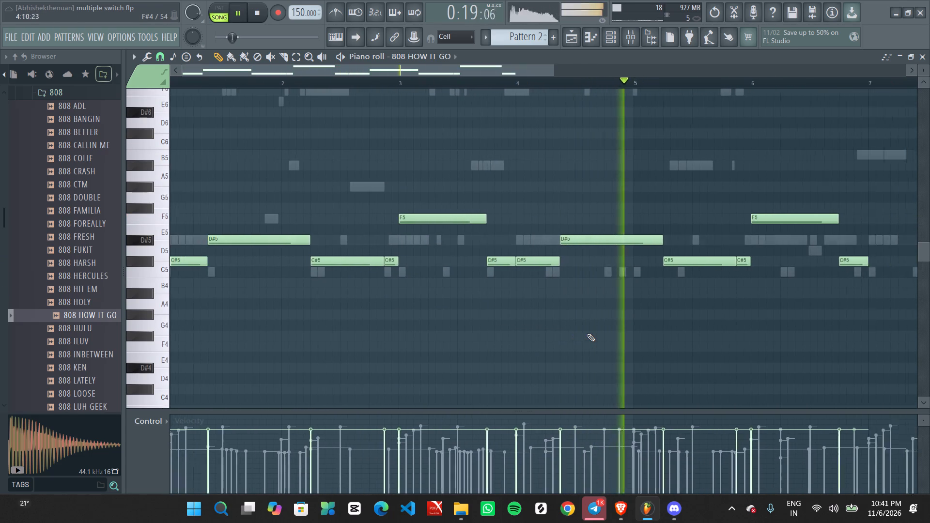
{"action": "scroll", "coordinate": [587, 334], "scroll_direction": "down", "scroll_amount": 2, "text": "ctrl"}
{"action": "scroll", "coordinate": [587, 334], "scroll_direction": "up", "scroll_amount": 1, "text": "ctrl"}
{"action": "key", "text": "space"}
{"action": "key", "text": "space"}
{"action": "scroll", "coordinate": [573, 326], "scroll_direction": "down", "scroll_amount": 5, "text": "ctrl"}
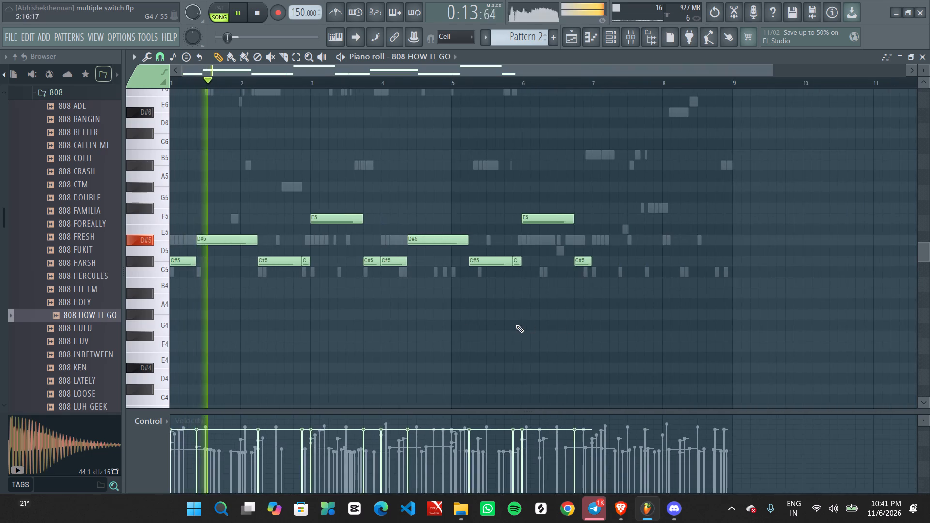
{"action": "scroll", "coordinate": [493, 324], "scroll_direction": "up", "scroll_amount": 2, "text": "ctrl"}
{"action": "middle_click_drag", "start_coordinate": [416, 351], "coordinate": [660, 354]}
{"action": "scroll", "coordinate": [492, 382], "scroll_direction": "up", "scroll_amount": 1, "text": "ctrl"}
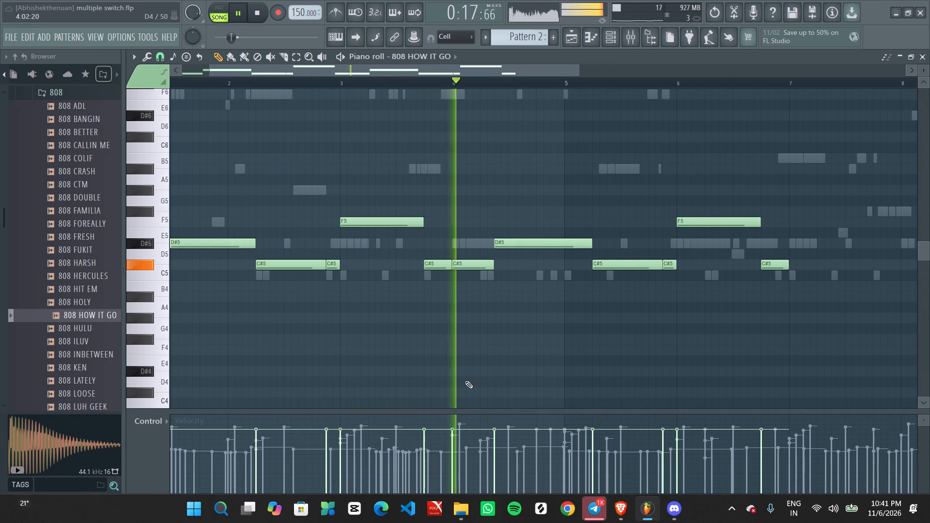
{"action": "scroll", "coordinate": [465, 381], "scroll_direction": "down", "scroll_amount": 5, "text": "ctrl"}
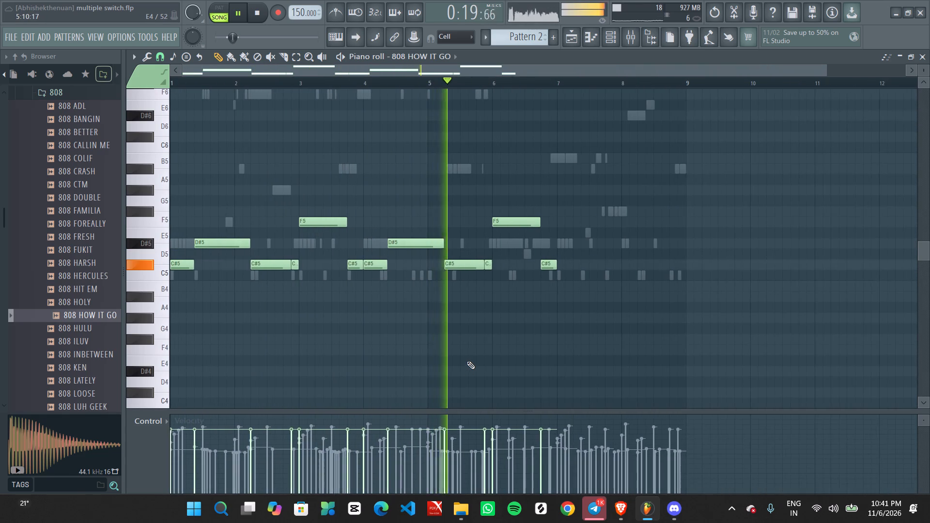
{"action": "scroll", "coordinate": [467, 361], "scroll_direction": "up", "scroll_amount": 2, "text": "ctrl"}
{"action": "middle_click_drag", "start_coordinate": [456, 363], "coordinate": [565, 367]}
{"action": "key", "text": "space"}
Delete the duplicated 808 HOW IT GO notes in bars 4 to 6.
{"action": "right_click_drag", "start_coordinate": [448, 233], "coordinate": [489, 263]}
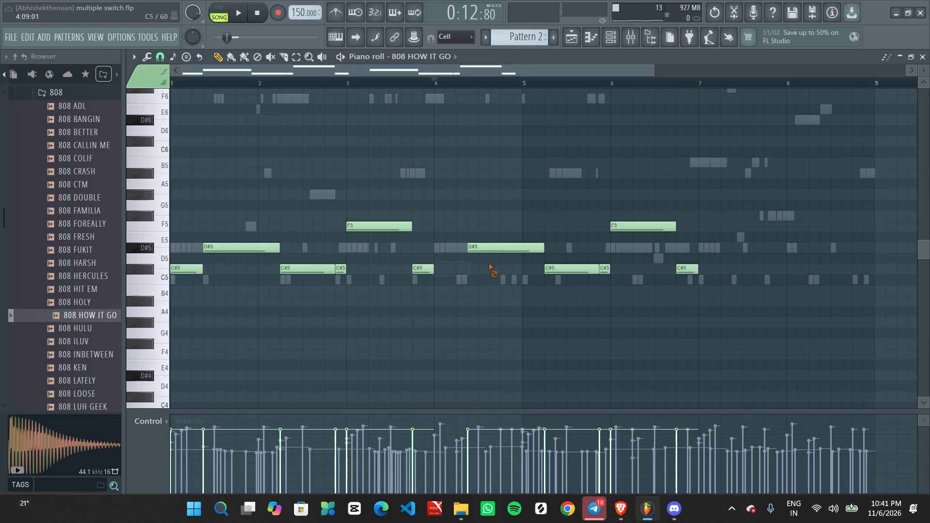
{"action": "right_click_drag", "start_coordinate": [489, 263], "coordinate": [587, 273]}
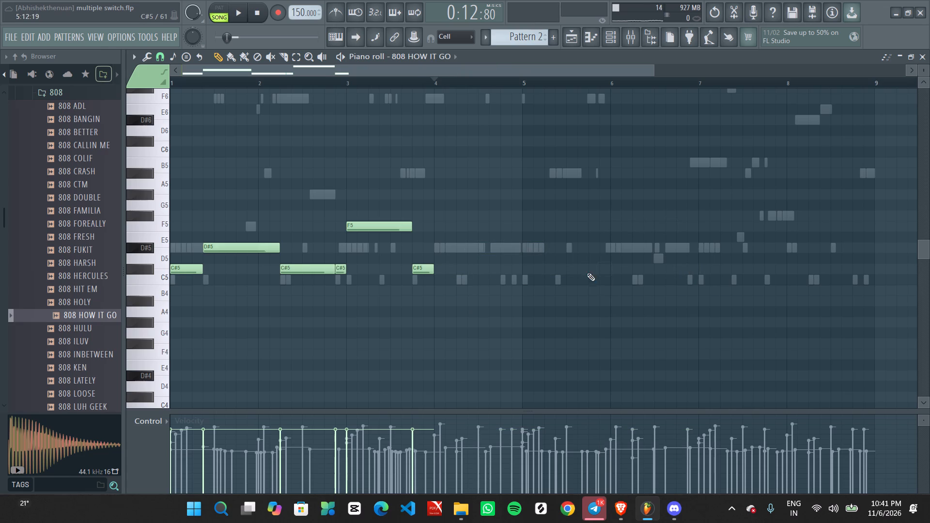
Audition the three-bar 808 line with the melody and drums, examining where it should continue from bar 4.
{"action": "scroll", "coordinate": [545, 286], "scroll_direction": "up", "scroll_amount": 2, "text": "ctrl"}
{"action": "middle_click_drag", "start_coordinate": [550, 295], "coordinate": [734, 302]}
{"action": "key", "text": "space"}
{"action": "scroll", "coordinate": [421, 375], "scroll_direction": "up", "scroll_amount": 2}
{"action": "middle_click_drag", "start_coordinate": [425, 371], "coordinate": [547, 310]}
{"action": "scroll", "coordinate": [527, 303], "scroll_direction": "down", "scroll_amount": 2, "text": "ctrl"}
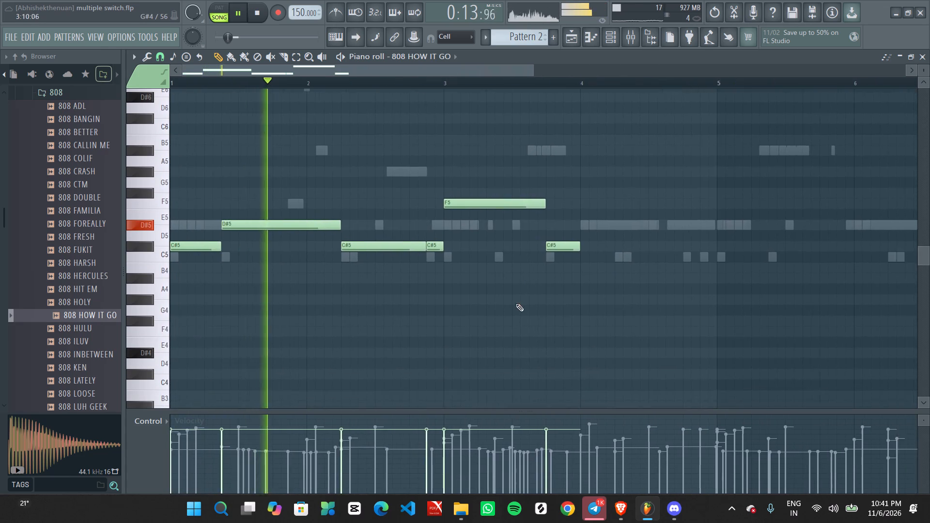
{"action": "scroll", "coordinate": [516, 304], "scroll_direction": "down", "scroll_amount": 2, "text": "ctrl"}
{"action": "scroll", "coordinate": [473, 323], "scroll_direction": "up", "scroll_amount": 2, "text": "ctrl"}
{"action": "scroll", "coordinate": [479, 302], "scroll_direction": "down", "scroll_amount": 3, "text": "ctrl"}
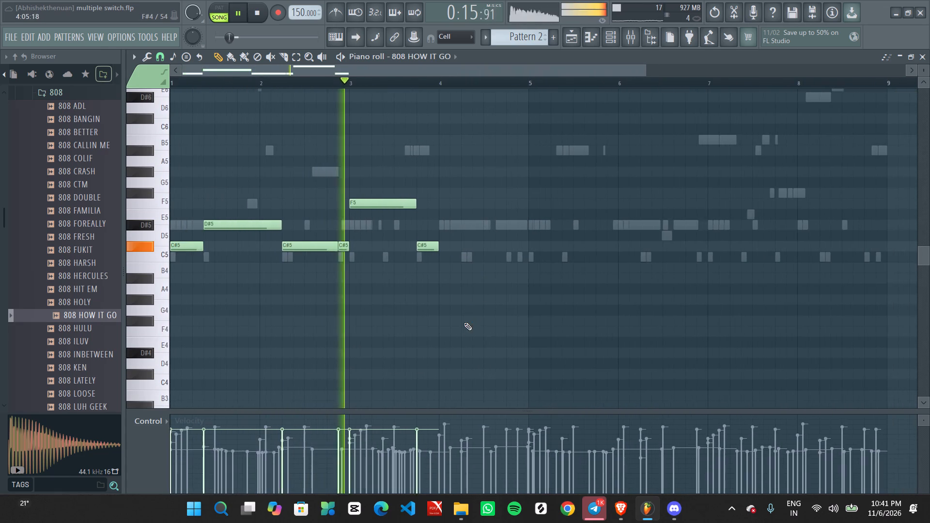
{"action": "scroll", "coordinate": [464, 323], "scroll_direction": "up", "scroll_amount": 2, "text": "ctrl"}
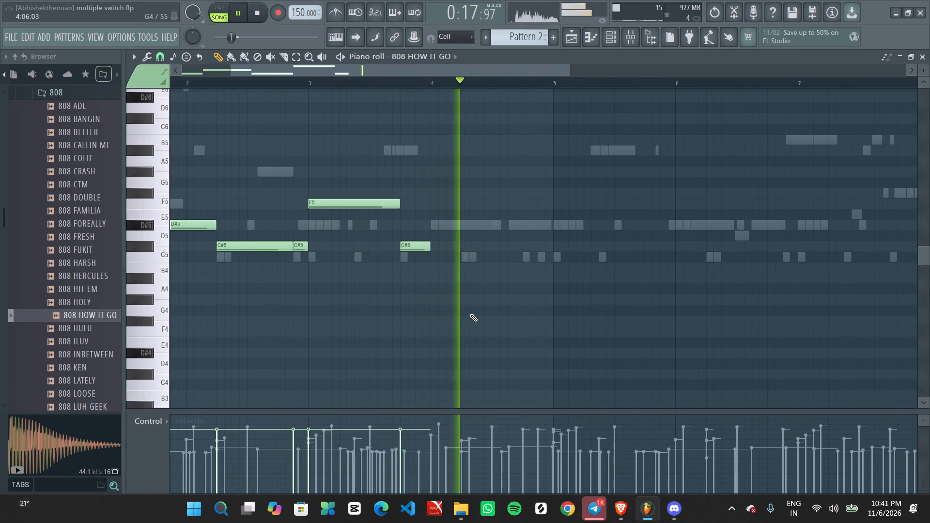
{"action": "scroll", "coordinate": [470, 314], "scroll_direction": "down", "scroll_amount": 3, "text": "ctrl"}
{"action": "key", "text": "space"}
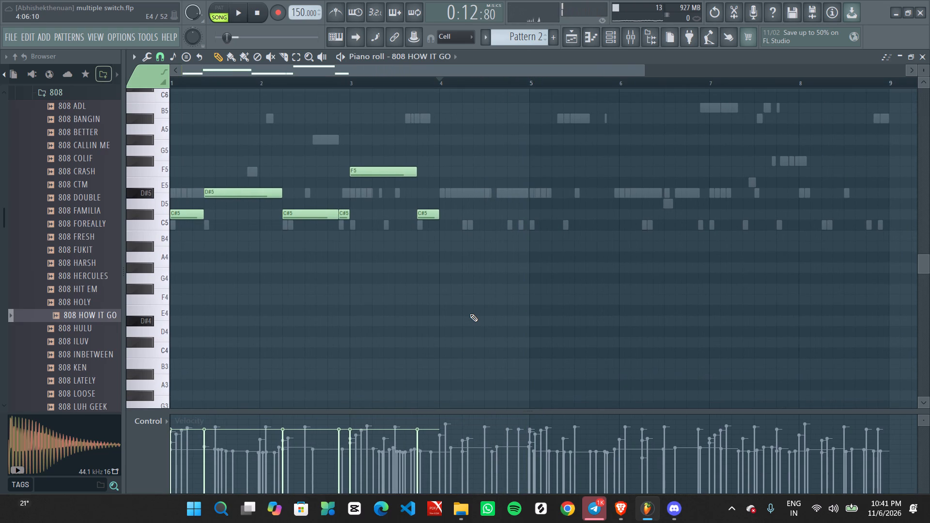
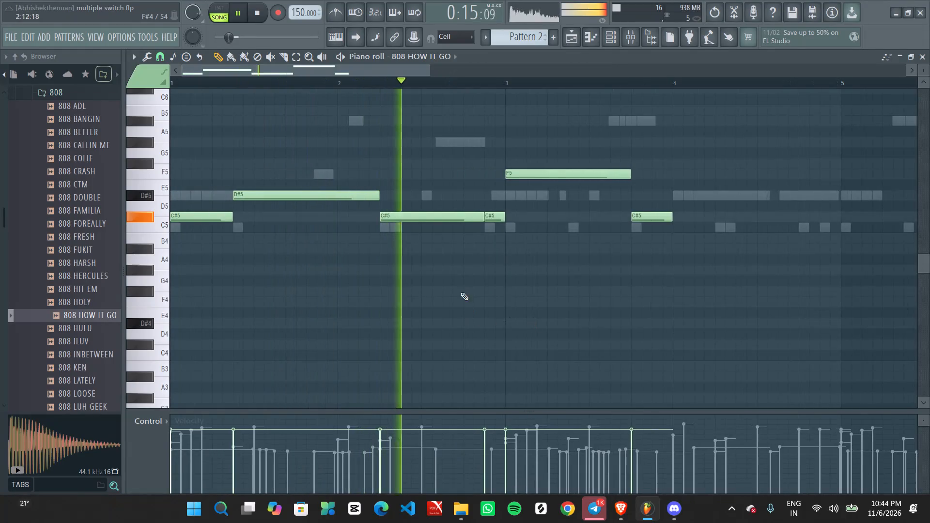
Add a short C5 note and a short A#5 note back to back at the end of bar 4 of the 808 HOW IT GO line.
{"action": "scroll", "coordinate": [473, 282], "scroll_direction": "down", "scroll_amount": 5, "text": "ctrl"}
{"action": "scroll", "coordinate": [470, 290], "scroll_direction": "up", "scroll_amount": 2, "text": "ctrl"}
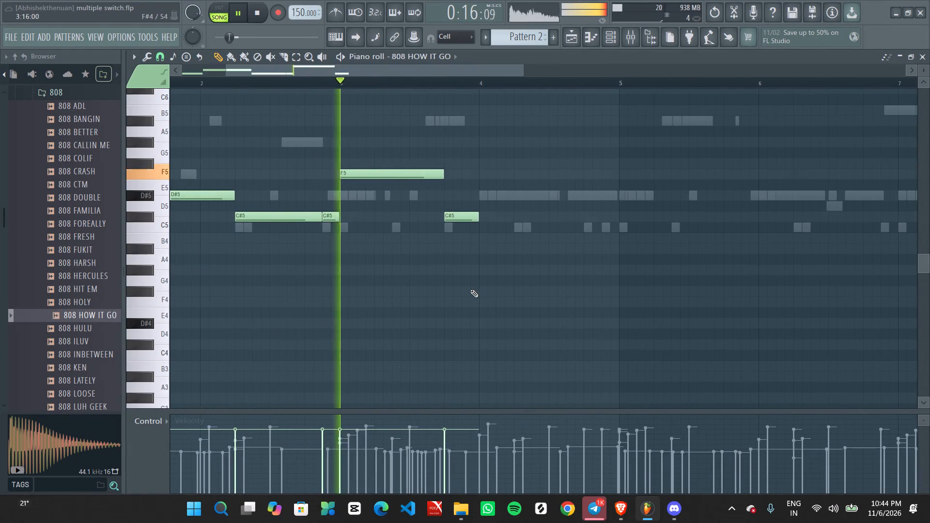
{"action": "scroll", "coordinate": [470, 290], "scroll_direction": "down", "scroll_amount": 4, "text": "ctrl"}
{"action": "scroll", "coordinate": [470, 297], "scroll_direction": "up", "scroll_amount": 3, "text": "ctrl"}
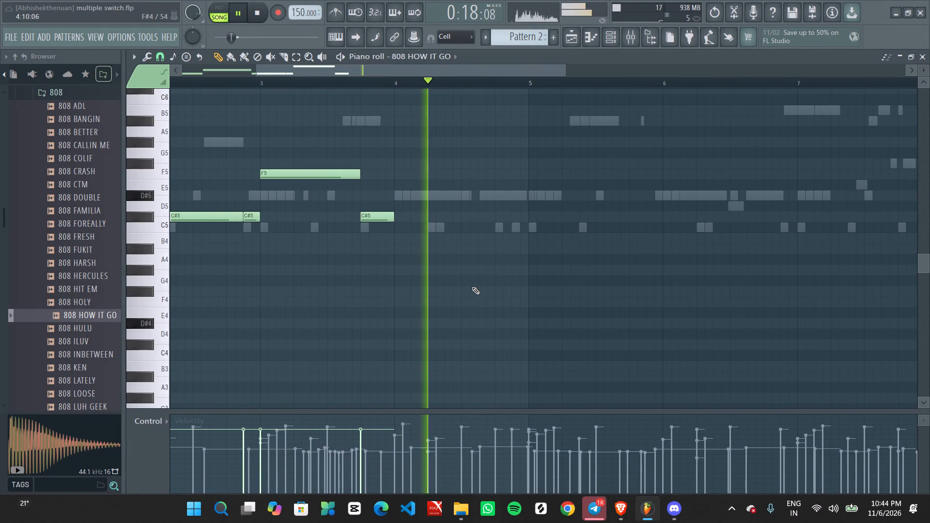
{"action": "scroll", "coordinate": [519, 262], "scroll_direction": "down", "scroll_amount": 5, "text": "ctrl"}
{"action": "key", "text": "space"}
{"action": "scroll", "coordinate": [445, 240], "scroll_direction": "up", "scroll_amount": 4}
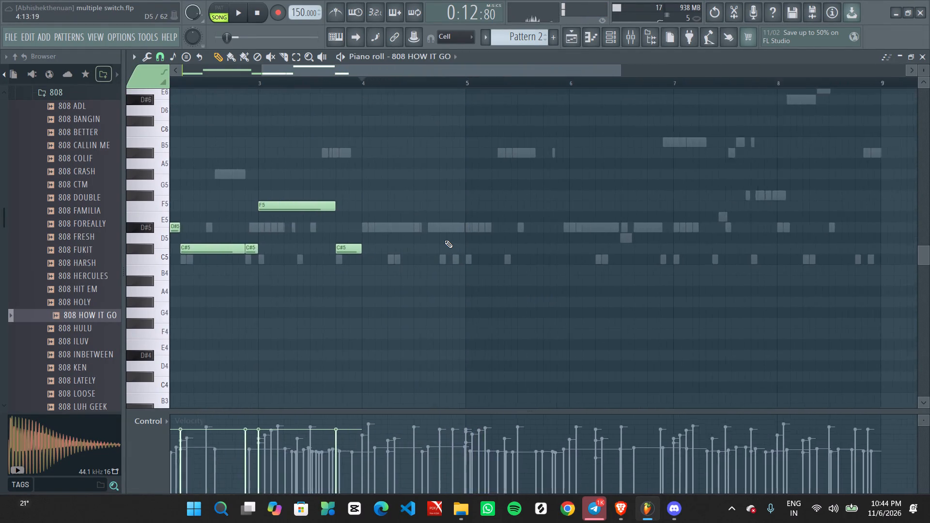
{"action": "scroll", "coordinate": [445, 240], "scroll_direction": "up", "scroll_amount": 2}
{"action": "left_click", "coordinate": [436, 258]}
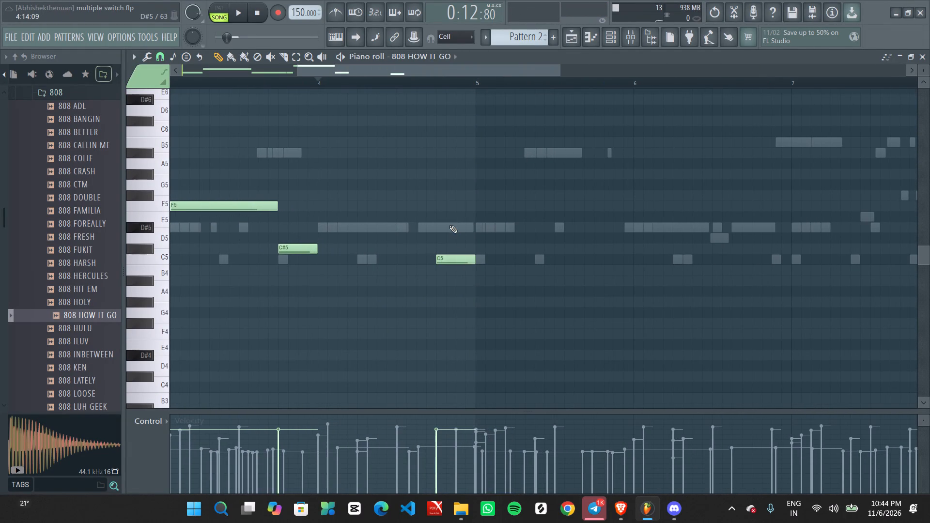
{"action": "left_click_drag", "start_coordinate": [471, 261], "coordinate": [457, 261]}
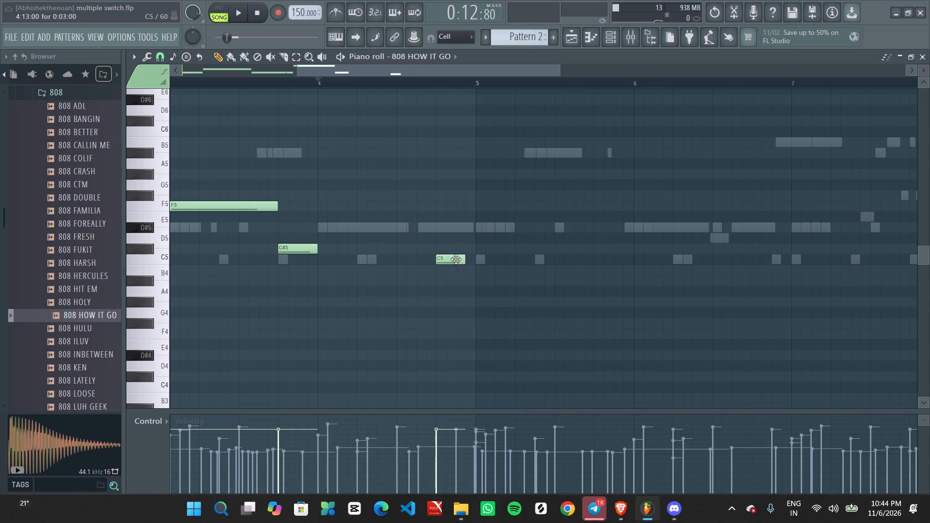
{"action": "left_click", "coordinate": [456, 259]}
{"action": "left_click_drag", "start_coordinate": [462, 259], "coordinate": [451, 260]}
{"action": "left_click", "coordinate": [455, 249]}
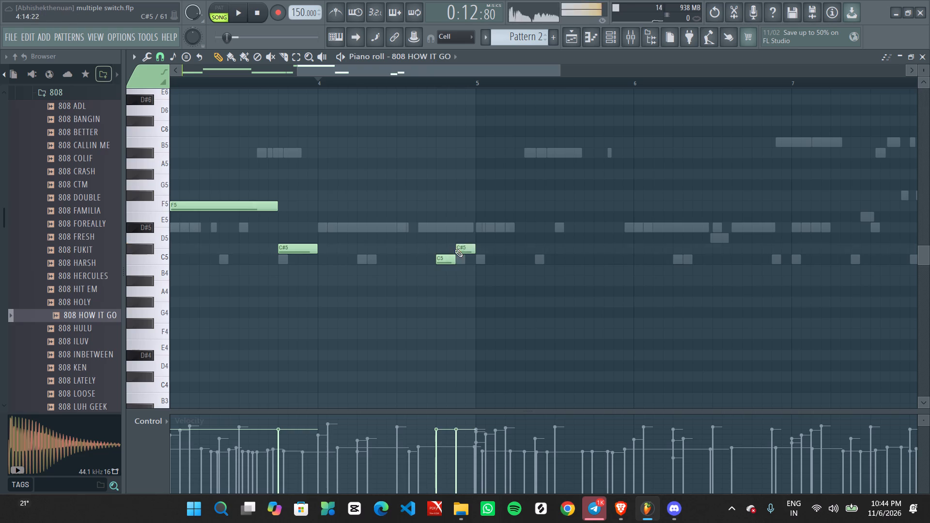
{"action": "left_click_drag", "start_coordinate": [464, 246], "coordinate": [461, 146]}
Play back the 808 line and examine how the two short notes ending bar 4 fit the melody and drums.
{"action": "scroll", "coordinate": [461, 156], "scroll_direction": "down", "scroll_amount": 9, "text": "ctrl"}
{"action": "key", "text": "space"}
{"action": "scroll", "coordinate": [401, 286], "scroll_direction": "up", "scroll_amount": 3, "text": "ctrl"}
{"action": "middle_click_drag", "start_coordinate": [336, 316], "coordinate": [579, 321]}
{"action": "scroll", "coordinate": [434, 321], "scroll_direction": "up", "scroll_amount": 1, "text": "ctrl"}
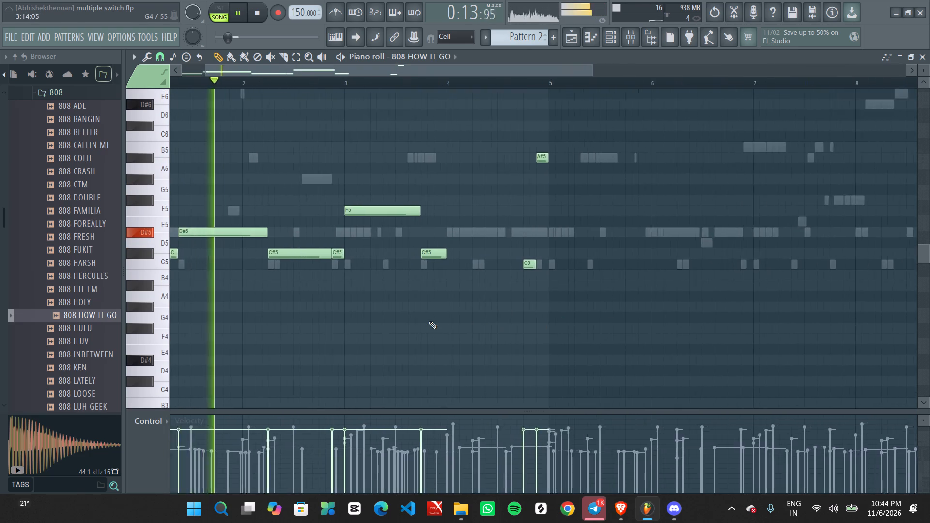
{"action": "scroll", "coordinate": [429, 321], "scroll_direction": "up", "scroll_amount": 1, "text": "ctrl"}
{"action": "middle_click_drag", "start_coordinate": [385, 324], "coordinate": [483, 324]}
{"action": "scroll", "coordinate": [424, 323], "scroll_direction": "down", "scroll_amount": 7, "text": "ctrl"}
{"action": "scroll", "coordinate": [418, 325], "scroll_direction": "up", "scroll_amount": 2, "text": "ctrl"}
{"action": "middle_click_drag", "start_coordinate": [395, 331], "coordinate": [460, 344]}
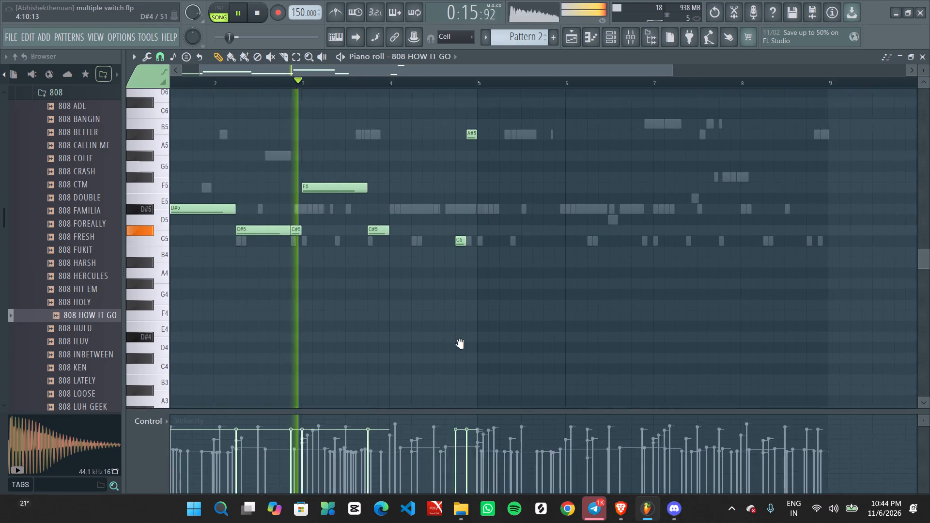
{"action": "middle_click_drag", "start_coordinate": [460, 344], "coordinate": [463, 344]}
{"action": "scroll", "coordinate": [463, 344], "scroll_direction": "up", "scroll_amount": 2, "text": "ctrl"}
{"action": "middle_click_drag", "start_coordinate": [440, 346], "coordinate": [475, 348]}
{"action": "scroll", "coordinate": [471, 348], "scroll_direction": "down", "scroll_amount": 5, "text": "ctrl"}
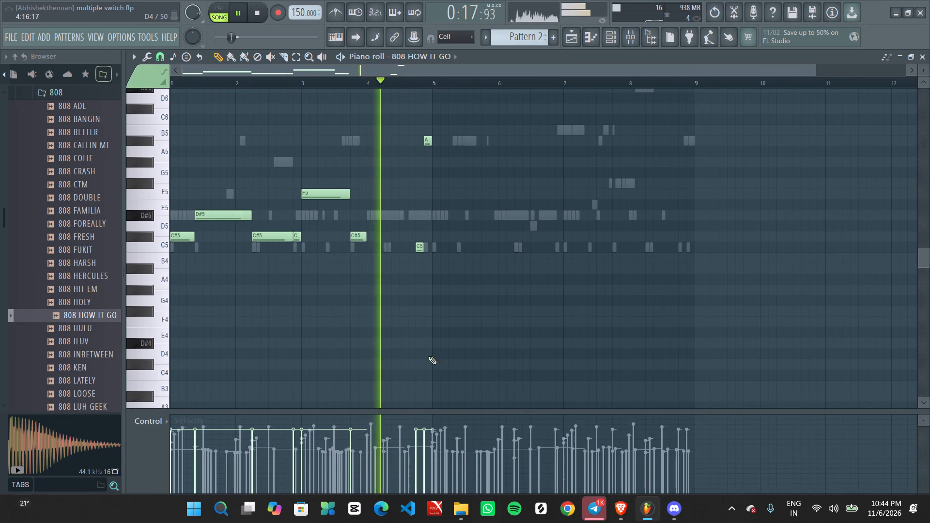
{"action": "scroll", "coordinate": [413, 353], "scroll_direction": "up", "scroll_amount": 5, "text": "ctrl"}
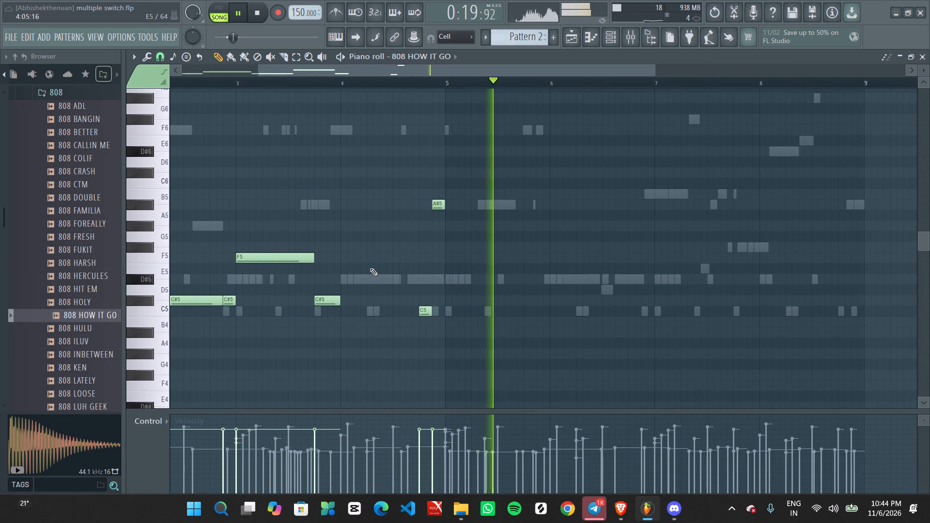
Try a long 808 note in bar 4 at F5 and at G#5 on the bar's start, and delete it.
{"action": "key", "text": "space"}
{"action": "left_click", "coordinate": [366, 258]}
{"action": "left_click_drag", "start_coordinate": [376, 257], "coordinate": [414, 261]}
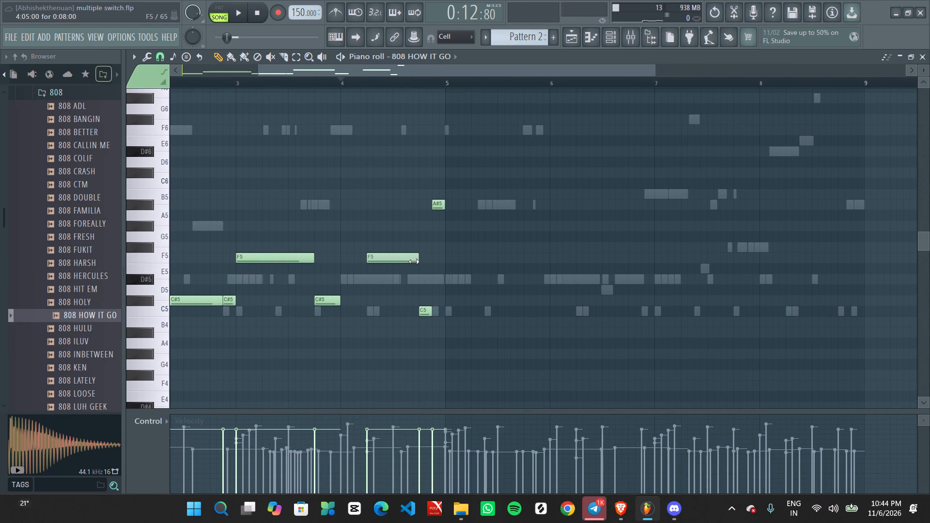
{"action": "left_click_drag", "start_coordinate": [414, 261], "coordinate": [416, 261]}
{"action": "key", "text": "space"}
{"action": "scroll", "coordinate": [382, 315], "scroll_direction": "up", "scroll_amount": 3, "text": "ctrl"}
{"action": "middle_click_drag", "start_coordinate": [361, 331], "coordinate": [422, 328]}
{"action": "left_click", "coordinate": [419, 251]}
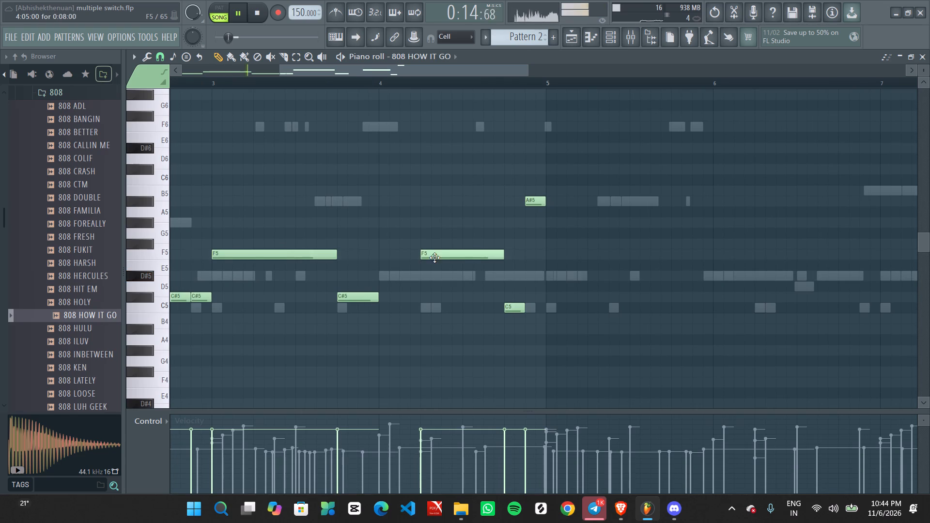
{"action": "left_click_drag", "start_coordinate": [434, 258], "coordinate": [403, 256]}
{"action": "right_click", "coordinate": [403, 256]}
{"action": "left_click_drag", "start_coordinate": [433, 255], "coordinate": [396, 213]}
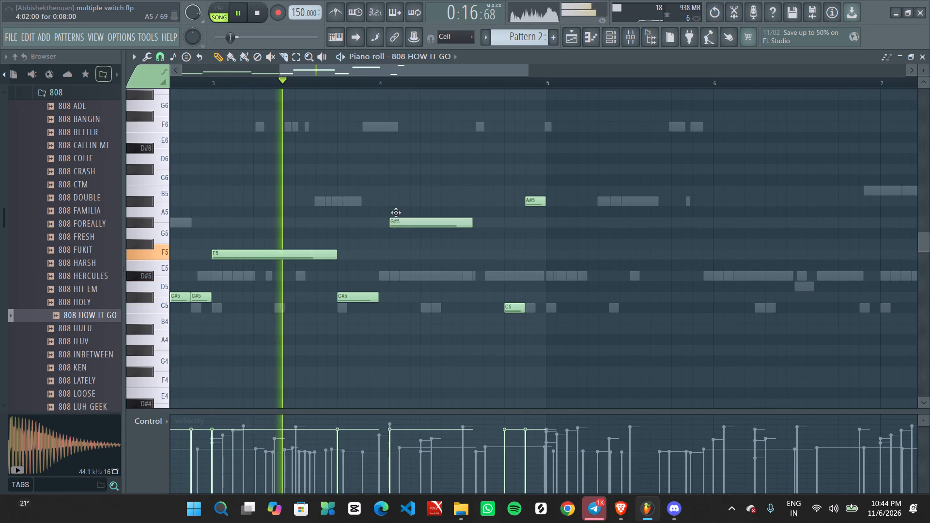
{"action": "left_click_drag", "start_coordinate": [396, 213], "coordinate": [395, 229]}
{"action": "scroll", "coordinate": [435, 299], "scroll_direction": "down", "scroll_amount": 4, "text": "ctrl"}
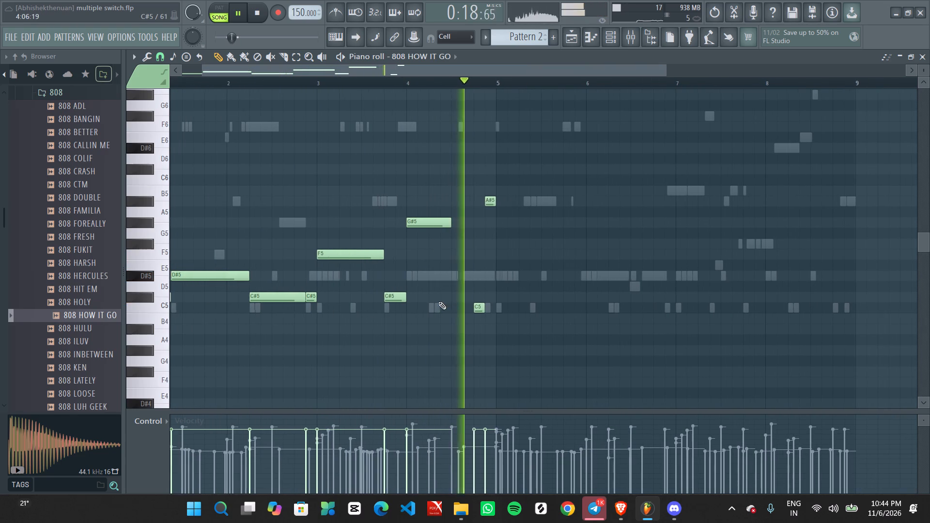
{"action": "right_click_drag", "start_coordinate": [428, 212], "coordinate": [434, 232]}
Play back the four-bar 808 line from the start and examine how bar 4 leads into bar 5.
{"action": "key", "text": "space"}
{"action": "key", "text": "space"}
{"action": "scroll", "coordinate": [424, 253], "scroll_direction": "up", "scroll_amount": 2}
{"action": "middle_click_drag", "start_coordinate": [423, 269], "coordinate": [472, 254]}
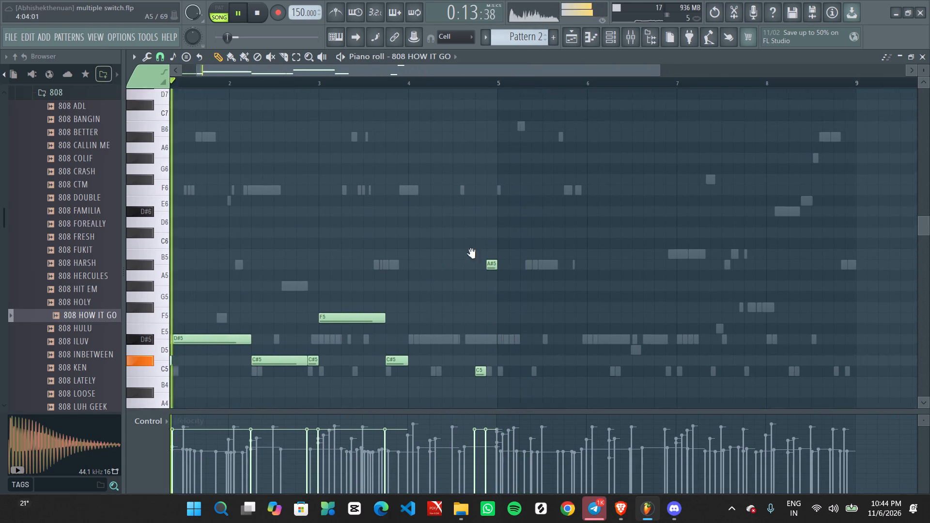
{"action": "middle_click_drag", "start_coordinate": [472, 254], "coordinate": [540, 235]}
{"action": "scroll", "coordinate": [477, 280], "scroll_direction": "up", "scroll_amount": 2, "text": "ctrl"}
{"action": "middle_click_drag", "start_coordinate": [436, 306], "coordinate": [528, 269]}
{"action": "scroll", "coordinate": [474, 327], "scroll_direction": "down", "scroll_amount": 2, "text": "ctrl"}
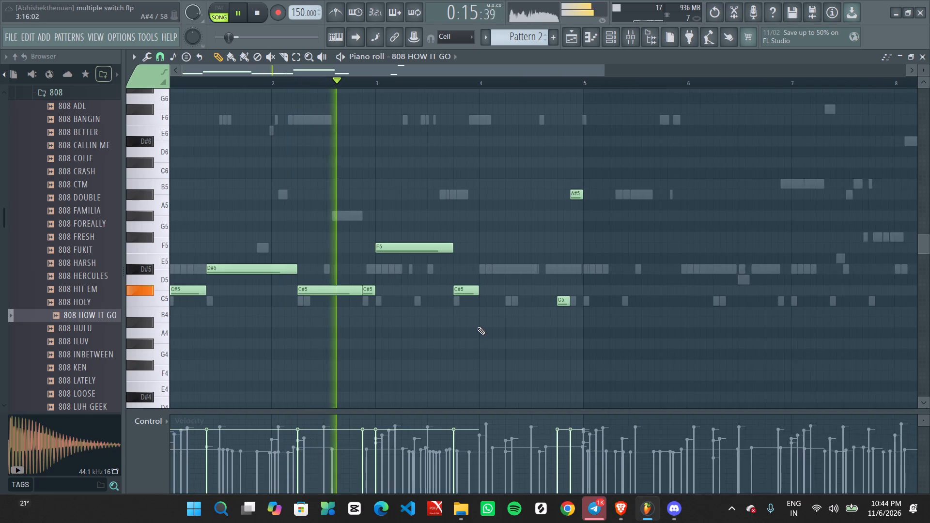
{"action": "scroll", "coordinate": [477, 327], "scroll_direction": "up", "scroll_amount": 1, "text": "ctrl"}
{"action": "scroll", "coordinate": [477, 327], "scroll_direction": "down", "scroll_amount": 2, "text": "ctrl"}
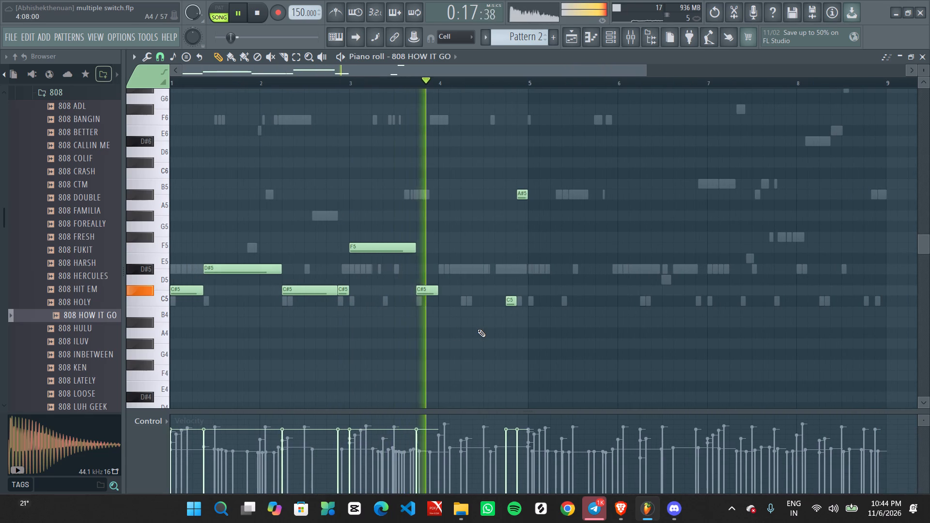
{"action": "scroll", "coordinate": [469, 325], "scroll_direction": "up", "scroll_amount": 1, "text": "ctrl"}
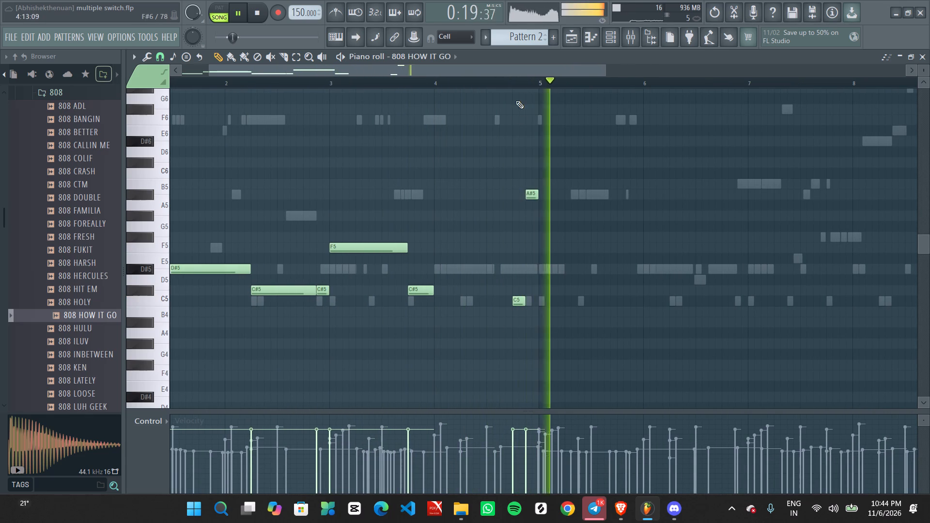
{"action": "key", "text": "space"}
Duplicate the 808 HOW IT GO notes of bars 1 to 4 into bars 5 to 8.
{"action": "key", "text": "space"}
{"action": "left_click_drag", "start_coordinate": [539, 86], "coordinate": [0, 223], "text": "ctrl"}
{"action": "key", "text": "ctrl+b"}
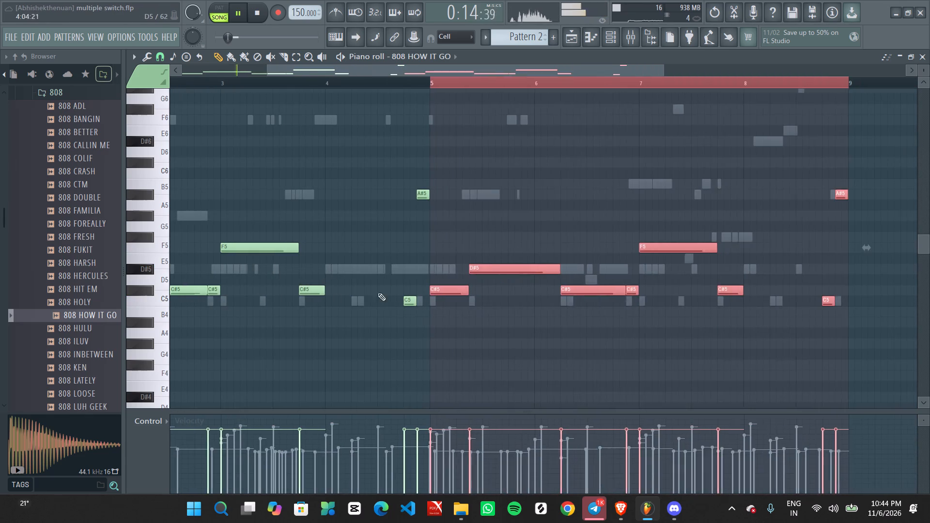
{"action": "key", "text": "ctrl+d"}
{"action": "scroll", "coordinate": [418, 334], "scroll_direction": "up", "scroll_amount": 3, "text": "ctrl"}
{"action": "middle_click_drag", "start_coordinate": [388, 342], "coordinate": [535, 350]}
{"action": "scroll", "coordinate": [522, 349], "scroll_direction": "down", "scroll_amount": 5, "text": "ctrl"}
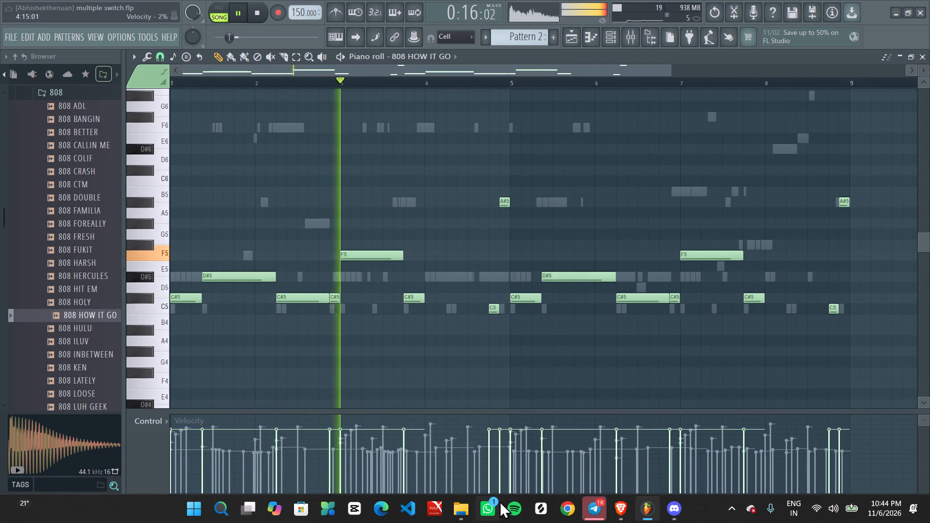
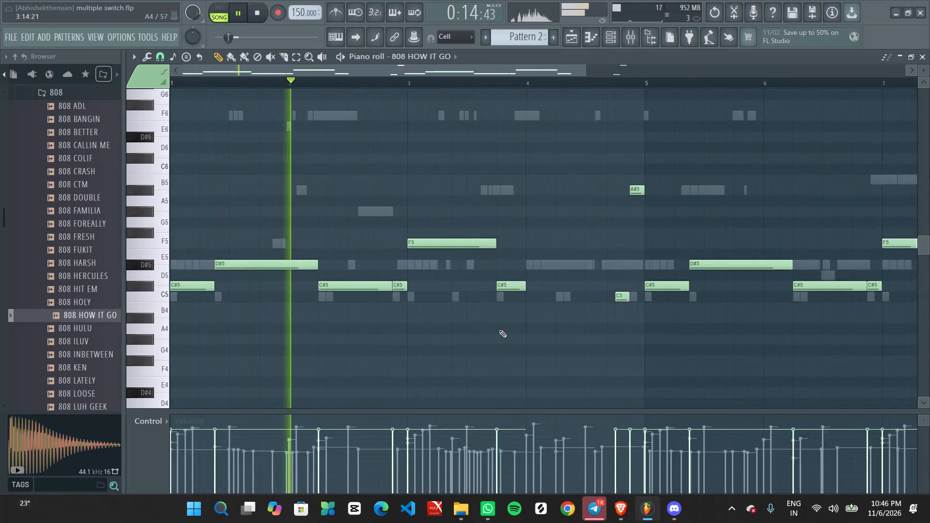
Raise the short C#5 note at the end of bar 2 in the 808 HOW IT GO line to D#5.
{"action": "scroll", "coordinate": [390, 369], "scroll_direction": "up", "scroll_amount": 2, "text": "ctrl"}
{"action": "middle_click_drag", "start_coordinate": [372, 376], "coordinate": [435, 384]}
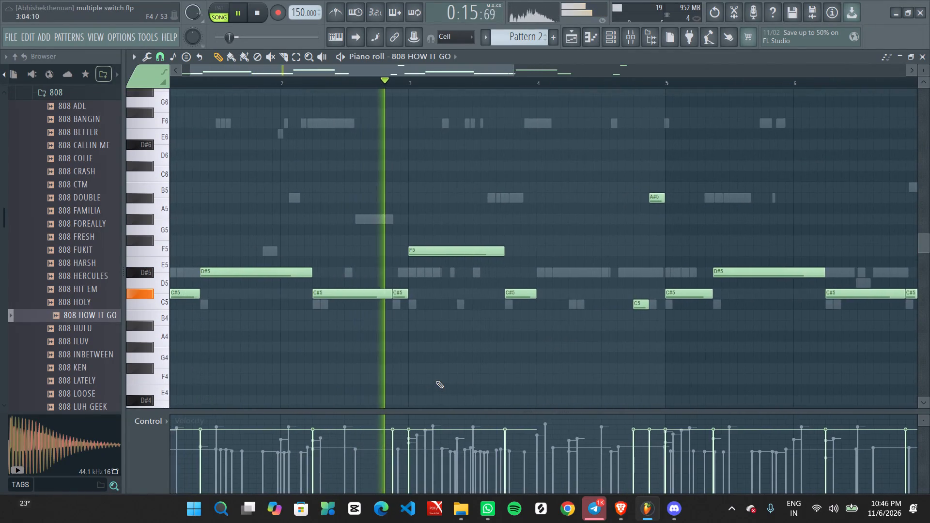
{"action": "scroll", "coordinate": [436, 381], "scroll_direction": "down", "scroll_amount": 2, "text": "ctrl"}
{"action": "scroll", "coordinate": [373, 342], "scroll_direction": "up", "scroll_amount": 2, "text": "ctrl"}
{"action": "key", "text": "space"}
{"action": "key", "text": "space"}
{"action": "key", "text": "space"}
{"action": "left_click_drag", "start_coordinate": [365, 295], "coordinate": [364, 273]}
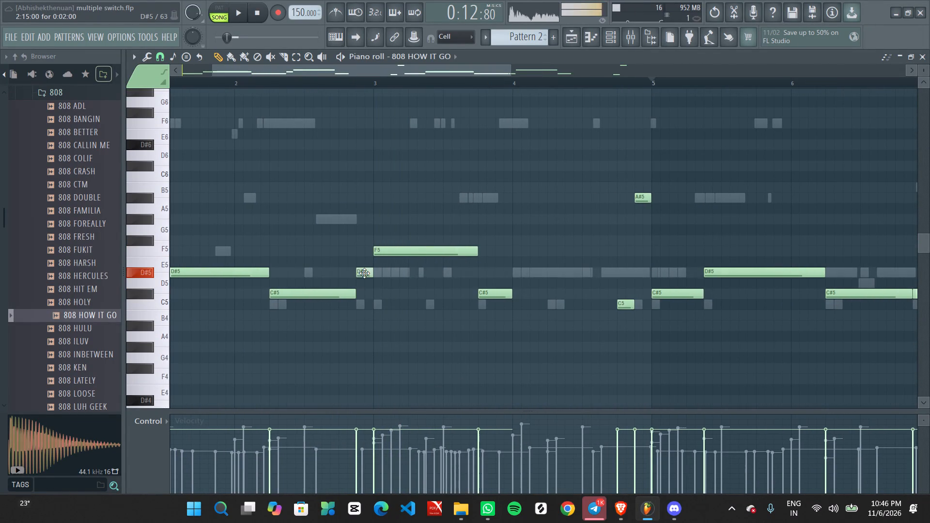
{"action": "left_click_drag", "start_coordinate": [364, 273], "coordinate": [364, 271]}
Raise the matching short C#5 note at the end of bar 6 to D#5 as well.
{"action": "scroll", "coordinate": [362, 286], "scroll_direction": "down", "scroll_amount": 5, "text": "ctrl"}
{"action": "key", "text": "space"}
{"action": "scroll", "coordinate": [354, 336], "scroll_direction": "up", "scroll_amount": 3}
{"action": "middle_click_drag", "start_coordinate": [336, 352], "coordinate": [573, 302]}
{"action": "scroll", "coordinate": [575, 303], "scroll_direction": "up", "scroll_amount": 1, "text": "ctrl"}
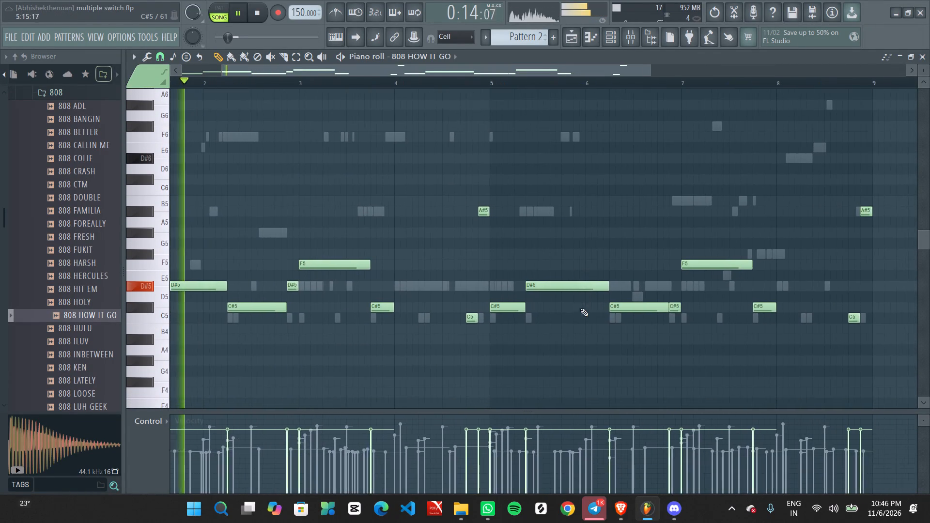
{"action": "scroll", "coordinate": [599, 325], "scroll_direction": "down", "scroll_amount": 2, "text": "ctrl"}
{"action": "left_click_drag", "start_coordinate": [630, 310], "coordinate": [631, 285]}
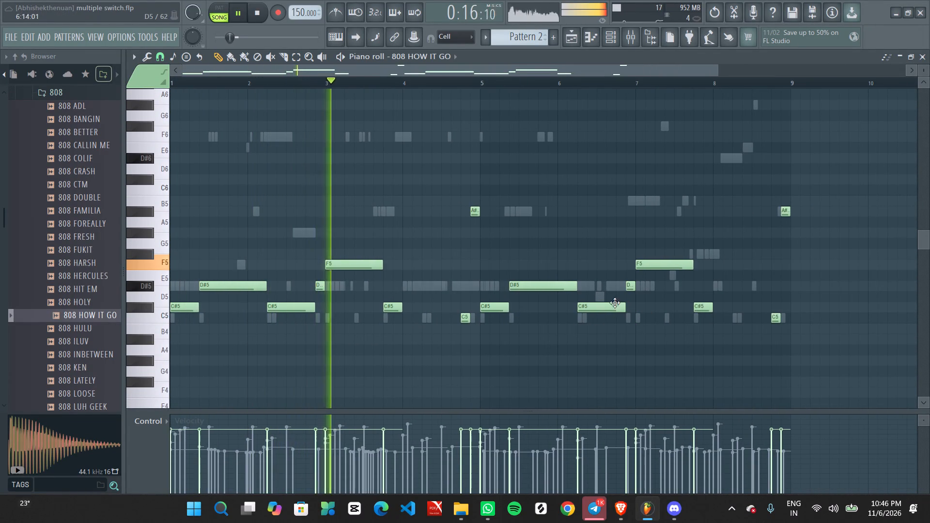
Play back the eight-bar 808 line and examine how the raised notes before bars 3 and 7 fit the melody.
{"action": "scroll", "coordinate": [496, 351], "scroll_direction": "up", "scroll_amount": 2, "text": "ctrl"}
{"action": "middle_click_drag", "start_coordinate": [458, 362], "coordinate": [533, 363]}
{"action": "scroll", "coordinate": [533, 363], "scroll_direction": "up", "scroll_amount": 2, "text": "ctrl"}
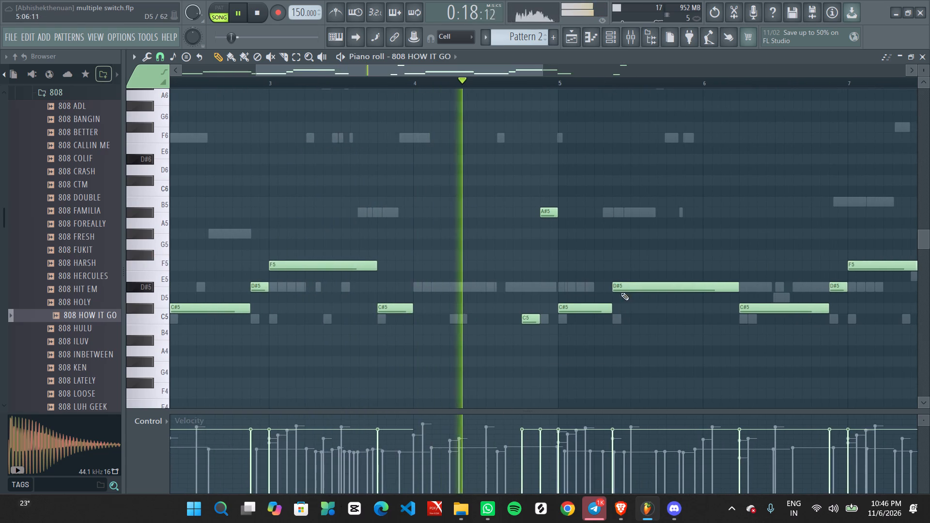
{"action": "scroll", "coordinate": [620, 289], "scroll_direction": "down", "scroll_amount": 6, "text": "ctrl"}
{"action": "scroll", "coordinate": [537, 342], "scroll_direction": "up", "scroll_amount": 2, "text": "ctrl"}
{"action": "scroll", "coordinate": [534, 342], "scroll_direction": "down", "scroll_amount": 5, "text": "ctrl"}
{"action": "scroll", "coordinate": [494, 362], "scroll_direction": "up", "scroll_amount": 2}
{"action": "middle_click_drag", "start_coordinate": [448, 371], "coordinate": [592, 282]}
{"action": "scroll", "coordinate": [565, 292], "scroll_direction": "up", "scroll_amount": 2, "text": "ctrl"}
{"action": "middle_click_drag", "start_coordinate": [565, 292], "coordinate": [648, 295]}
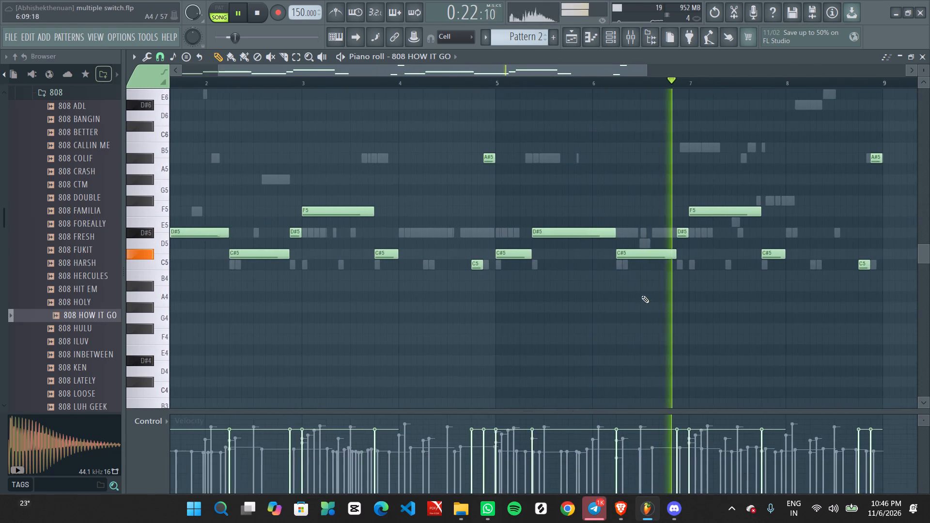
{"action": "scroll", "coordinate": [629, 297], "scroll_direction": "down", "scroll_amount": 4, "text": "ctrl"}
{"action": "key", "text": "space"}
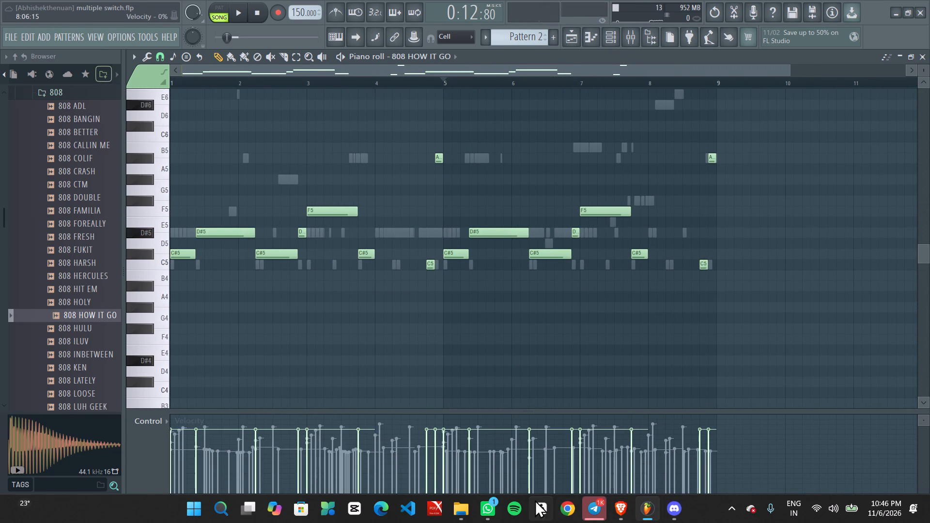
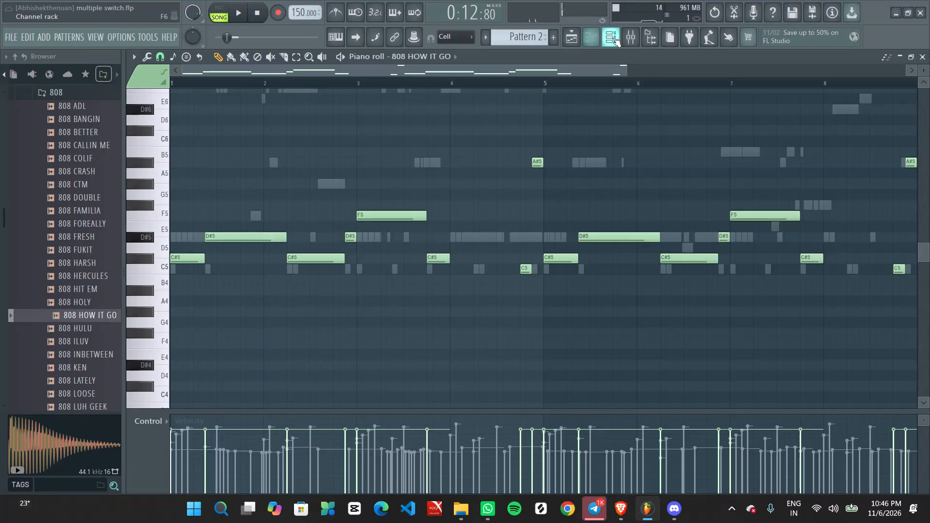
Play back the drums and 808, and route the kick 1 mixer track to the 808 1 track as a sidechain.
{"action": "left_click", "coordinate": [612, 38]}
{"action": "key", "text": "space"}
{"action": "key", "text": "space"}
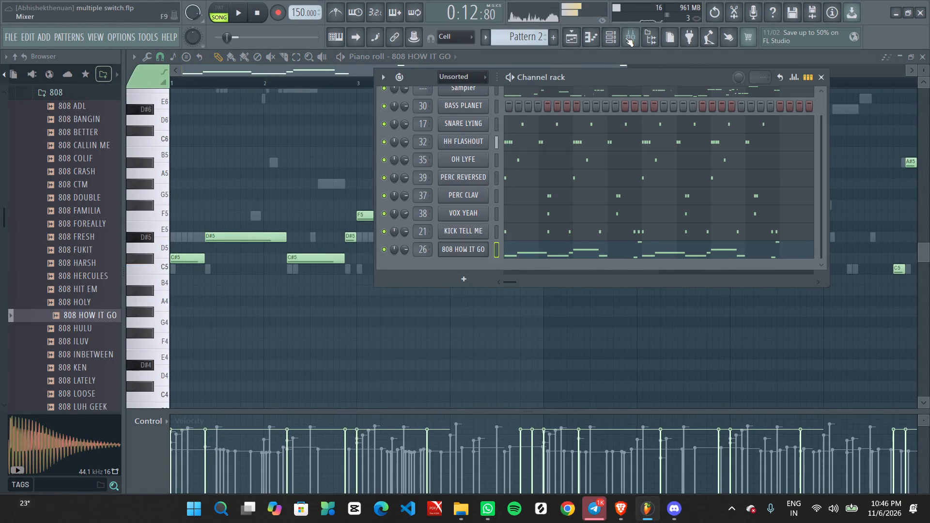
{"action": "left_click", "coordinate": [625, 37]}
{"action": "key", "text": "space"}
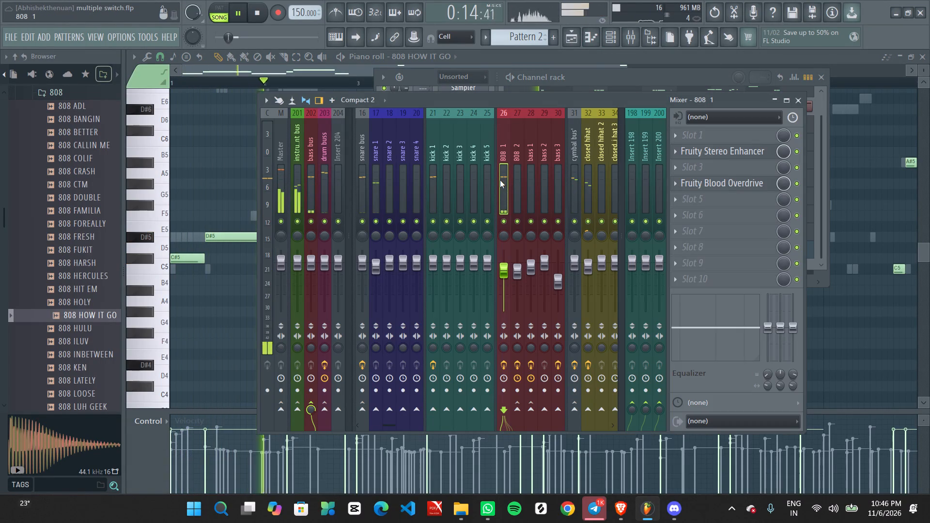
{"action": "left_click", "coordinate": [500, 180]}
{"action": "key", "text": "space"}
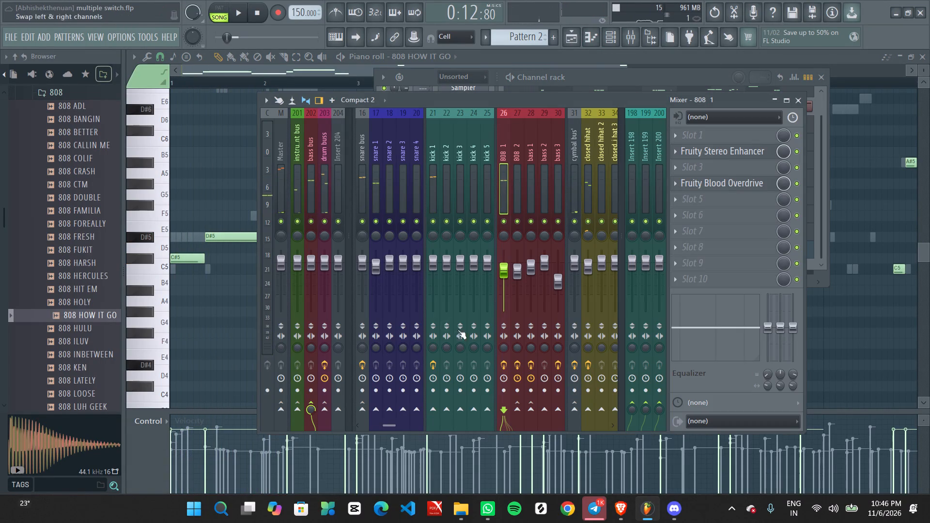
{"action": "left_click", "coordinate": [431, 177]}
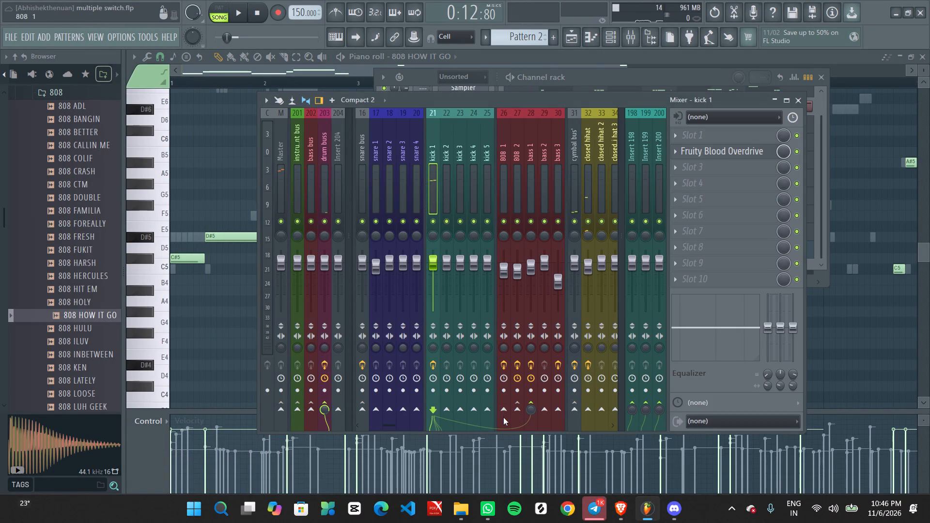
{"action": "right_click", "coordinate": [504, 410]}
{"action": "left_click", "coordinate": [534, 441]}
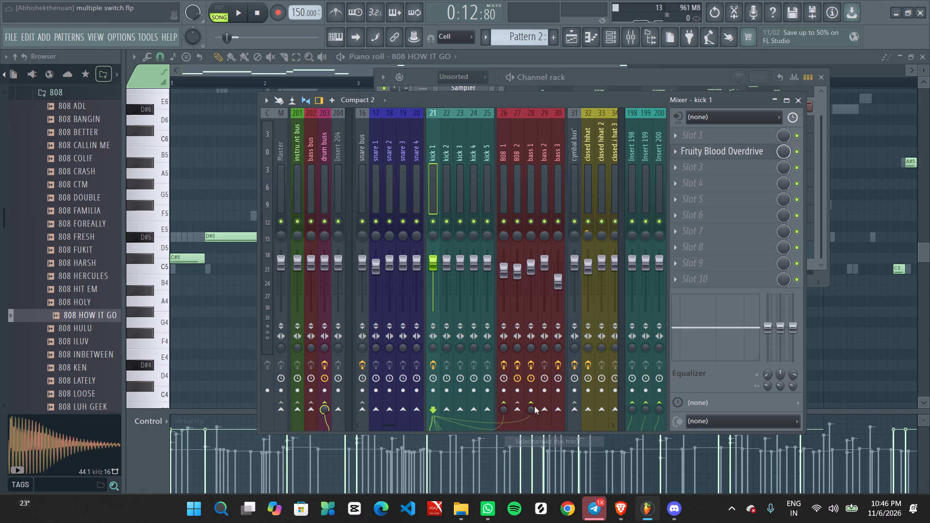
Load Fruity Limiter into effect slot 7 of the 808 1 track, in compressor mode with sidechain input 1.
{"action": "left_click", "coordinate": [500, 150]}
{"action": "left_click", "coordinate": [718, 226]}
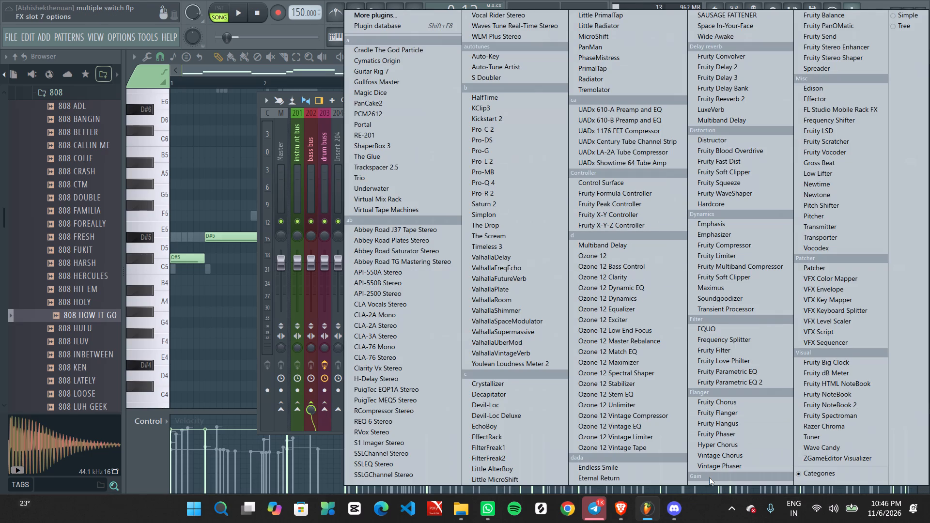
{"action": "left_click", "coordinate": [726, 253]}
{"action": "left_click", "coordinate": [302, 343]}
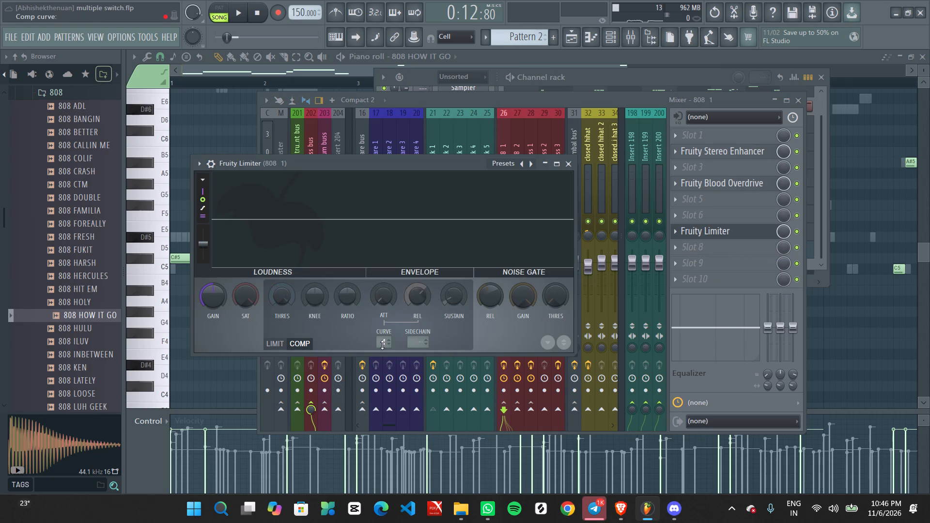
{"action": "right_click", "coordinate": [418, 338]}
{"action": "left_click", "coordinate": [430, 356]}
Lower the 808 limiter's compression threshold, raise its ratio to 3.1:1 and shorten its release while auditioning the kick ducking.
{"action": "key", "text": "space"}
{"action": "scroll", "coordinate": [294, 291], "scroll_direction": "down", "scroll_amount": 14}
{"action": "scroll", "coordinate": [285, 304], "scroll_direction": "up", "scroll_amount": 1}
{"action": "scroll", "coordinate": [285, 304], "scroll_direction": "down", "scroll_amount": 4}
{"action": "key", "text": "space"}
{"action": "scroll", "coordinate": [345, 299], "scroll_direction": "up", "scroll_amount": 7}
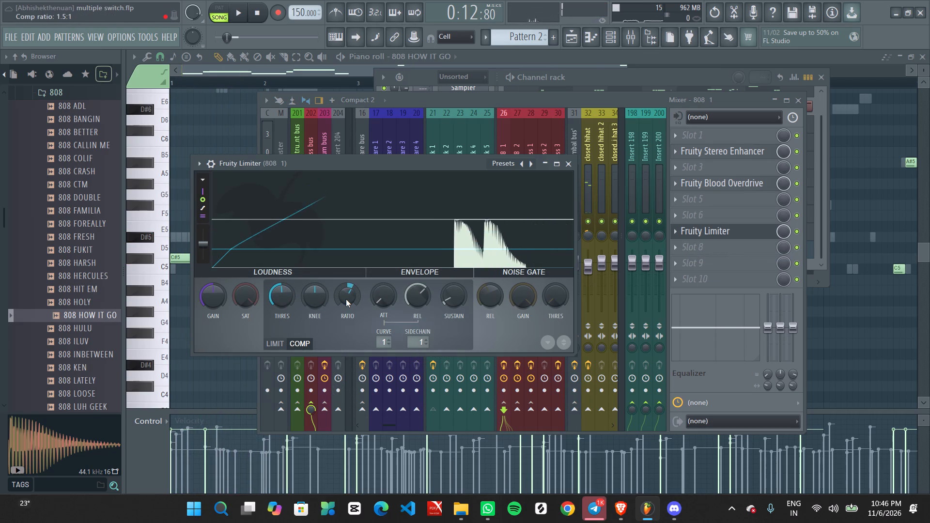
{"action": "scroll", "coordinate": [346, 299], "scroll_direction": "up", "scroll_amount": 8}
{"action": "key", "text": "space"}
{"action": "scroll", "coordinate": [284, 291], "scroll_direction": "down", "scroll_amount": 6}
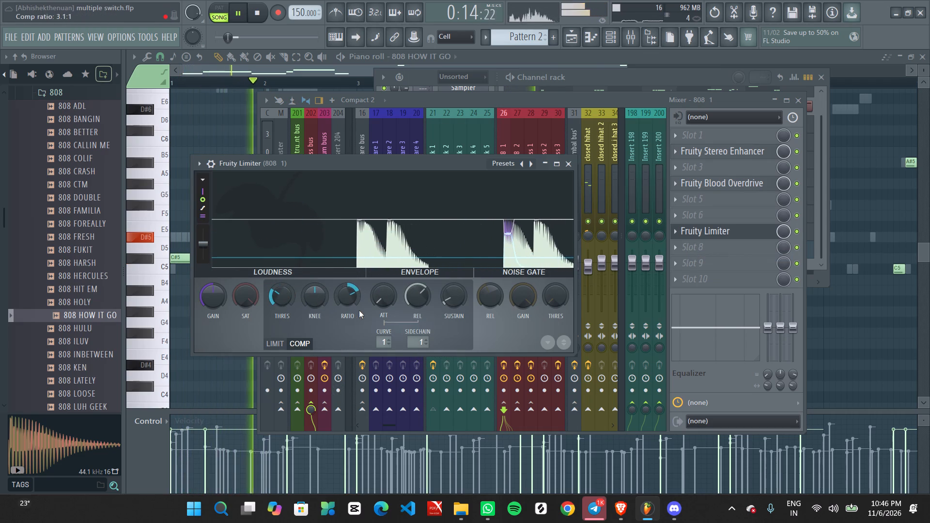
{"action": "scroll", "coordinate": [392, 302], "scroll_direction": "up", "scroll_amount": 4}
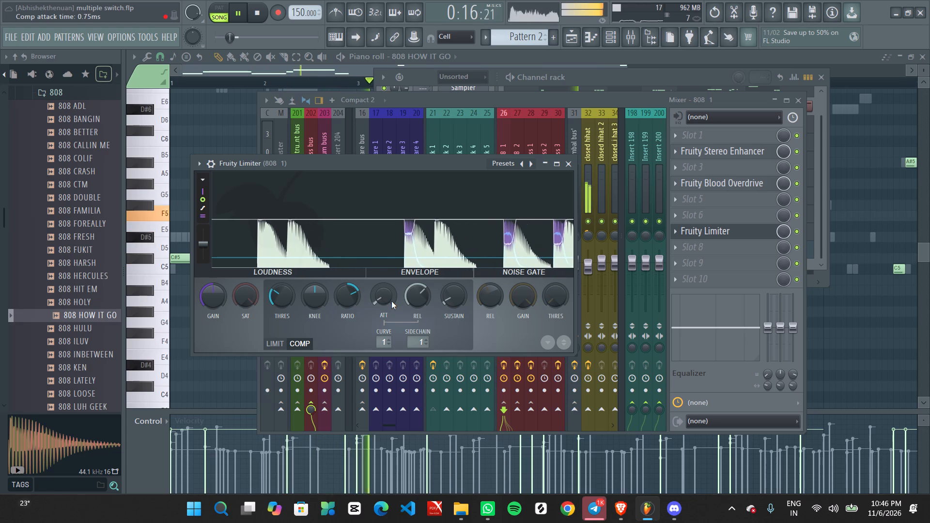
{"action": "scroll", "coordinate": [415, 299], "scroll_direction": "down", "scroll_amount": 19}
{"action": "key", "text": "space"}
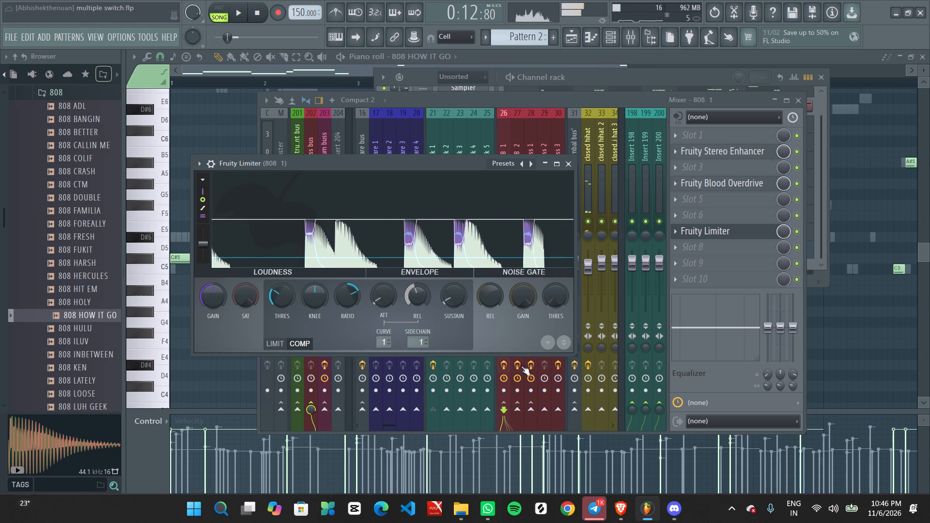
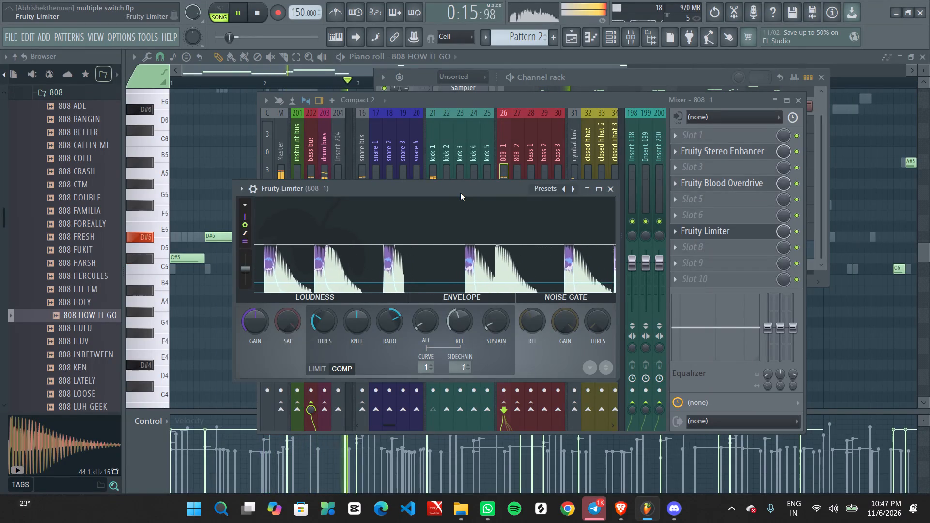
Raise the 808 limiter's compression threshold to -14.4 dB and lower its ratio to 2.1:1, then stop playback.
{"action": "scroll", "coordinate": [329, 321], "scroll_direction": "up", "scroll_amount": 3}
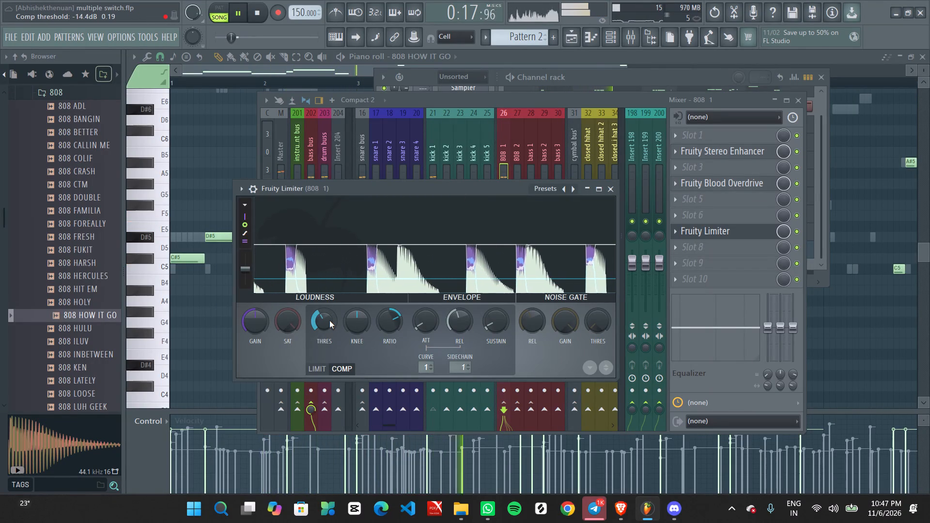
{"action": "scroll", "coordinate": [389, 319], "scroll_direction": "down", "scroll_amount": 4}
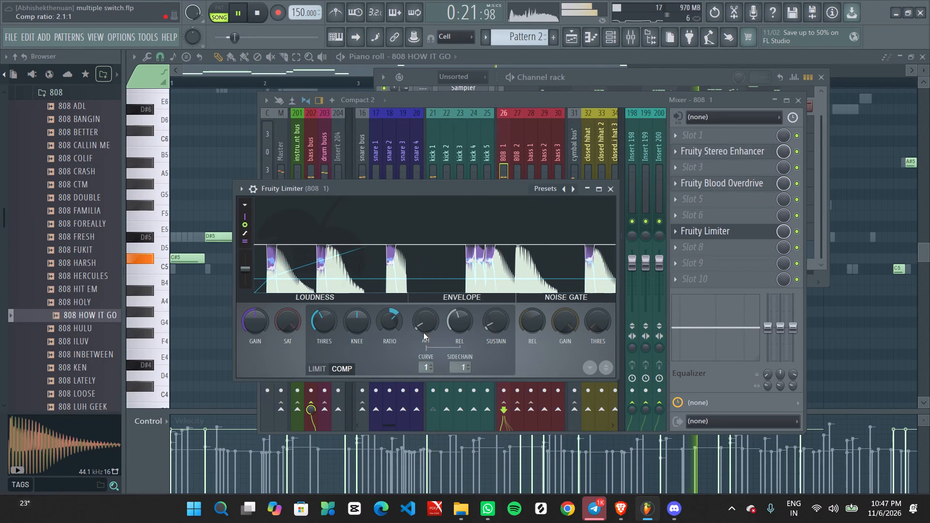
{"action": "key", "text": "space"}
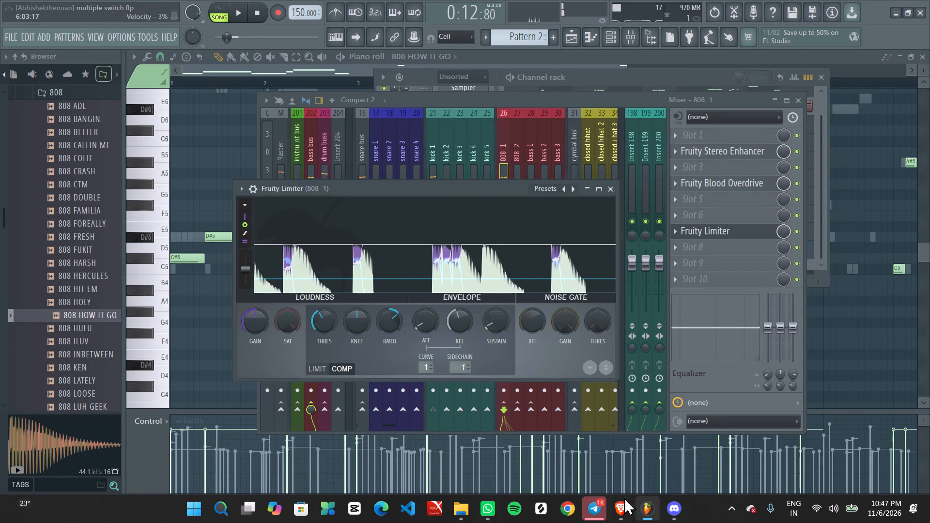
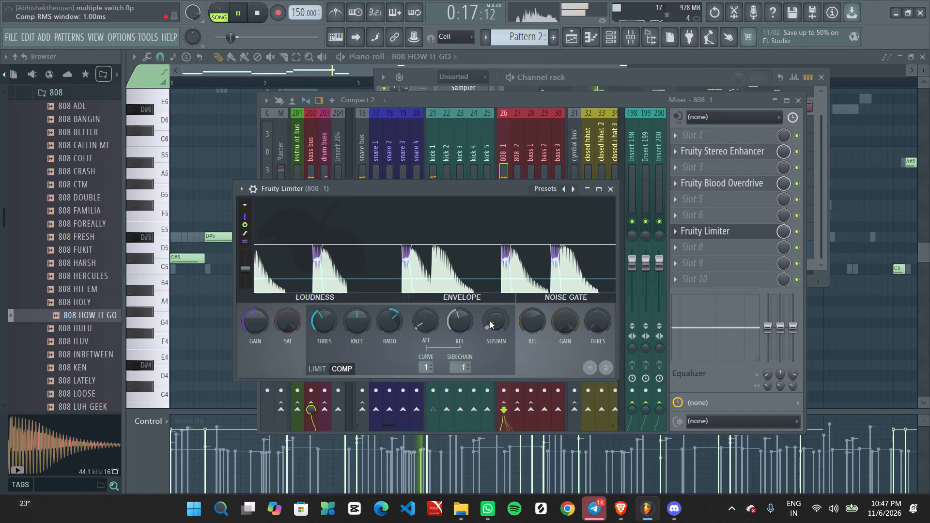
Close the 808 limiter, the mixer and the channel rack, review the 808 notes, then stop playback.
{"action": "left_click", "coordinate": [611, 190]}
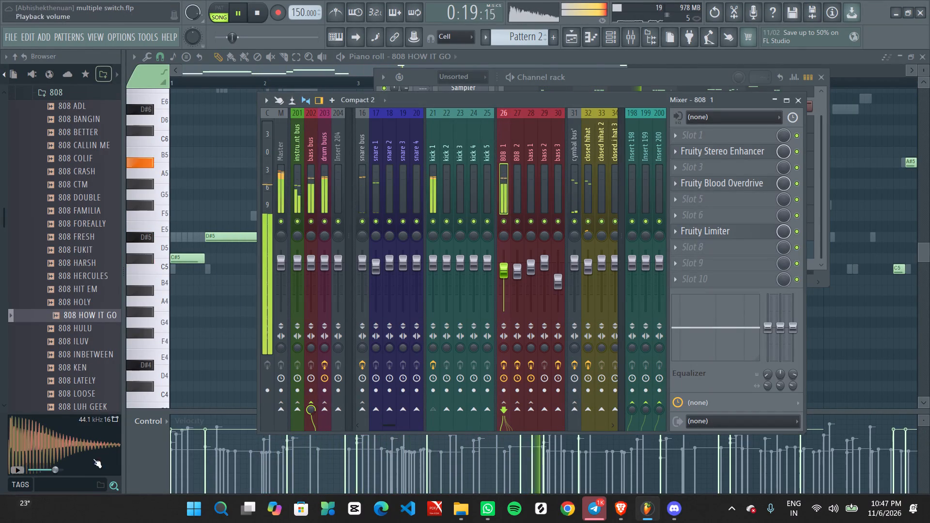
{"action": "left_click", "coordinate": [795, 99]}
{"action": "left_click", "coordinate": [819, 77]}
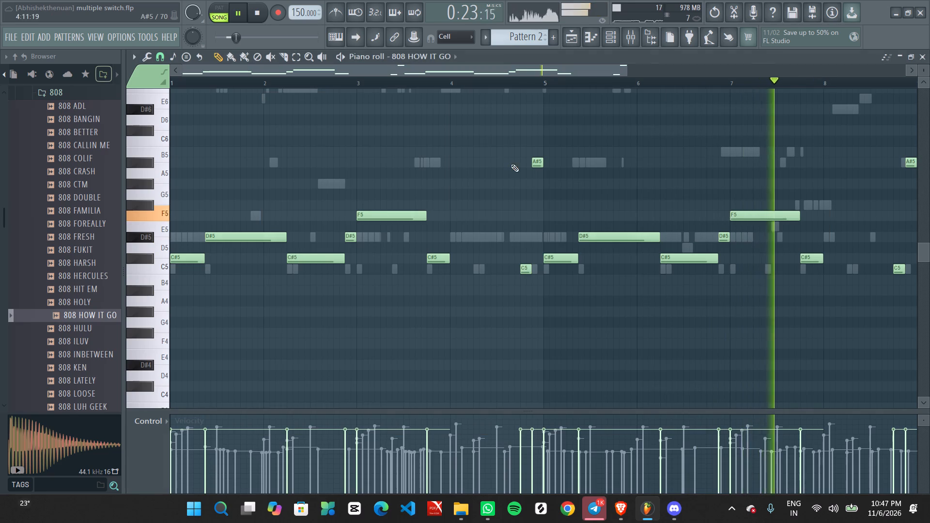
{"action": "scroll", "coordinate": [498, 168], "scroll_direction": "down", "scroll_amount": 5, "text": "ctrl"}
{"action": "scroll", "coordinate": [269, 319], "scroll_direction": "up", "scroll_amount": 2}
{"action": "middle_click_drag", "start_coordinate": [274, 320], "coordinate": [530, 287]}
{"action": "key", "text": "space"}
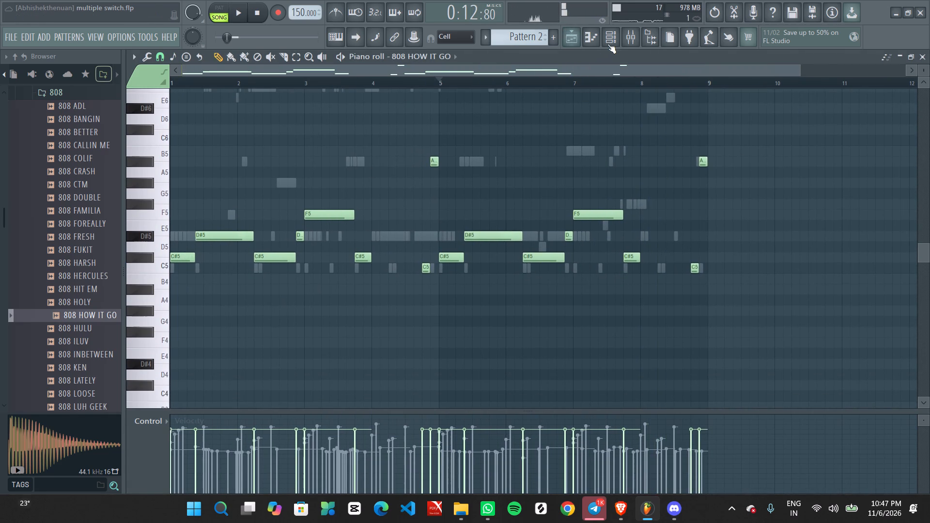
Audition bell samples in the Maxeyy Yeat stash's BELL STASH folder, including BELL SOLID and BELL ZAY 3.
{"action": "left_click", "coordinate": [612, 39]}
{"action": "scroll", "coordinate": [25, 287], "scroll_direction": "up", "scroll_amount": 4}
{"action": "scroll", "coordinate": [45, 338], "scroll_direction": "down", "scroll_amount": 2}
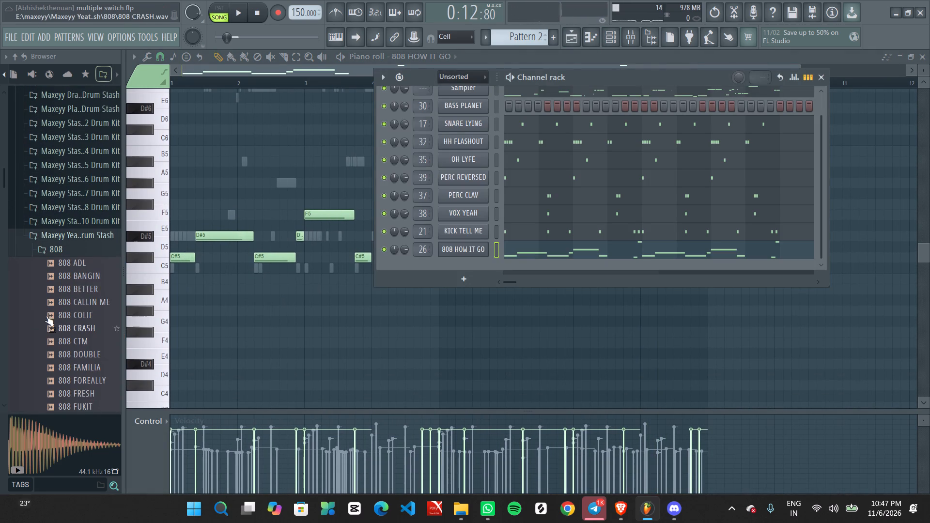
{"action": "left_click", "coordinate": [69, 249]}
{"action": "scroll", "coordinate": [67, 256], "scroll_direction": "down", "scroll_amount": 1}
{"action": "left_click", "coordinate": [71, 196]}
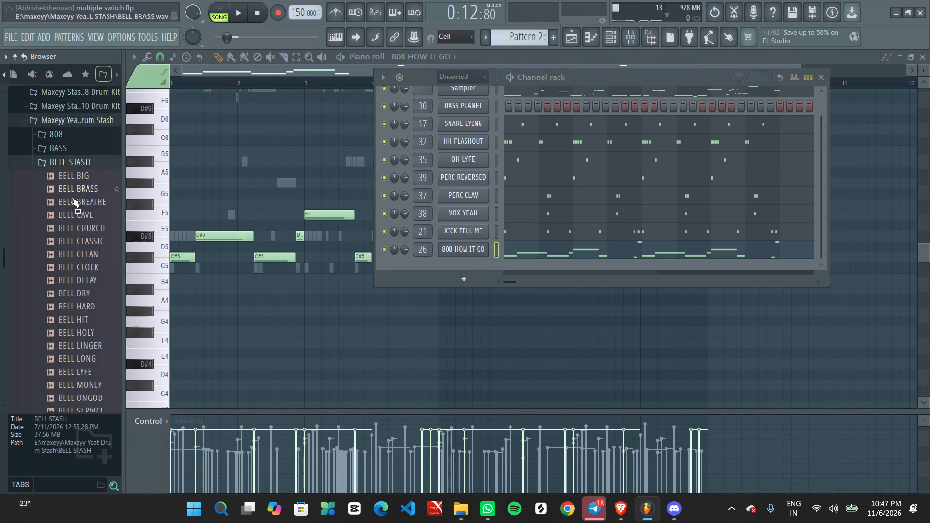
{"action": "left_click", "coordinate": [67, 222]}
{"action": "left_click", "coordinate": [65, 298]}
{"action": "scroll", "coordinate": [65, 298], "scroll_direction": "down", "scroll_amount": 1}
{"action": "left_click", "coordinate": [70, 272]}
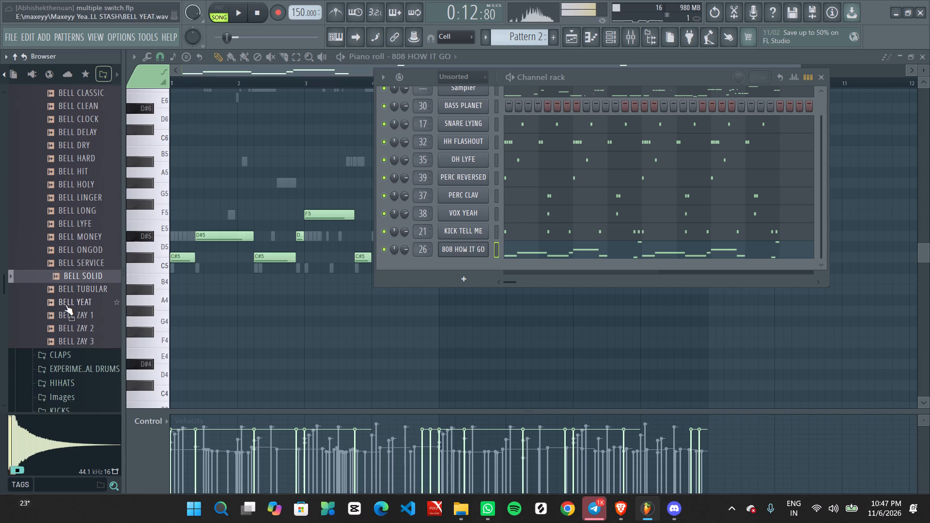
{"action": "scroll", "coordinate": [65, 305], "scroll_direction": "down", "scroll_amount": 1}
{"action": "left_click", "coordinate": [75, 259]}
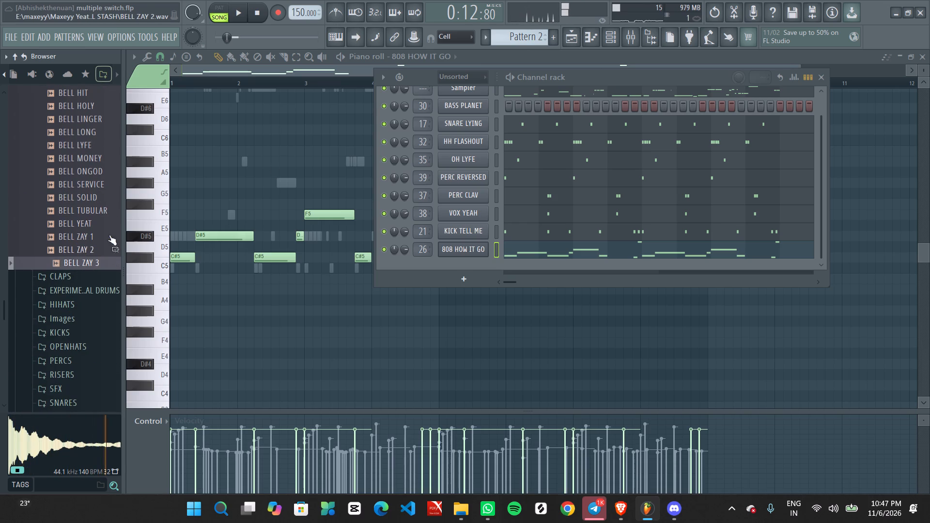
Place BELL ZAY 3 in the playlist on Track 9 at the start of bar 1.
{"action": "left_click", "coordinate": [569, 34]}
{"action": "scroll", "coordinate": [418, 221], "scroll_direction": "down", "scroll_amount": 3, "text": "ctrl"}
{"action": "key", "text": "space"}
{"action": "scroll", "coordinate": [353, 329], "scroll_direction": "up", "scroll_amount": 1}
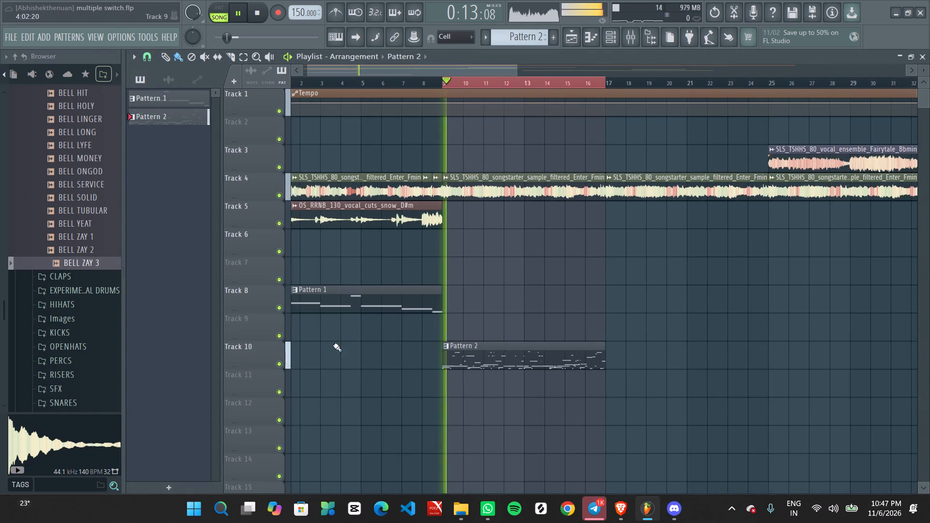
{"action": "scroll", "coordinate": [333, 345], "scroll_direction": "up", "scroll_amount": 1}
{"action": "middle_click_drag", "start_coordinate": [342, 351], "coordinate": [529, 335]}
{"action": "key", "text": "space"}
{"action": "left_click_drag", "start_coordinate": [306, 82], "coordinate": [145, 137]}
{"action": "scroll", "coordinate": [311, 383], "scroll_direction": "up", "scroll_amount": 1, "text": "ctrl"}
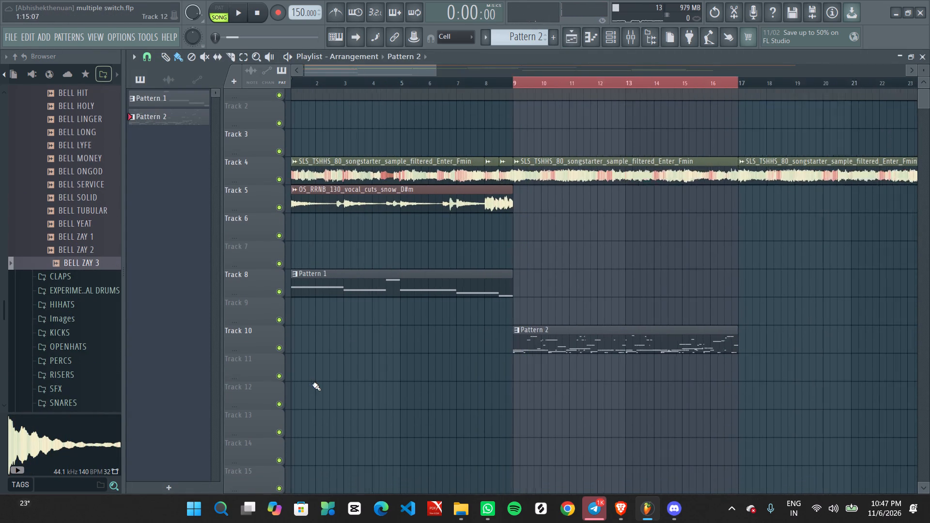
{"action": "scroll", "coordinate": [312, 384], "scroll_direction": "up", "scroll_amount": 2, "text": "ctrl"}
{"action": "middle_click_drag", "start_coordinate": [331, 386], "coordinate": [614, 389]}
{"action": "left_click_drag", "start_coordinate": [64, 258], "coordinate": [296, 360]}
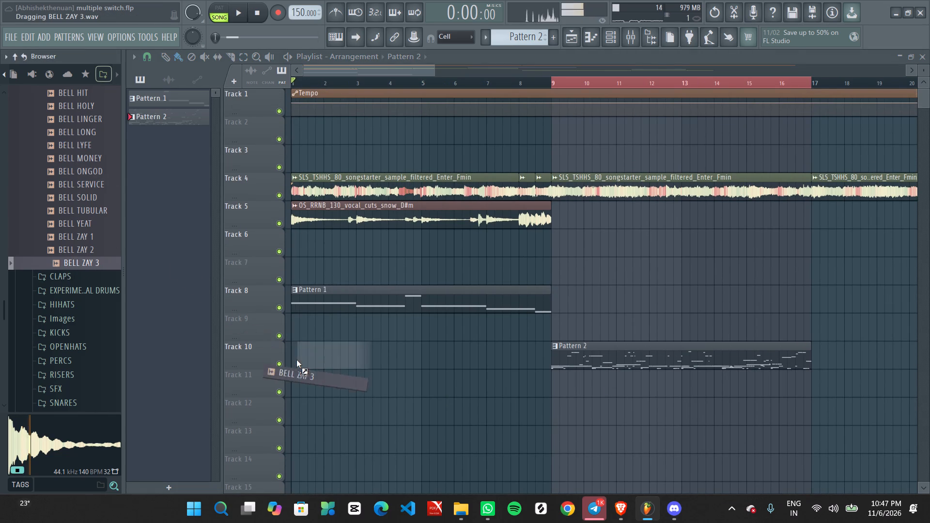
{"action": "left_click_drag", "start_coordinate": [296, 360], "coordinate": [296, 330]}
{"action": "left_click_drag", "start_coordinate": [323, 328], "coordinate": [299, 328]}
Play the intro with the bell and lower the BELL ZAY 3 clip's channel volume.
{"action": "key", "text": "space"}
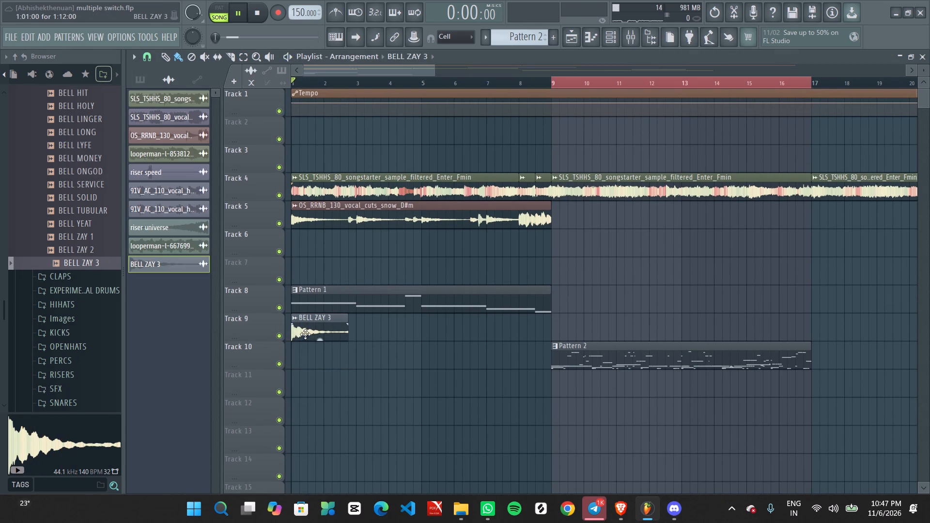
{"action": "key", "text": "space"}
{"action": "double_click", "coordinate": [319, 335]}
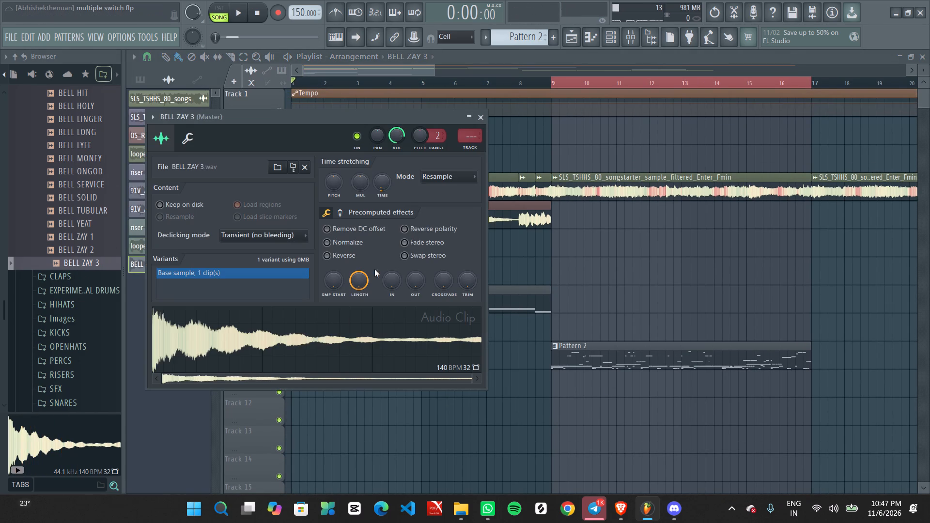
{"action": "scroll", "coordinate": [393, 134], "scroll_direction": "down", "scroll_amount": 16}
{"action": "key", "text": "space"}
{"action": "left_click", "coordinate": [482, 120]}
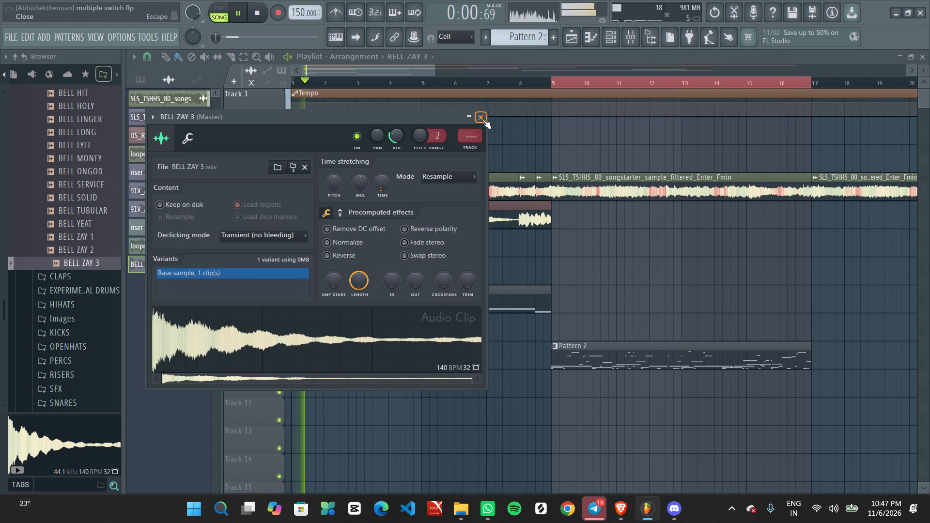
Add a second BELL ZAY 3 clip on Track 9, shift it to bar 4 and replay from the start.
{"action": "scroll", "coordinate": [370, 372], "scroll_direction": "up", "scroll_amount": 3, "text": "ctrl"}
{"action": "middle_click_drag", "start_coordinate": [323, 379], "coordinate": [450, 391]}
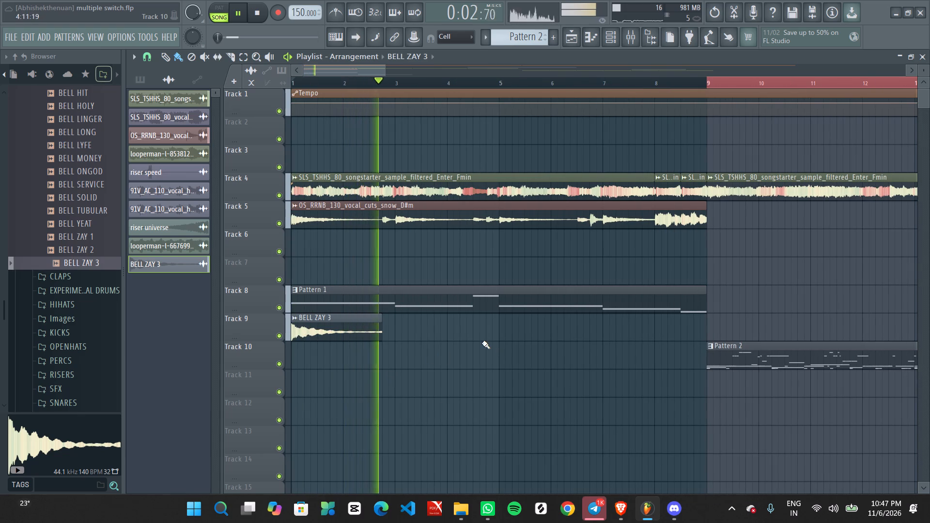
{"action": "left_click", "coordinate": [395, 332]}
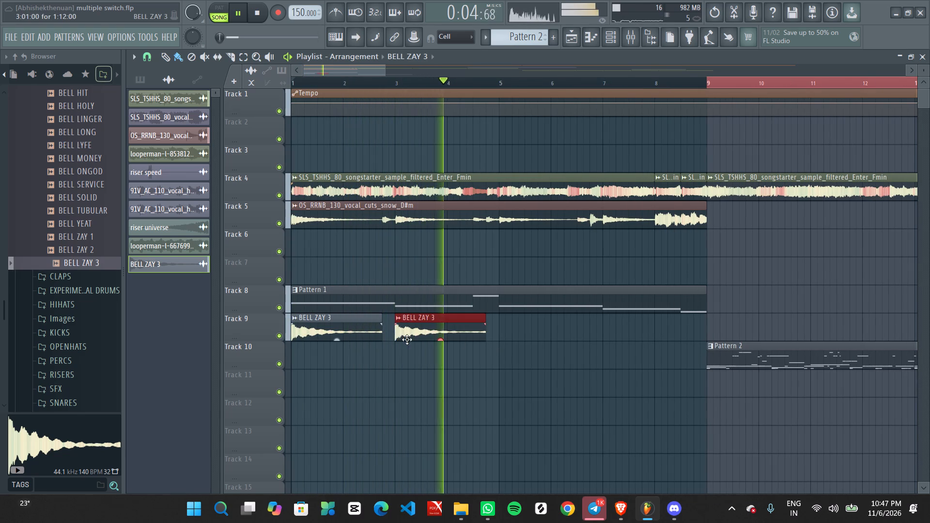
{"action": "left_click_drag", "start_coordinate": [409, 332], "coordinate": [460, 340]}
{"action": "key", "text": "space"}
{"action": "key", "text": "space"}
{"action": "scroll", "coordinate": [398, 380], "scroll_direction": "up", "scroll_amount": 2, "text": "ctrl"}
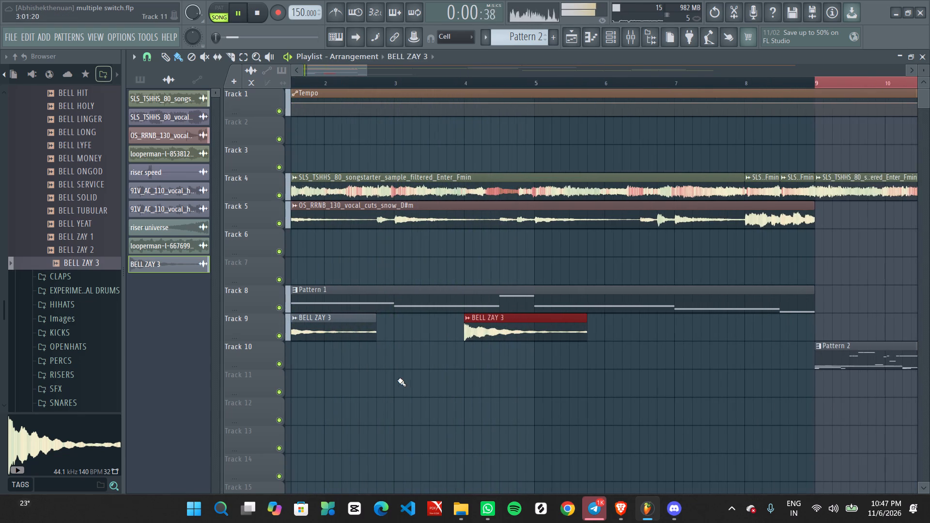
{"action": "left_click", "coordinate": [398, 380], "text": "ctrl"}
{"action": "scroll", "coordinate": [434, 367], "scroll_direction": "down", "scroll_amount": 5, "text": "ctrl"}
{"action": "scroll", "coordinate": [442, 366], "scroll_direction": "up", "scroll_amount": 2, "text": "ctrl"}
{"action": "middle_click_drag", "start_coordinate": [415, 384], "coordinate": [510, 388]}
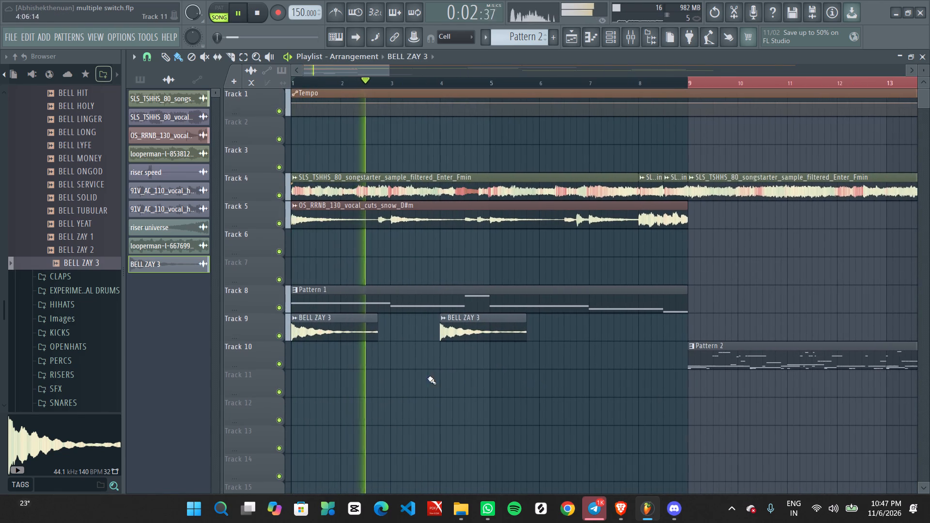
{"action": "scroll", "coordinate": [383, 383], "scroll_direction": "up", "scroll_amount": 1, "text": "ctrl"}
{"action": "middle_click_drag", "start_coordinate": [378, 385], "coordinate": [451, 388]}
{"action": "scroll", "coordinate": [392, 375], "scroll_direction": "down", "scroll_amount": 2, "text": "ctrl"}
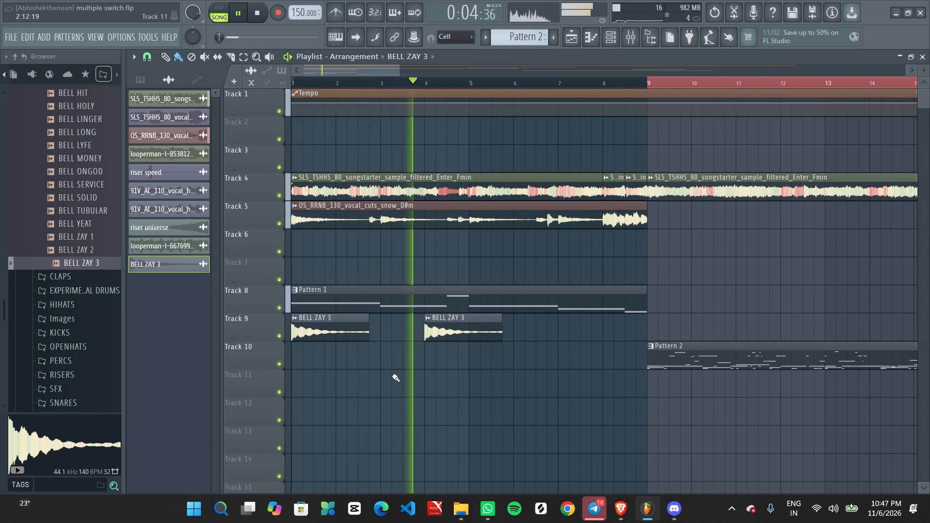
Move the second BELL ZAY 3 clip to the start of bar 5, then restart and stop playback.
{"action": "left_click_drag", "start_coordinate": [462, 335], "coordinate": [511, 341]}
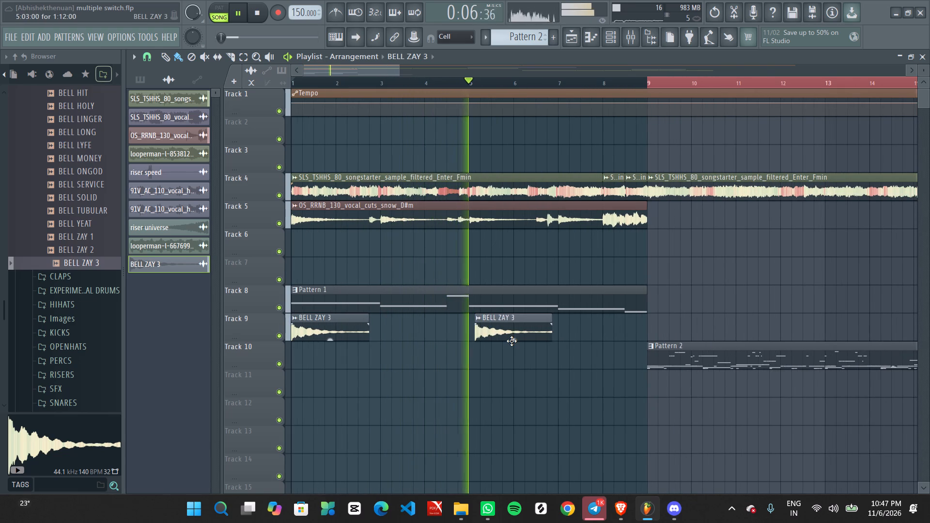
{"action": "left_click_drag", "start_coordinate": [511, 341], "coordinate": [506, 341]}
{"action": "key", "text": "space"}
{"action": "key", "text": "space"}
{"action": "scroll", "coordinate": [427, 379], "scroll_direction": "up", "scroll_amount": 2, "text": "ctrl"}
{"action": "middle_click_drag", "start_coordinate": [380, 404], "coordinate": [532, 404]}
{"action": "key", "text": "space"}
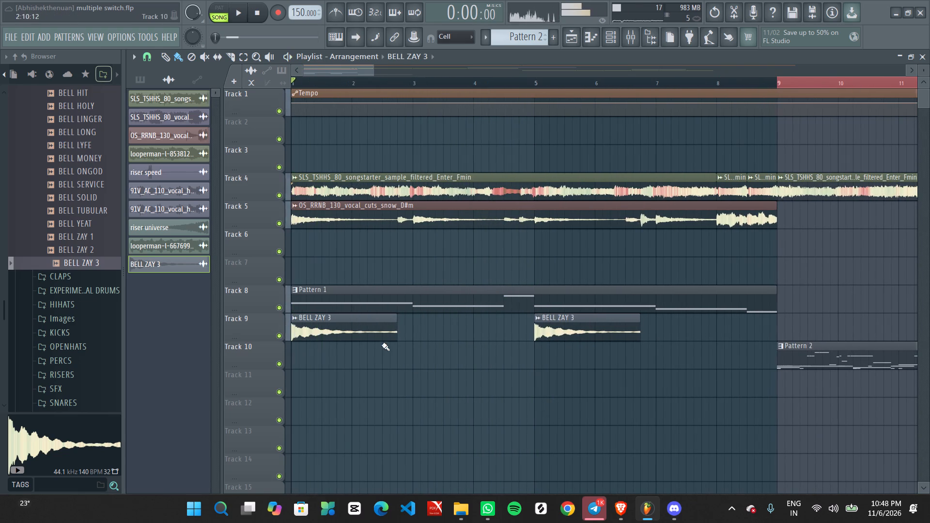
Set BELL ZAY 3's time-stretching mode to Stretch and its time to 2:00:00, then play the intro.
{"action": "triple_click", "coordinate": [356, 330]}
{"action": "left_click", "coordinate": [451, 172]}
{"action": "left_click", "coordinate": [444, 212]}
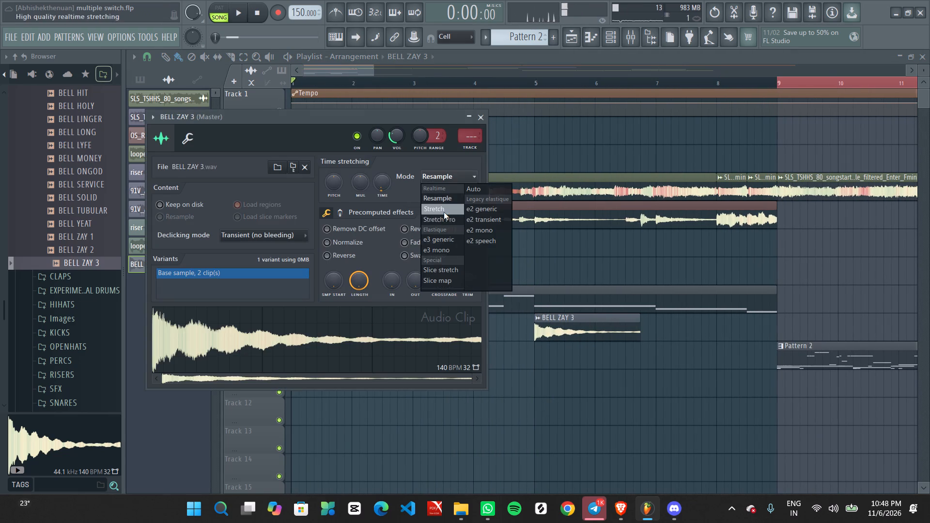
{"action": "left_click_drag", "start_coordinate": [426, 117], "coordinate": [471, 379]}
{"action": "scroll", "coordinate": [425, 448], "scroll_direction": "up", "scroll_amount": 1}
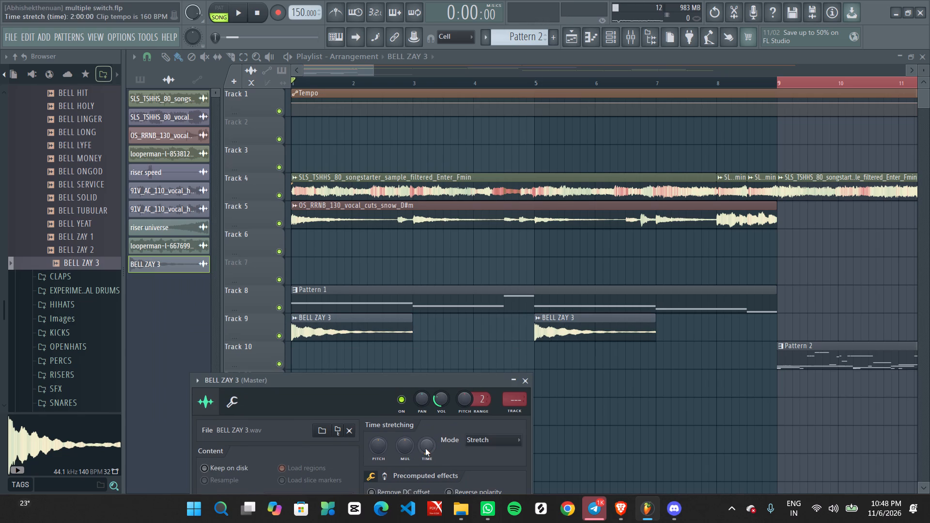
{"action": "key", "text": "space"}
{"action": "left_click", "coordinate": [526, 385]}
{"action": "scroll", "coordinate": [446, 390], "scroll_direction": "down", "scroll_amount": 3, "text": "ctrl"}
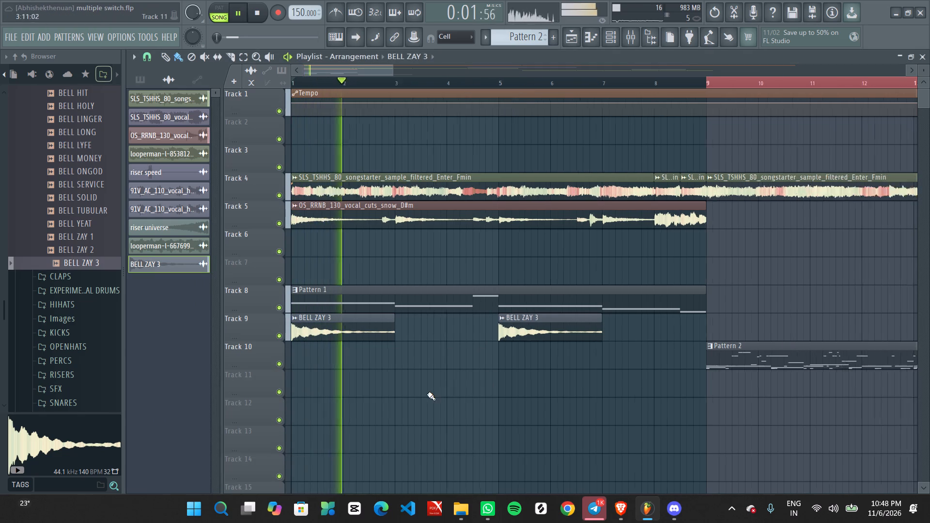
{"action": "scroll", "coordinate": [427, 394], "scroll_direction": "down", "scroll_amount": 2, "text": "ctrl"}
{"action": "scroll", "coordinate": [376, 410], "scroll_direction": "up", "scroll_amount": 2, "text": "ctrl"}
{"action": "middle_click_drag", "start_coordinate": [381, 411], "coordinate": [477, 415]}
{"action": "scroll", "coordinate": [417, 400], "scroll_direction": "up", "scroll_amount": 1, "text": "ctrl"}
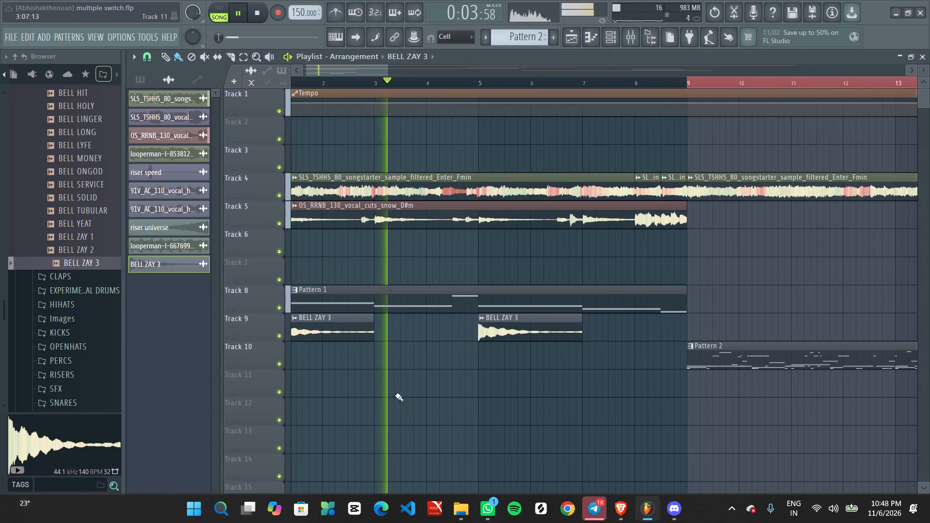
{"action": "scroll", "coordinate": [395, 395], "scroll_direction": "down", "scroll_amount": 4, "text": "ctrl"}
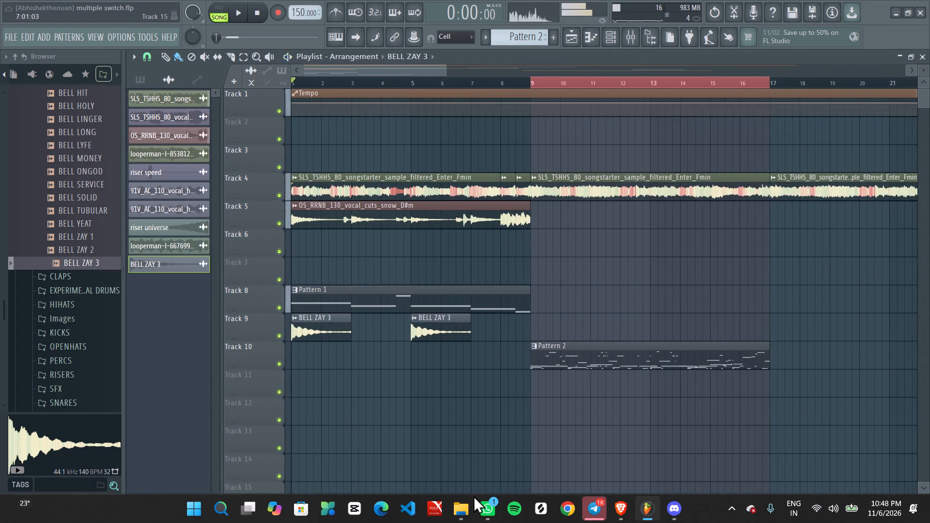
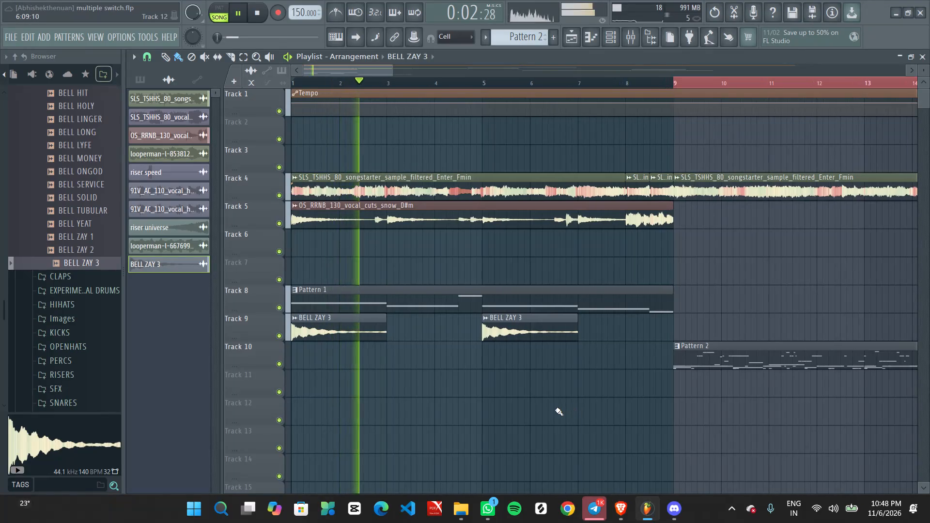
Listen to the intro's two bell hits against the vocal and Pattern 1, and check the BELL ZAY 3 channel settings.
{"action": "scroll", "coordinate": [555, 409], "scroll_direction": "down", "scroll_amount": 2, "text": "ctrl"}
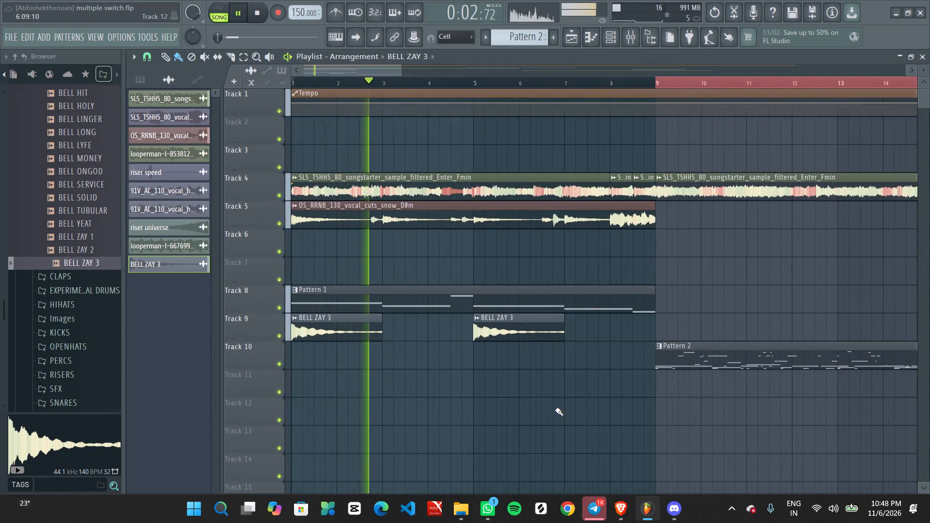
{"action": "scroll", "coordinate": [555, 409], "scroll_direction": "down", "scroll_amount": 2, "text": "ctrl"}
{"action": "scroll", "coordinate": [480, 414], "scroll_direction": "up", "scroll_amount": 2, "text": "ctrl"}
{"action": "middle_click_drag", "start_coordinate": [444, 415], "coordinate": [607, 431]}
{"action": "scroll", "coordinate": [523, 389], "scroll_direction": "up", "scroll_amount": 1, "text": "ctrl"}
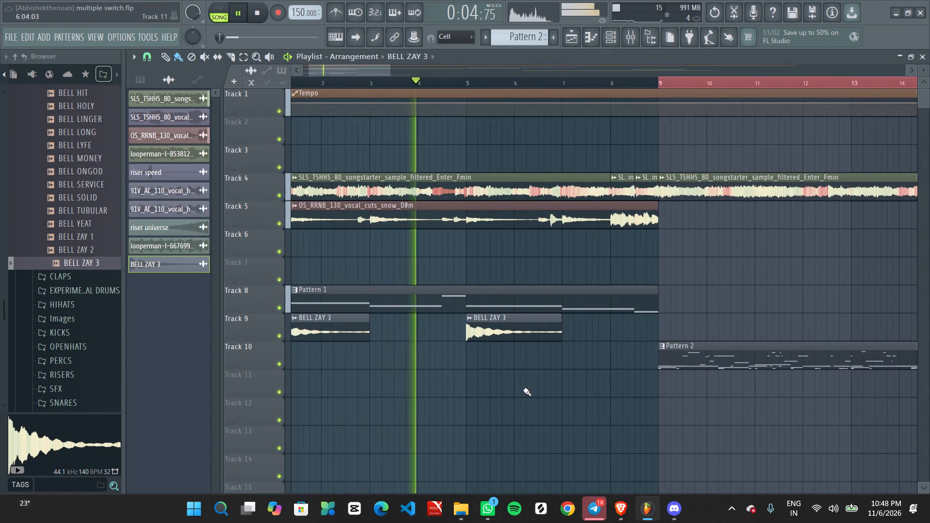
{"action": "scroll", "coordinate": [523, 389], "scroll_direction": "up", "scroll_amount": 1, "text": "ctrl"}
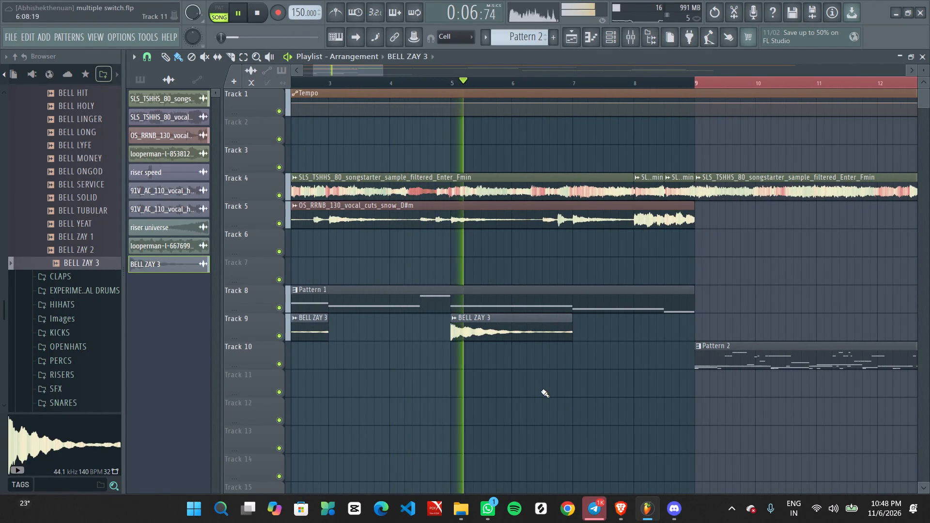
{"action": "scroll", "coordinate": [541, 391], "scroll_direction": "down", "scroll_amount": 7, "text": "ctrl"}
{"action": "scroll", "coordinate": [509, 392], "scroll_direction": "up", "scroll_amount": 3, "text": "ctrl"}
{"action": "middle_click_drag", "start_coordinate": [428, 385], "coordinate": [677, 415]}
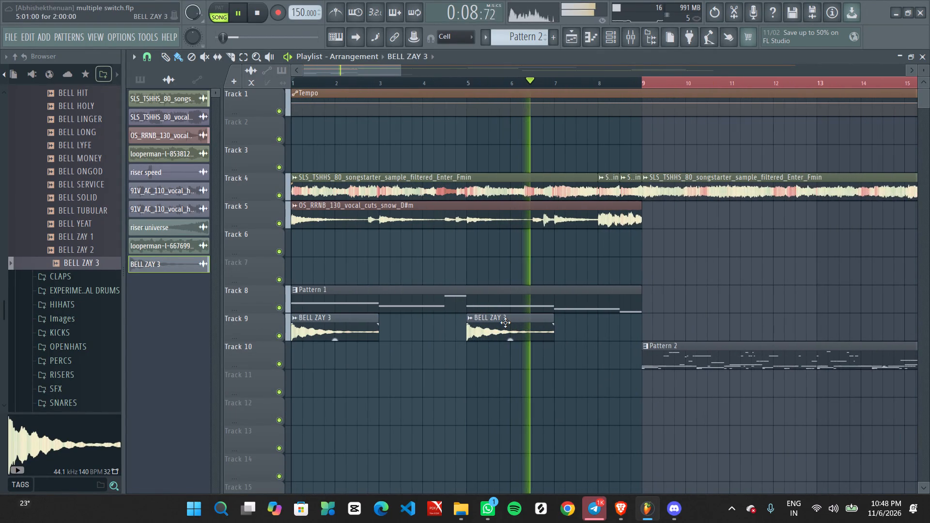
{"action": "double_click", "coordinate": [505, 323]}
{"action": "left_click", "coordinate": [522, 384]}
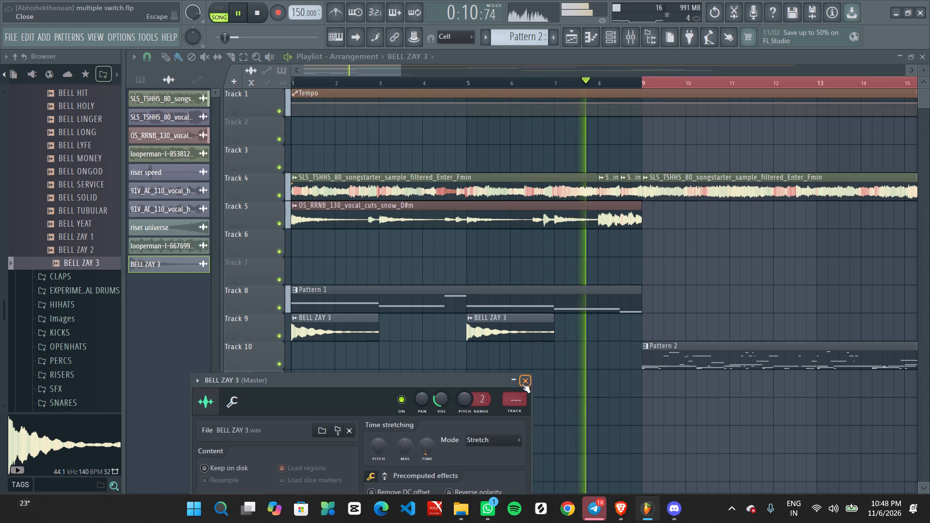
Play on past the intro's end at bar 9 to review the transition into Pattern 2, and stop playback.
{"action": "scroll", "coordinate": [641, 386], "scroll_direction": "down", "scroll_amount": 2, "text": "ctrl"}
{"action": "scroll", "coordinate": [641, 386], "scroll_direction": "up", "scroll_amount": 1, "text": "ctrl"}
{"action": "scroll", "coordinate": [641, 386], "scroll_direction": "down", "scroll_amount": 2, "text": "ctrl"}
{"action": "scroll", "coordinate": [613, 401], "scroll_direction": "up", "scroll_amount": 2, "text": "ctrl"}
{"action": "scroll", "coordinate": [578, 418], "scroll_direction": "down", "scroll_amount": 3, "text": "ctrl"}
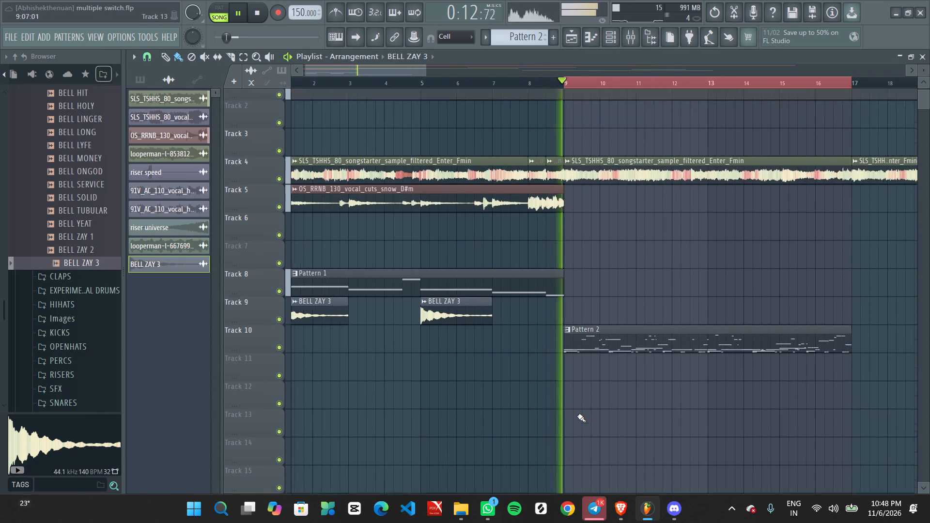
{"action": "scroll", "coordinate": [577, 415], "scroll_direction": "up", "scroll_amount": 2, "text": "ctrl"}
{"action": "middle_click_drag", "start_coordinate": [537, 415], "coordinate": [516, 438]}
{"action": "scroll", "coordinate": [558, 370], "scroll_direction": "down", "scroll_amount": 7, "text": "ctrl"}
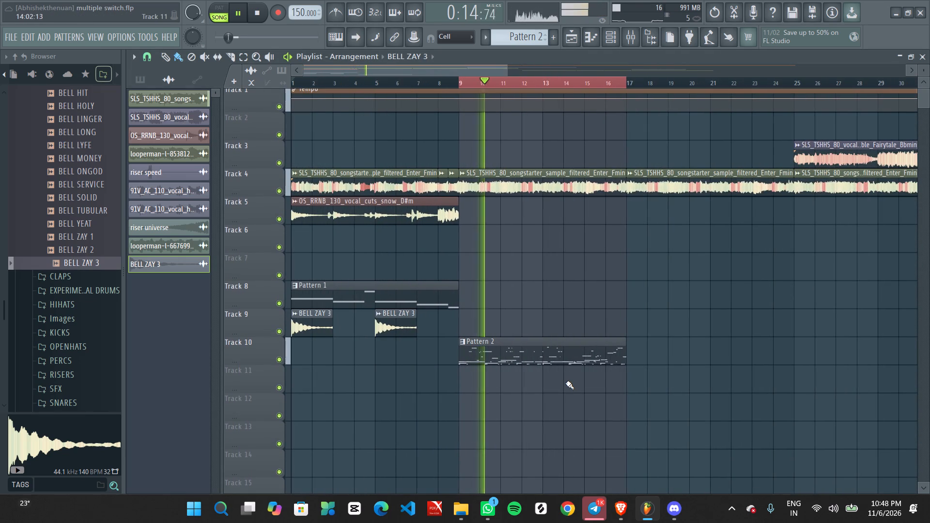
{"action": "scroll", "coordinate": [567, 383], "scroll_direction": "up", "scroll_amount": 1, "text": "ctrl"}
{"action": "middle_click", "coordinate": [567, 383]}
{"action": "scroll", "coordinate": [568, 383], "scroll_direction": "down", "scroll_amount": 3, "text": "ctrl"}
{"action": "key", "text": "space"}
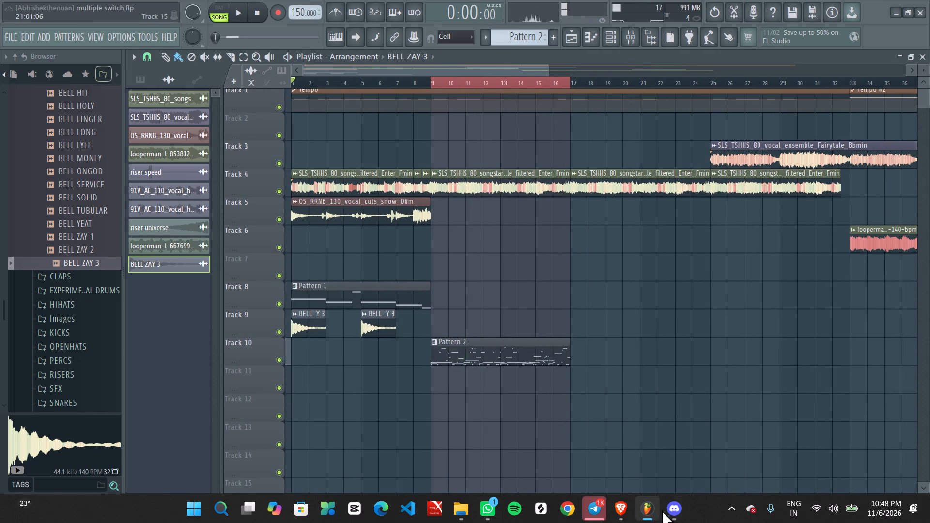
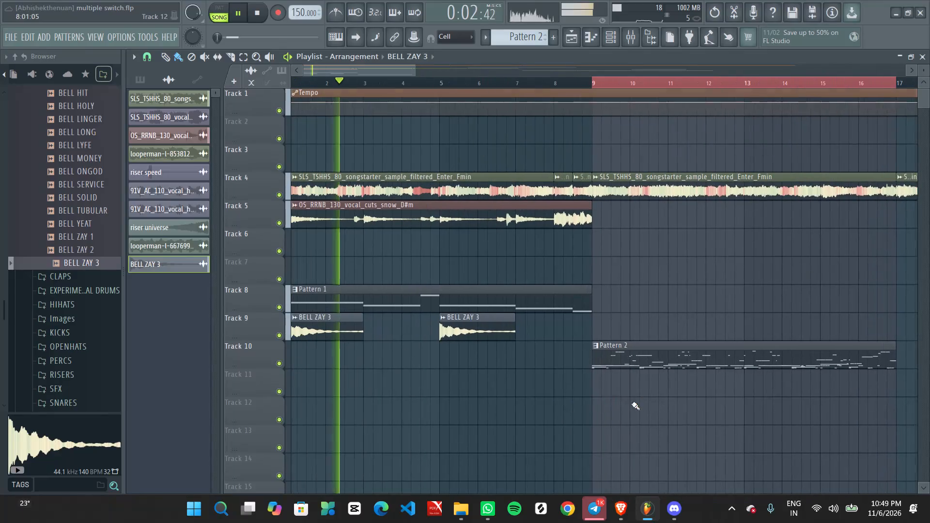
Switch from the BELL STASH folder to the RISERS folder and audition RISER DARK, RISER EXTRA, RISER HELL and RISER PULSE, stopping song playback.
{"action": "scroll", "coordinate": [568, 386], "scroll_direction": "up", "scroll_amount": 2, "text": "ctrl"}
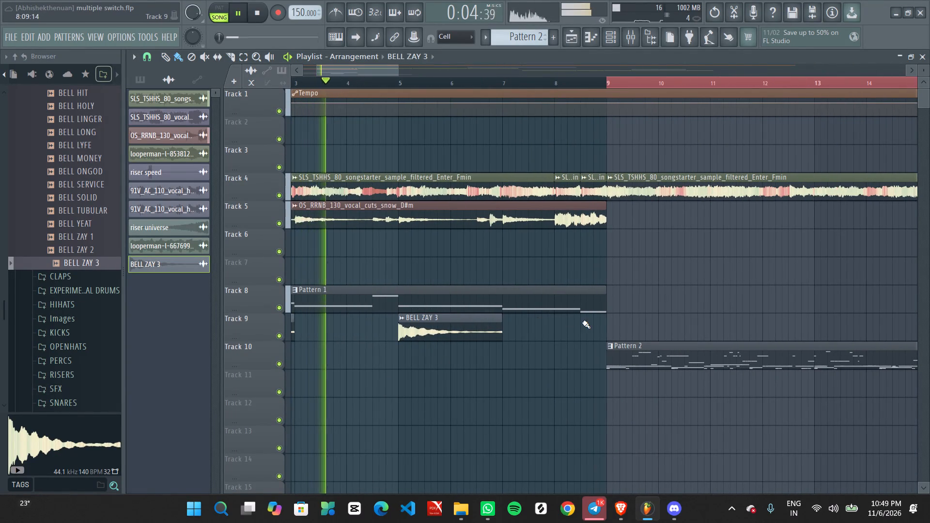
{"action": "scroll", "coordinate": [584, 322], "scroll_direction": "up", "scroll_amount": 1, "text": "ctrl"}
{"action": "scroll", "coordinate": [586, 328], "scroll_direction": "down", "scroll_amount": 2, "text": "ctrl"}
{"action": "scroll", "coordinate": [87, 302], "scroll_direction": "up", "scroll_amount": 2}
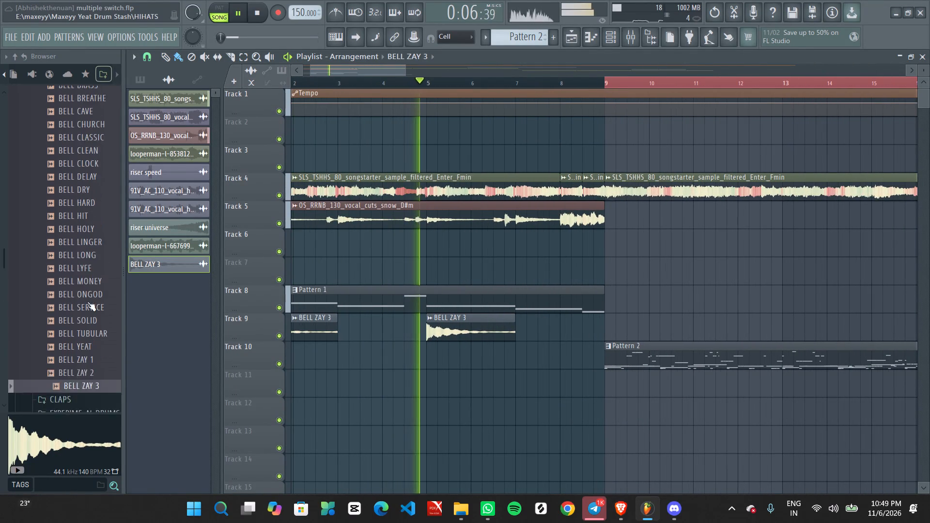
{"action": "scroll", "coordinate": [69, 270], "scroll_direction": "up", "scroll_amount": 3}
{"action": "left_click", "coordinate": [76, 333]}
{"action": "scroll", "coordinate": [73, 328], "scroll_direction": "down", "scroll_amount": 2}
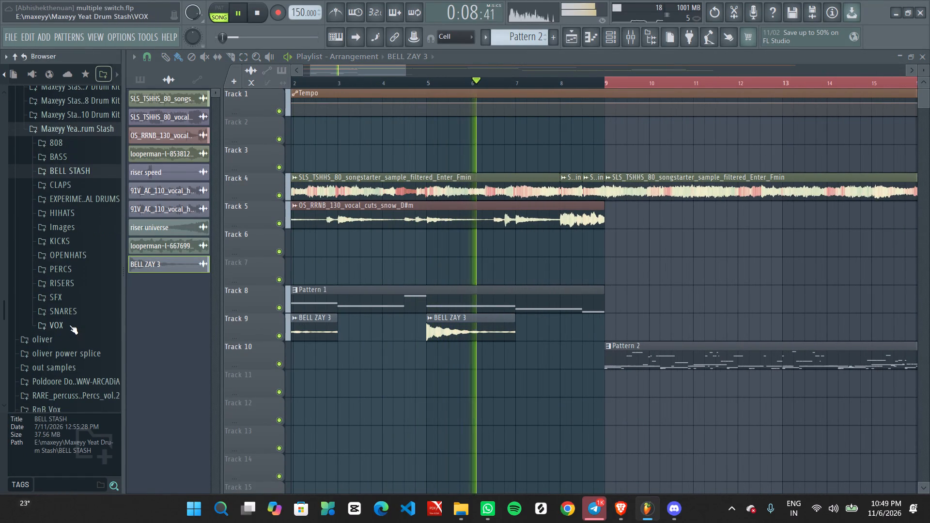
{"action": "left_click", "coordinate": [71, 285]}
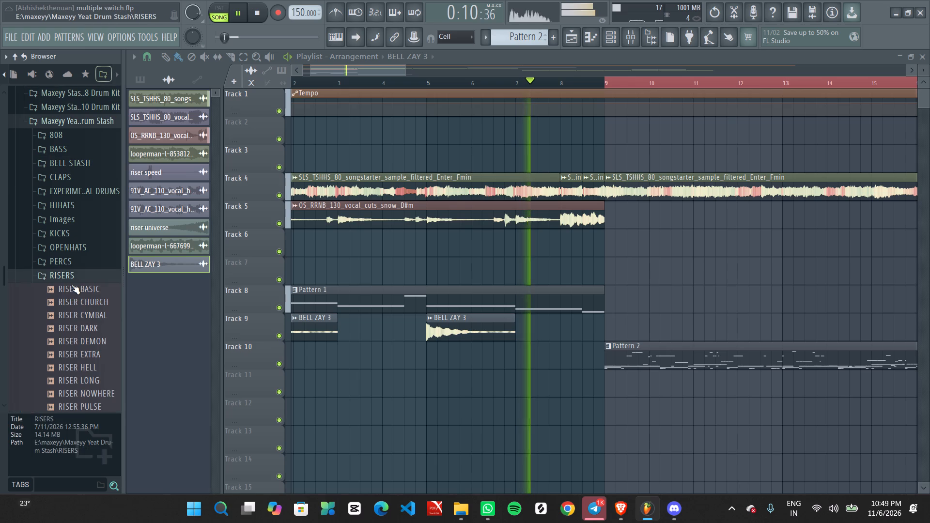
{"action": "left_click", "coordinate": [68, 313]}
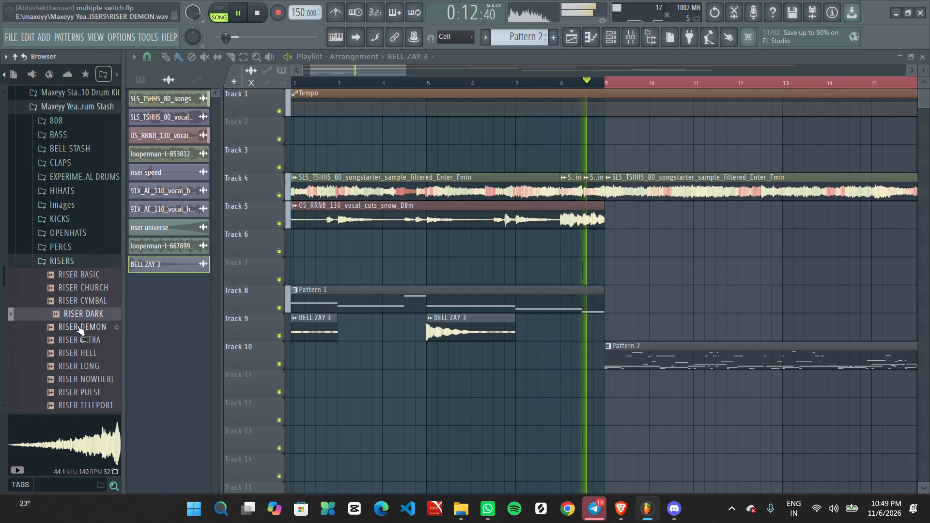
{"action": "left_click", "coordinate": [77, 337]}
{"action": "key", "text": "space"}
{"action": "left_click", "coordinate": [78, 353]}
{"action": "scroll", "coordinate": [78, 353], "scroll_direction": "down", "scroll_amount": 1}
{"action": "left_click", "coordinate": [78, 314]}
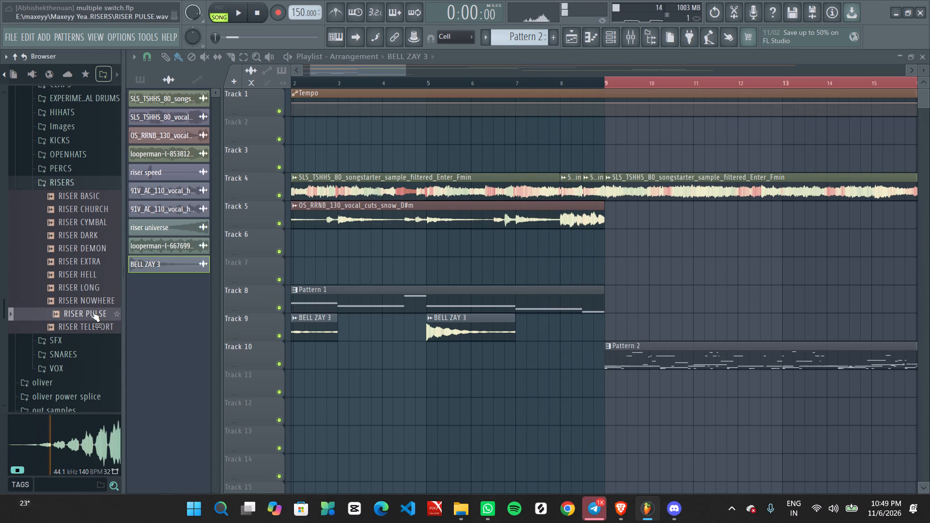
Add the RISER PULSE sample to Track 12, placed from bar 6 so it ends at bar 9 where Pattern 2 starts.
{"action": "left_click_drag", "start_coordinate": [86, 310], "coordinate": [454, 409]}
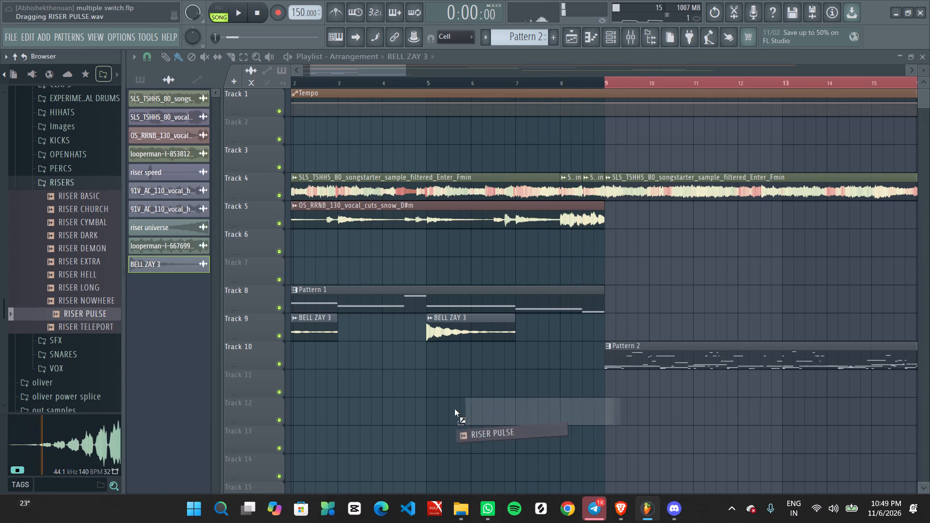
{"action": "left_click_drag", "start_coordinate": [454, 409], "coordinate": [449, 410]}
{"action": "left_click_drag", "start_coordinate": [531, 415], "coordinate": [552, 416]}
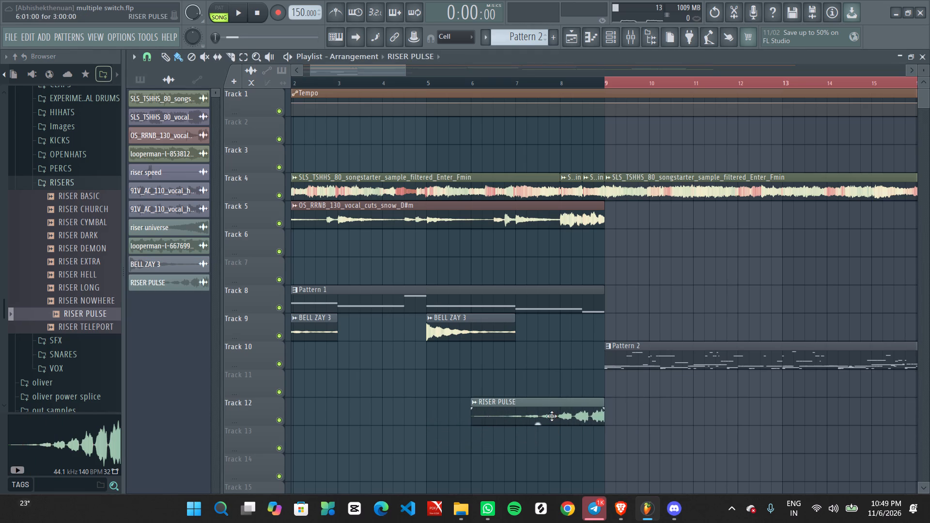
{"action": "left_click_drag", "start_coordinate": [552, 416], "coordinate": [554, 417]}
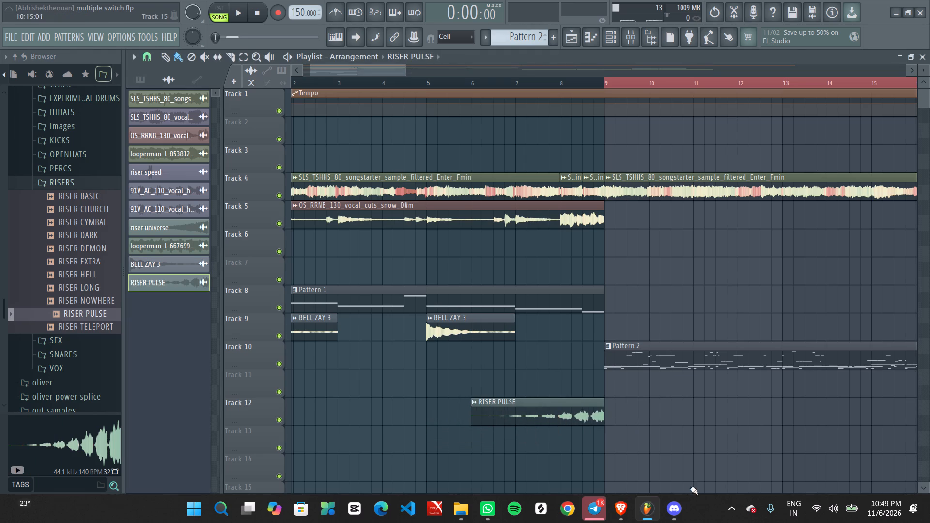
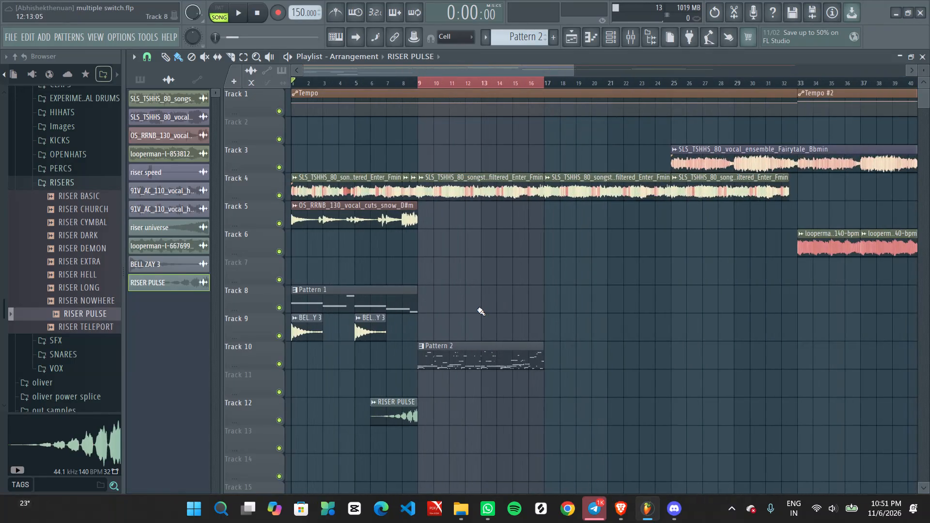
Save the multiple switch project with the riser placement in the arrangement.
{"action": "scroll", "coordinate": [476, 308], "scroll_direction": "up", "scroll_amount": 2, "text": "ctrl"}
{"action": "middle_click_drag", "start_coordinate": [469, 303], "coordinate": [583, 303]}
{"action": "key", "text": "ctrl+s"}
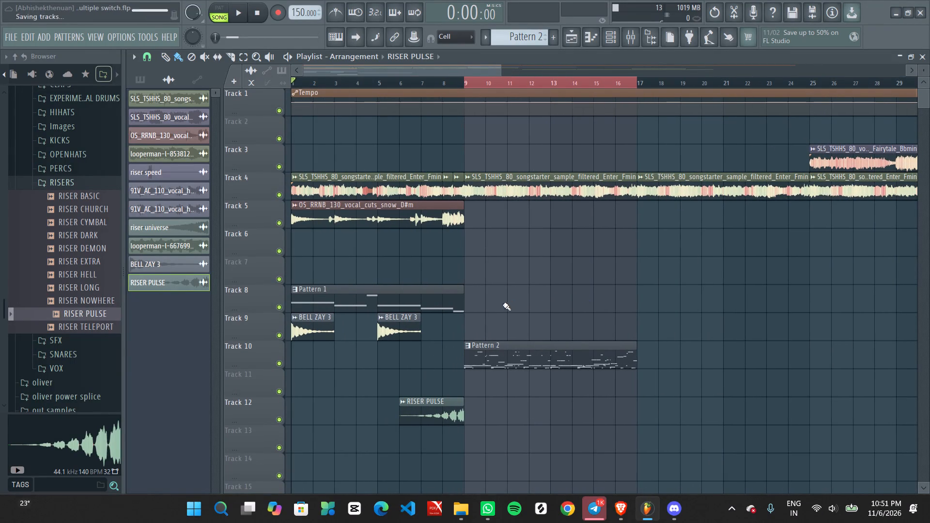
{"action": "key", "text": "ctrl+s"}
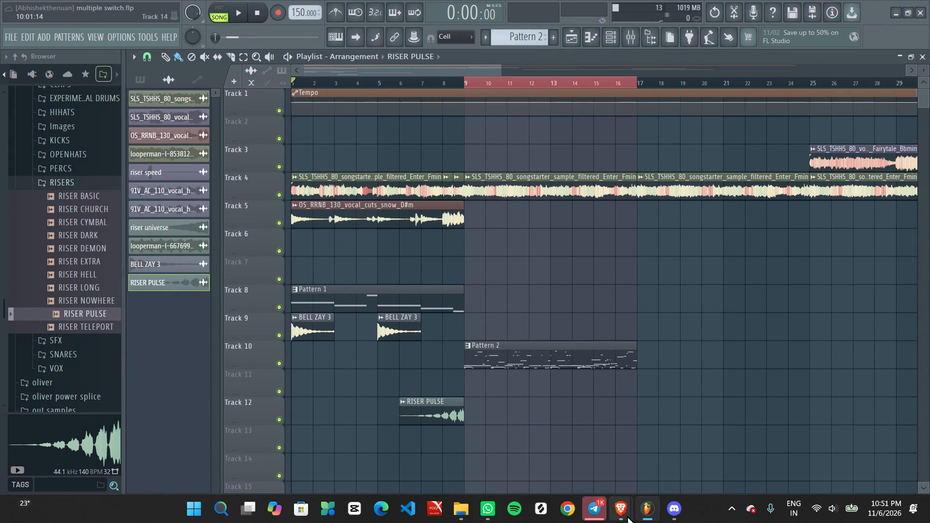
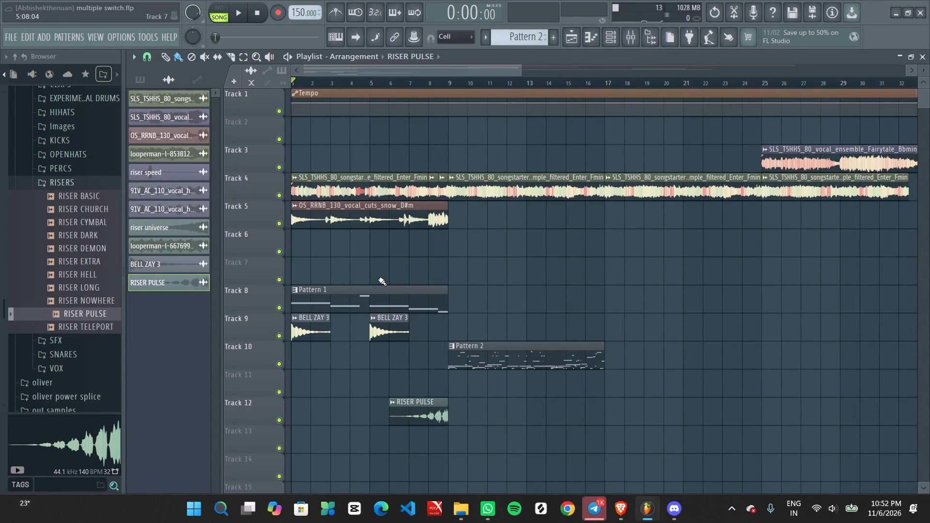
Lower the RISER PULSE clip's channel volume while playing the arrangement from the start, to soften the riser before Pattern 2.
{"action": "scroll", "coordinate": [378, 279], "scroll_direction": "up", "scroll_amount": 2, "text": "ctrl"}
{"action": "middle_click_drag", "start_coordinate": [380, 278], "coordinate": [603, 298]}
{"action": "key", "text": "space"}
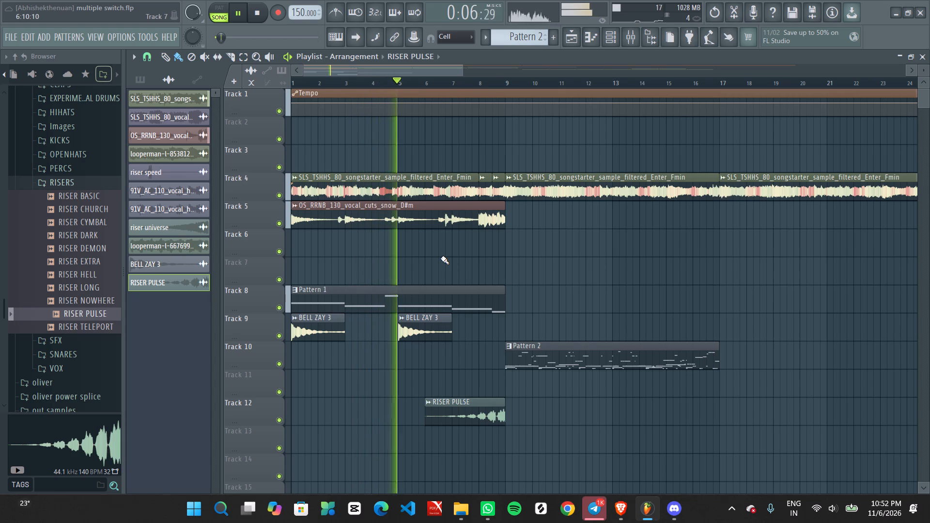
{"action": "scroll", "coordinate": [482, 434], "scroll_direction": "up", "scroll_amount": 2, "text": "ctrl"}
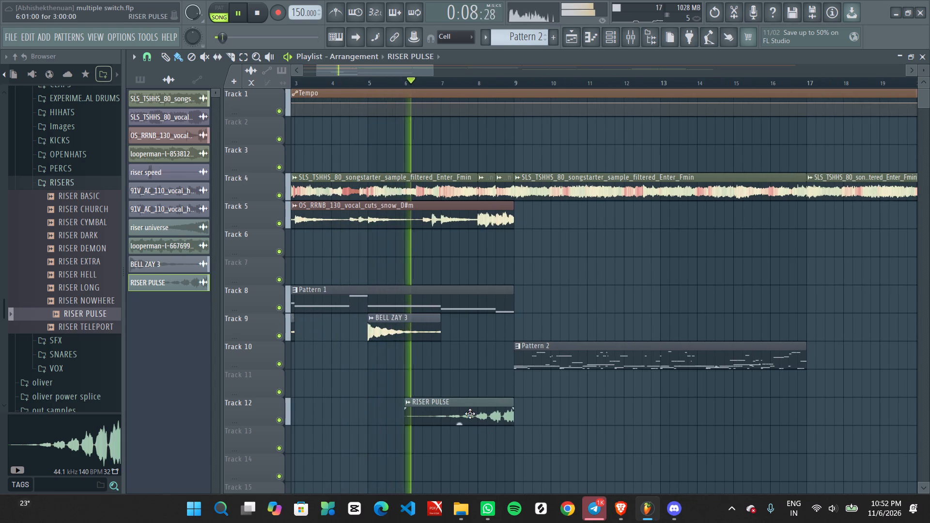
{"action": "double_click", "coordinate": [470, 414]}
{"action": "scroll", "coordinate": [417, 145], "scroll_direction": "down", "scroll_amount": 10}
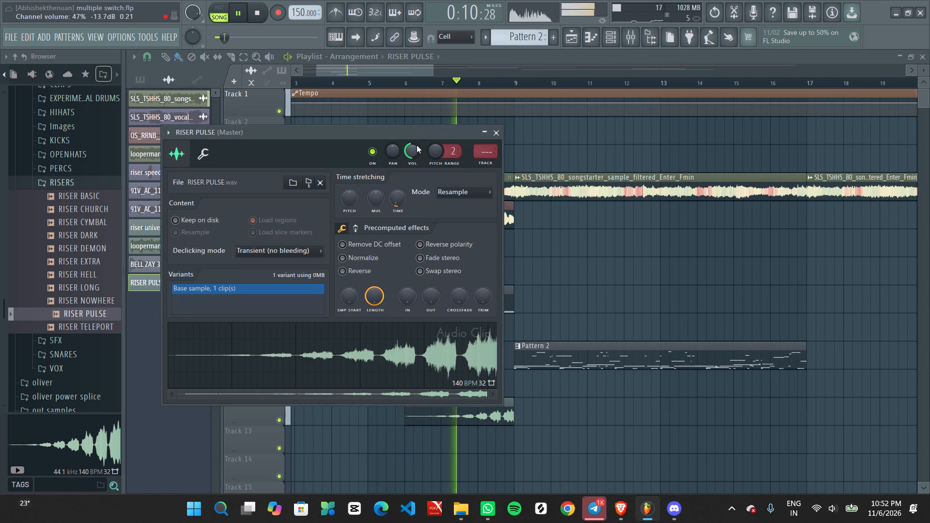
{"action": "scroll", "coordinate": [417, 145], "scroll_direction": "down", "scroll_amount": 4}
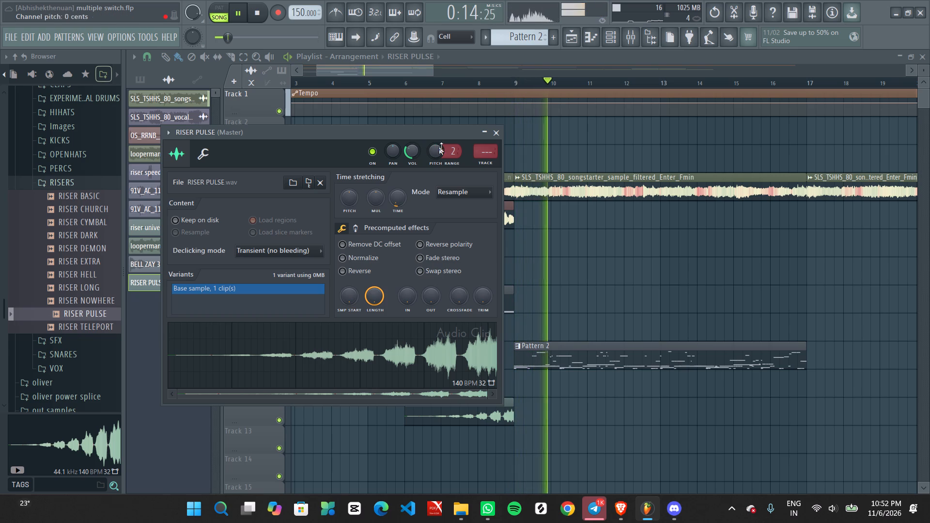
{"action": "scroll", "coordinate": [418, 157], "scroll_direction": "up", "scroll_amount": 4}
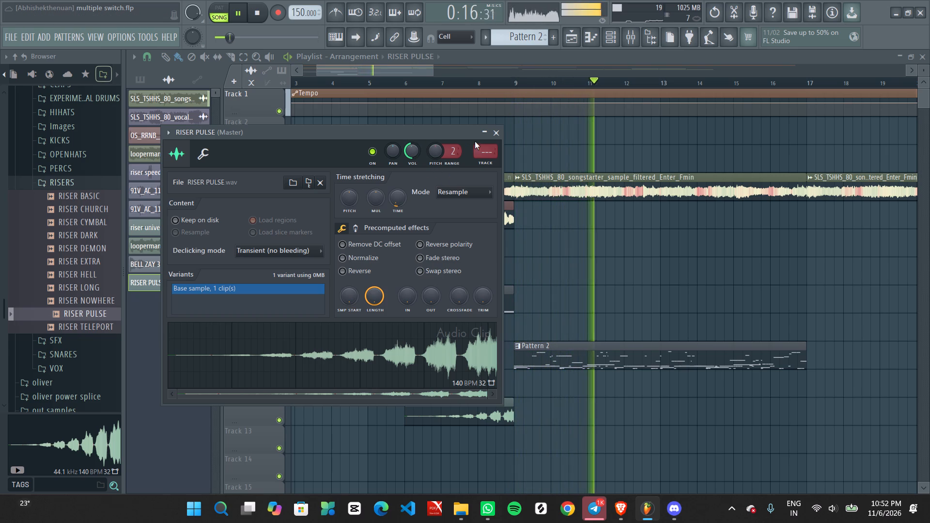
{"action": "left_click", "coordinate": [495, 131]}
Listen to the arrangement through the riser's transition and most of the Pattern 2 section, and stop playback near bar 16.
{"action": "scroll", "coordinate": [542, 269], "scroll_direction": "down", "scroll_amount": 6, "text": "ctrl"}
{"action": "scroll", "coordinate": [516, 313], "scroll_direction": "up", "scroll_amount": 2, "text": "ctrl"}
{"action": "middle_click_drag", "start_coordinate": [489, 318], "coordinate": [497, 317]}
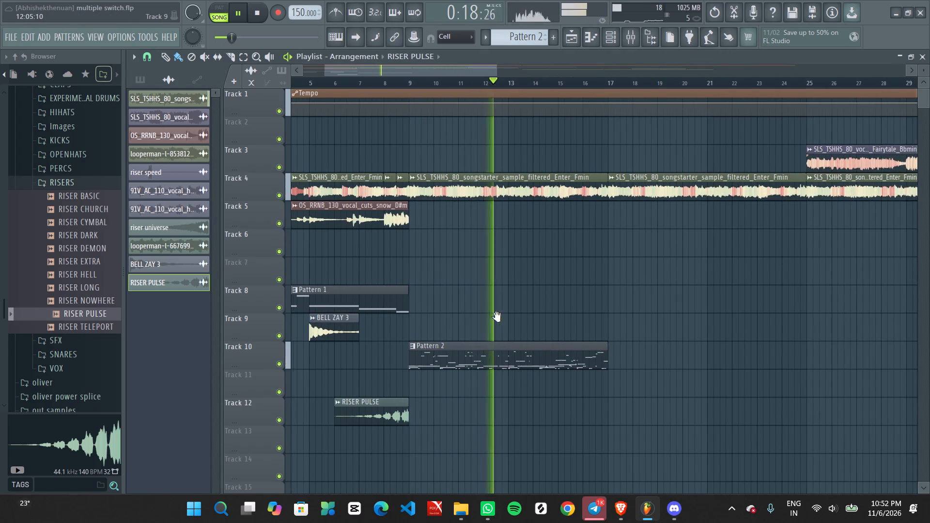
{"action": "middle_click_drag", "start_coordinate": [497, 317], "coordinate": [508, 315]}
{"action": "scroll", "coordinate": [533, 308], "scroll_direction": "up", "scroll_amount": 1, "text": "ctrl"}
{"action": "scroll", "coordinate": [544, 310], "scroll_direction": "down", "scroll_amount": 4, "text": "ctrl"}
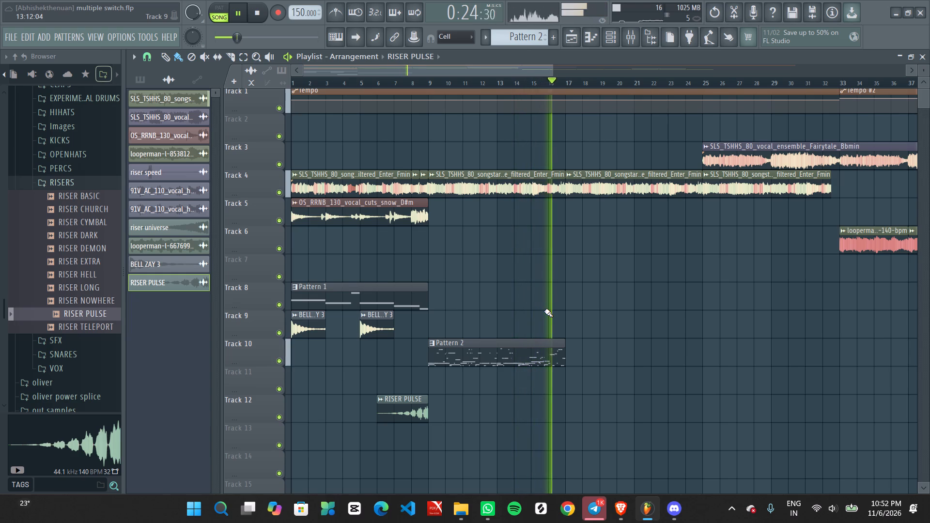
{"action": "key", "text": "space"}
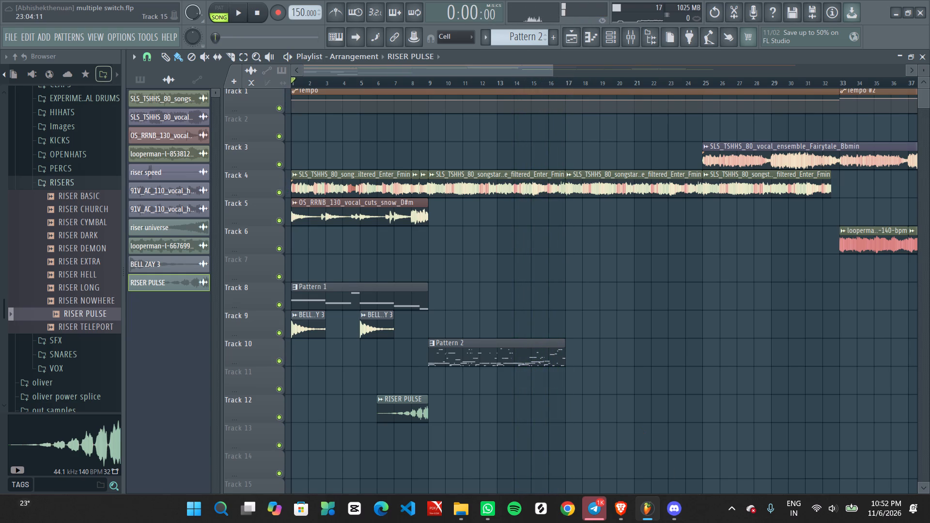
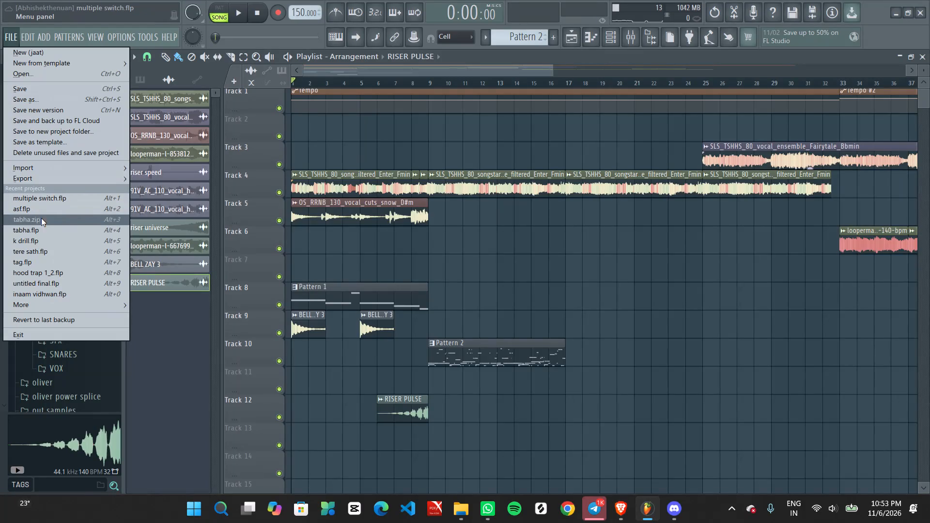
Open the recent project tere sath.flp.
{"action": "left_click", "coordinate": [47, 250]}
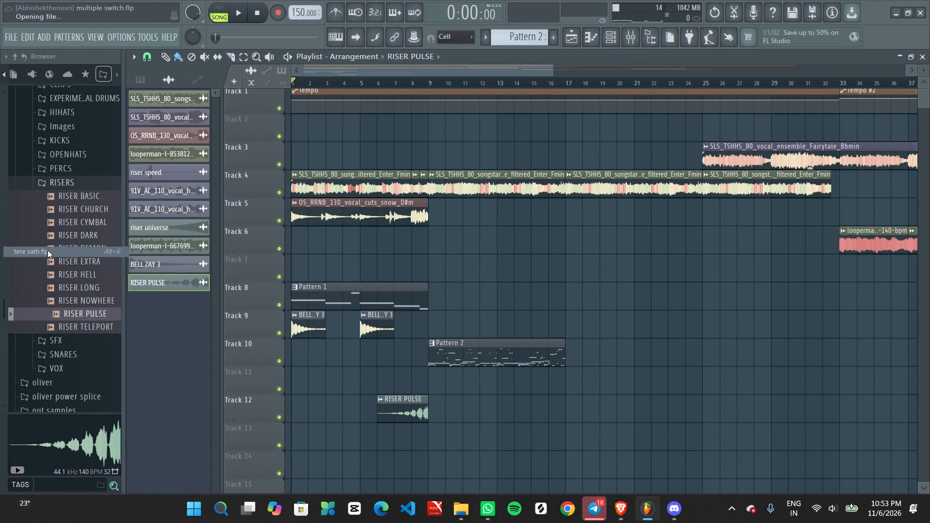
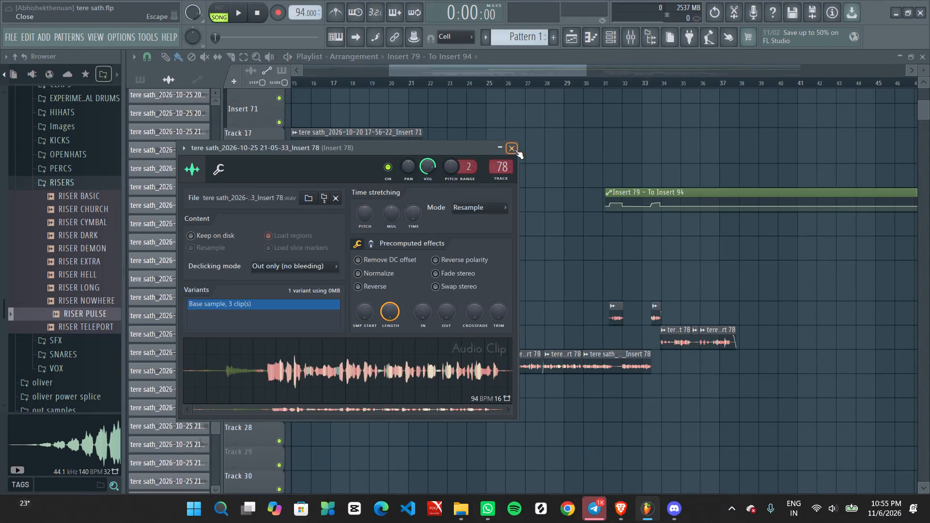
Close the Insert 78 audio clip's settings window to clear the Playlist arrangement.
{"action": "left_click", "coordinate": [515, 150]}
{"action": "scroll", "coordinate": [479, 222], "scroll_direction": "down", "scroll_amount": 5, "text": "ctrl"}
{"action": "scroll", "coordinate": [429, 303], "scroll_direction": "down", "scroll_amount": 4, "text": "ctrl"}
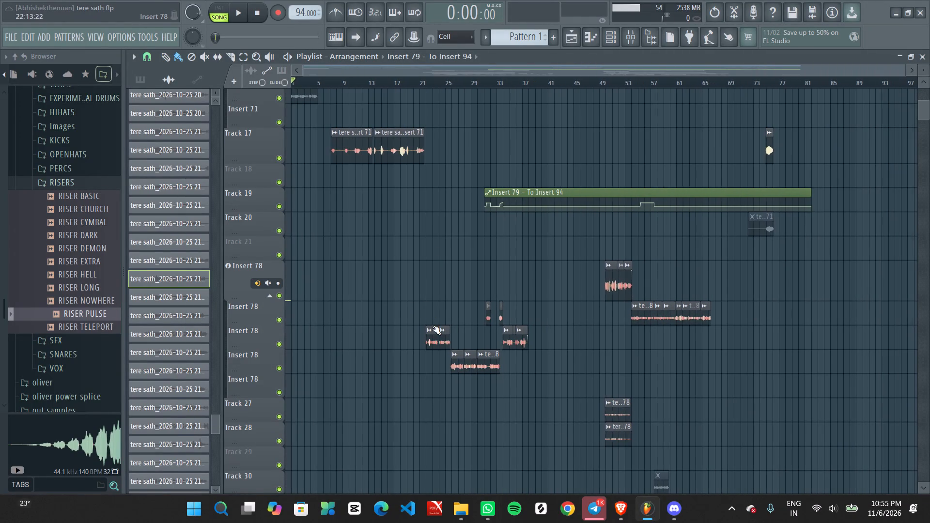
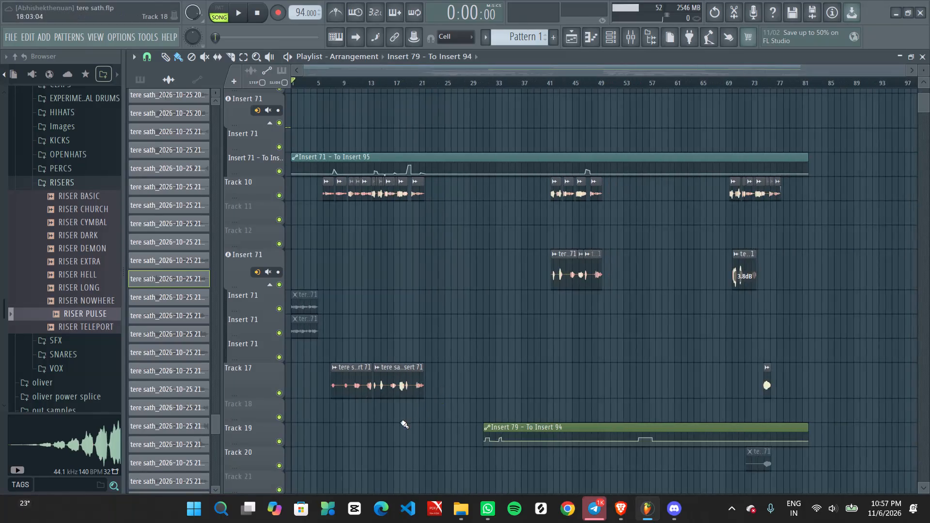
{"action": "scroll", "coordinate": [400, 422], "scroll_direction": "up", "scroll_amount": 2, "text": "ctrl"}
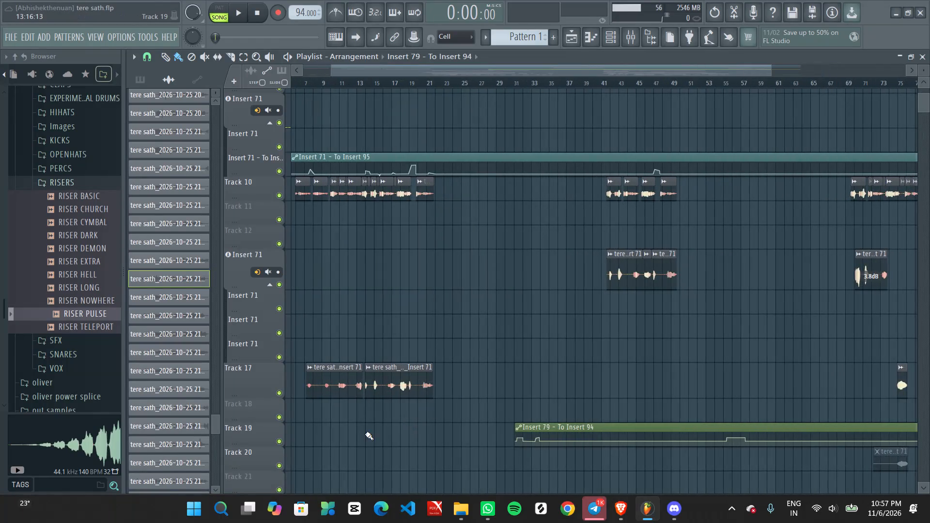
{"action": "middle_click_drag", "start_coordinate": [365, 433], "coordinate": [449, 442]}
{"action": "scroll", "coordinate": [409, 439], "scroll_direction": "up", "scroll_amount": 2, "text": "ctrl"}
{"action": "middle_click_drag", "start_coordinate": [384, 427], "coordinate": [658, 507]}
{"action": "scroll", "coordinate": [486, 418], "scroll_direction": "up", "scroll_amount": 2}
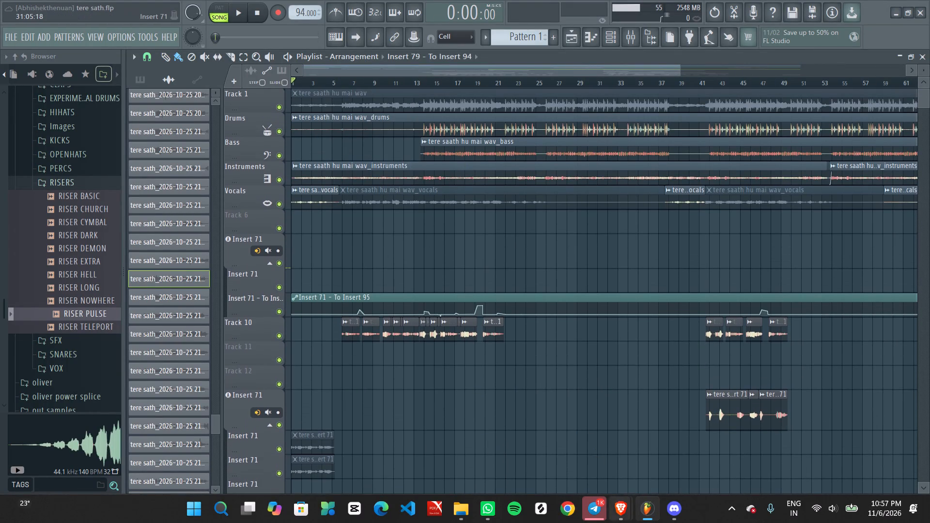
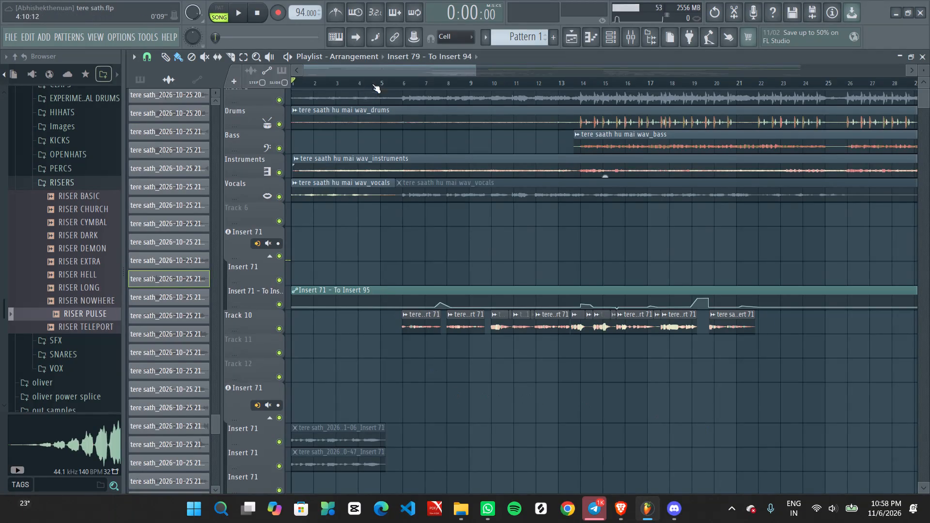
Play the arrangement from just before bar 5 to hear how the Track 10 clips come in around bar 6.
{"action": "left_click", "coordinate": [377, 80]}
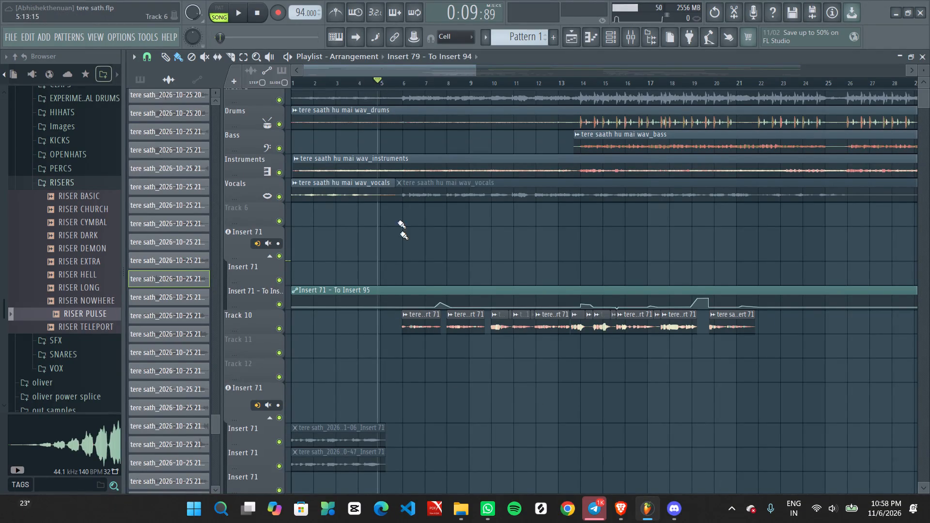
{"action": "key", "text": "space"}
{"action": "scroll", "coordinate": [423, 362], "scroll_direction": "up", "scroll_amount": 2, "text": "ctrl"}
{"action": "middle_click_drag", "start_coordinate": [426, 359], "coordinate": [444, 359]}
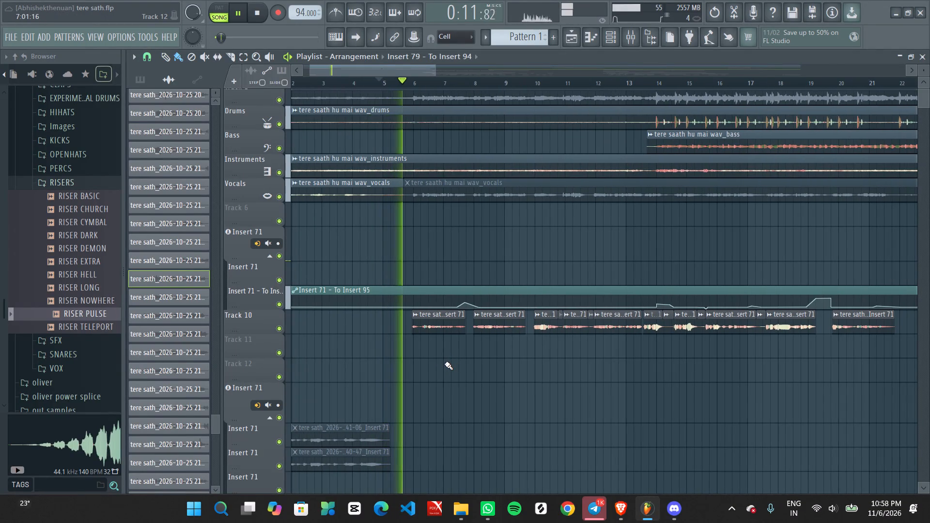
{"action": "scroll", "coordinate": [445, 363], "scroll_direction": "down", "scroll_amount": 3, "text": "ctrl"}
{"action": "scroll", "coordinate": [410, 369], "scroll_direction": "up", "scroll_amount": 3, "text": "ctrl"}
{"action": "middle_click_drag", "start_coordinate": [398, 368], "coordinate": [433, 369]}
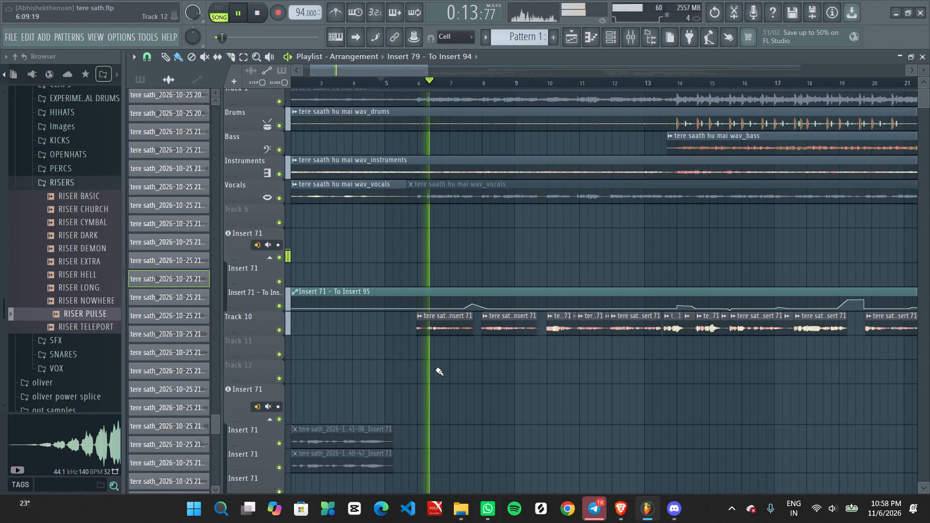
{"action": "scroll", "coordinate": [434, 369], "scroll_direction": "down", "scroll_amount": 1, "text": "ctrl"}
Select all the audio clips on Track 10 and nudge them together slightly earlier, keeping the first clip's start just before bar 6.
{"action": "left_click_drag", "start_coordinate": [398, 325], "coordinate": [872, 363], "text": "ctrl"}
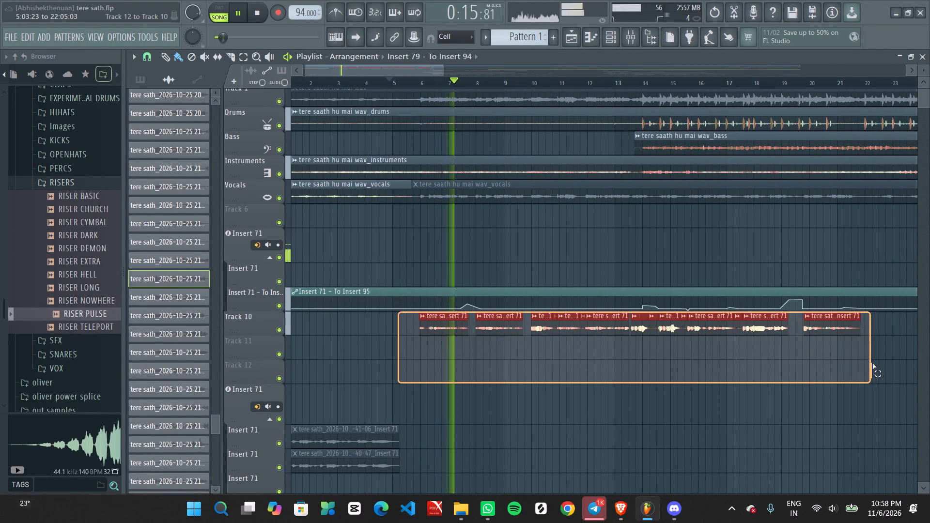
{"action": "left_click_drag", "start_coordinate": [872, 363], "coordinate": [887, 363], "text": "ctrl"}
{"action": "scroll", "coordinate": [527, 363], "scroll_direction": "up", "scroll_amount": 5, "text": "ctrl"}
{"action": "key", "text": "space"}
{"action": "scroll", "coordinate": [401, 369], "scroll_direction": "up", "scroll_amount": 3, "text": "ctrl"}
{"action": "middle_click_drag", "start_coordinate": [341, 381], "coordinate": [563, 388]}
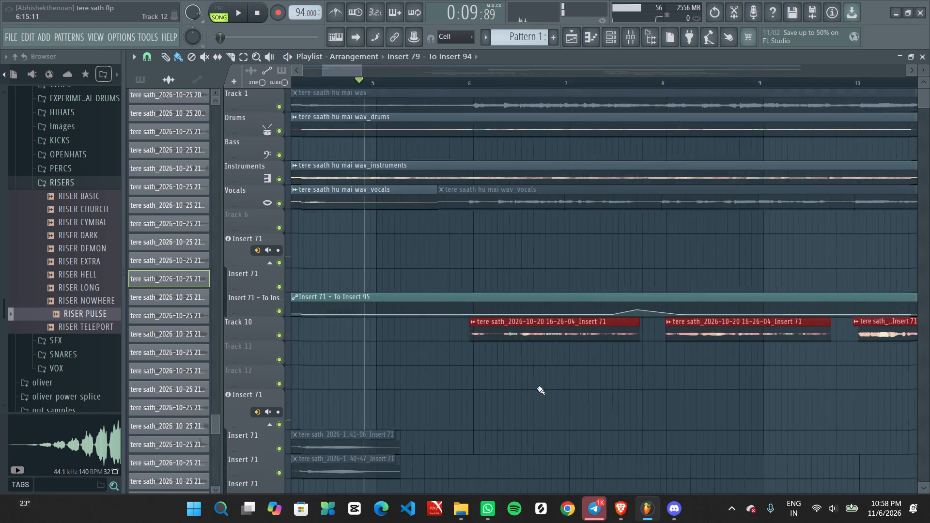
{"action": "scroll", "coordinate": [509, 385], "scroll_direction": "up", "scroll_amount": 9, "text": "ctrl"}
{"action": "middle_click_drag", "start_coordinate": [452, 369], "coordinate": [506, 373]}
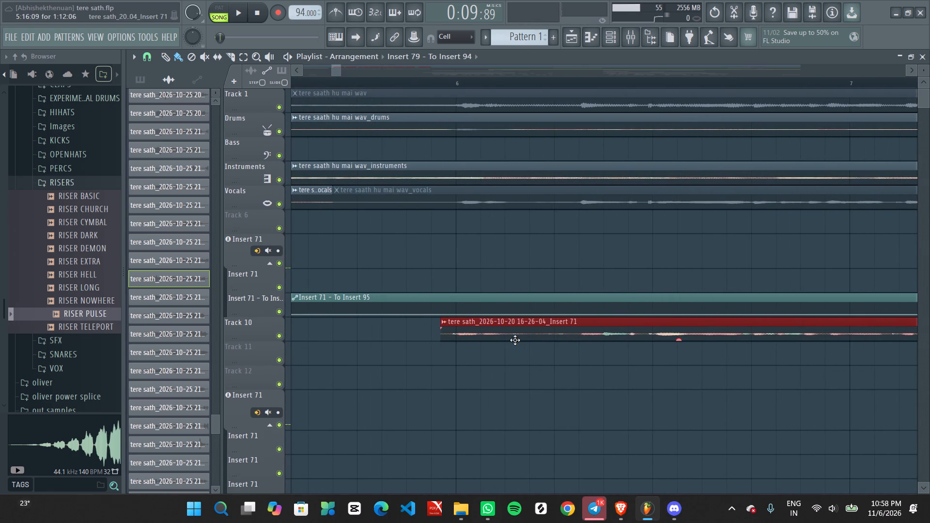
{"action": "left_click_drag", "start_coordinate": [513, 336], "coordinate": [508, 336], "text": "alt"}
Play the arrangement again from just before bar 5 to check the timing of the shifted Track 10 clips.
{"action": "key", "text": "space"}
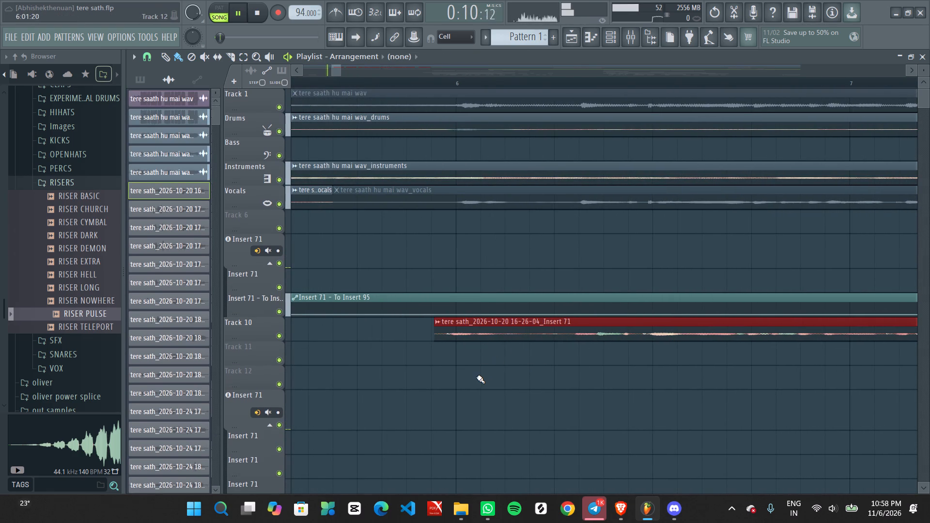
{"action": "scroll", "coordinate": [476, 378], "scroll_direction": "down", "scroll_amount": 9, "text": "ctrl"}
{"action": "scroll", "coordinate": [503, 424], "scroll_direction": "down", "scroll_amount": 1, "text": "ctrl"}
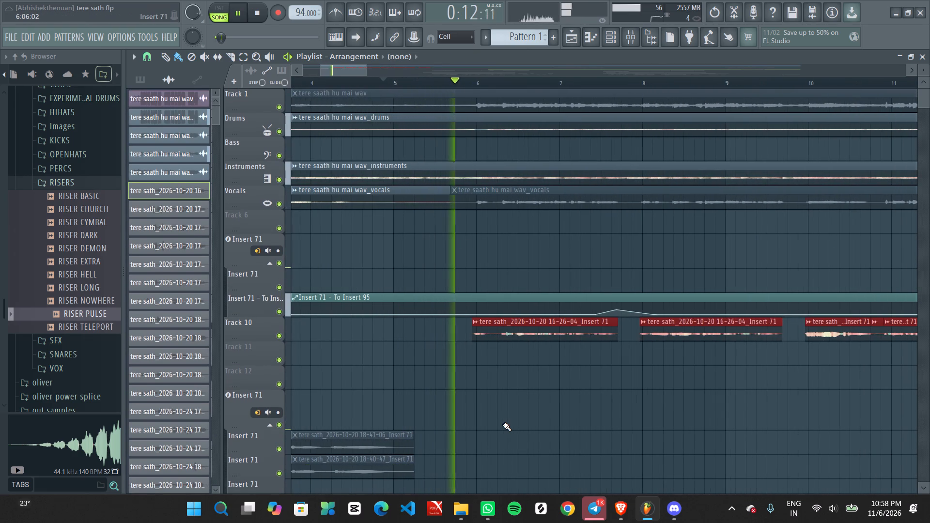
{"action": "scroll", "coordinate": [503, 424], "scroll_direction": "down", "scroll_amount": 3, "text": "ctrl"}
{"action": "scroll", "coordinate": [503, 424], "scroll_direction": "up", "scroll_amount": 2, "text": "ctrl"}
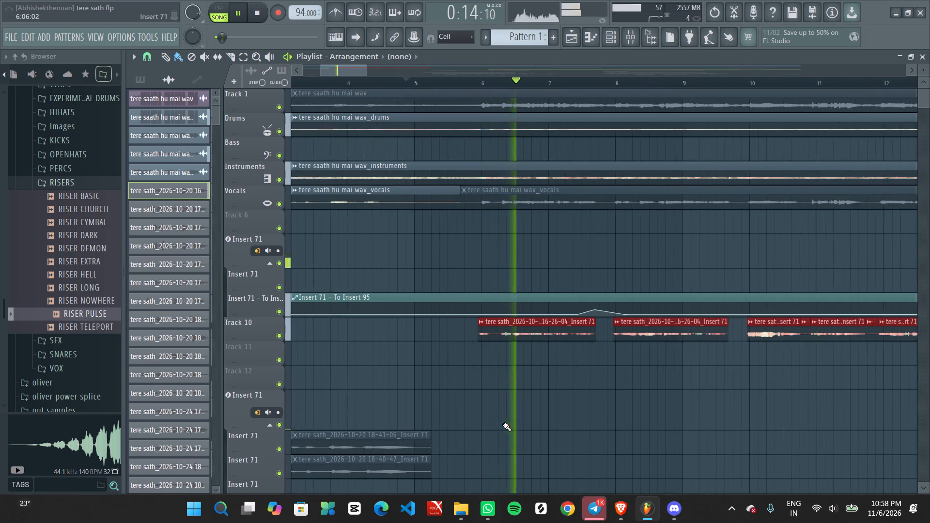
{"action": "scroll", "coordinate": [503, 424], "scroll_direction": "up", "scroll_amount": 4, "text": "ctrl"}
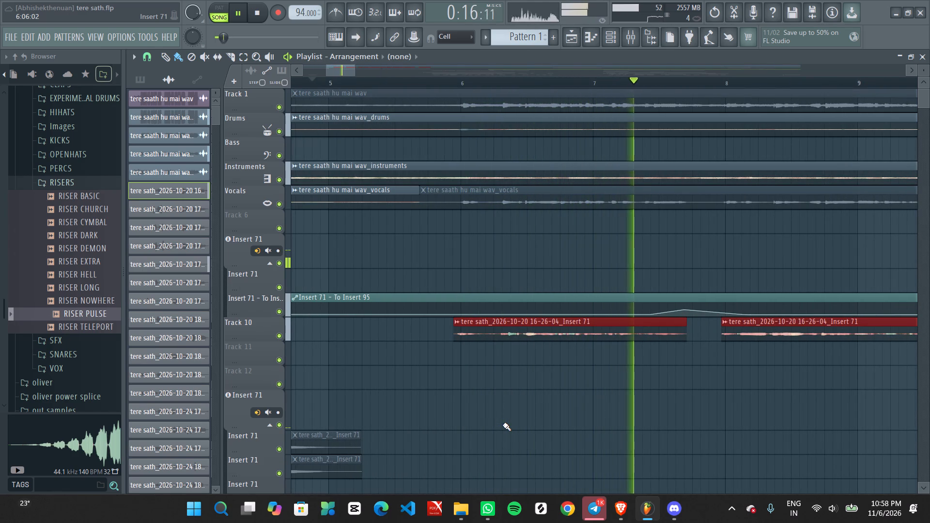
{"action": "scroll", "coordinate": [503, 424], "scroll_direction": "down", "scroll_amount": 9, "text": "ctrl"}
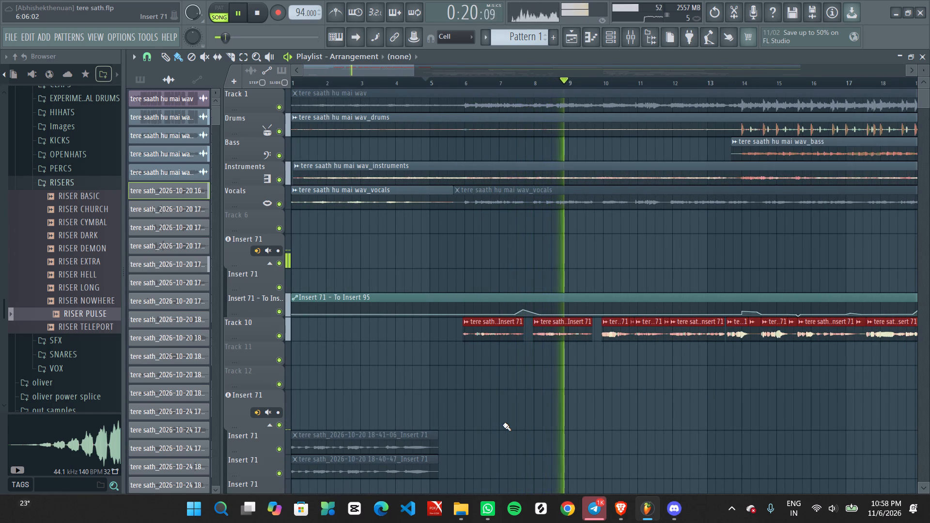
{"action": "key", "text": "space"}
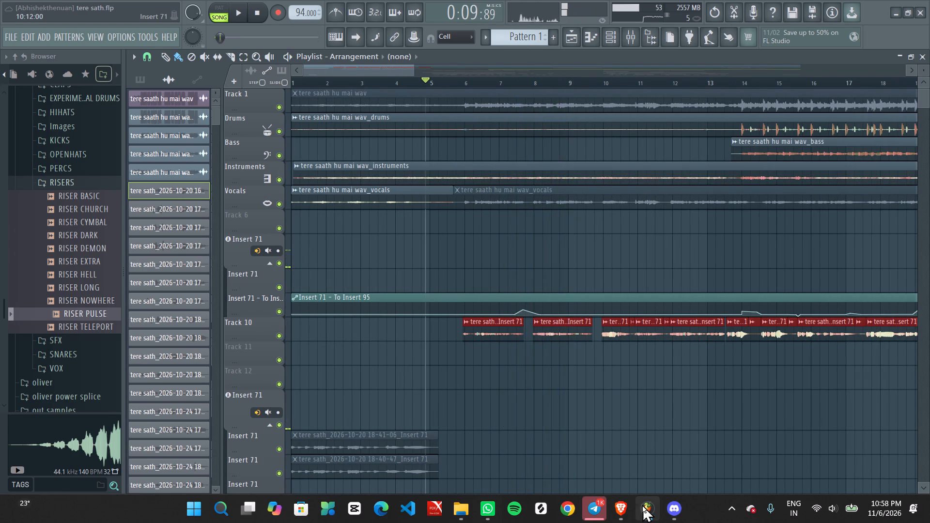
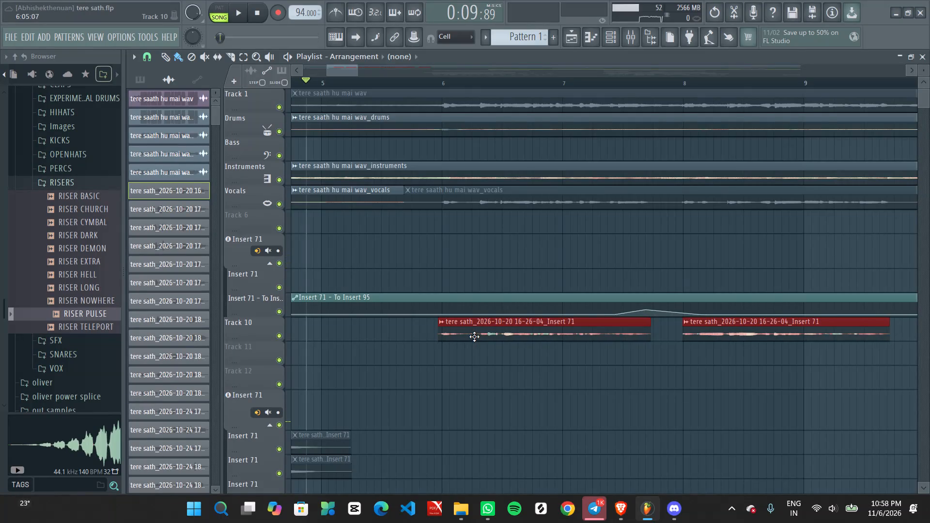
Play the arrangement from just before bar 5 to check how the Track 10 clips sit against the song.
{"action": "key", "text": "space"}
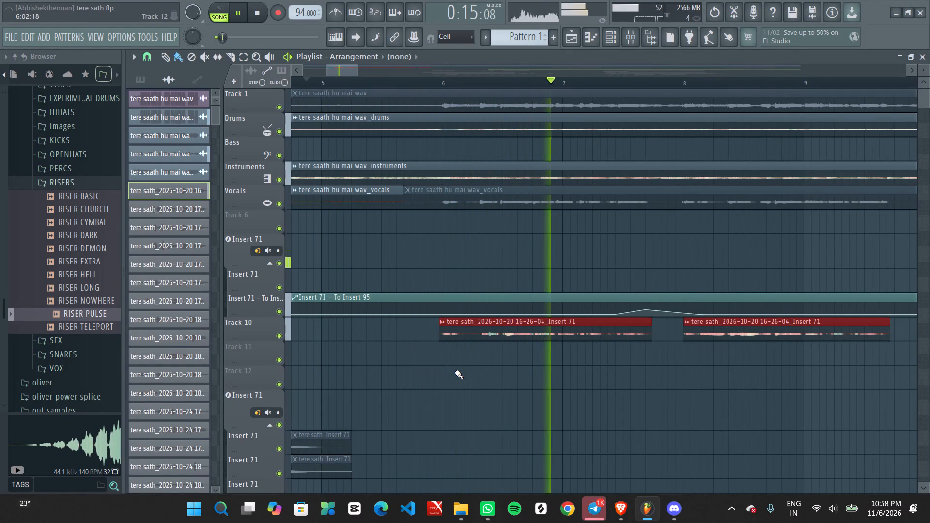
{"action": "key", "text": "space"}
Nudge the selected Track 10 clips together slightly earlier, moving the first clip's start a little further ahead of bar 6.
{"action": "scroll", "coordinate": [449, 359], "scroll_direction": "up", "scroll_amount": 3, "text": "ctrl"}
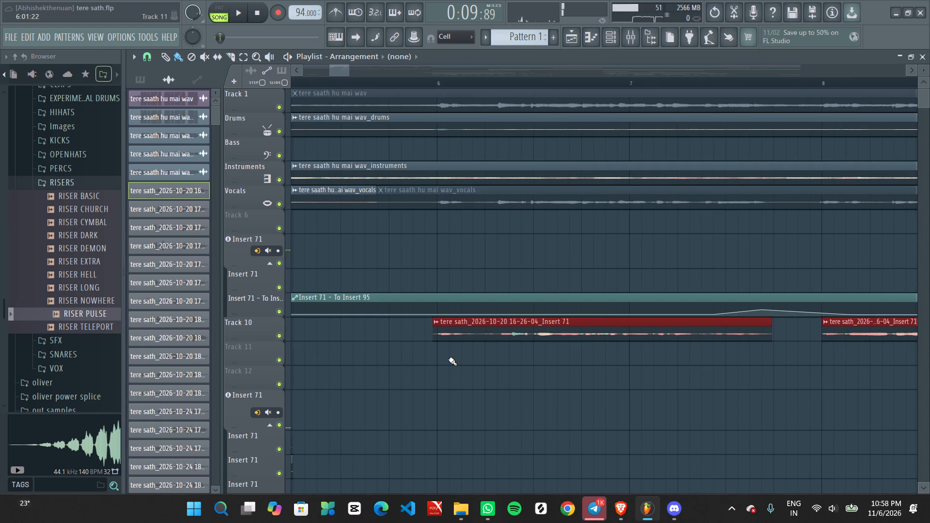
{"action": "scroll", "coordinate": [449, 339], "scroll_direction": "up", "scroll_amount": 8, "text": "ctrl"}
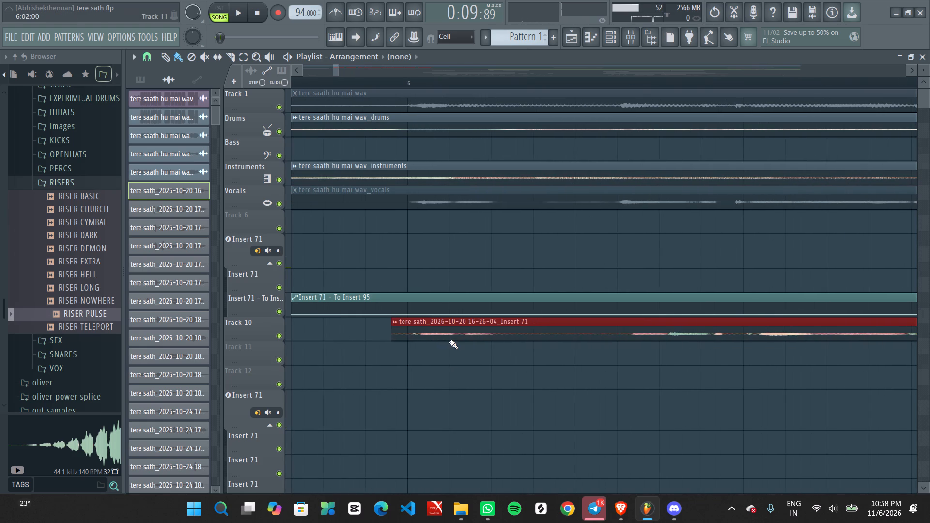
{"action": "left_click_drag", "start_coordinate": [449, 340], "coordinate": [441, 339], "text": "alt"}
Play the arrangement from just before bar 5 past bar 7 to check the earlier timing of the Track 10 clips.
{"action": "key", "text": "space"}
{"action": "scroll", "coordinate": [436, 355], "scroll_direction": "down", "scroll_amount": 7, "text": "ctrl"}
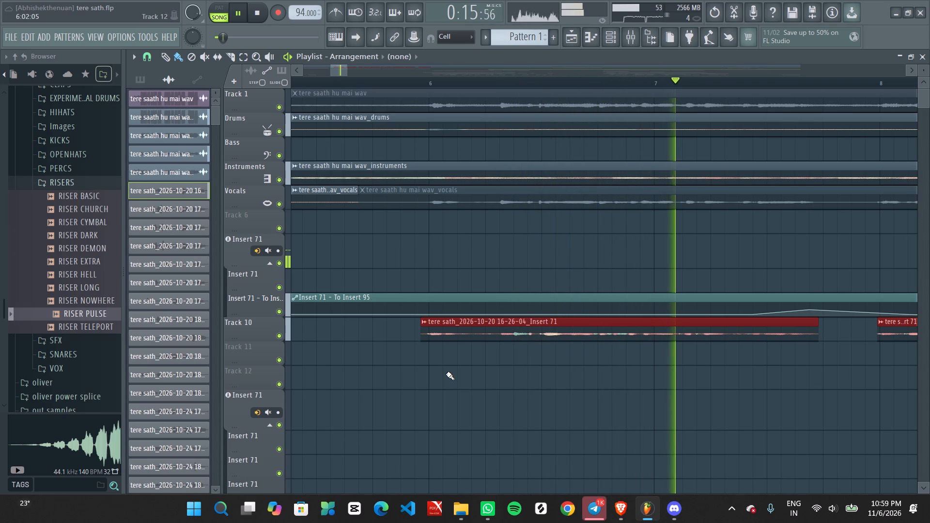
{"action": "key", "text": "space"}
Nudge the selected Track 10 clips together a tiny amount later, keeping the first clip's start just before bar 6.
{"action": "scroll", "coordinate": [445, 347], "scroll_direction": "up", "scroll_amount": 9, "text": "ctrl"}
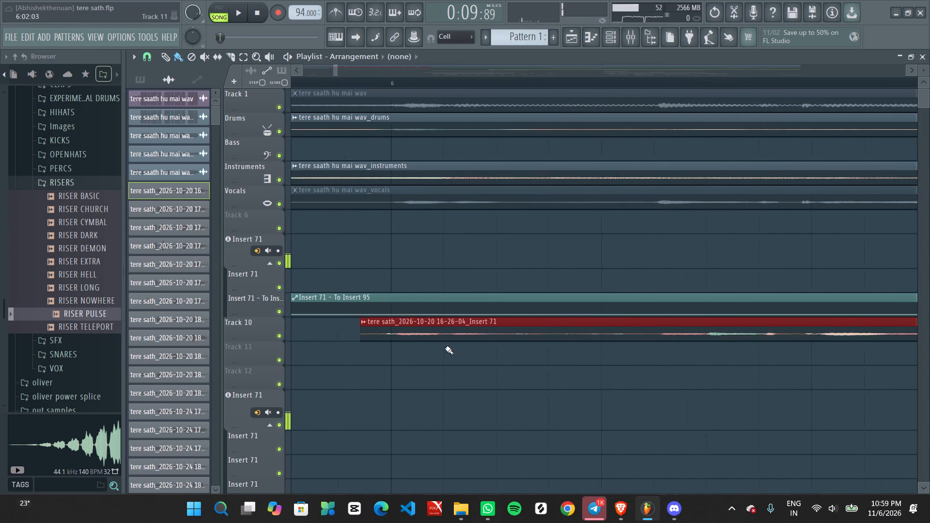
{"action": "scroll", "coordinate": [430, 358], "scroll_direction": "up", "scroll_amount": 4, "text": "ctrl"}
{"action": "left_click", "coordinate": [412, 337], "text": "alt"}
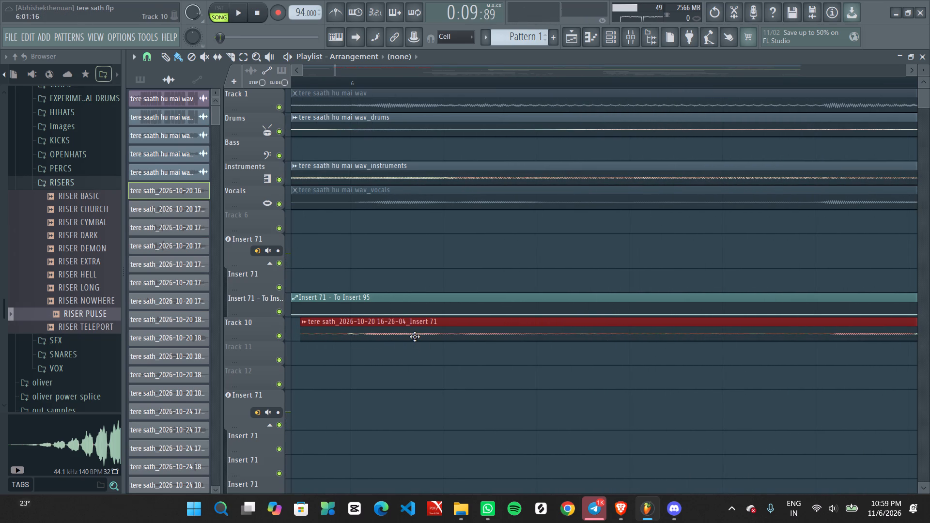
Play the arrangement from just before bar 5 to hear the readjusted Track 10 clips across the song.
{"action": "scroll", "coordinate": [415, 339], "scroll_direction": "down", "scroll_amount": 4, "text": "ctrl"}
{"action": "key", "text": "space"}
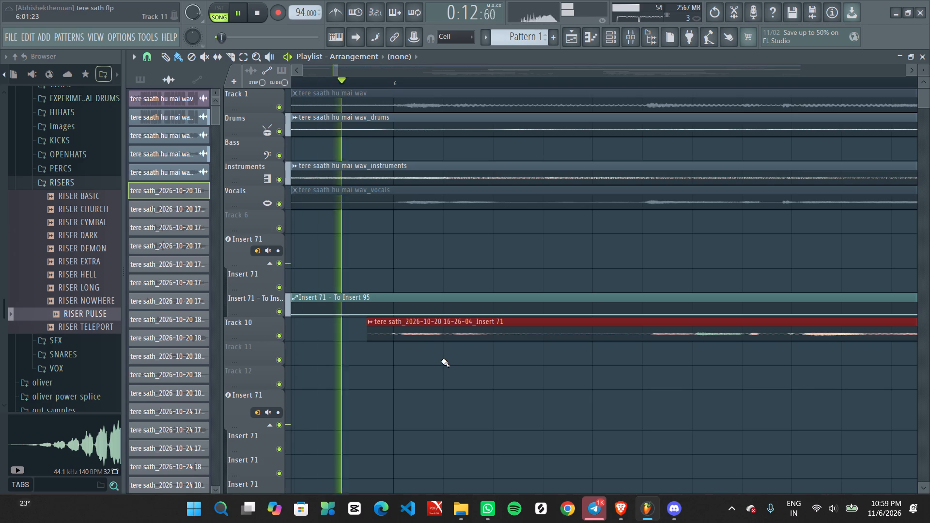
{"action": "scroll", "coordinate": [437, 355], "scroll_direction": "down", "scroll_amount": 16, "text": "ctrl"}
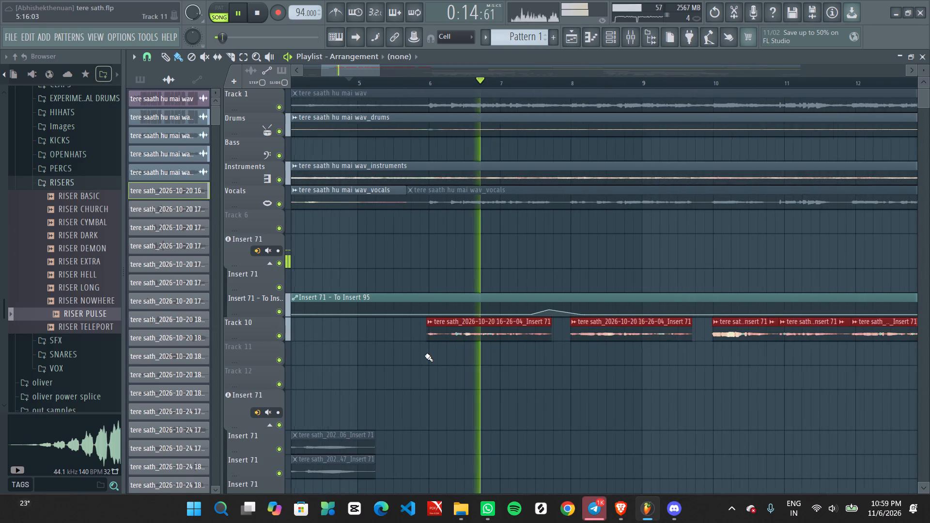
{"action": "scroll", "coordinate": [419, 354], "scroll_direction": "down", "scroll_amount": 12, "text": "ctrl"}
Save the project while the playback continues.
{"action": "key", "text": "ctrl+s"}
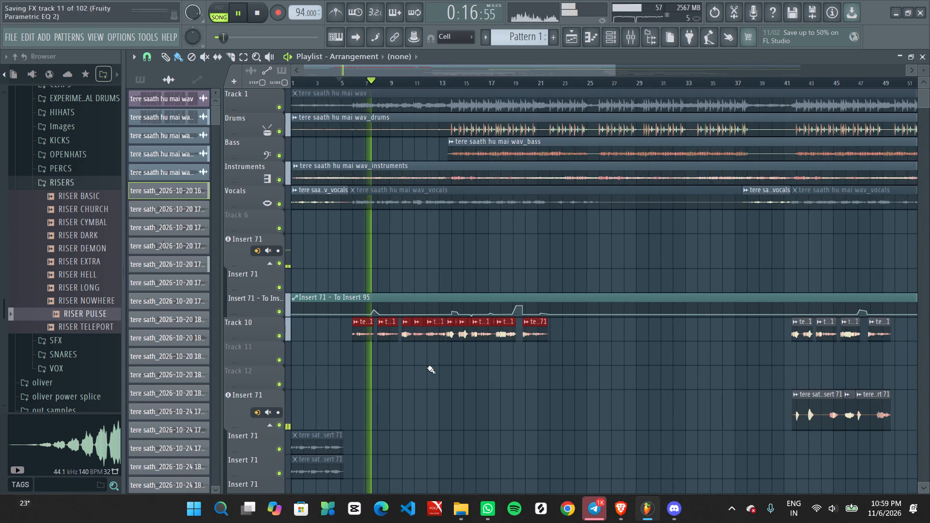
Listen on past bar 10 while examining the Track 10 clips up close against the song, and stop the playback.
{"action": "scroll", "coordinate": [414, 368], "scroll_direction": "up", "scroll_amount": 11, "text": "ctrl"}
{"action": "middle_click_drag", "start_coordinate": [389, 369], "coordinate": [554, 370]}
{"action": "scroll", "coordinate": [441, 357], "scroll_direction": "up", "scroll_amount": 2, "text": "ctrl"}
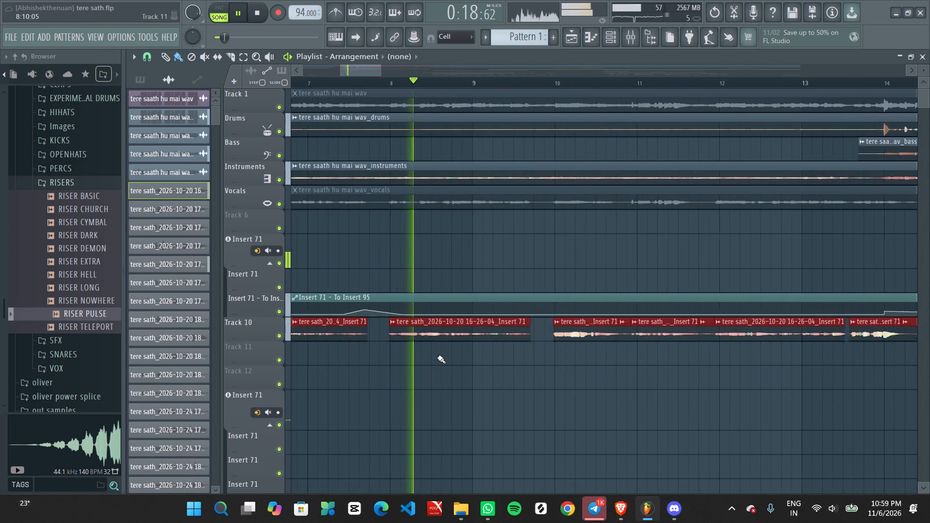
{"action": "scroll", "coordinate": [437, 357], "scroll_direction": "up", "scroll_amount": 4, "text": "ctrl"}
{"action": "scroll", "coordinate": [447, 364], "scroll_direction": "down", "scroll_amount": 3, "text": "ctrl"}
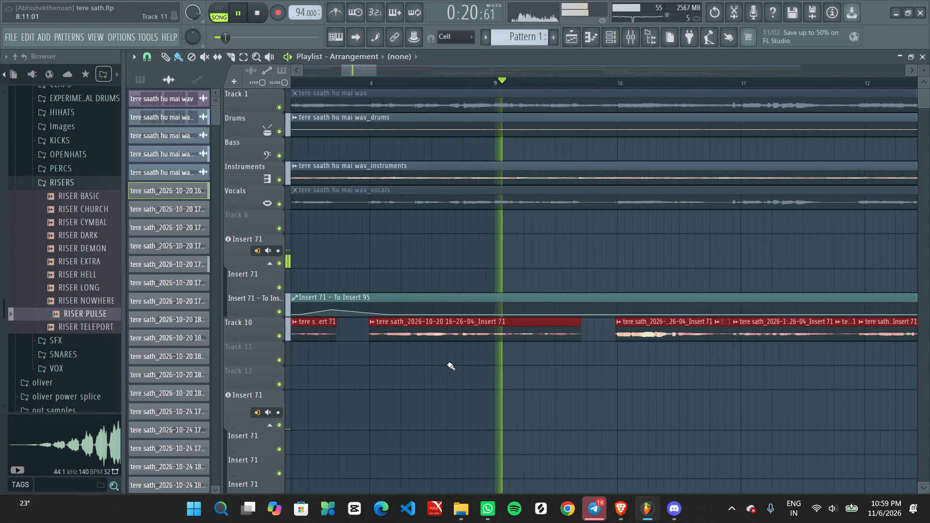
{"action": "scroll", "coordinate": [447, 364], "scroll_direction": "up", "scroll_amount": 2, "text": "ctrl"}
{"action": "scroll", "coordinate": [511, 363], "scroll_direction": "down", "scroll_amount": 4, "text": "ctrl"}
{"action": "scroll", "coordinate": [511, 363], "scroll_direction": "up", "scroll_amount": 1, "text": "ctrl"}
{"action": "scroll", "coordinate": [511, 363], "scroll_direction": "down", "scroll_amount": 9, "text": "ctrl"}
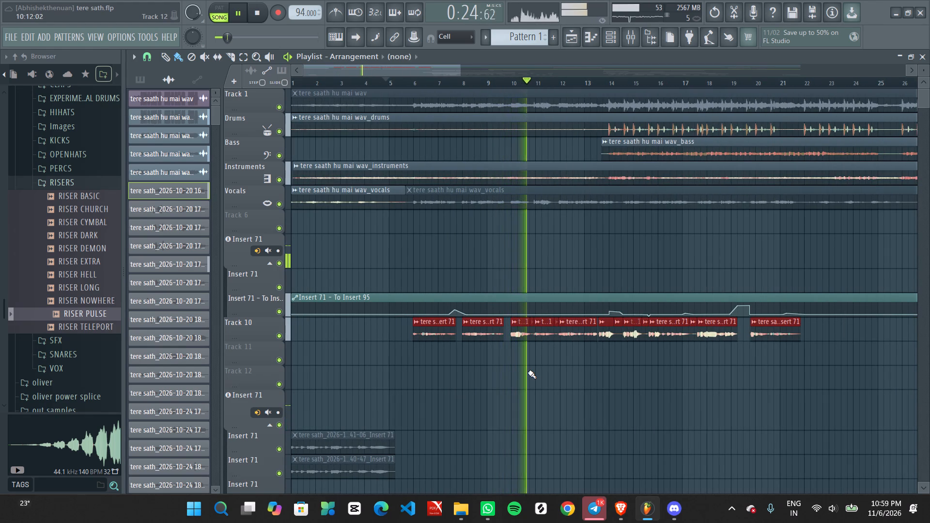
{"action": "key", "text": "space"}
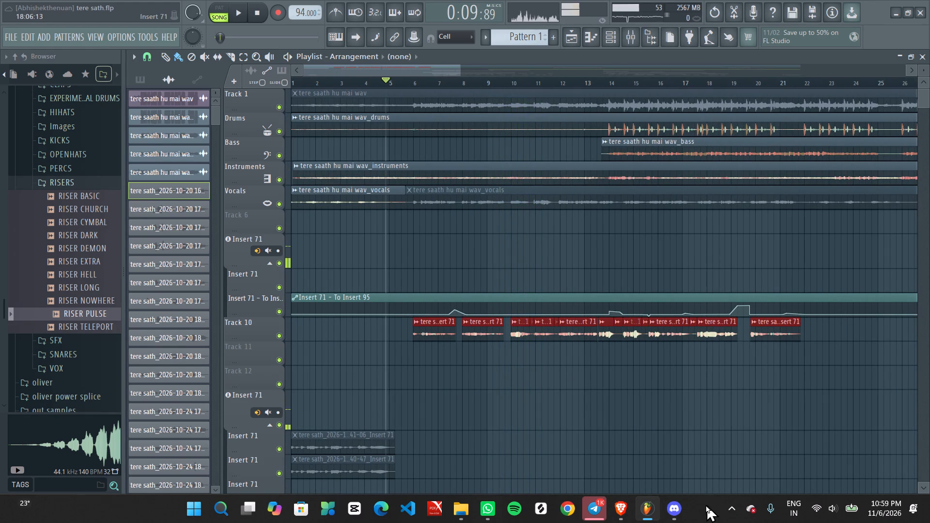
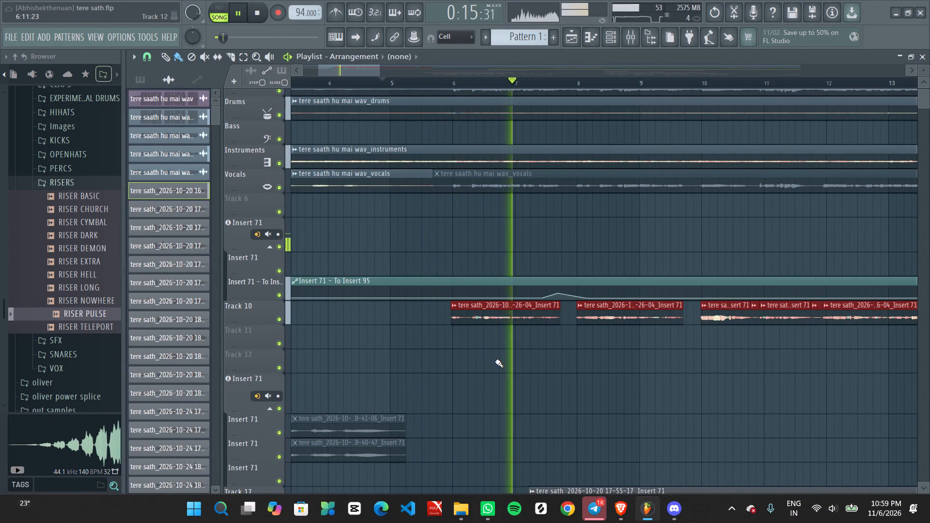
Examine the first two Track 10 clips up close around bars 6 to 8 while listening to the playback.
{"action": "scroll", "coordinate": [497, 361], "scroll_direction": "up", "scroll_amount": 5, "text": "ctrl"}
{"action": "scroll", "coordinate": [497, 361], "scroll_direction": "up", "scroll_amount": 8, "text": "alt"}
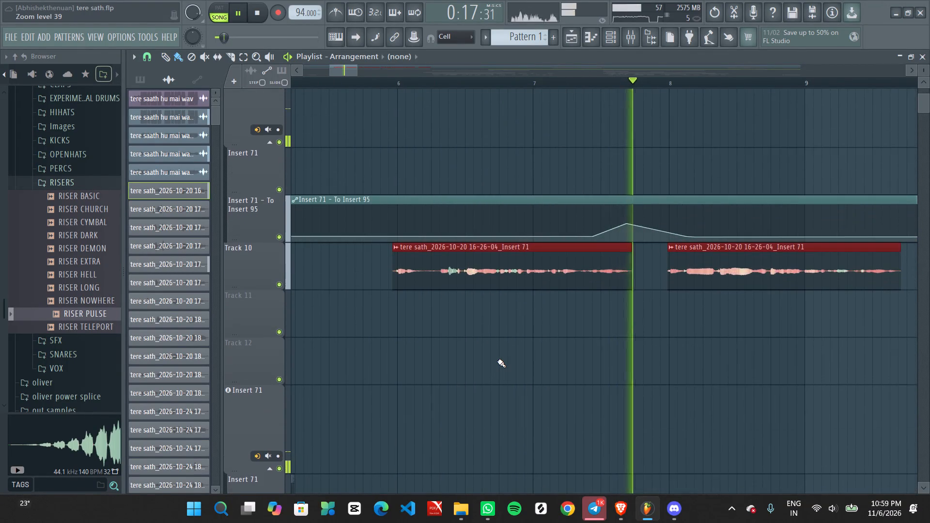
{"action": "scroll", "coordinate": [497, 361], "scroll_direction": "up", "scroll_amount": 10, "text": "alt"}
{"action": "scroll", "coordinate": [498, 359], "scroll_direction": "up", "scroll_amount": 9, "text": "ctrl"}
{"action": "scroll", "coordinate": [498, 359], "scroll_direction": "down", "scroll_amount": 1, "text": "ctrl"}
{"action": "scroll", "coordinate": [498, 359], "scroll_direction": "up", "scroll_amount": 1, "text": "ctrl"}
{"action": "scroll", "coordinate": [498, 359], "scroll_direction": "down", "scroll_amount": 6, "text": "ctrl"}
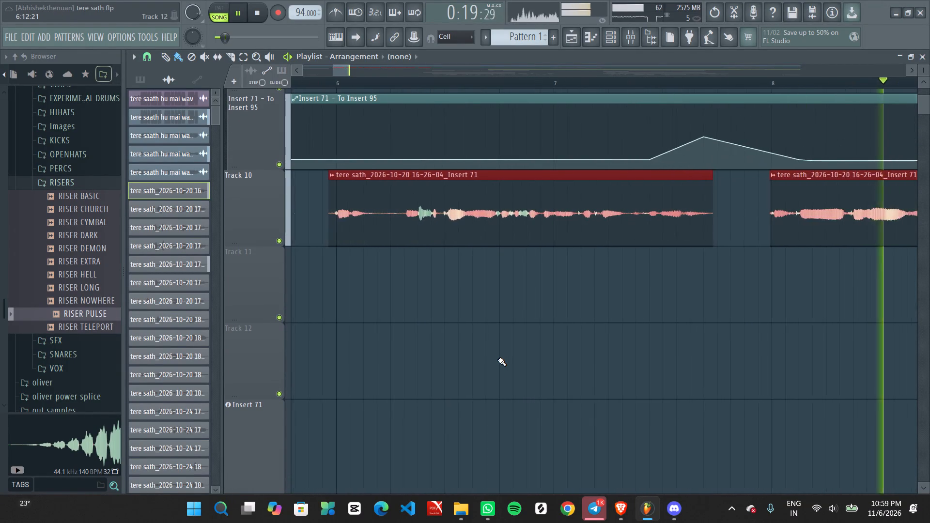
{"action": "scroll", "coordinate": [504, 357], "scroll_direction": "down", "scroll_amount": 7, "text": "ctrl"}
{"action": "scroll", "coordinate": [549, 349], "scroll_direction": "down", "scroll_amount": 8, "text": "ctrl"}
Follow the playback through bars 11 to 16, examining the Track 10 clip waveforms and joins up close against the song.
{"action": "middle_click_drag", "start_coordinate": [598, 345], "coordinate": [562, 352]}
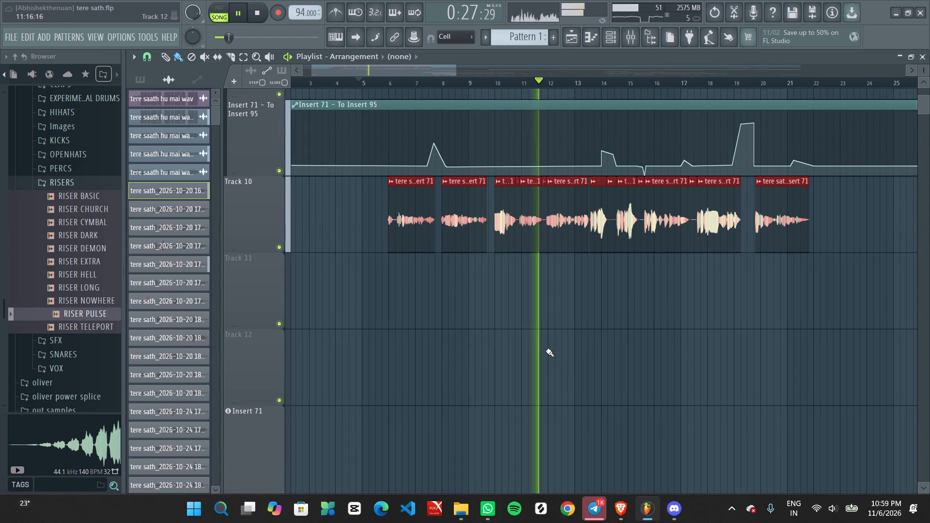
{"action": "scroll", "coordinate": [531, 345], "scroll_direction": "up", "scroll_amount": 20, "text": "alt"}
{"action": "scroll", "coordinate": [531, 345], "scroll_direction": "up", "scroll_amount": 3, "text": "alt"}
{"action": "scroll", "coordinate": [529, 333], "scroll_direction": "up", "scroll_amount": 5, "text": "ctrl"}
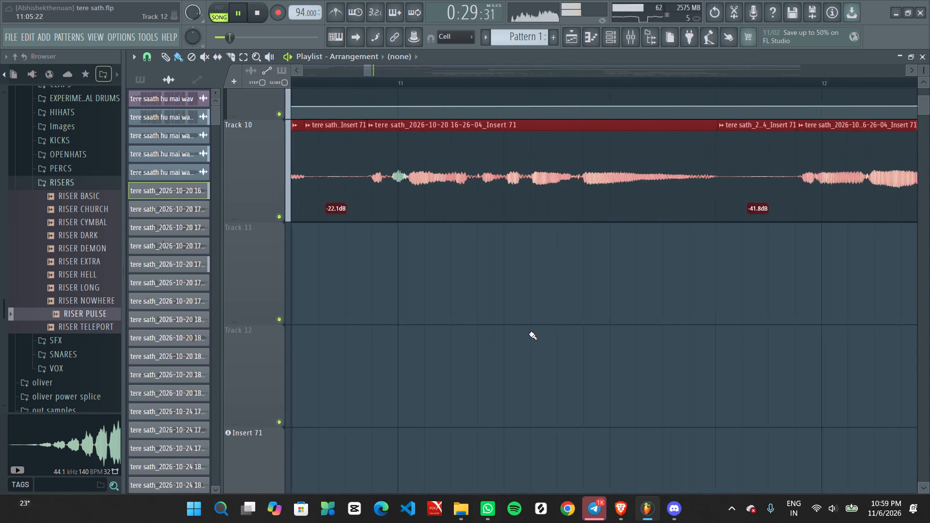
{"action": "scroll", "coordinate": [529, 333], "scroll_direction": "down", "scroll_amount": 10, "text": "ctrl"}
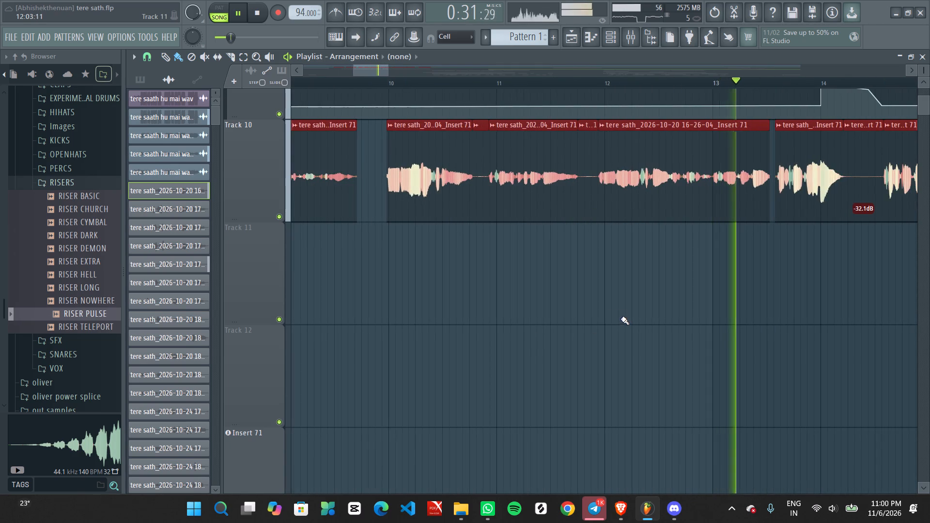
{"action": "middle_click_drag", "start_coordinate": [617, 317], "coordinate": [538, 335]}
{"action": "scroll", "coordinate": [601, 321], "scroll_direction": "up", "scroll_amount": 4, "text": "ctrl"}
{"action": "scroll", "coordinate": [688, 308], "scroll_direction": "up", "scroll_amount": 2, "text": "ctrl"}
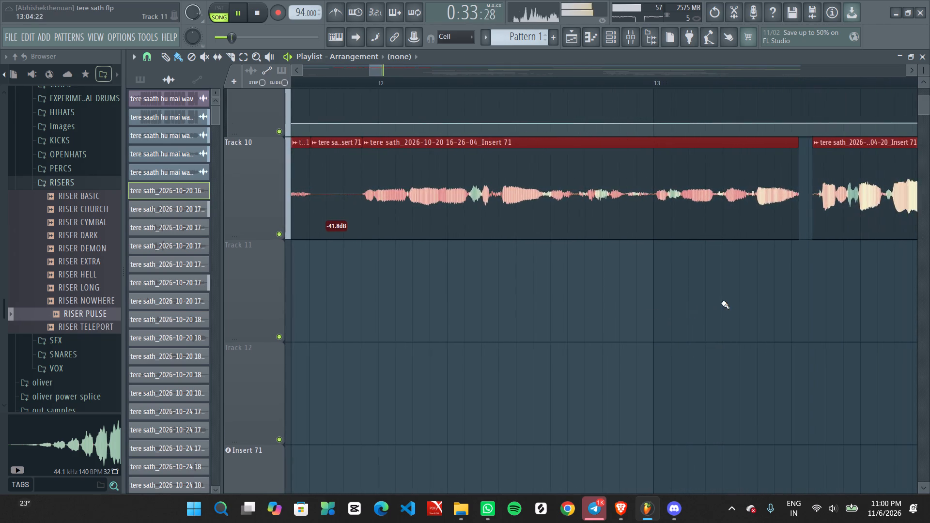
{"action": "middle_click_drag", "start_coordinate": [719, 298], "coordinate": [487, 295]}
{"action": "scroll", "coordinate": [648, 284], "scroll_direction": "up", "scroll_amount": 1, "text": "ctrl"}
{"action": "middle_click_drag", "start_coordinate": [691, 278], "coordinate": [629, 278]}
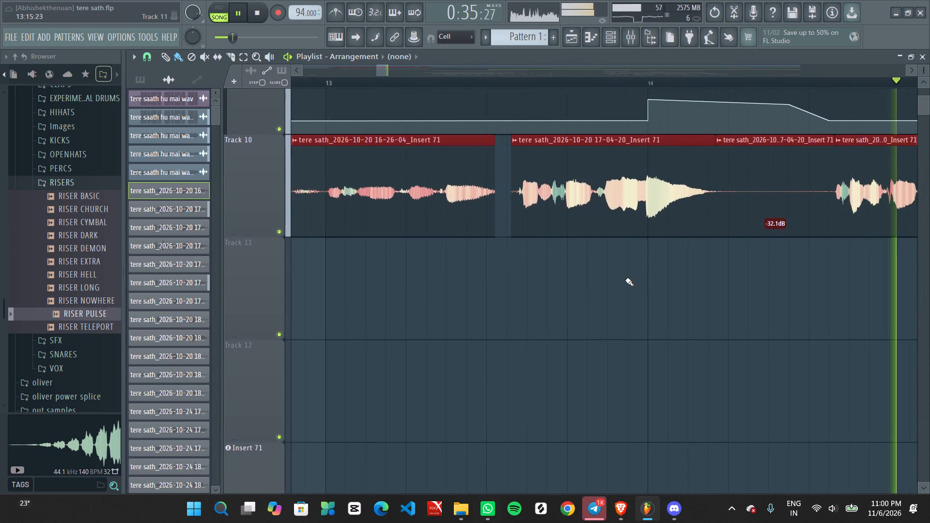
{"action": "scroll", "coordinate": [639, 281], "scroll_direction": "down", "scroll_amount": 8, "text": "ctrl"}
{"action": "scroll", "coordinate": [688, 275], "scroll_direction": "down", "scroll_amount": 6, "text": "ctrl"}
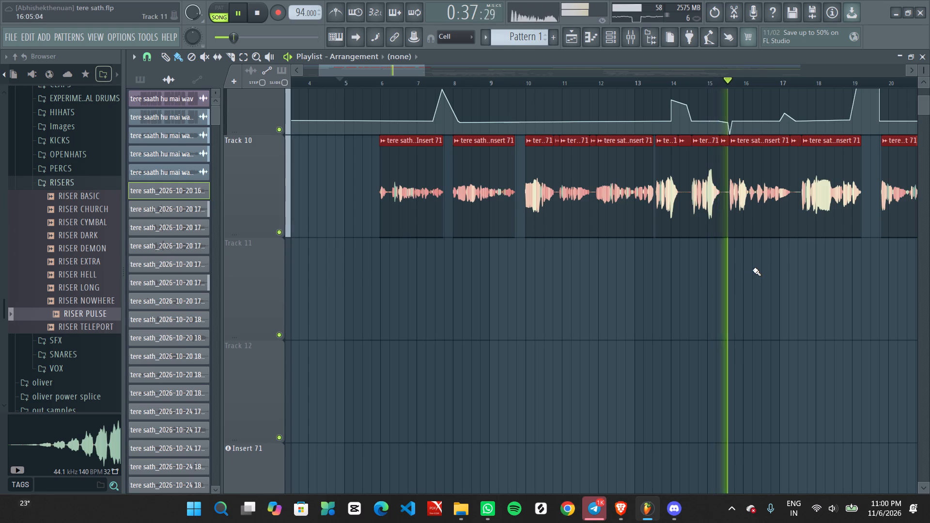
{"action": "scroll", "coordinate": [753, 269], "scroll_direction": "down", "scroll_amount": 4, "text": "ctrl"}
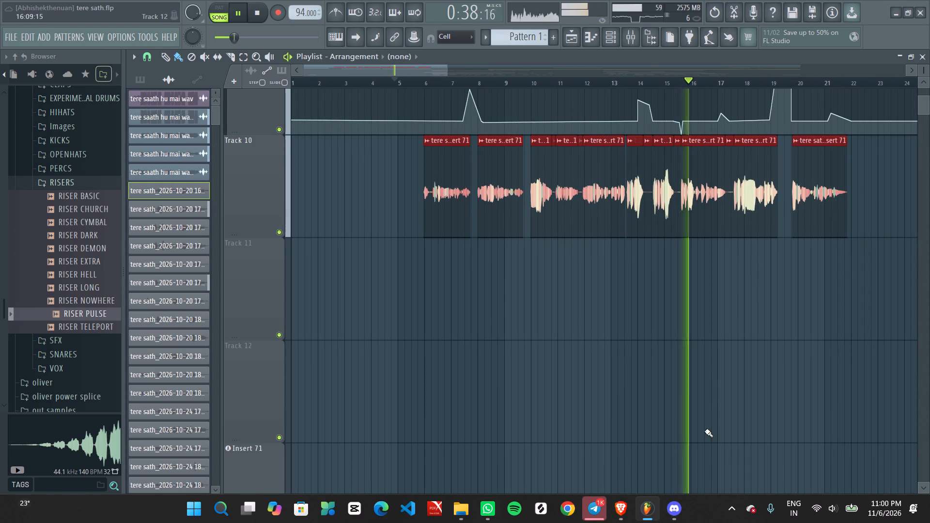
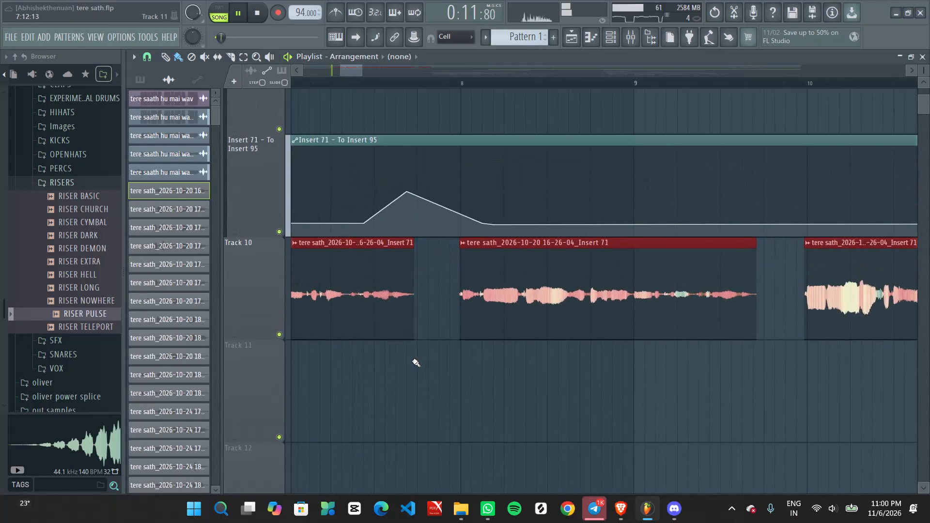
Follow the playback from bar 6 to bar 9, examining the first two Track 10 clips and the gaps around them.
{"action": "middle_click_drag", "start_coordinate": [420, 363], "coordinate": [662, 371]}
{"action": "scroll", "coordinate": [403, 394], "scroll_direction": "up", "scroll_amount": 7, "text": "ctrl"}
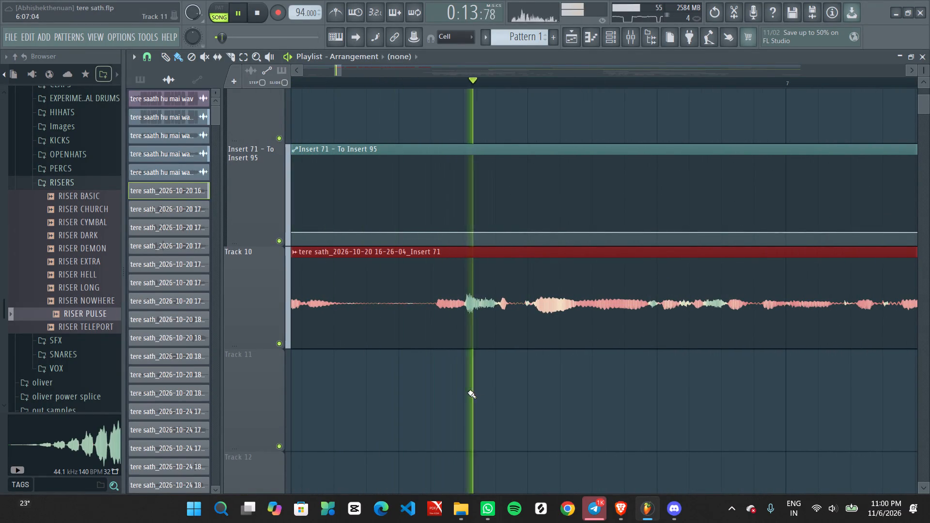
{"action": "scroll", "coordinate": [465, 391], "scroll_direction": "down", "scroll_amount": 8, "text": "ctrl"}
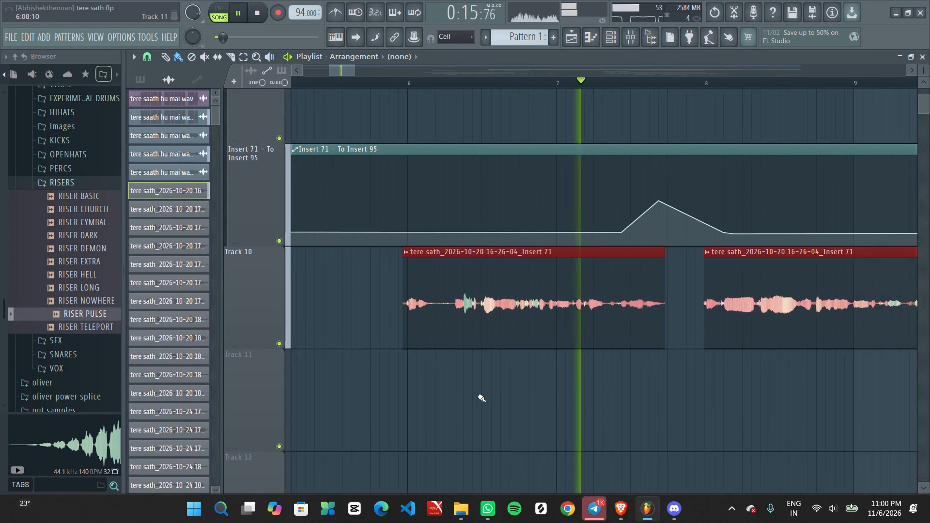
{"action": "scroll", "coordinate": [531, 394], "scroll_direction": "up", "scroll_amount": 8, "text": "ctrl"}
{"action": "scroll", "coordinate": [533, 393], "scroll_direction": "down", "scroll_amount": 6, "text": "ctrl"}
{"action": "scroll", "coordinate": [533, 393], "scroll_direction": "up", "scroll_amount": 1, "text": "ctrl"}
{"action": "scroll", "coordinate": [533, 393], "scroll_direction": "down", "scroll_amount": 2, "text": "ctrl"}
{"action": "scroll", "coordinate": [587, 388], "scroll_direction": "down", "scroll_amount": 2, "text": "ctrl"}
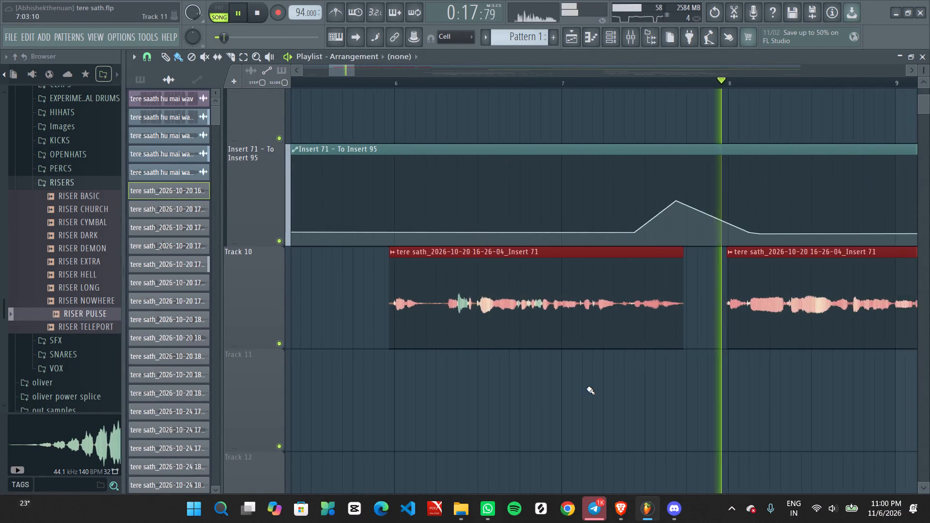
{"action": "scroll", "coordinate": [587, 388], "scroll_direction": "down", "scroll_amount": 4, "text": "ctrl"}
{"action": "middle_click_drag", "start_coordinate": [629, 374], "coordinate": [522, 355]}
{"action": "scroll", "coordinate": [623, 358], "scroll_direction": "up", "scroll_amount": 2, "text": "ctrl"}
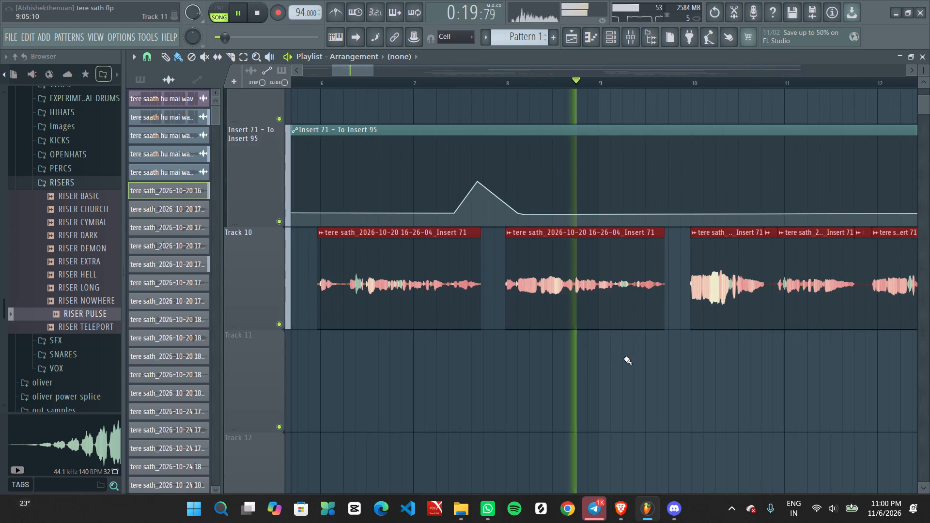
{"action": "middle_click_drag", "start_coordinate": [635, 358], "coordinate": [581, 358]}
{"action": "scroll", "coordinate": [576, 358], "scroll_direction": "down", "scroll_amount": 4, "text": "ctrl"}
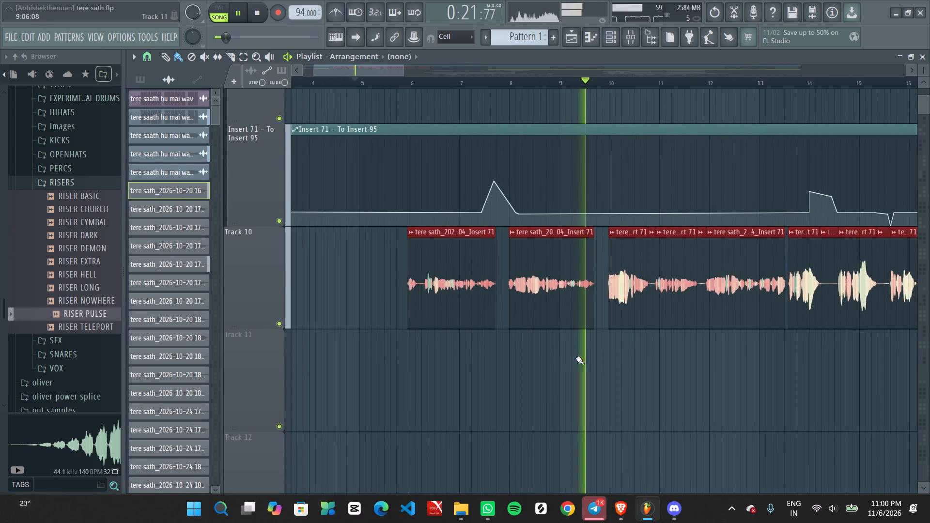
{"action": "scroll", "coordinate": [576, 358], "scroll_direction": "down", "scroll_amount": 3, "text": "ctrl"}
Replay the song from just before bar 6 to hear the first Track 10 clip come in, and stop playback.
{"action": "key", "text": "space"}
{"action": "key", "text": "space"}
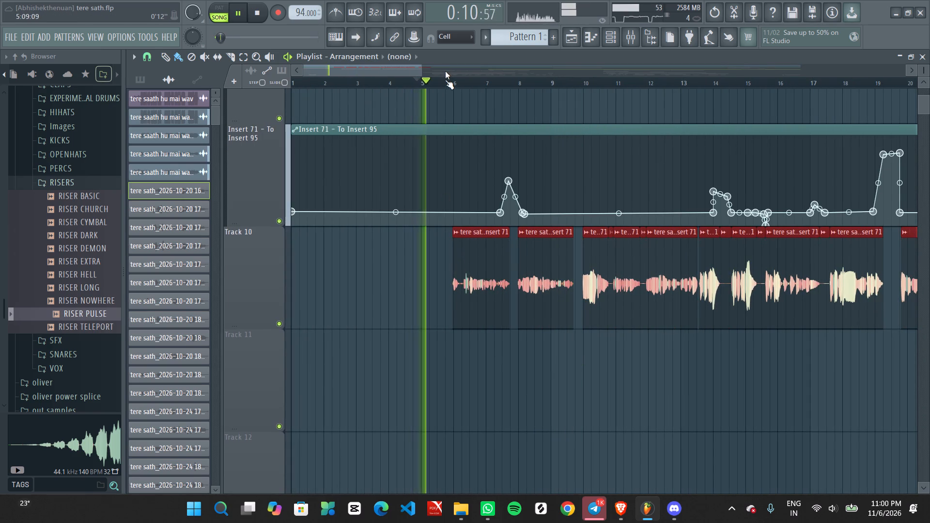
{"action": "left_click", "coordinate": [447, 83]}
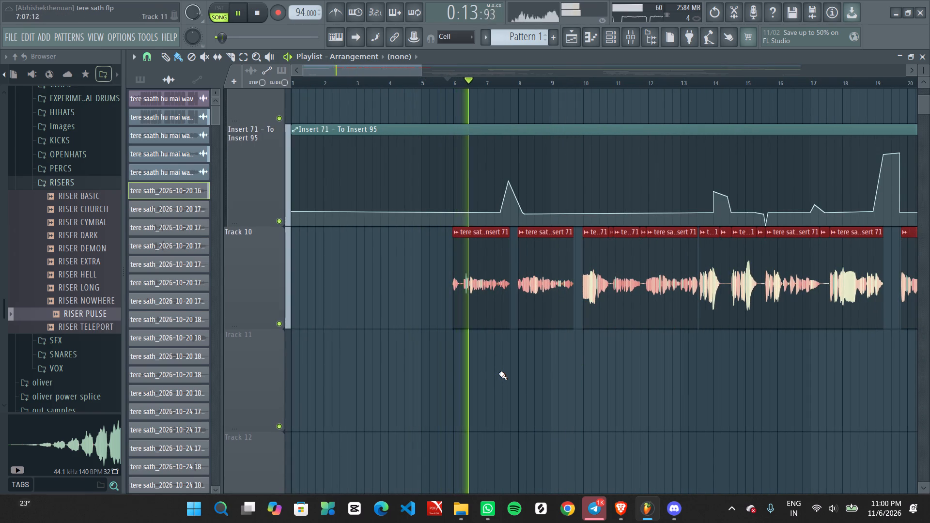
{"action": "key", "text": "space"}
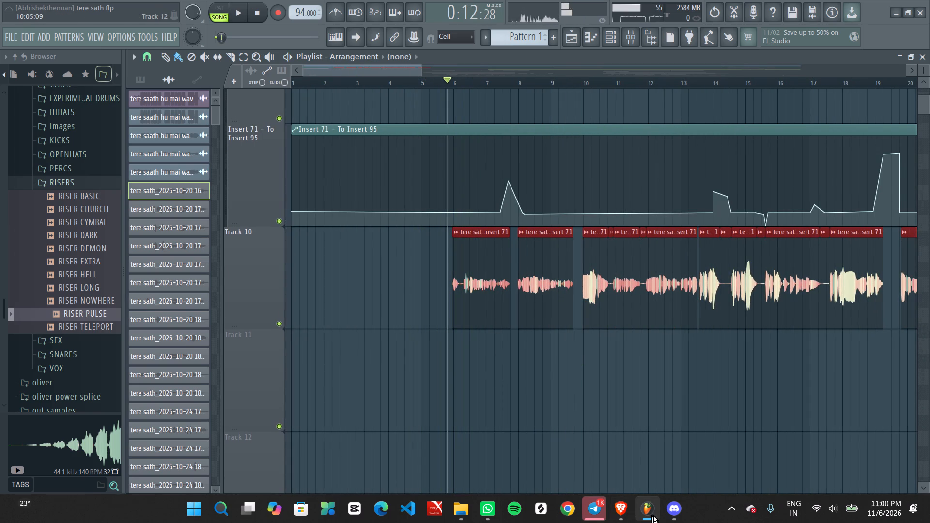
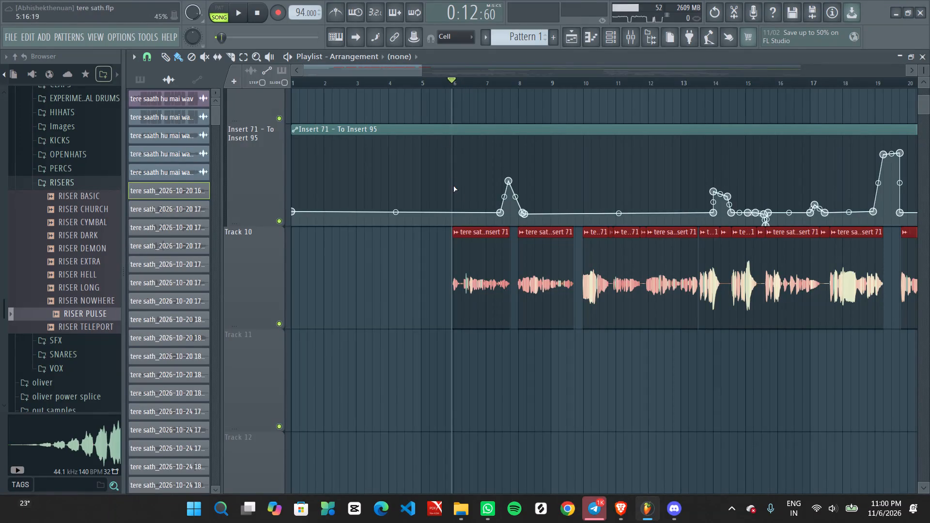
Play the song briefly from just before bar 6 to check the start of the first Track 10 clip, and stop playback.
{"action": "key", "text": "space"}
{"action": "scroll", "coordinate": [508, 360], "scroll_direction": "up", "scroll_amount": 3, "text": "ctrl"}
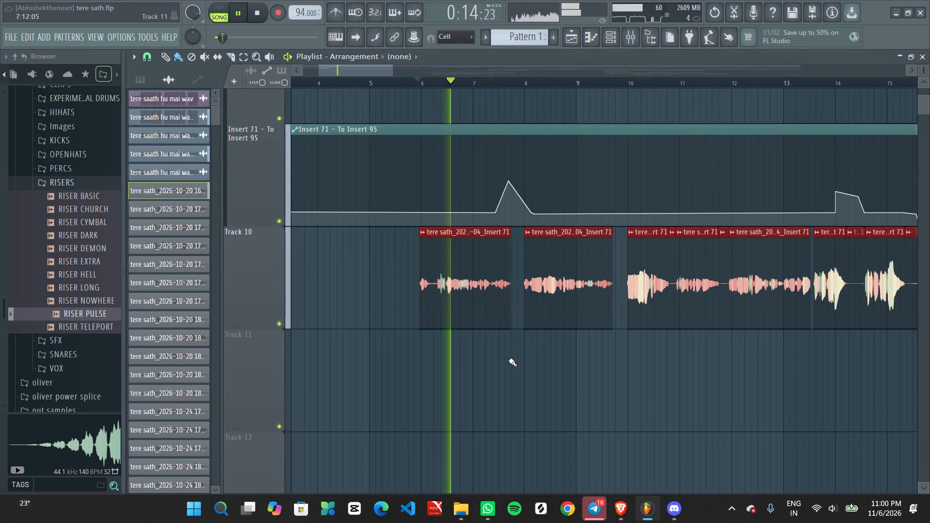
{"action": "scroll", "coordinate": [509, 360], "scroll_direction": "up", "scroll_amount": 2, "text": "ctrl"}
{"action": "scroll", "coordinate": [514, 361], "scroll_direction": "down", "scroll_amount": 3, "text": "ctrl"}
{"action": "key", "text": "space"}
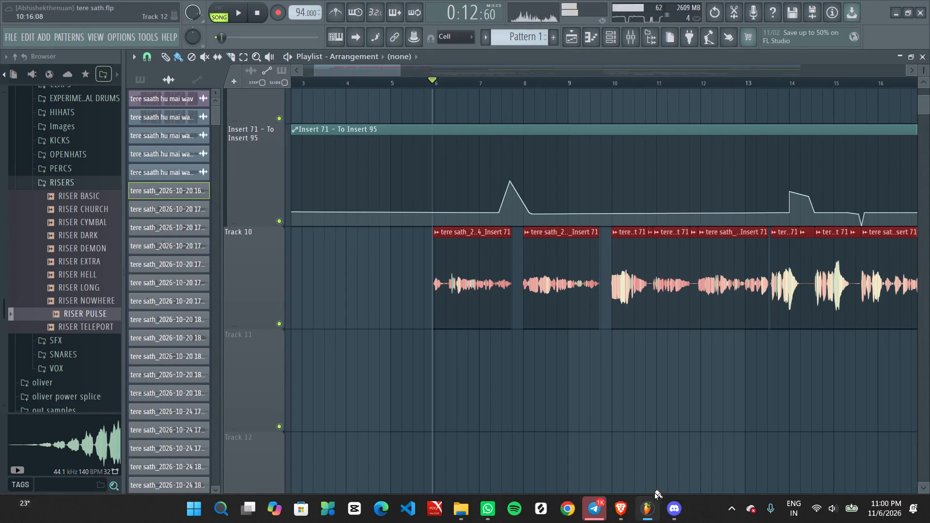
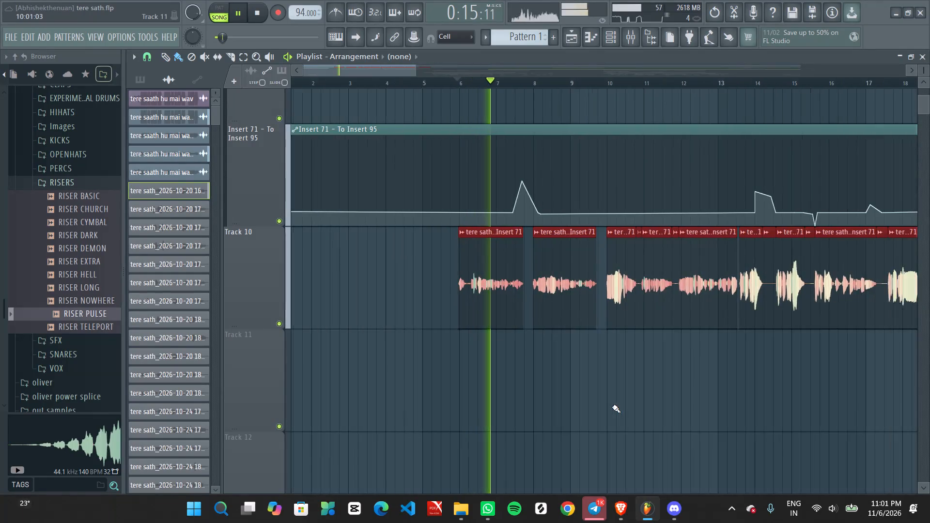
Follow the playing song closely through the first two Track 10 clips, between bars 6 and 10, checking their timing.
{"action": "scroll", "coordinate": [518, 432], "scroll_direction": "up", "scroll_amount": 6, "text": "ctrl"}
{"action": "scroll", "coordinate": [455, 399], "scroll_direction": "up", "scroll_amount": 5}
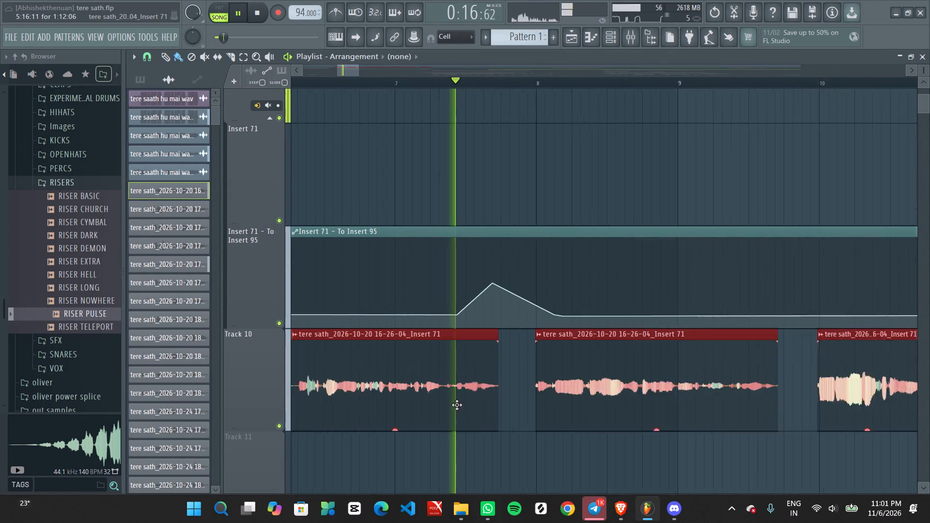
{"action": "scroll", "coordinate": [457, 405], "scroll_direction": "up", "scroll_amount": 2}
{"action": "middle_click_drag", "start_coordinate": [467, 447], "coordinate": [558, 295]}
{"action": "scroll", "coordinate": [565, 317], "scroll_direction": "down", "scroll_amount": 9, "text": "ctrl"}
{"action": "scroll", "coordinate": [581, 355], "scroll_direction": "up", "scroll_amount": 7, "text": "ctrl"}
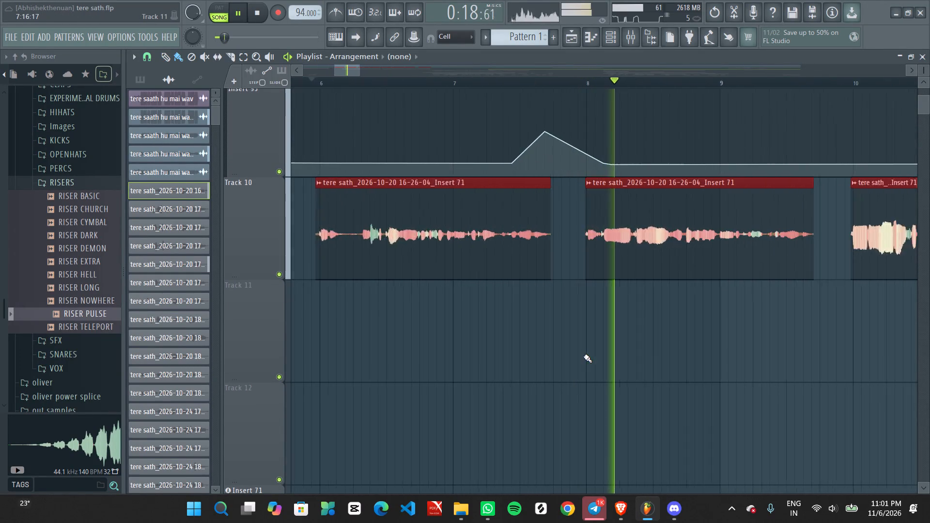
{"action": "scroll", "coordinate": [684, 343], "scroll_direction": "up", "scroll_amount": 4, "text": "ctrl"}
{"action": "middle_click_drag", "start_coordinate": [728, 341], "coordinate": [605, 338]}
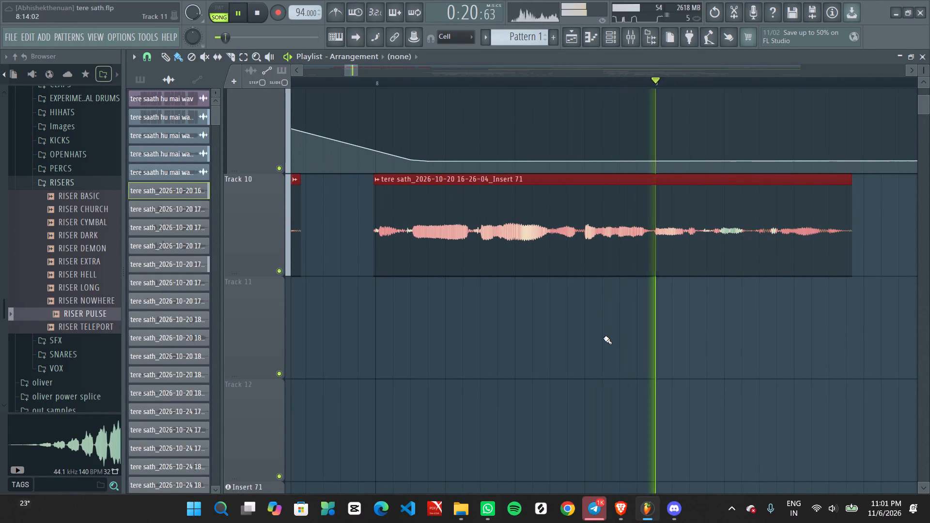
{"action": "scroll", "coordinate": [604, 338], "scroll_direction": "down", "scroll_amount": 7, "text": "ctrl"}
{"action": "scroll", "coordinate": [706, 350], "scroll_direction": "up", "scroll_amount": 1, "text": "ctrl"}
{"action": "middle_click_drag", "start_coordinate": [738, 344], "coordinate": [581, 349]}
Check the Track 10 clips between bars 10 and 13 up close against the song as it plays.
{"action": "scroll", "coordinate": [578, 350], "scroll_direction": "up", "scroll_amount": 1}
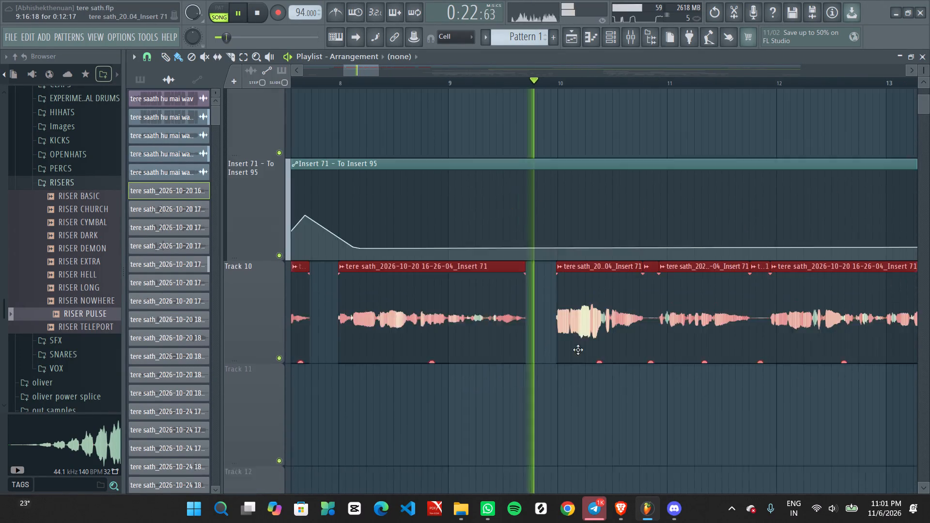
{"action": "scroll", "coordinate": [578, 349], "scroll_direction": "down", "scroll_amount": 9, "text": "ctrl"}
{"action": "scroll", "coordinate": [604, 404], "scroll_direction": "up", "scroll_amount": 2, "text": "ctrl"}
{"action": "middle_click_drag", "start_coordinate": [613, 425], "coordinate": [600, 324]}
{"action": "scroll", "coordinate": [604, 343], "scroll_direction": "up", "scroll_amount": 7, "text": "ctrl"}
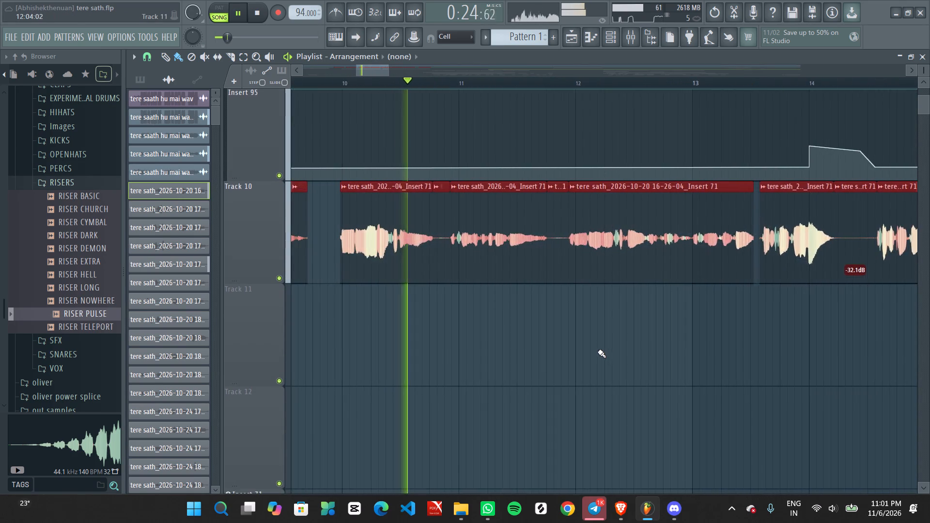
{"action": "middle_click_drag", "start_coordinate": [598, 351], "coordinate": [624, 318]}
{"action": "scroll", "coordinate": [626, 320], "scroll_direction": "up", "scroll_amount": 1}
{"action": "scroll", "coordinate": [610, 325], "scroll_direction": "down", "scroll_amount": 9, "text": "ctrl"}
{"action": "scroll", "coordinate": [597, 398], "scroll_direction": "up", "scroll_amount": 3, "text": "ctrl"}
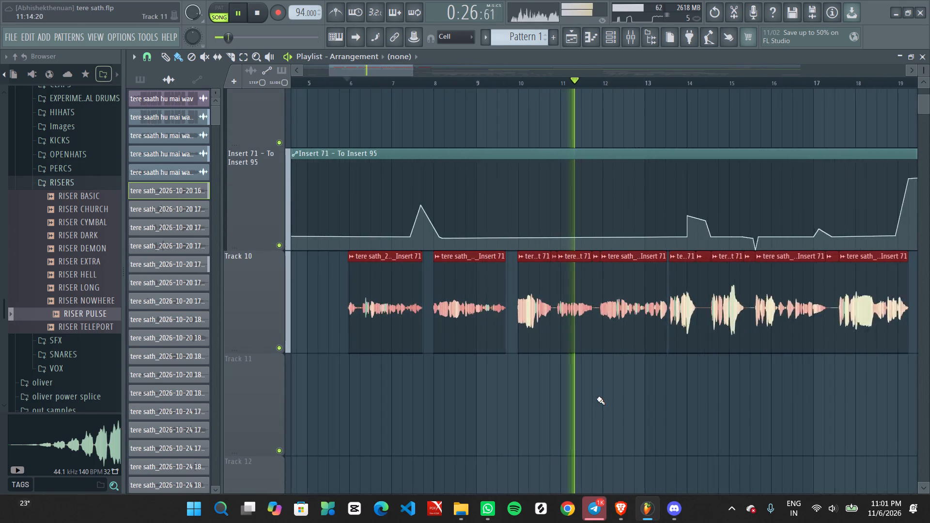
{"action": "scroll", "coordinate": [597, 398], "scroll_direction": "up", "scroll_amount": 1, "text": "ctrl"}
{"action": "middle_click_drag", "start_coordinate": [600, 388], "coordinate": [580, 302]}
{"action": "scroll", "coordinate": [601, 309], "scroll_direction": "up", "scroll_amount": 8, "text": "ctrl"}
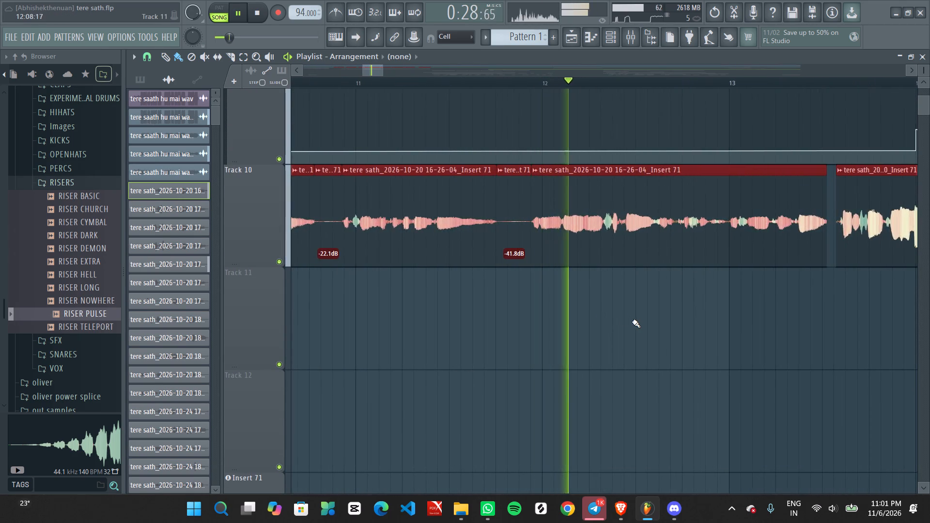
{"action": "scroll", "coordinate": [634, 321], "scroll_direction": "up", "scroll_amount": 6, "text": "ctrl"}
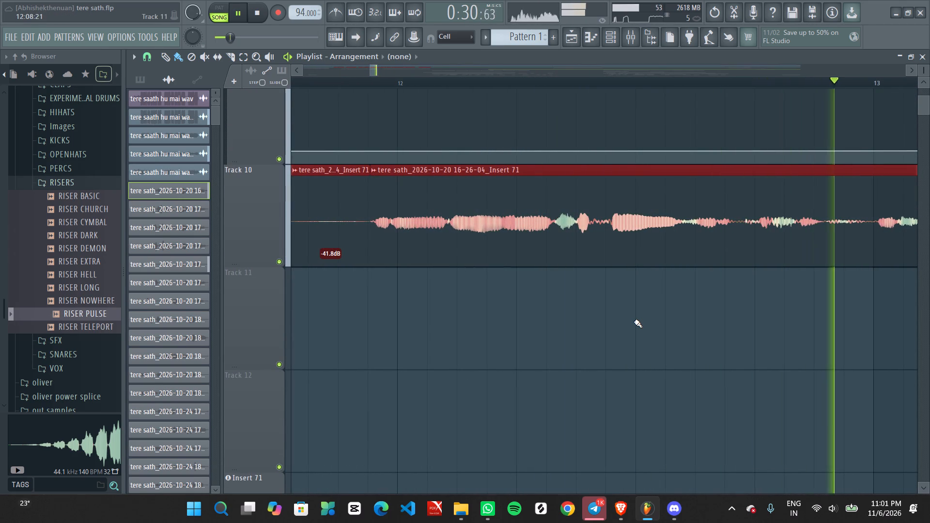
{"action": "scroll", "coordinate": [634, 321], "scroll_direction": "down", "scroll_amount": 8}
{"action": "scroll", "coordinate": [646, 325], "scroll_direction": "down", "scroll_amount": 10, "text": "ctrl"}
{"action": "middle_click_drag", "start_coordinate": [713, 308], "coordinate": [588, 378]}
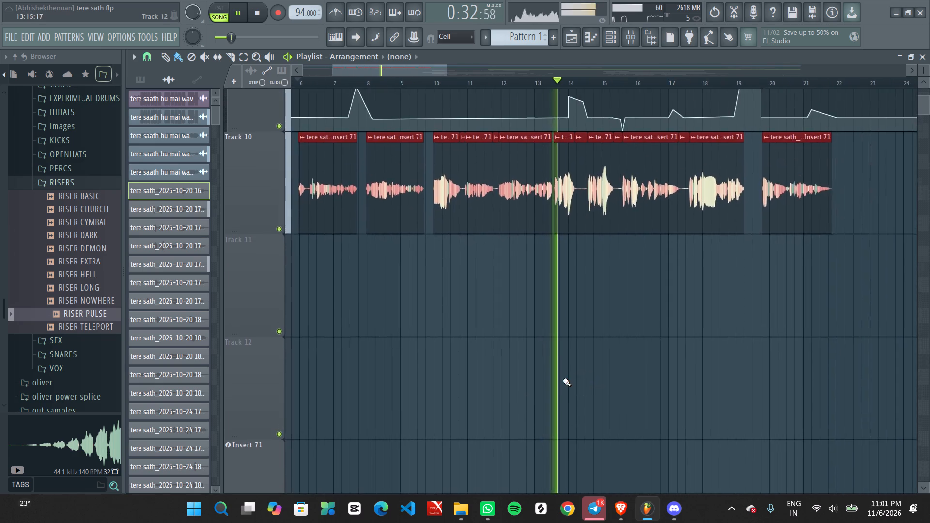
Examine the timing of the Track 10 clips from bar 14 to about bar 17 while the song keeps playing.
{"action": "scroll", "coordinate": [551, 374], "scroll_direction": "up", "scroll_amount": 9, "text": "ctrl"}
{"action": "scroll", "coordinate": [648, 355], "scroll_direction": "up", "scroll_amount": 7, "text": "ctrl"}
{"action": "middle_click_drag", "start_coordinate": [728, 344], "coordinate": [531, 345]}
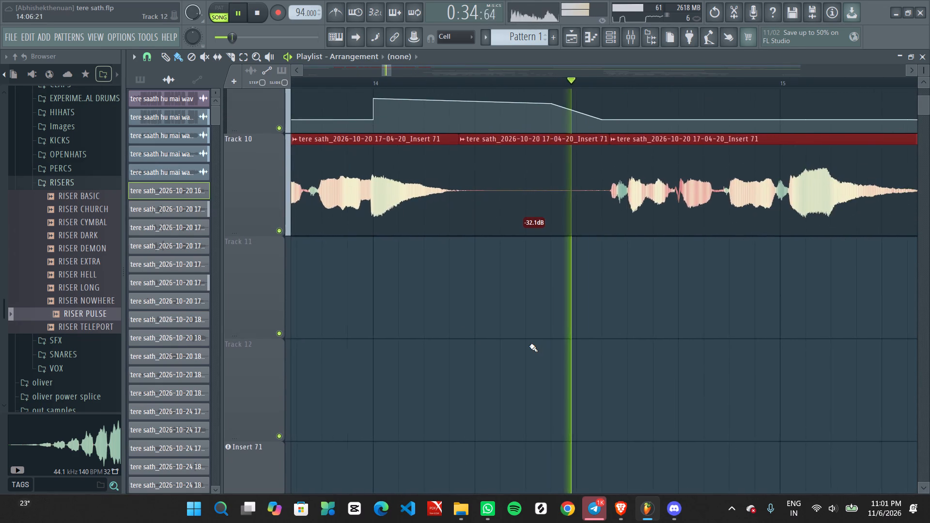
{"action": "scroll", "coordinate": [531, 344], "scroll_direction": "down", "scroll_amount": 9, "text": "ctrl"}
{"action": "scroll", "coordinate": [582, 355], "scroll_direction": "down", "scroll_amount": 3, "text": "ctrl"}
{"action": "scroll", "coordinate": [582, 355], "scroll_direction": "up", "scroll_amount": 1, "text": "ctrl"}
{"action": "scroll", "coordinate": [582, 355], "scroll_direction": "down", "scroll_amount": 10, "text": "ctrl"}
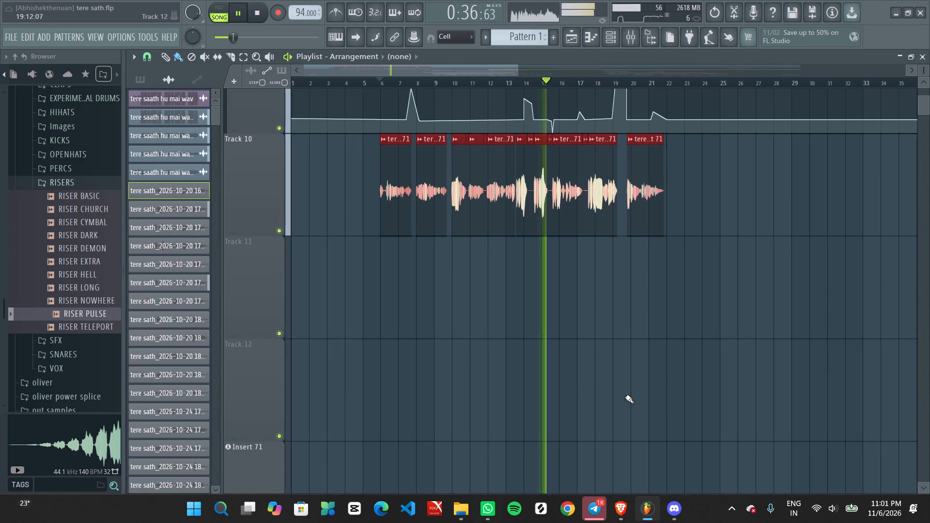
{"action": "scroll", "coordinate": [611, 371], "scroll_direction": "up", "scroll_amount": 2, "text": "ctrl"}
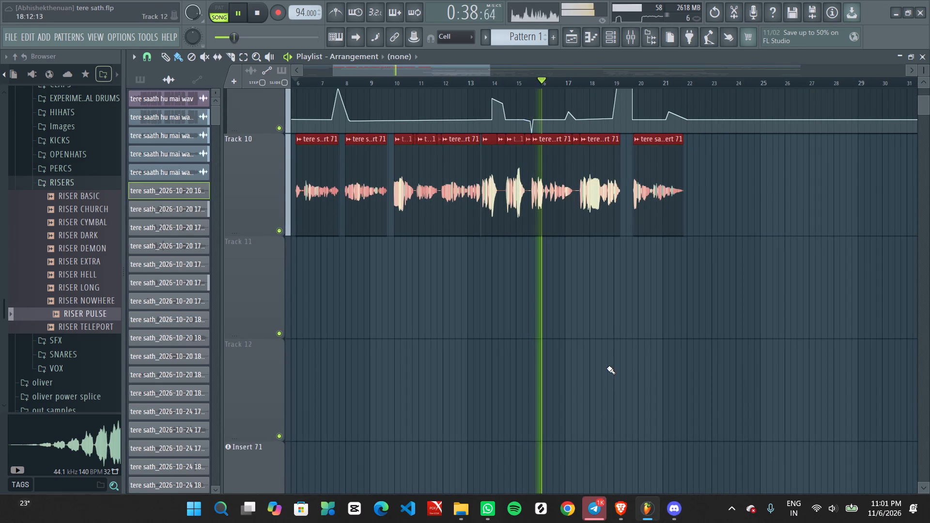
{"action": "scroll", "coordinate": [598, 329], "scroll_direction": "up", "scroll_amount": 7, "text": "ctrl"}
{"action": "scroll", "coordinate": [511, 359], "scroll_direction": "up", "scroll_amount": 2, "text": "ctrl"}
{"action": "middle_click_drag", "start_coordinate": [509, 359], "coordinate": [581, 362]}
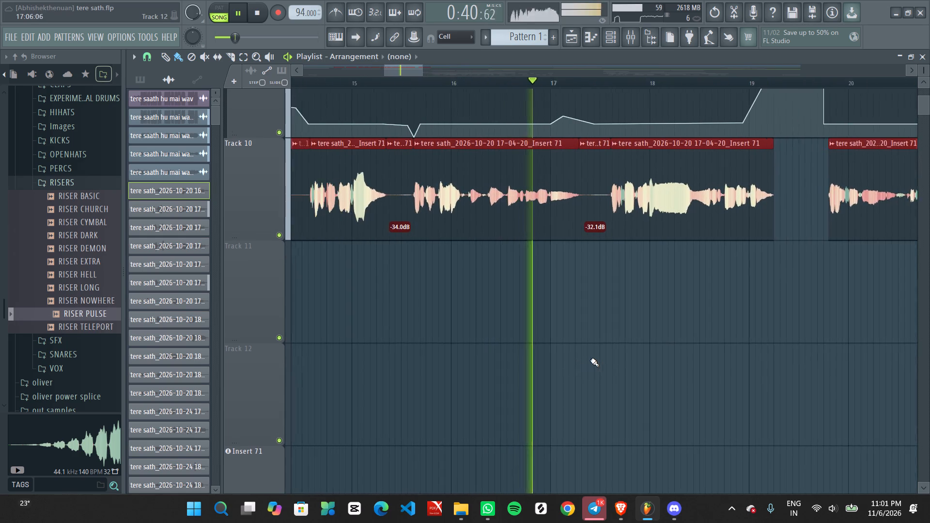
{"action": "scroll", "coordinate": [592, 359], "scroll_direction": "down", "scroll_amount": 9, "text": "ctrl"}
{"action": "scroll", "coordinate": [592, 359], "scroll_direction": "up", "scroll_amount": 1, "text": "ctrl"}
{"action": "scroll", "coordinate": [592, 359], "scroll_direction": "down", "scroll_amount": 6, "text": "ctrl"}
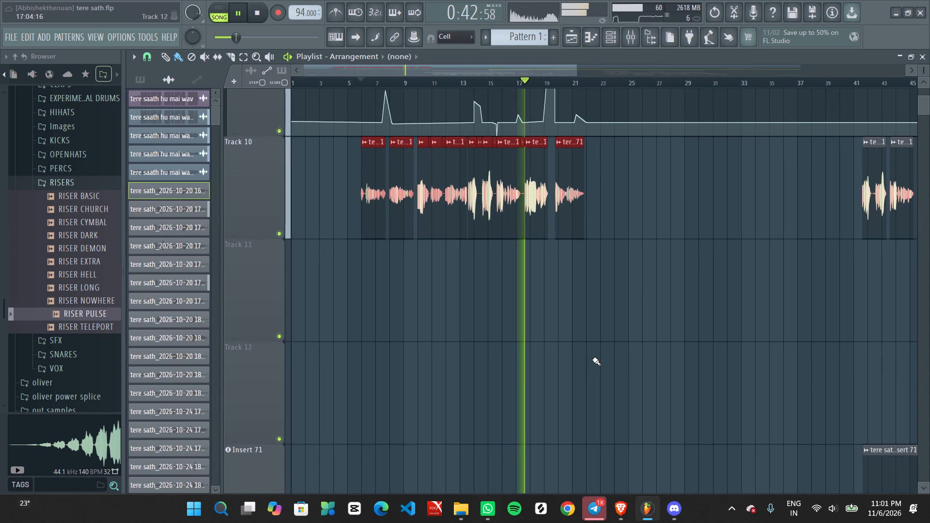
Save the tere sath.flp project while playback continues.
{"action": "key", "text": "ctrl+s"}
{"action": "key", "text": "ctrl+s"}
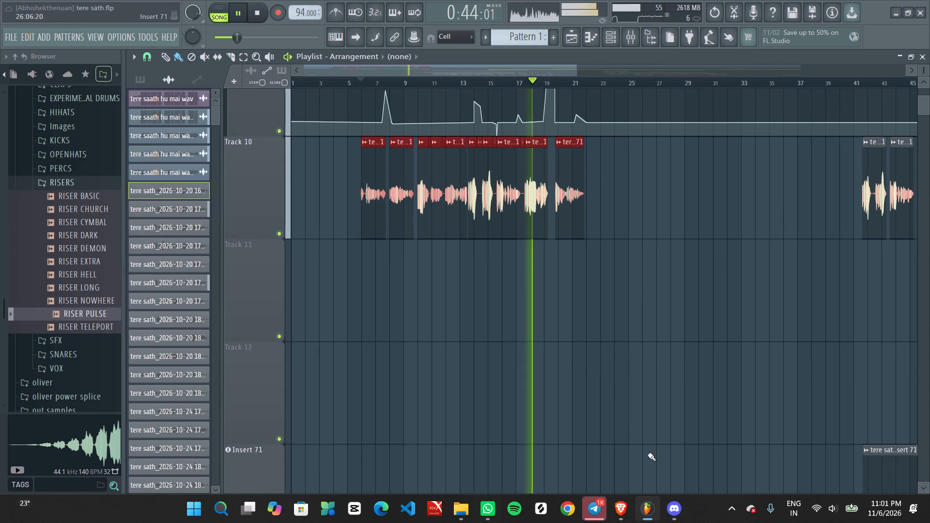
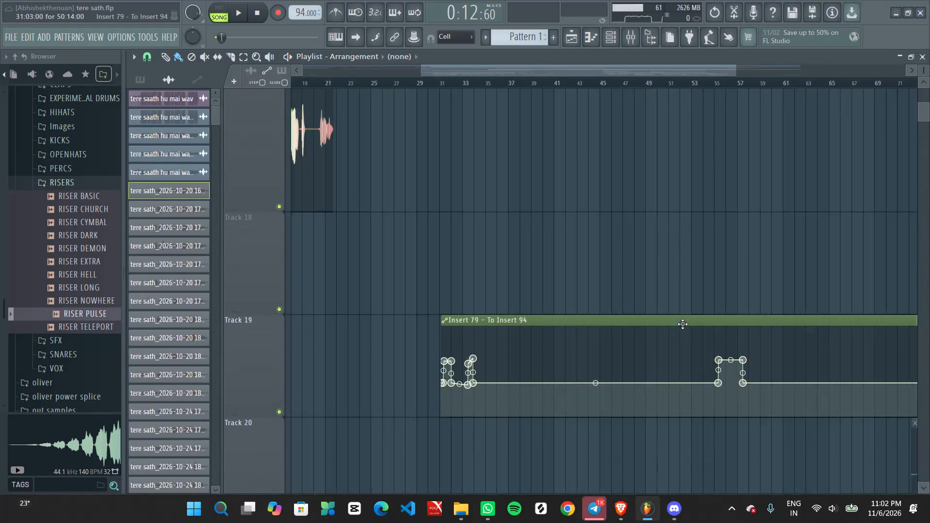
Play the song from about bar 34 and follow the Insert 78 clips as they pass the playhead.
{"action": "middle_click_drag", "start_coordinate": [660, 335], "coordinate": [609, 522]}
{"action": "scroll", "coordinate": [579, 400], "scroll_direction": "down", "scroll_amount": 8, "text": "alt"}
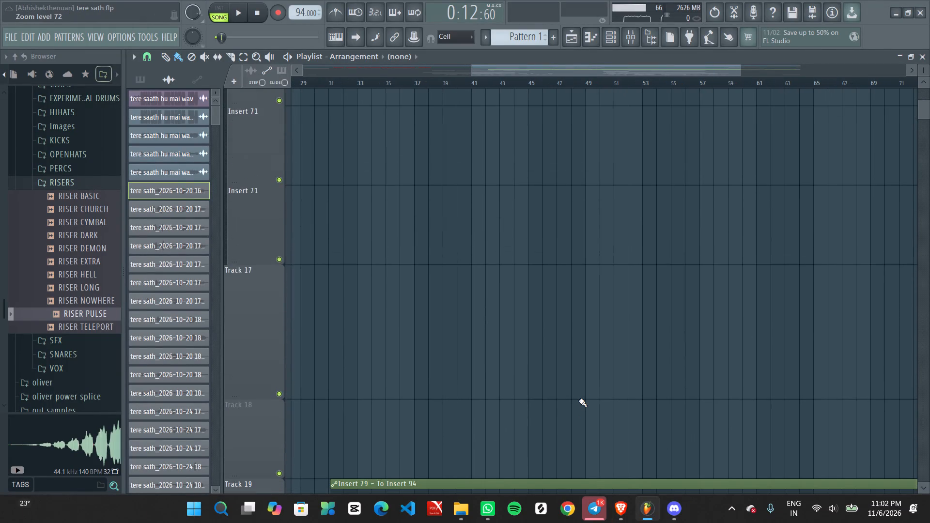
{"action": "scroll", "coordinate": [591, 379], "scroll_direction": "down", "scroll_amount": 19, "text": "alt"}
{"action": "scroll", "coordinate": [565, 372], "scroll_direction": "down", "scroll_amount": 3, "text": "alt"}
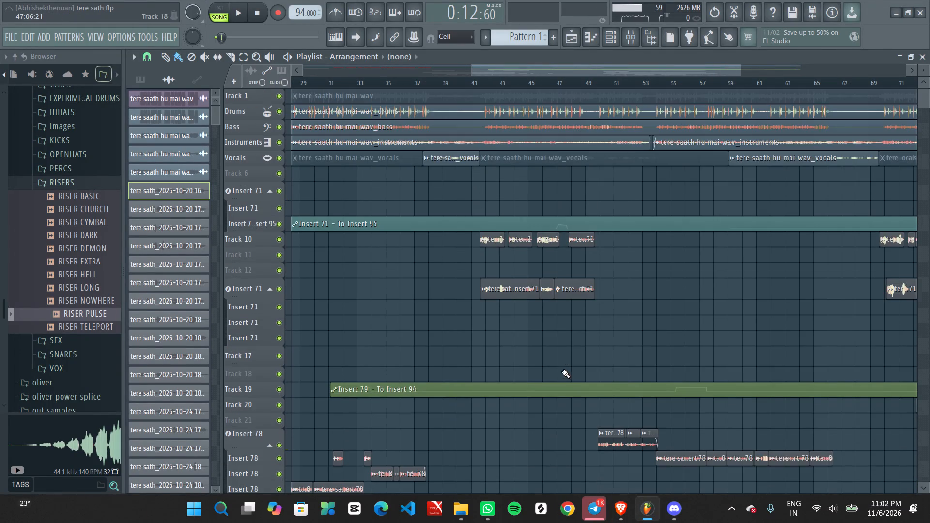
{"action": "scroll", "coordinate": [497, 337], "scroll_direction": "down", "scroll_amount": 6, "text": "ctrl"}
{"action": "scroll", "coordinate": [592, 367], "scroll_direction": "up", "scroll_amount": 3, "text": "ctrl"}
{"action": "middle_click_drag", "start_coordinate": [558, 377], "coordinate": [662, 289]}
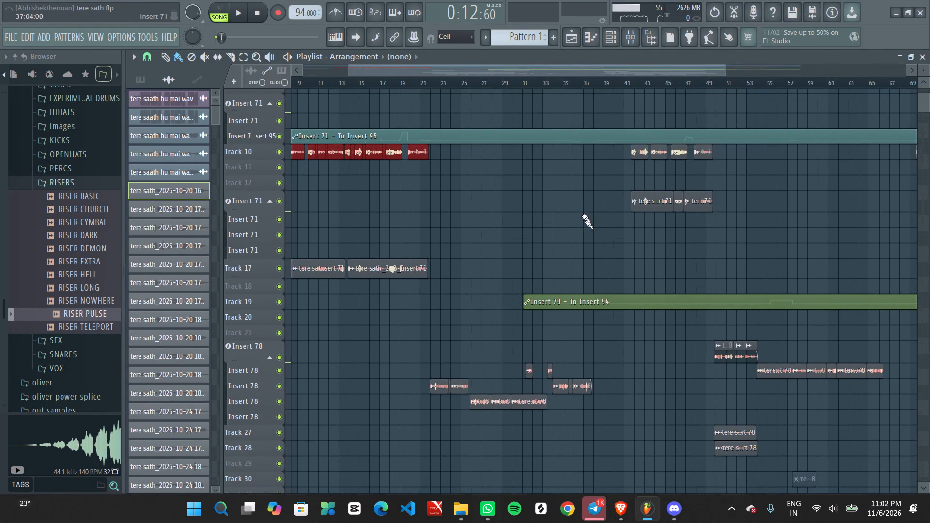
{"action": "left_click", "coordinate": [558, 85]}
{"action": "key", "text": "space"}
{"action": "scroll", "coordinate": [583, 275], "scroll_direction": "up", "scroll_amount": 2, "text": "ctrl"}
{"action": "middle_click_drag", "start_coordinate": [604, 287], "coordinate": [561, 330]}
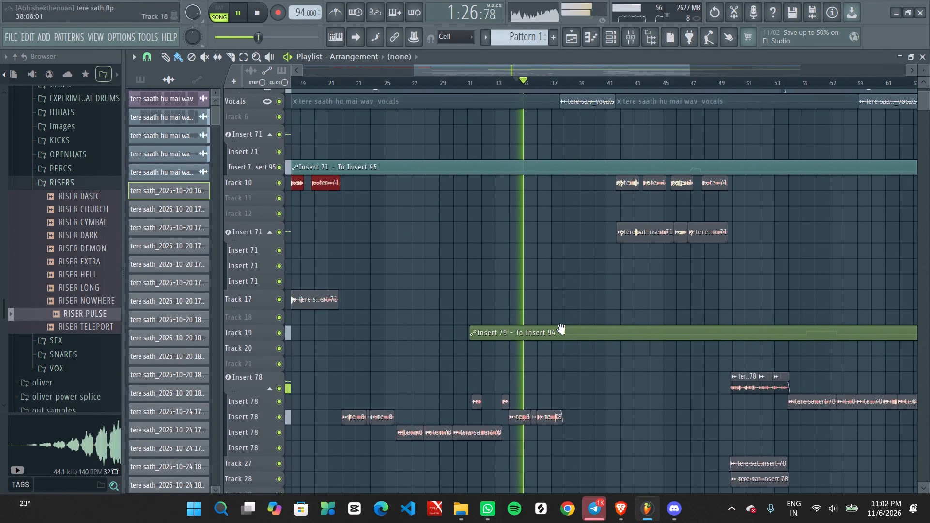
{"action": "middle_click_drag", "start_coordinate": [561, 330], "coordinate": [559, 333]}
{"action": "scroll", "coordinate": [558, 334], "scroll_direction": "up", "scroll_amount": 2, "text": "ctrl"}
{"action": "scroll", "coordinate": [584, 337], "scroll_direction": "down", "scroll_amount": 15}
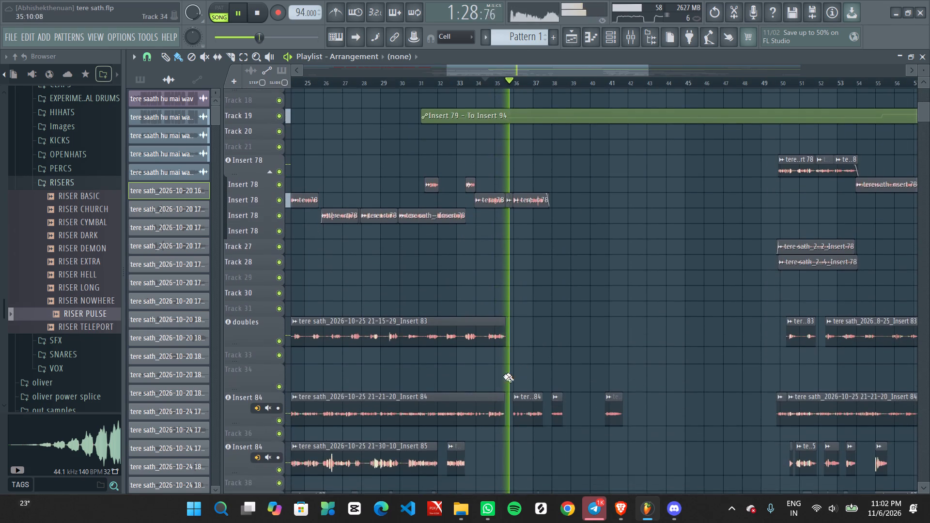
Look over the doubles, Insert 84, Insert 87 and Insert 89 vocal clips around bars 35 to 38 while the song plays.
{"action": "scroll", "coordinate": [476, 386], "scroll_direction": "down", "scroll_amount": 9, "text": "ctrl"}
{"action": "scroll", "coordinate": [446, 450], "scroll_direction": "down", "scroll_amount": 7}
{"action": "scroll", "coordinate": [457, 434], "scroll_direction": "up", "scroll_amount": 3, "text": "ctrl"}
{"action": "middle_click_drag", "start_coordinate": [476, 447], "coordinate": [578, 302]}
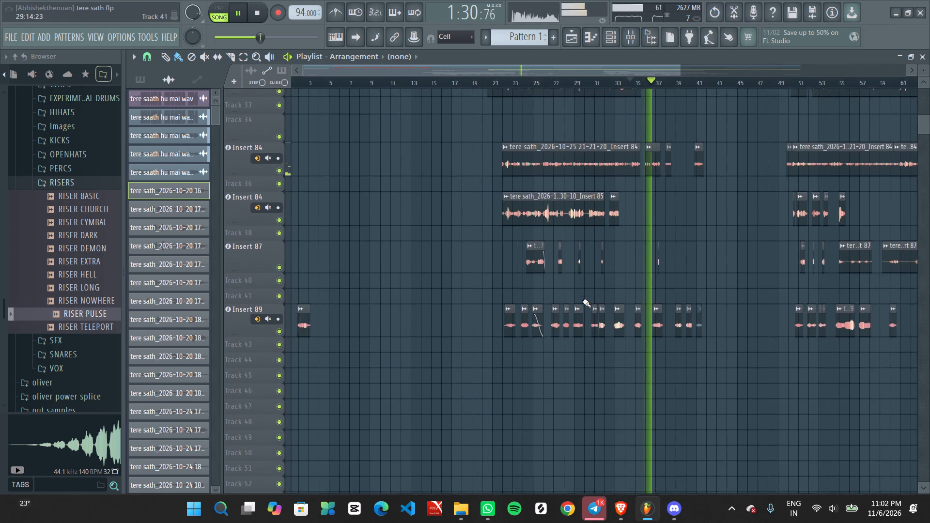
{"action": "scroll", "coordinate": [539, 347], "scroll_direction": "up", "scroll_amount": 1, "text": "ctrl"}
{"action": "middle_click_drag", "start_coordinate": [631, 347], "coordinate": [601, 345]}
{"action": "scroll", "coordinate": [599, 345], "scroll_direction": "up", "scroll_amount": 1}
{"action": "scroll", "coordinate": [597, 347], "scroll_direction": "down", "scroll_amount": 6, "text": "ctrl"}
{"action": "scroll", "coordinate": [590, 354], "scroll_direction": "up", "scroll_amount": 4, "text": "ctrl"}
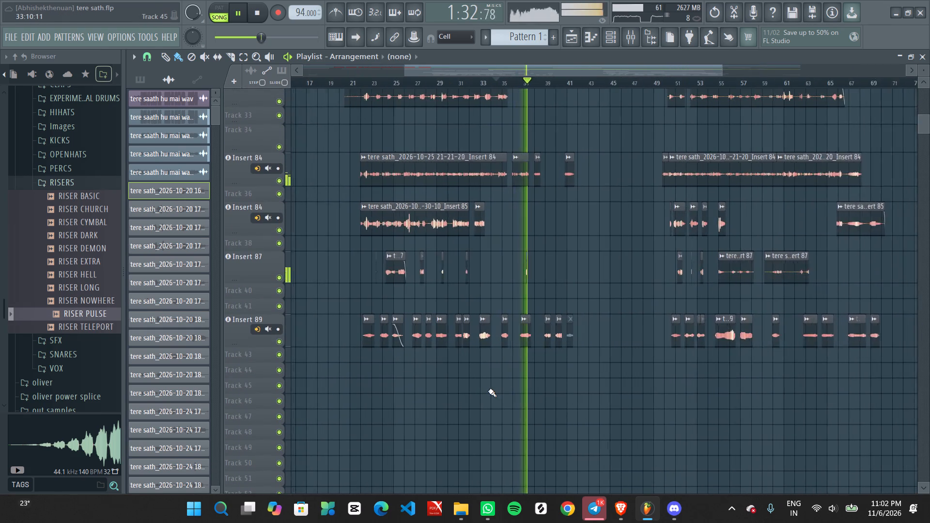
{"action": "scroll", "coordinate": [488, 390], "scroll_direction": "up", "scroll_amount": 1, "text": "ctrl"}
{"action": "middle_click_drag", "start_coordinate": [488, 390], "coordinate": [509, 389]}
{"action": "scroll", "coordinate": [503, 388], "scroll_direction": "down", "scroll_amount": 6, "text": "ctrl"}
{"action": "scroll", "coordinate": [508, 371], "scroll_direction": "up", "scroll_amount": 7}
{"action": "scroll", "coordinate": [531, 354], "scroll_direction": "down", "scroll_amount": 1}
{"action": "scroll", "coordinate": [531, 354], "scroll_direction": "up", "scroll_amount": 2}
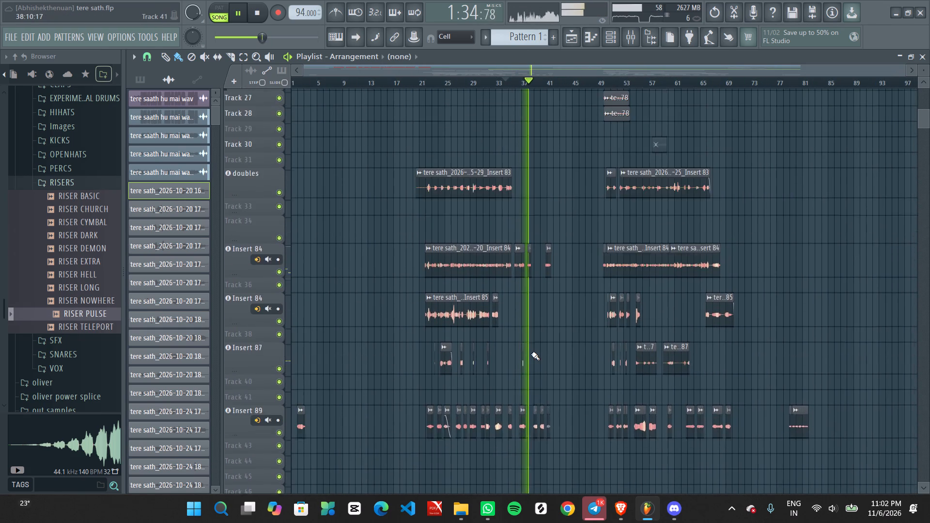
Play the song from just before bar 68, check the Track 10 and Insert 71 clips around bar 70, and stop playback.
{"action": "scroll", "coordinate": [531, 354], "scroll_direction": "up", "scroll_amount": 20}
{"action": "scroll", "coordinate": [531, 354], "scroll_direction": "up", "scroll_amount": 8}
{"action": "scroll", "coordinate": [531, 354], "scroll_direction": "up", "scroll_amount": 2, "text": "ctrl"}
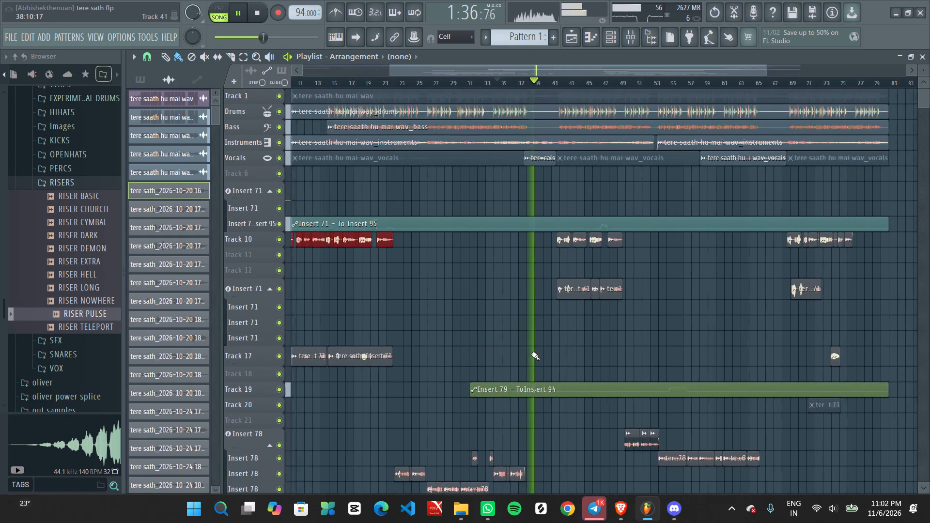
{"action": "scroll", "coordinate": [531, 354], "scroll_direction": "up", "scroll_amount": 2, "text": "ctrl"}
{"action": "middle_click_drag", "start_coordinate": [530, 364], "coordinate": [531, 310]}
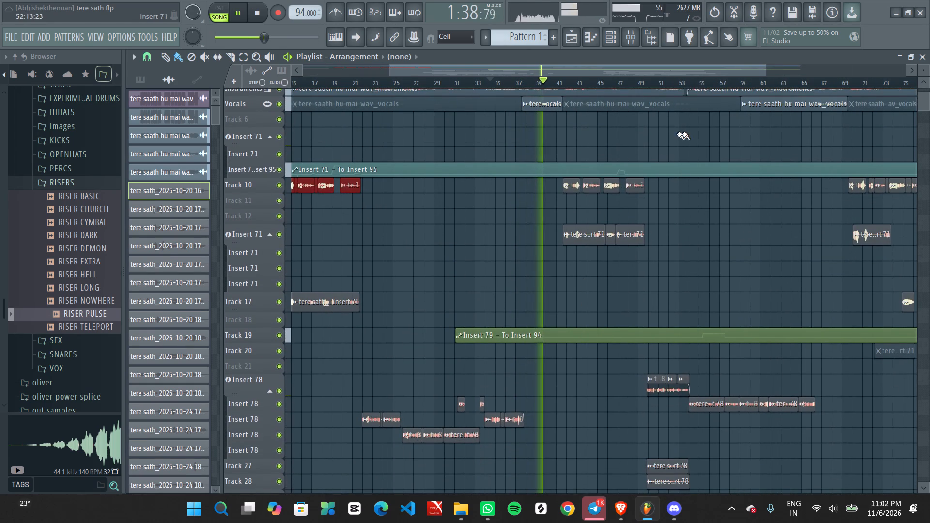
{"action": "left_click", "coordinate": [827, 75]}
{"action": "left_click", "coordinate": [826, 79]}
{"action": "scroll", "coordinate": [844, 303], "scroll_direction": "up", "scroll_amount": 6, "text": "ctrl"}
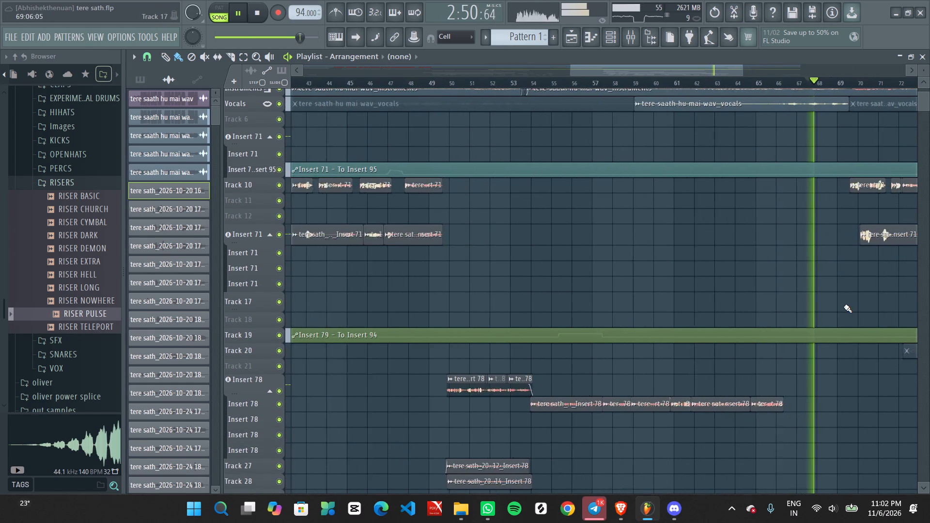
{"action": "middle_click_drag", "start_coordinate": [829, 306], "coordinate": [690, 254]}
{"action": "scroll", "coordinate": [693, 271], "scroll_direction": "up", "scroll_amount": 2, "text": "ctrl"}
{"action": "middle_click_drag", "start_coordinate": [717, 369], "coordinate": [702, 260]}
{"action": "scroll", "coordinate": [700, 264], "scroll_direction": "down", "scroll_amount": 3, "text": "ctrl"}
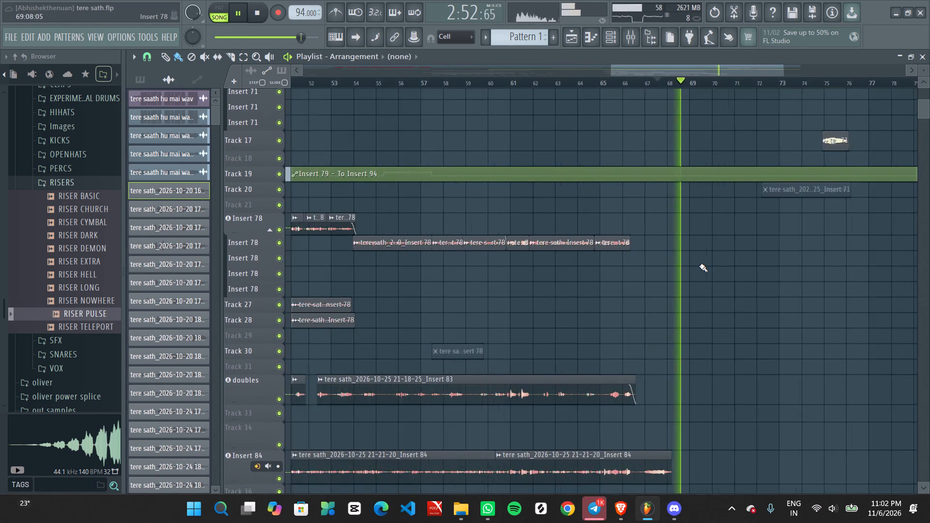
{"action": "scroll", "coordinate": [699, 265], "scroll_direction": "up", "scroll_amount": 3, "text": "ctrl"}
{"action": "middle_click_drag", "start_coordinate": [707, 280], "coordinate": [602, 490]}
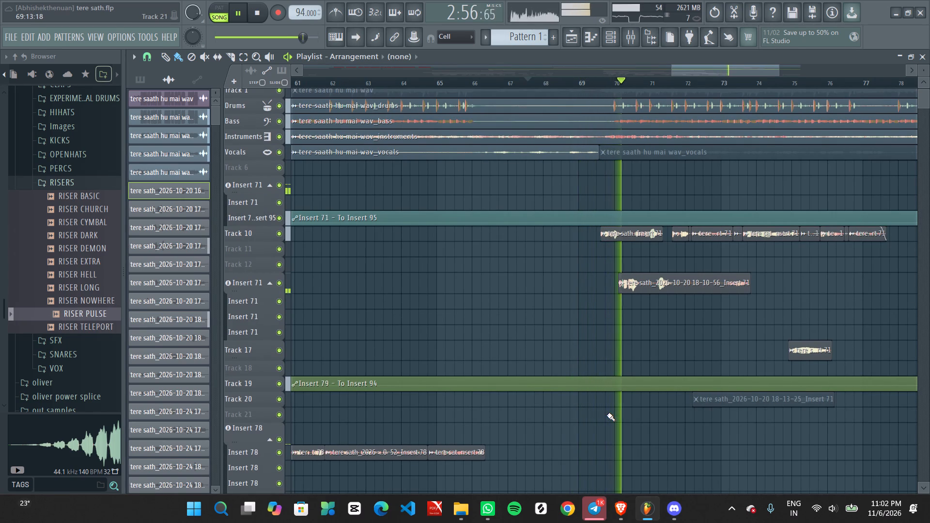
{"action": "scroll", "coordinate": [607, 415], "scroll_direction": "up", "scroll_amount": 3, "text": "ctrl"}
{"action": "middle_click_drag", "start_coordinate": [648, 421], "coordinate": [639, 352]}
{"action": "scroll", "coordinate": [638, 351], "scroll_direction": "down", "scroll_amount": 2, "text": "ctrl"}
{"action": "key", "text": "space"}
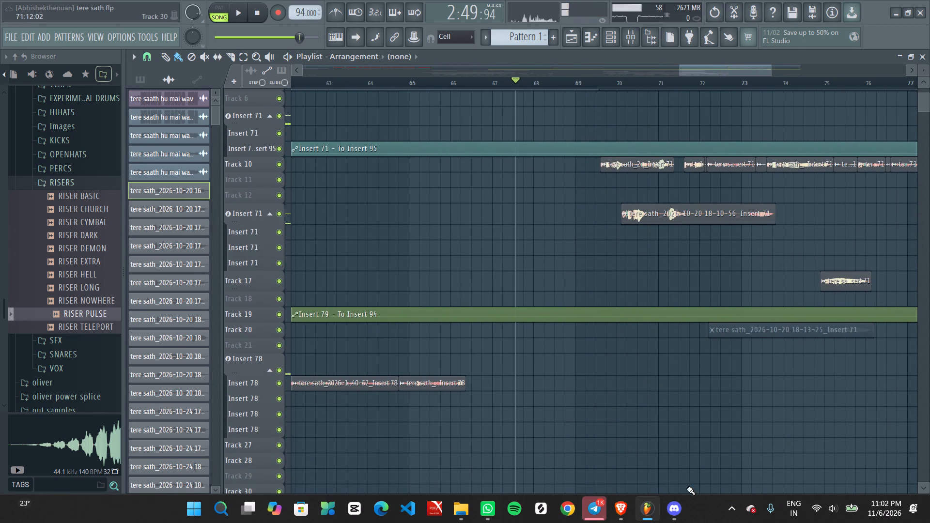
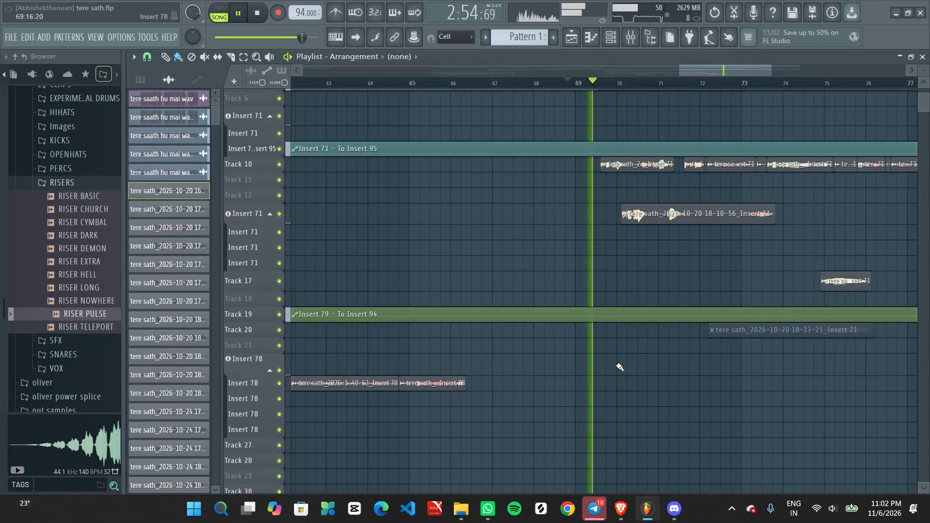
Restart song playback from about bar 67, ahead of the Track 10 and Insert 71 clips.
{"action": "scroll", "coordinate": [616, 374], "scroll_direction": "up", "scroll_amount": 1, "text": "ctrl"}
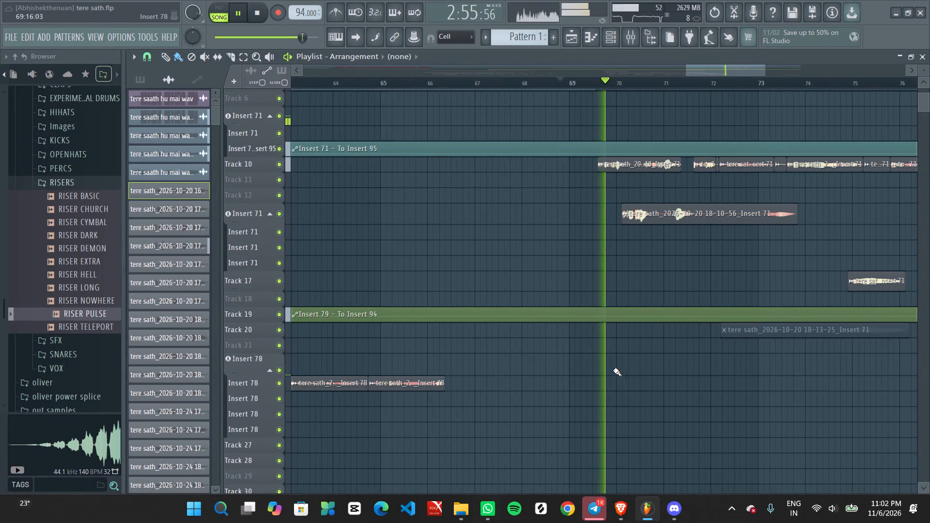
{"action": "key", "text": "space"}
{"action": "left_click", "coordinate": [489, 83]}
{"action": "key", "text": "space"}
{"action": "scroll", "coordinate": [518, 354], "scroll_direction": "up", "scroll_amount": 1, "text": "ctrl"}
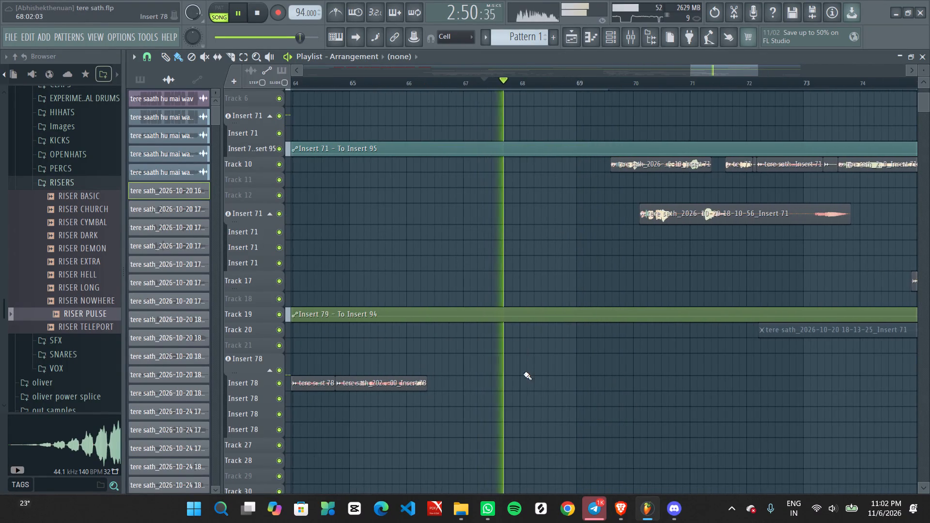
Look over the doubles, Insert 84 and Insert 89 vocal clips around bars 65 to 70 while the song plays.
{"action": "middle_click_drag", "start_coordinate": [530, 370], "coordinate": [579, 205]}
{"action": "scroll", "coordinate": [558, 182], "scroll_direction": "down", "scroll_amount": 2, "text": "ctrl"}
{"action": "scroll", "coordinate": [573, 267], "scroll_direction": "up", "scroll_amount": 2, "text": "ctrl"}
{"action": "middle_click_drag", "start_coordinate": [592, 328], "coordinate": [614, 201]}
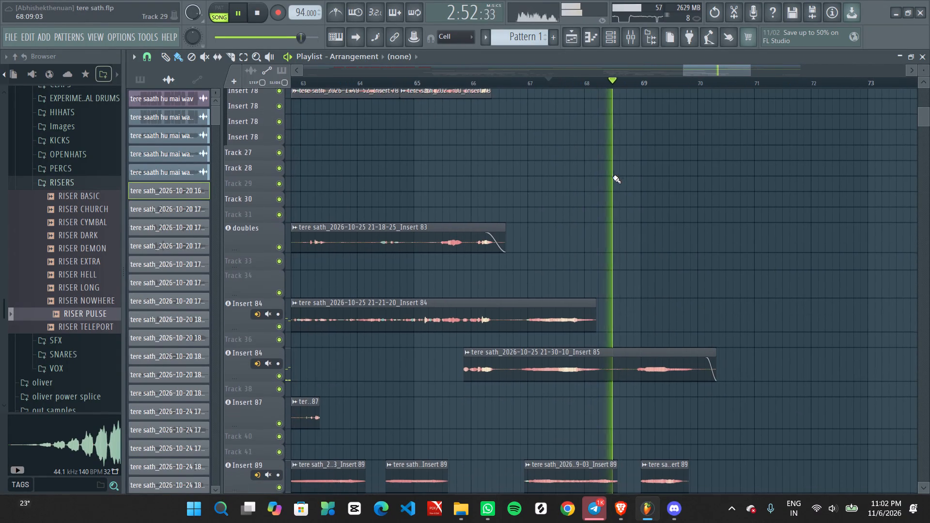
{"action": "scroll", "coordinate": [609, 179], "scroll_direction": "down", "scroll_amount": 3, "text": "ctrl"}
{"action": "scroll", "coordinate": [634, 300], "scroll_direction": "up", "scroll_amount": 3, "text": "ctrl"}
{"action": "middle_click_drag", "start_coordinate": [705, 326], "coordinate": [671, 280]}
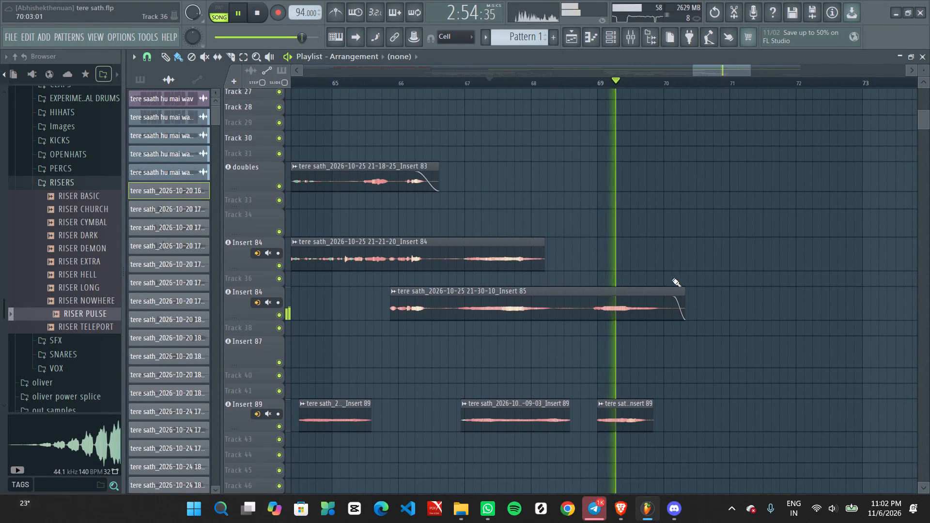
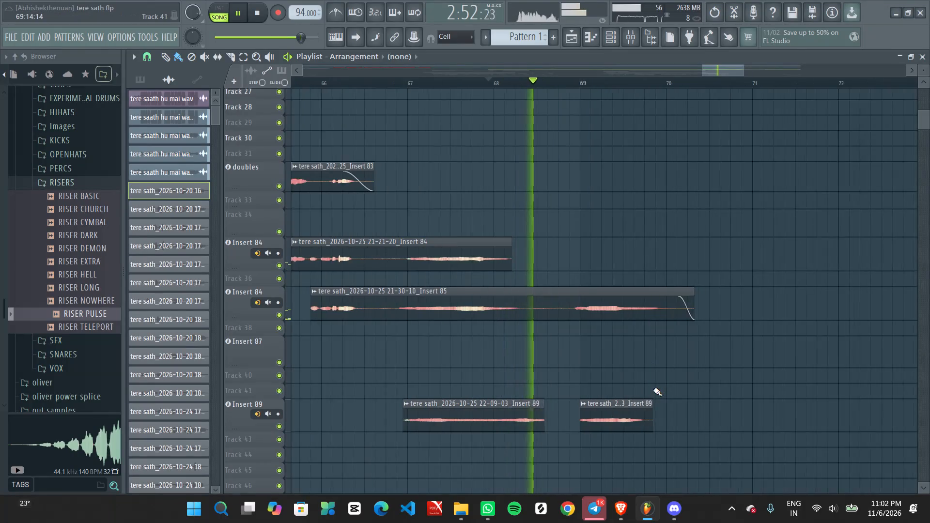
Stop song playback after listening to the Insert 84 and Insert 89 vocal clips around bar 68.
{"action": "middle_click_drag", "start_coordinate": [658, 377], "coordinate": [648, 263]}
{"action": "key", "text": "space"}
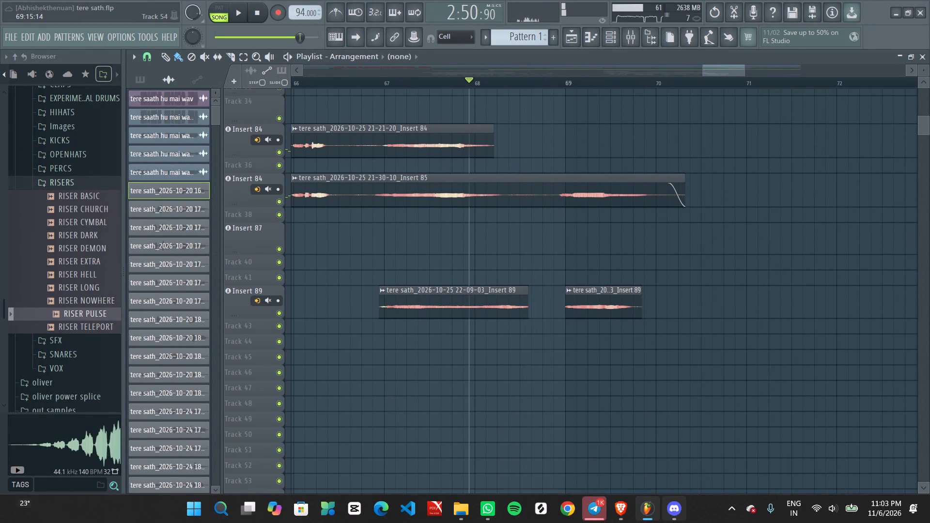
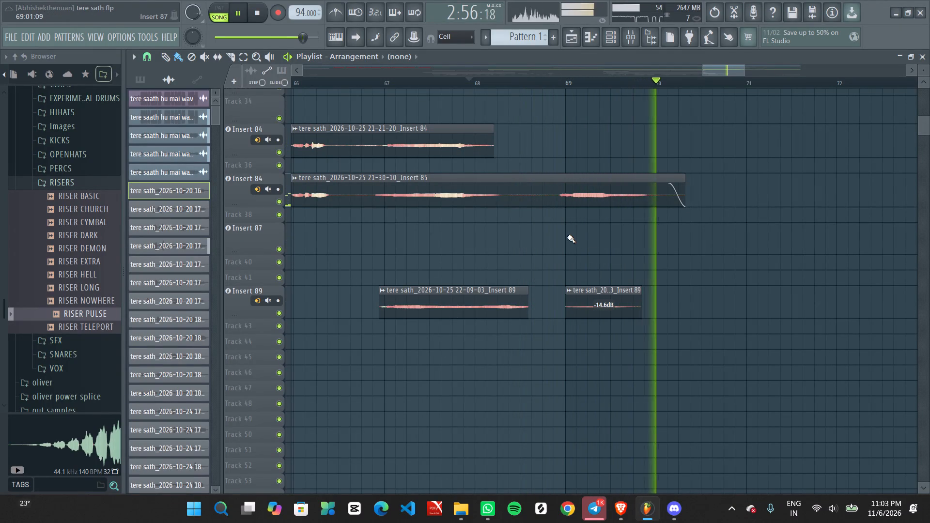
Stop playback and slice the 21-30-10_Insert 85 vocal clip shortly before bar 69, returning to the Draw tool.
{"action": "key", "text": "space"}
{"action": "middle_click", "coordinate": [545, 148]}
{"action": "right_click", "coordinate": [548, 148]}
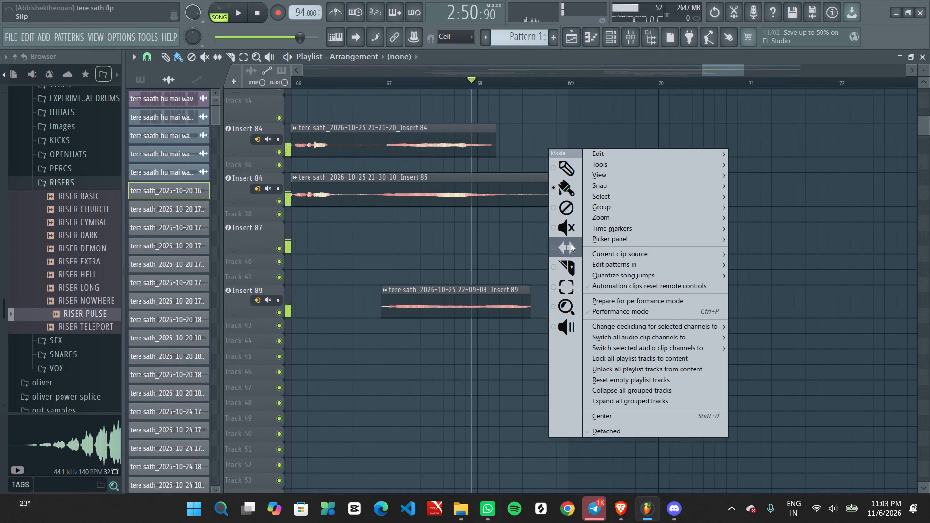
{"action": "left_click", "coordinate": [576, 273]}
{"action": "left_click", "coordinate": [541, 197]}
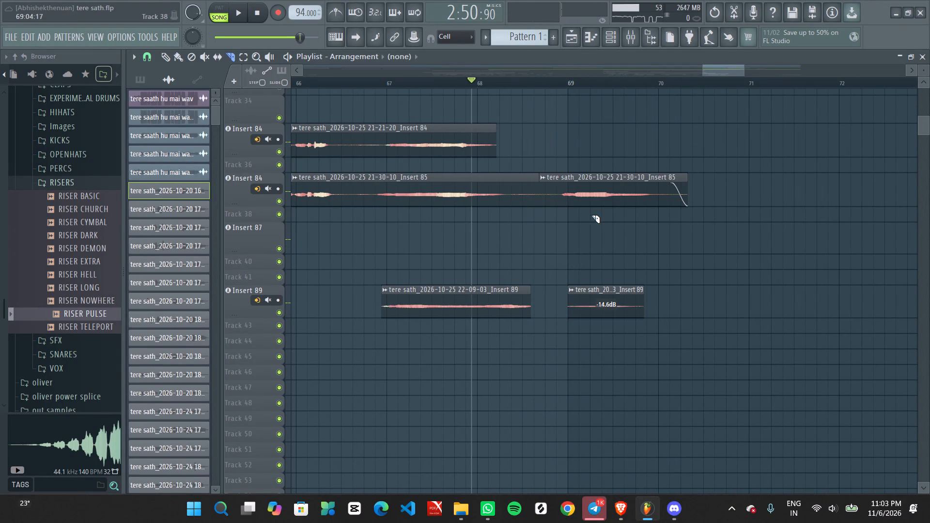
{"action": "middle_click", "coordinate": [597, 138]}
{"action": "right_click", "coordinate": [597, 138]}
{"action": "left_click", "coordinate": [611, 152]}
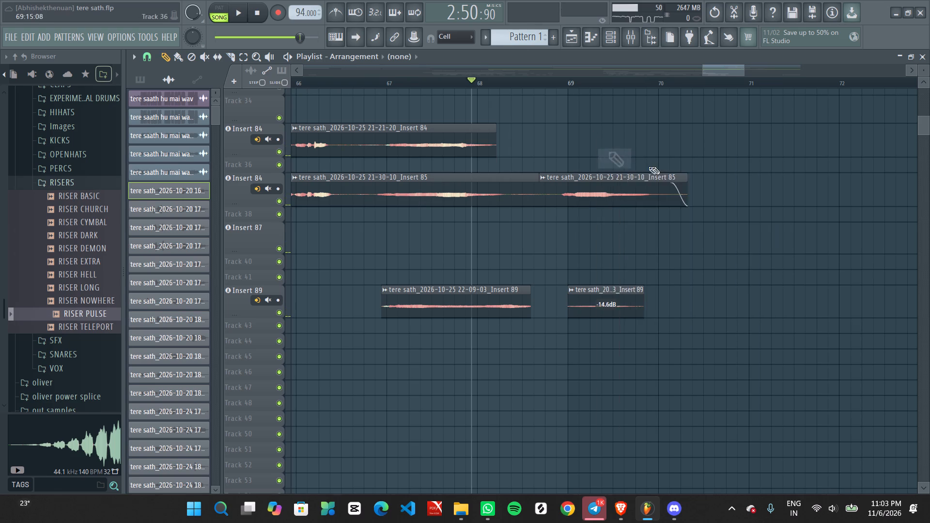
Set the gain of the 18-10-56_Insert 71 vocal clip starting just after bar 70 to 1.9 dB.
{"action": "scroll", "coordinate": [654, 167], "scroll_direction": "up", "scroll_amount": 20}
{"action": "scroll", "coordinate": [654, 167], "scroll_direction": "up", "scroll_amount": 9}
{"action": "scroll", "coordinate": [685, 194], "scroll_direction": "down", "scroll_amount": 3, "text": "ctrl"}
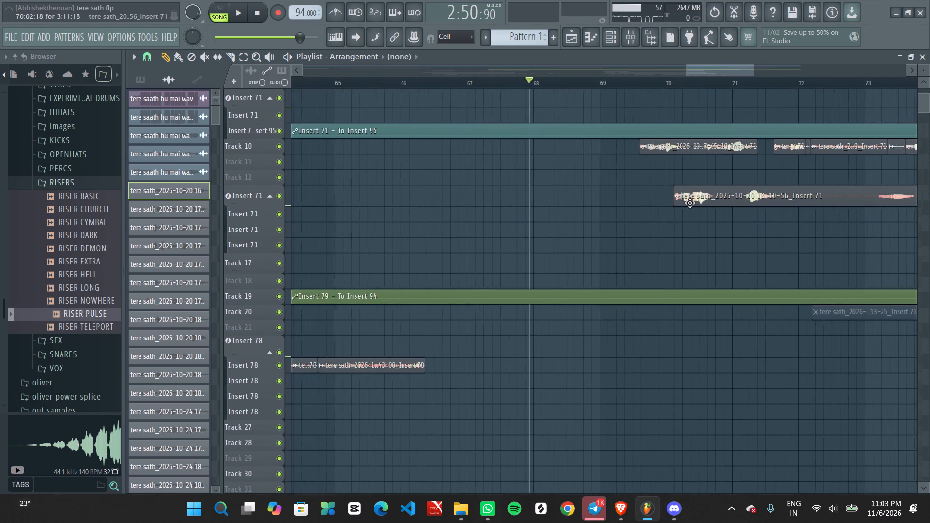
{"action": "scroll", "coordinate": [701, 205], "scroll_direction": "up", "scroll_amount": 2, "text": "ctrl"}
{"action": "scroll", "coordinate": [754, 217], "scroll_direction": "up", "scroll_amount": 1, "text": "ctrl"}
{"action": "scroll", "coordinate": [756, 221], "scroll_direction": "up", "scroll_amount": 9, "text": "alt"}
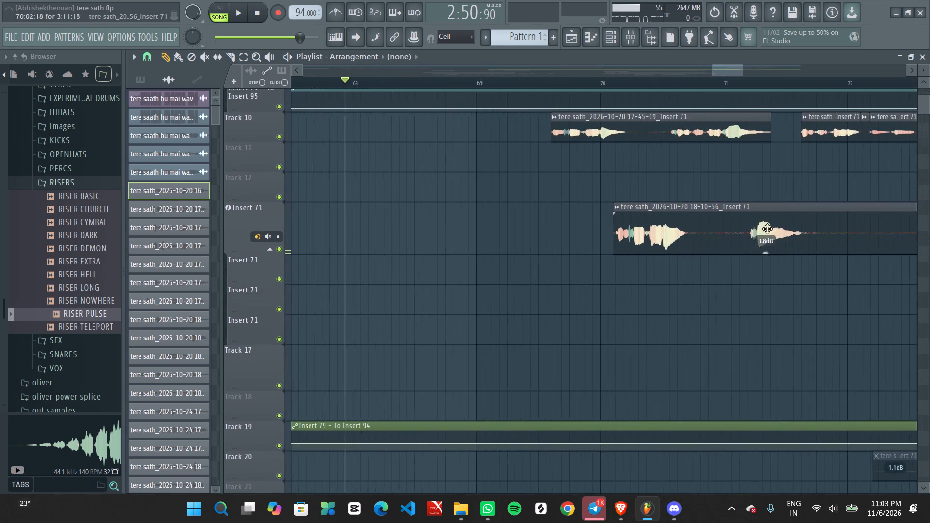
{"action": "middle_click_drag", "start_coordinate": [748, 236], "coordinate": [651, 205]}
{"action": "left_click_drag", "start_coordinate": [717, 222], "coordinate": [717, 231]}
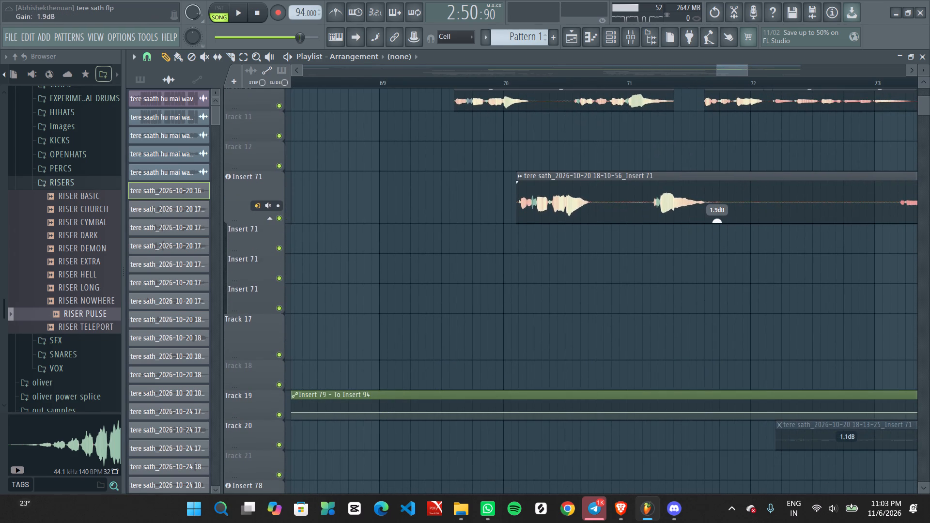
{"action": "left_click_drag", "start_coordinate": [717, 231], "coordinate": [717, 231]}
Play the song from about bar 68 to bar 73 to check the Insert 71 vocal clip by ear, and stop playback.
{"action": "key", "text": "space"}
{"action": "scroll", "coordinate": [603, 254], "scroll_direction": "down", "scroll_amount": 5, "text": "ctrl"}
{"action": "scroll", "coordinate": [605, 266], "scroll_direction": "up", "scroll_amount": 3, "text": "ctrl"}
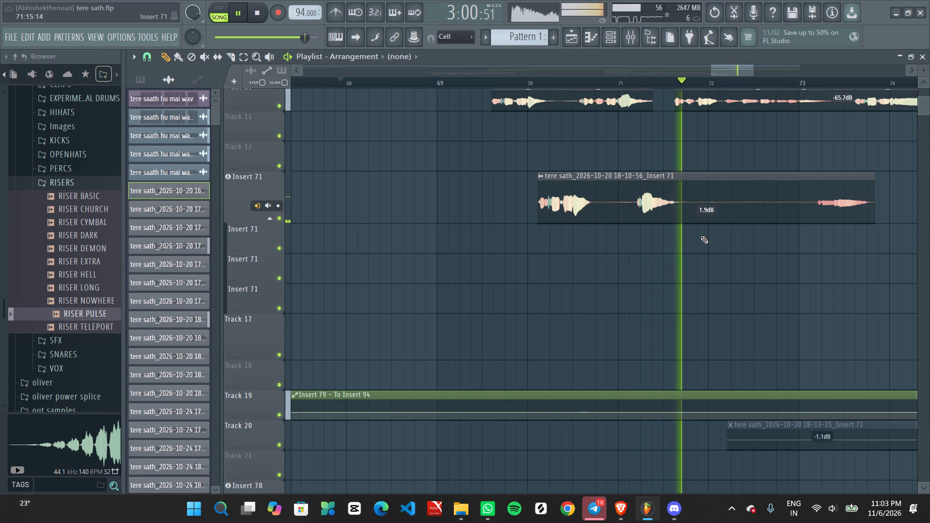
{"action": "scroll", "coordinate": [595, 231], "scroll_direction": "up", "scroll_amount": 7, "text": "ctrl"}
{"action": "scroll", "coordinate": [601, 225], "scroll_direction": "down", "scroll_amount": 5, "text": "ctrl"}
{"action": "scroll", "coordinate": [601, 225], "scroll_direction": "up", "scroll_amount": 1, "text": "ctrl"}
{"action": "scroll", "coordinate": [601, 225], "scroll_direction": "down", "scroll_amount": 3, "text": "ctrl"}
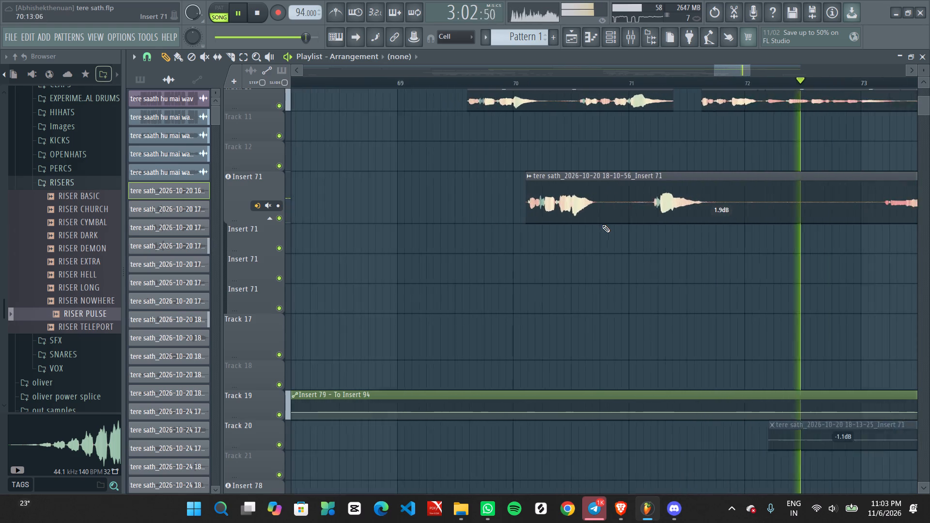
{"action": "scroll", "coordinate": [801, 228], "scroll_direction": "down", "scroll_amount": 4, "text": "ctrl"}
{"action": "scroll", "coordinate": [842, 238], "scroll_direction": "up", "scroll_amount": 4, "text": "ctrl"}
{"action": "middle_click_drag", "start_coordinate": [843, 238], "coordinate": [690, 217]}
{"action": "scroll", "coordinate": [688, 217], "scroll_direction": "down", "scroll_amount": 2, "text": "ctrl"}
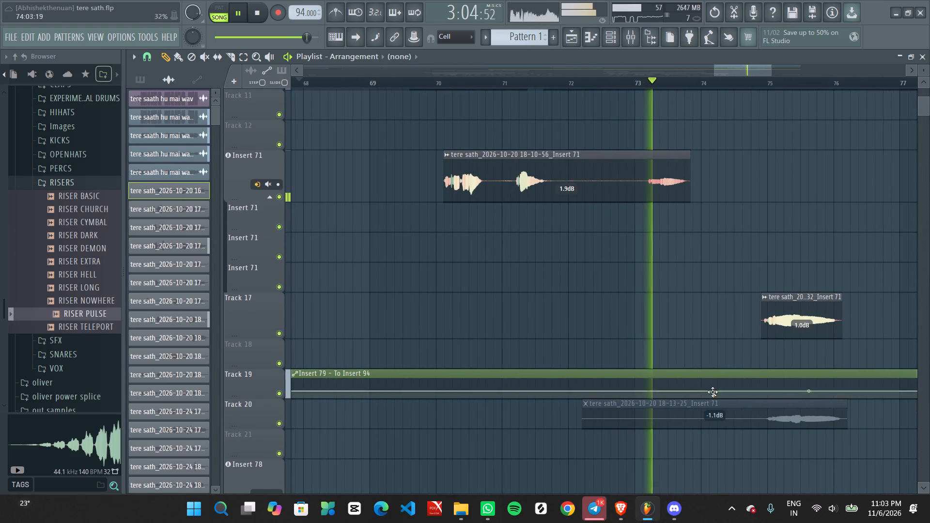
{"action": "key", "text": "space"}
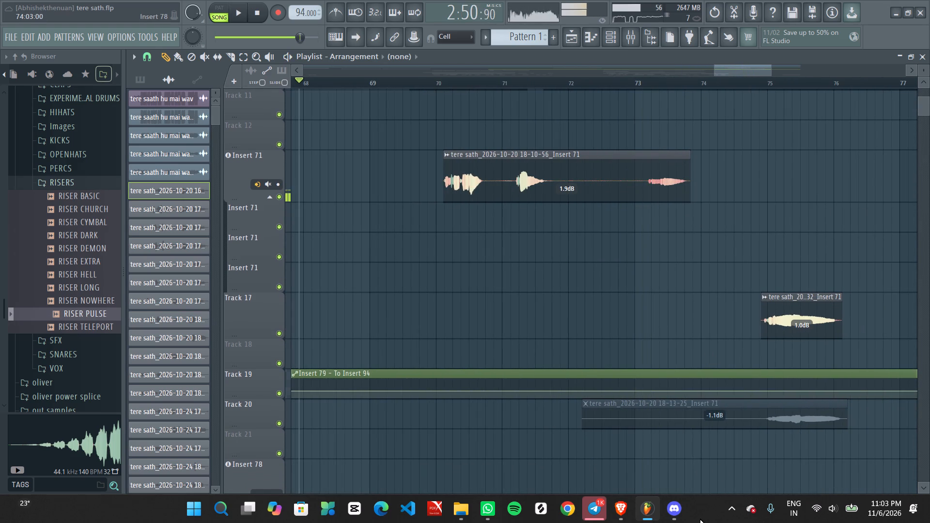
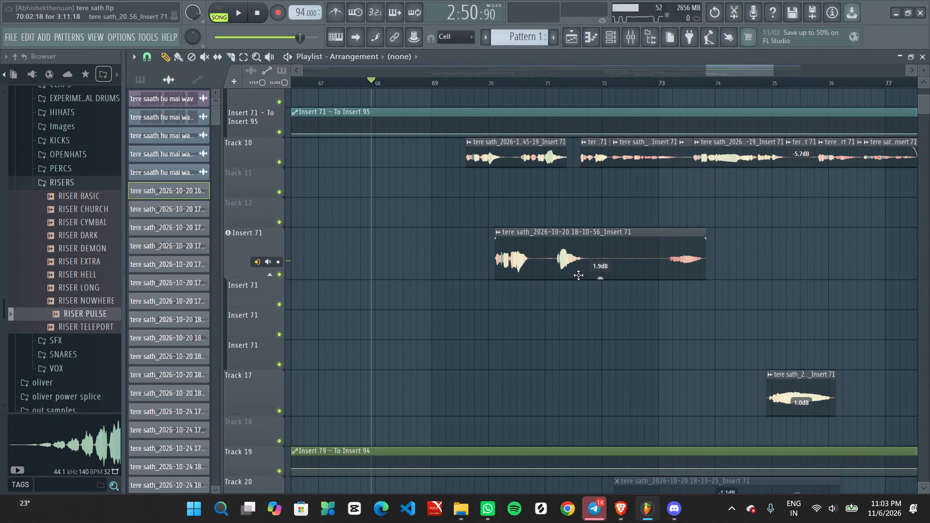
Reset the gain of the 18-10-56_Insert 71 vocal clip starting just after bar 70 to 0.0 dB.
{"action": "left_click_drag", "start_coordinate": [601, 277], "coordinate": [601, 287]}
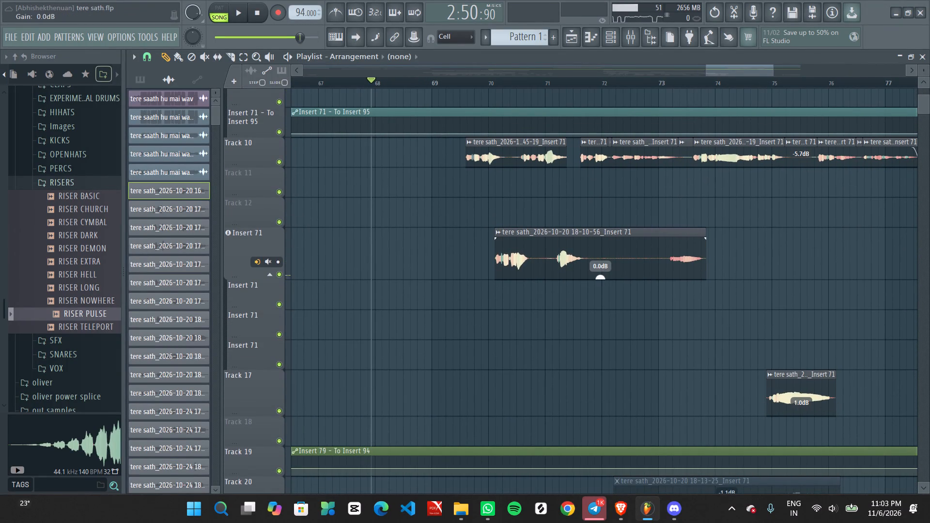
{"action": "left_click_drag", "start_coordinate": [601, 287], "coordinate": [601, 289]}
Play the song from about bar 68 to bar 74 to check the Insert 71 vocal clip by ear, and stop playback.
{"action": "key", "text": "space"}
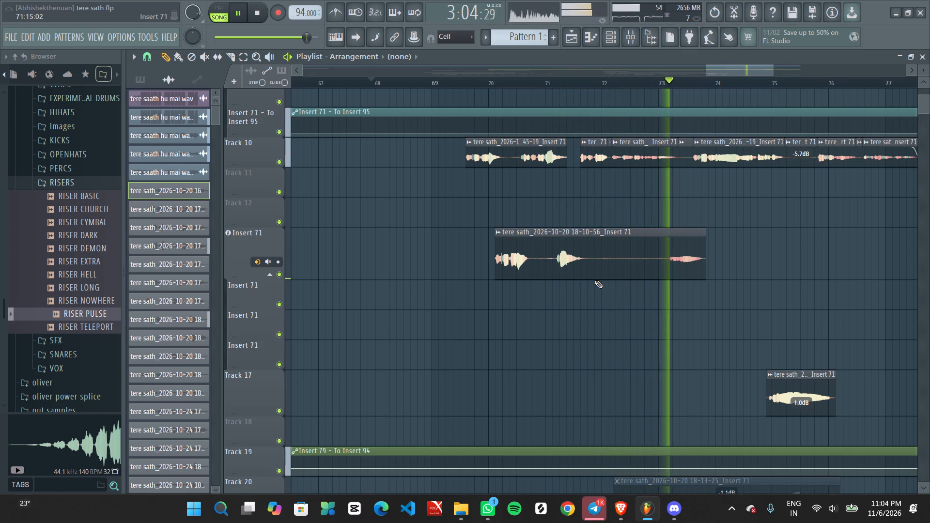
{"action": "scroll", "coordinate": [569, 298], "scroll_direction": "down", "scroll_amount": 3, "text": "ctrl"}
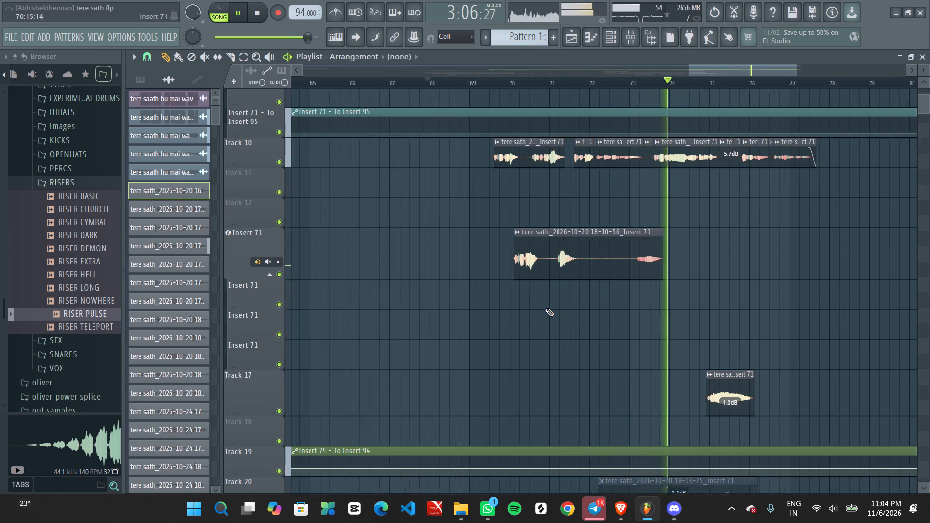
{"action": "scroll", "coordinate": [546, 308], "scroll_direction": "down", "scroll_amount": 5, "text": "ctrl"}
{"action": "key", "text": "space"}
Play the song from about bar 65 to bar 70 to check the Insert 84, 85 and 89 vocal clips by ear.
{"action": "scroll", "coordinate": [526, 321], "scroll_direction": "up", "scroll_amount": 4}
{"action": "middle_click_drag", "start_coordinate": [523, 319], "coordinate": [641, 32]}
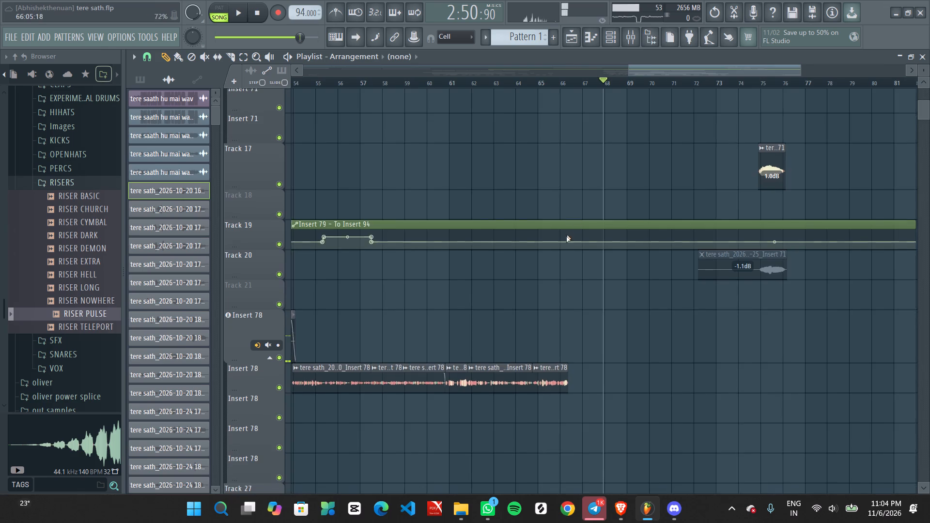
{"action": "scroll", "coordinate": [566, 238], "scroll_direction": "up", "scroll_amount": 2, "text": "ctrl"}
{"action": "middle_click_drag", "start_coordinate": [592, 301], "coordinate": [577, 71]}
{"action": "middle_click_drag", "start_coordinate": [590, 247], "coordinate": [590, 116]}
{"action": "scroll", "coordinate": [587, 128], "scroll_direction": "up", "scroll_amount": 1}
{"action": "middle_click_drag", "start_coordinate": [583, 250], "coordinate": [586, 151]}
{"action": "middle_click_drag", "start_coordinate": [592, 303], "coordinate": [591, 221]}
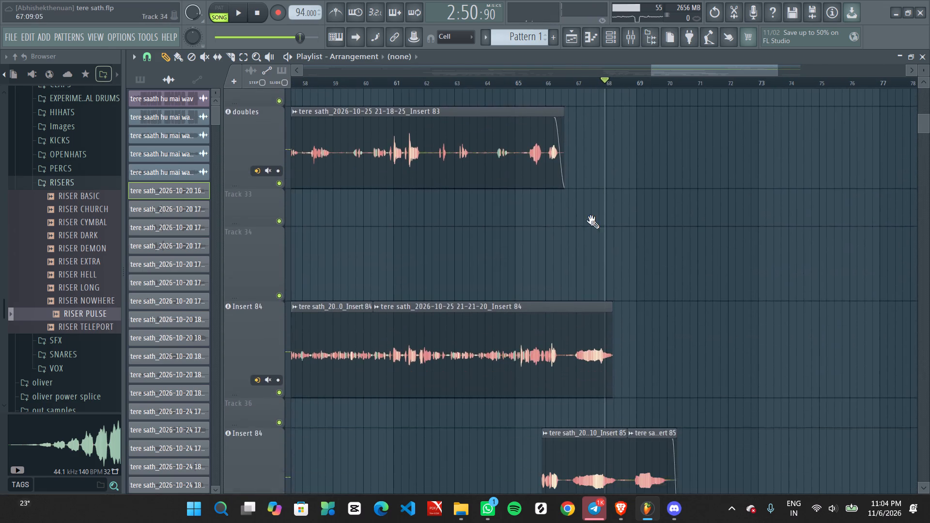
{"action": "middle_click_drag", "start_coordinate": [591, 221], "coordinate": [591, 220]}
{"action": "scroll", "coordinate": [601, 271], "scroll_direction": "up", "scroll_amount": 1}
{"action": "middle_click_drag", "start_coordinate": [601, 253], "coordinate": [601, 186]}
{"action": "middle_click_drag", "start_coordinate": [634, 267], "coordinate": [624, 210]}
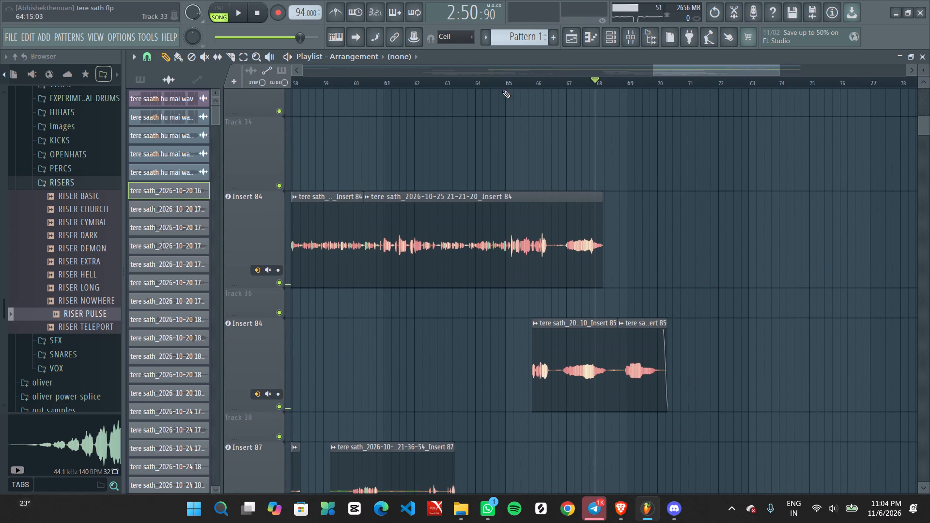
{"action": "left_click", "coordinate": [505, 83]}
{"action": "key", "text": "space"}
{"action": "scroll", "coordinate": [620, 278], "scroll_direction": "up", "scroll_amount": 2, "text": "ctrl"}
{"action": "middle_click_drag", "start_coordinate": [626, 267], "coordinate": [626, 255]}
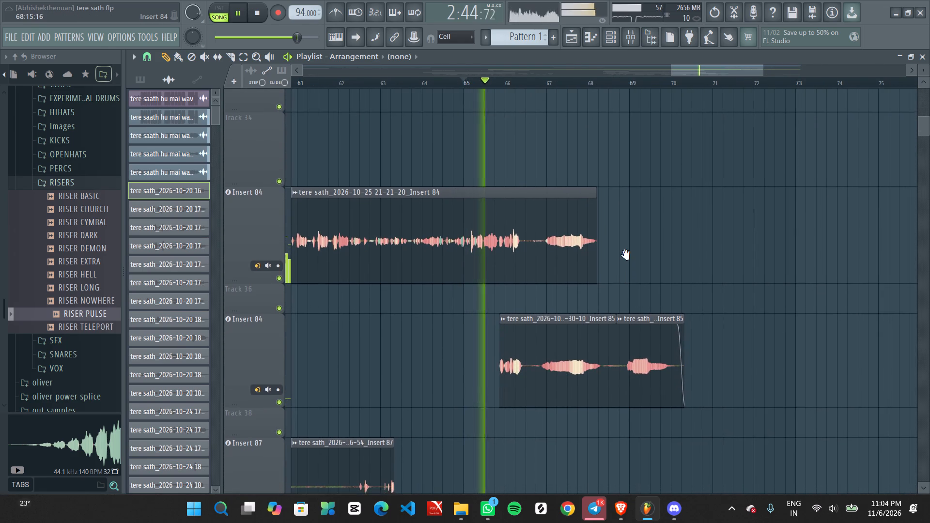
{"action": "middle_click_drag", "start_coordinate": [626, 255], "coordinate": [627, 242]}
{"action": "scroll", "coordinate": [644, 272], "scroll_direction": "up", "scroll_amount": 1, "text": "ctrl"}
{"action": "middle_click_drag", "start_coordinate": [658, 312], "coordinate": [645, 216]}
{"action": "scroll", "coordinate": [602, 311], "scroll_direction": "up", "scroll_amount": 1, "text": "ctrl"}
{"action": "middle_click_drag", "start_coordinate": [590, 365], "coordinate": [589, 330]}
{"action": "scroll", "coordinate": [588, 330], "scroll_direction": "up", "scroll_amount": 1, "text": "ctrl"}
{"action": "middle_click_drag", "start_coordinate": [594, 296], "coordinate": [599, 260]}
{"action": "scroll", "coordinate": [596, 261], "scroll_direction": "down", "scroll_amount": 1, "text": "alt"}
{"action": "scroll", "coordinate": [575, 298], "scroll_direction": "up", "scroll_amount": 1, "text": "ctrl"}
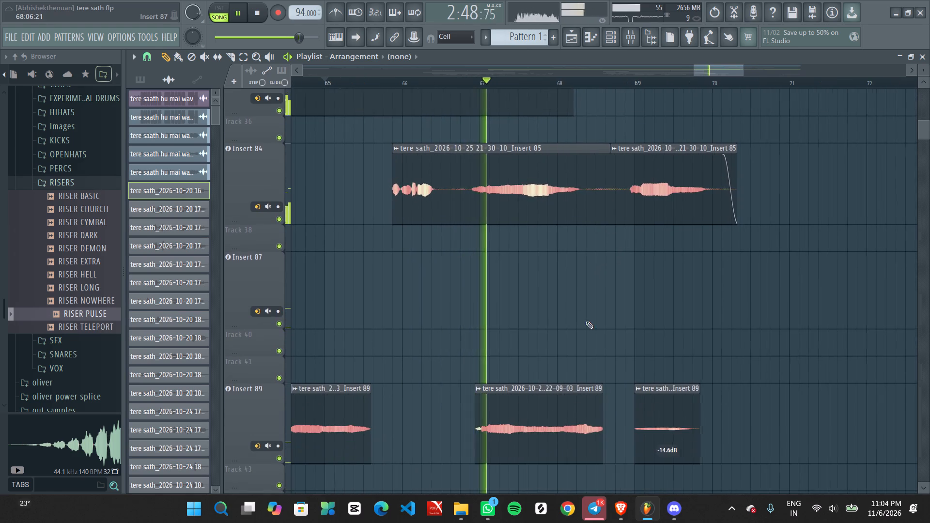
{"action": "middle_click_drag", "start_coordinate": [582, 319], "coordinate": [582, 276]}
{"action": "scroll", "coordinate": [582, 278], "scroll_direction": "down", "scroll_amount": 2, "text": "alt"}
{"action": "scroll", "coordinate": [582, 280], "scroll_direction": "up", "scroll_amount": 1, "text": "ctrl"}
{"action": "middle_click_drag", "start_coordinate": [581, 287], "coordinate": [575, 314]}
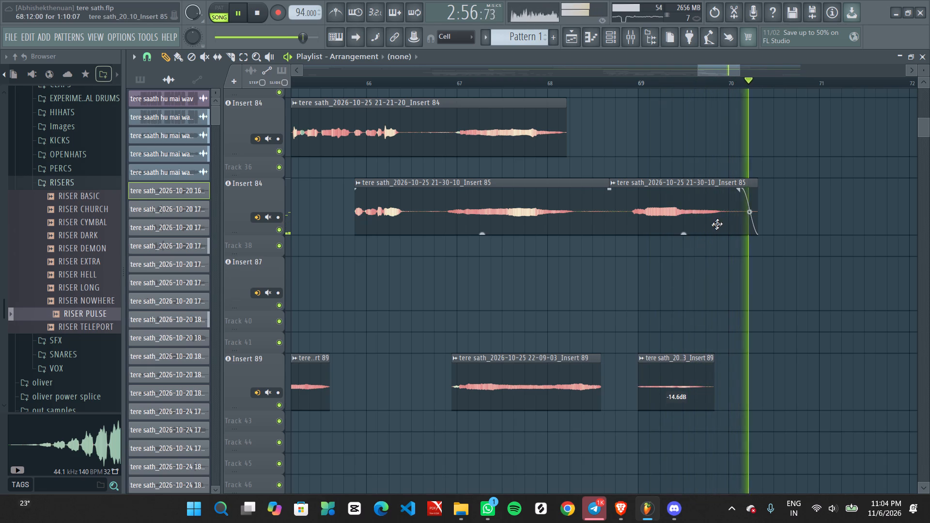
Lengthen the fade-out of the second 21-30-10_Insert 85 vocal clip so it begins at about bar 69.5, and stop playback.
{"action": "left_click_drag", "start_coordinate": [738, 192], "coordinate": [681, 185]}
{"action": "key", "text": "space"}
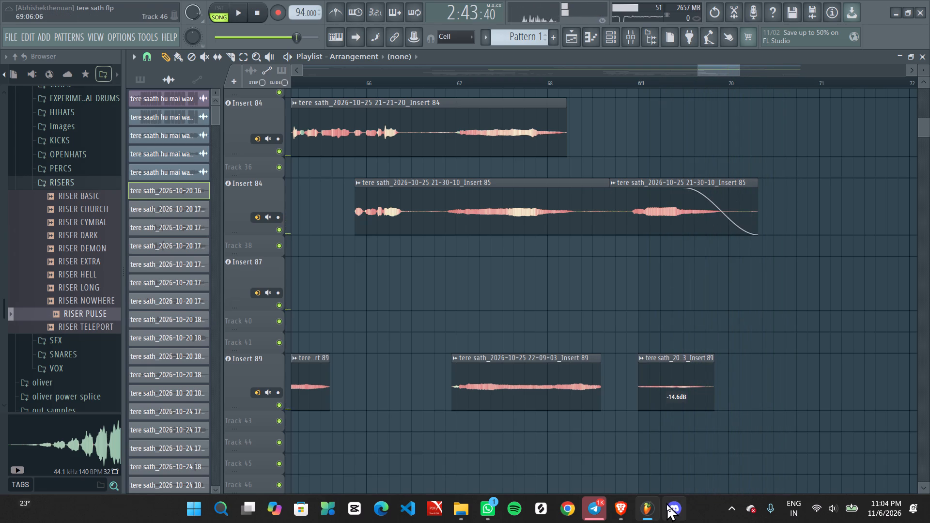
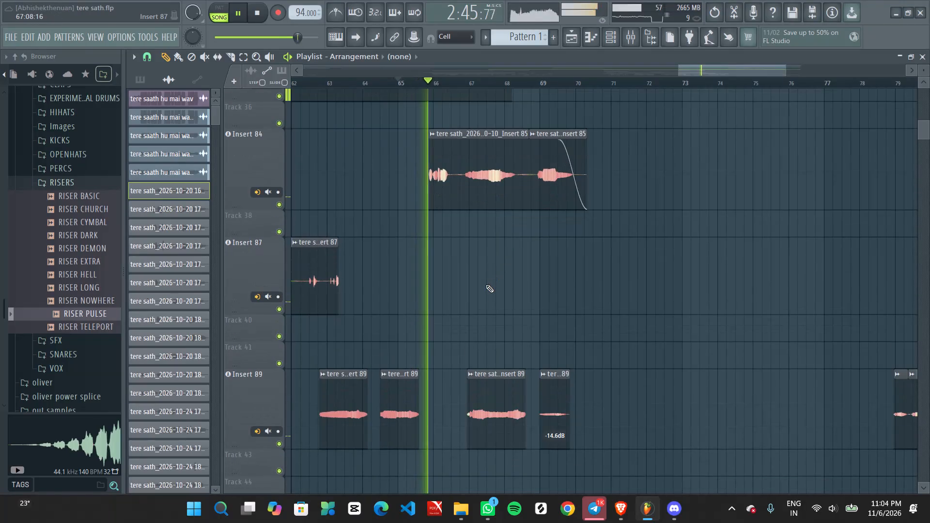
Follow the song playback from about bar 66 to bar 71, checking the Insert 84, 85 and 89 vocal clips and the Insert 85 fade-out by ear.
{"action": "scroll", "coordinate": [486, 293], "scroll_direction": "up", "scroll_amount": 2, "text": "ctrl"}
{"action": "scroll", "coordinate": [484, 283], "scroll_direction": "down", "scroll_amount": 7, "text": "alt"}
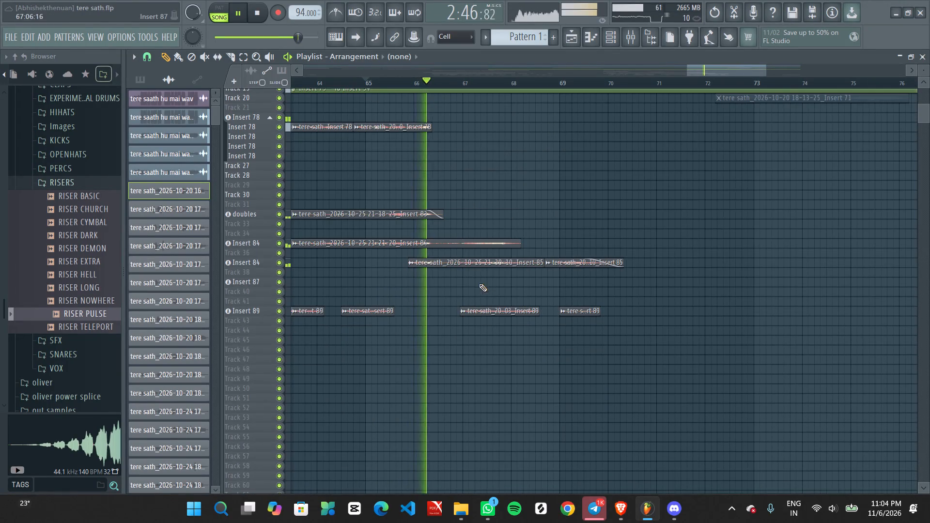
{"action": "scroll", "coordinate": [460, 282], "scroll_direction": "up", "scroll_amount": 6, "text": "ctrl"}
{"action": "scroll", "coordinate": [470, 281], "scroll_direction": "up", "scroll_amount": 1}
{"action": "middle_click_drag", "start_coordinate": [474, 280], "coordinate": [481, 226]}
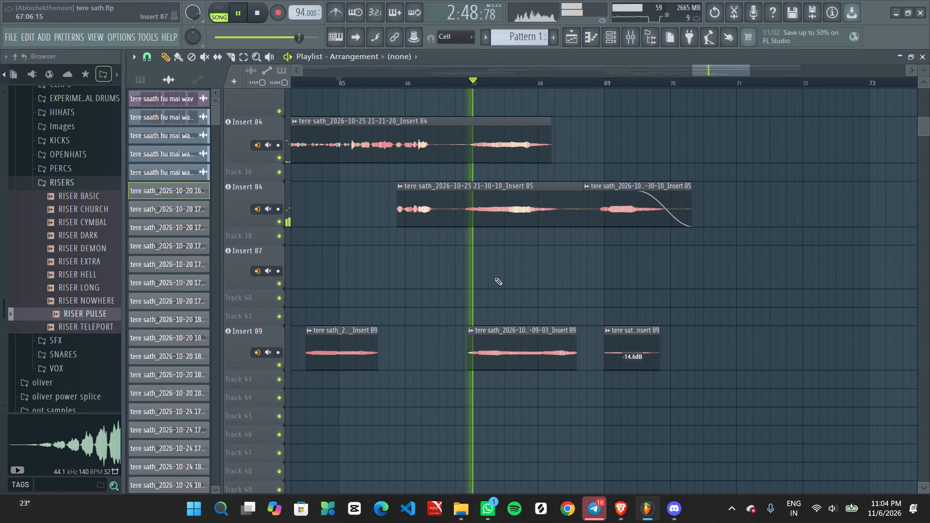
{"action": "scroll", "coordinate": [496, 280], "scroll_direction": "up", "scroll_amount": 1, "text": "ctrl"}
{"action": "middle_click_drag", "start_coordinate": [510, 289], "coordinate": [496, 292]}
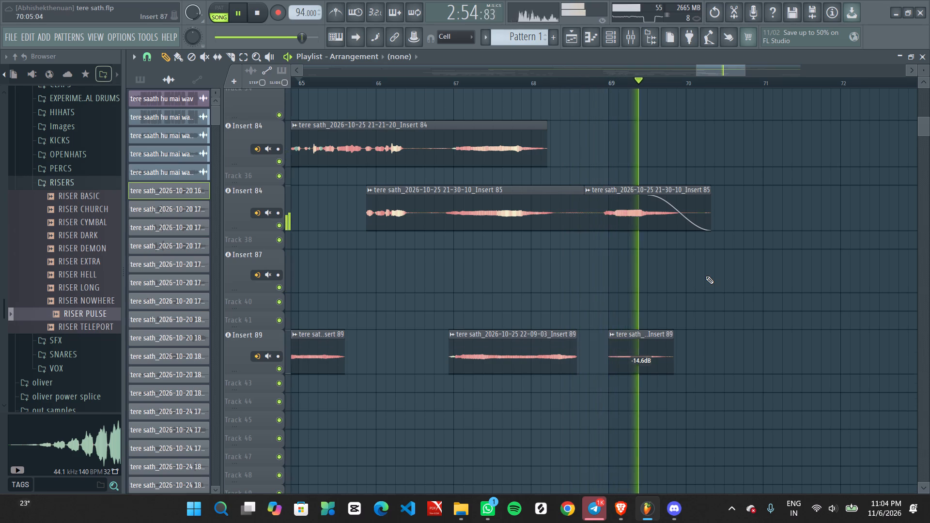
{"action": "scroll", "coordinate": [706, 276], "scroll_direction": "down", "scroll_amount": 5, "text": "alt"}
{"action": "scroll", "coordinate": [707, 276], "scroll_direction": "up", "scroll_amount": 2, "text": "ctrl"}
{"action": "middle_click_drag", "start_coordinate": [731, 277], "coordinate": [658, 284]}
{"action": "scroll", "coordinate": [651, 279], "scroll_direction": "down", "scroll_amount": 6, "text": "ctrl"}
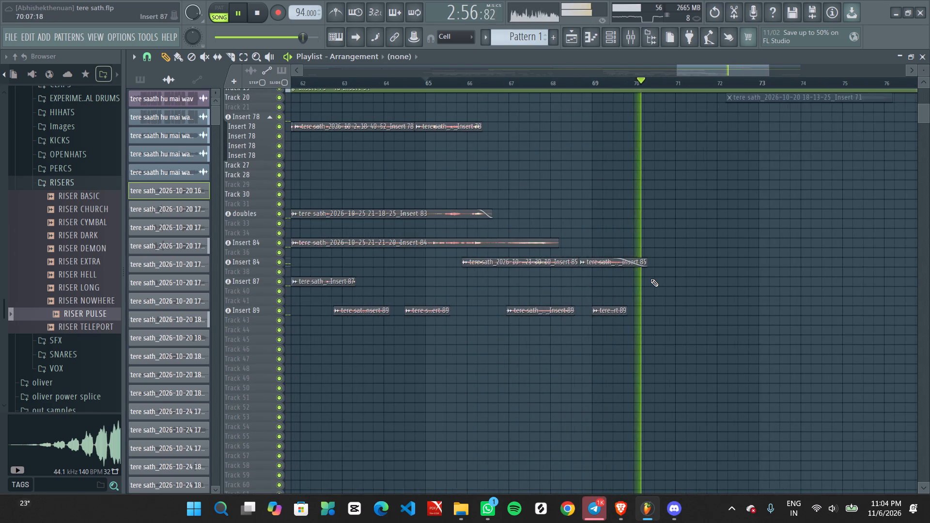
{"action": "scroll", "coordinate": [652, 281], "scroll_direction": "up", "scroll_amount": 6}
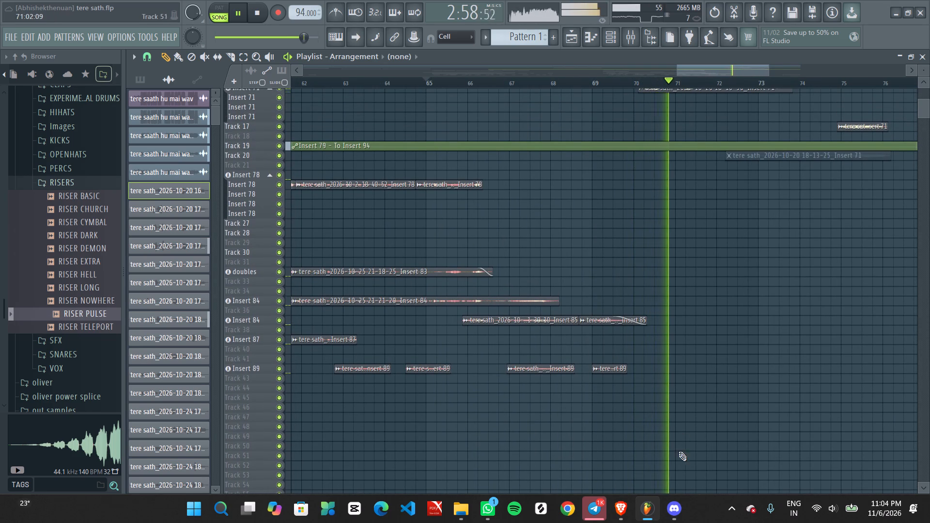
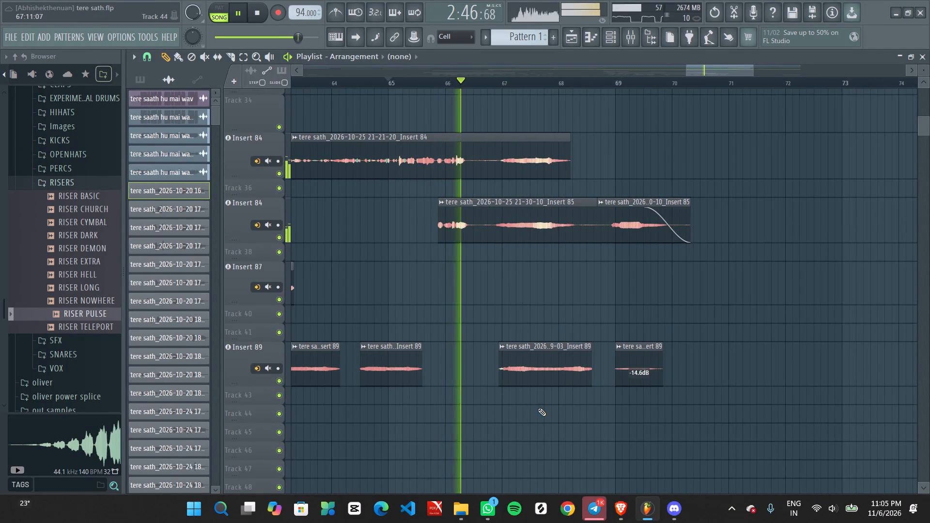
Listen to the Insert 84, 85 and 89 vocal clips up to about bar 68, and stop playback.
{"action": "scroll", "coordinate": [538, 408], "scroll_direction": "up", "scroll_amount": 1, "text": "ctrl"}
{"action": "middle_click_drag", "start_coordinate": [604, 408], "coordinate": [594, 404]}
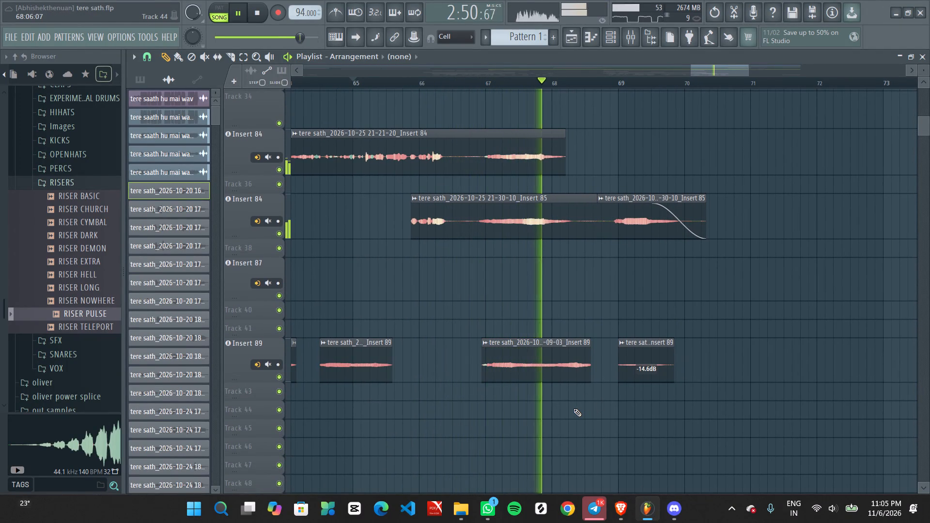
{"action": "key", "text": "space"}
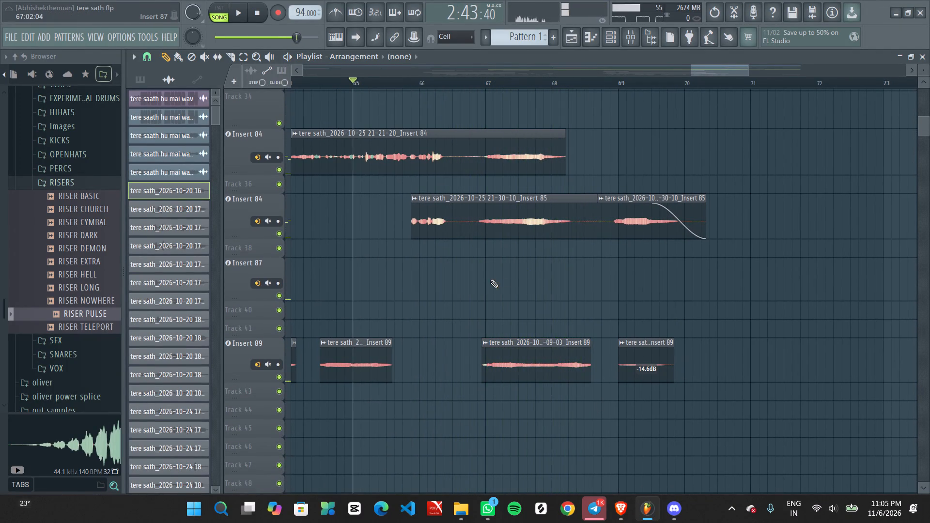
Review the earlier vocal tracks in the arrangement and play the song briefly from about bar 45.
{"action": "scroll", "coordinate": [465, 287], "scroll_direction": "down", "scroll_amount": 6, "text": "ctrl"}
{"action": "middle_click_drag", "start_coordinate": [428, 303], "coordinate": [524, 322]}
{"action": "scroll", "coordinate": [443, 283], "scroll_direction": "down", "scroll_amount": 7, "text": "ctrl"}
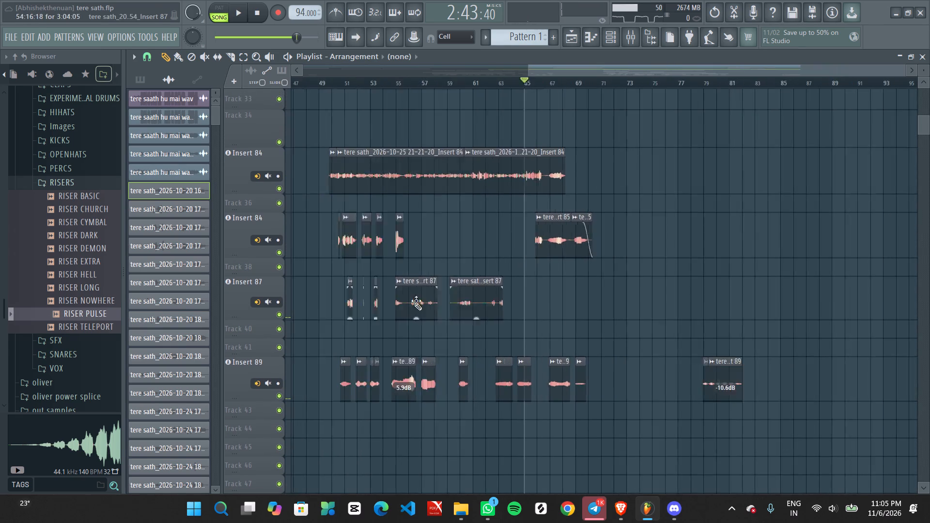
{"action": "middle_click_drag", "start_coordinate": [387, 342], "coordinate": [534, 349]}
{"action": "scroll", "coordinate": [531, 330], "scroll_direction": "up", "scroll_amount": 2, "text": "ctrl"}
{"action": "scroll", "coordinate": [548, 290], "scroll_direction": "up", "scroll_amount": 1}
{"action": "middle_click_drag", "start_coordinate": [548, 294], "coordinate": [529, 398]}
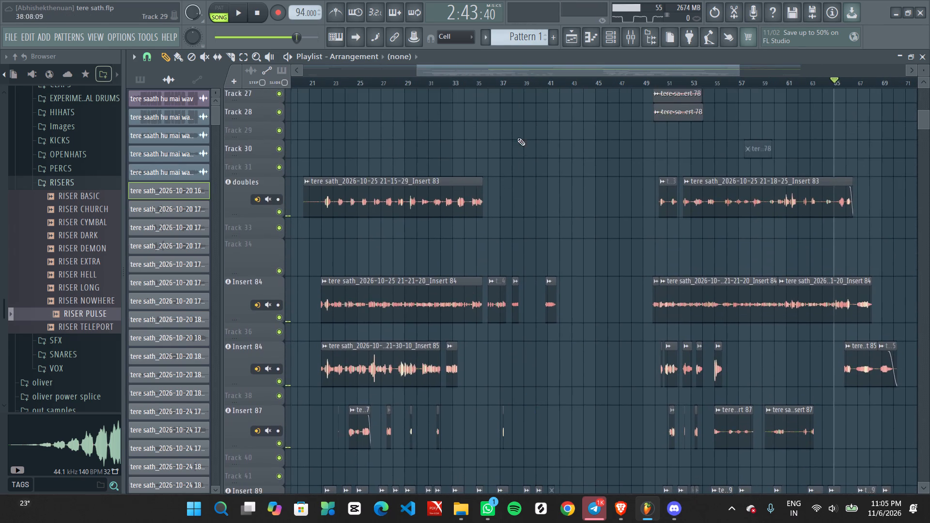
{"action": "scroll", "coordinate": [526, 171], "scroll_direction": "up", "scroll_amount": 8}
{"action": "scroll", "coordinate": [585, 200], "scroll_direction": "up", "scroll_amount": 6}
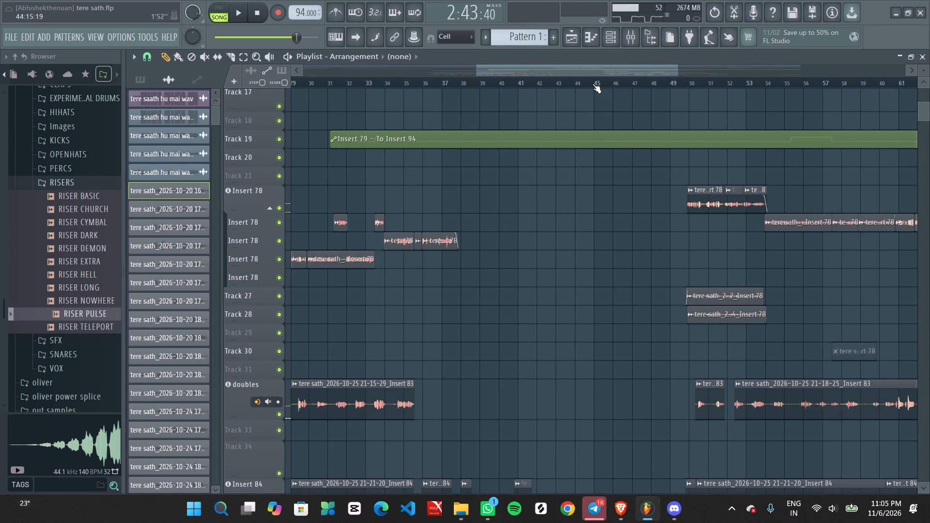
{"action": "left_click", "coordinate": [590, 83]}
{"action": "key", "text": "space"}
{"action": "scroll", "coordinate": [625, 242], "scroll_direction": "up", "scroll_amount": 4}
{"action": "middle_click_drag", "start_coordinate": [640, 348], "coordinate": [604, 132]}
{"action": "middle_click_drag", "start_coordinate": [598, 369], "coordinate": [610, 232]}
{"action": "middle_click_drag", "start_coordinate": [587, 388], "coordinate": [584, 319]}
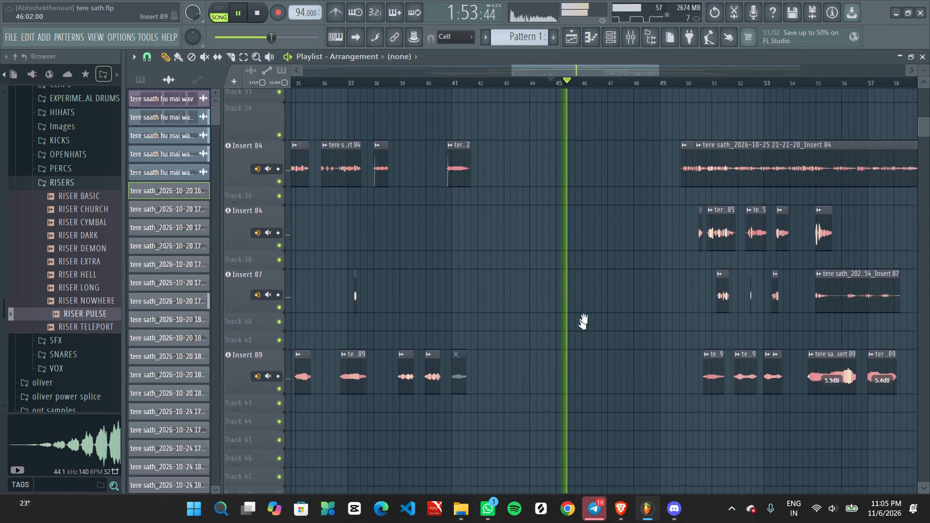
{"action": "middle_click_drag", "start_coordinate": [584, 319], "coordinate": [613, 264]}
{"action": "scroll", "coordinate": [595, 271], "scroll_direction": "down", "scroll_amount": 7, "text": "ctrl"}
{"action": "key", "text": "space"}
Play the song from about bar 35 and check the Insert 84, 87 and 89 vocal clips through bar 40 by ear.
{"action": "left_click", "coordinate": [496, 80]}
{"action": "key", "text": "space"}
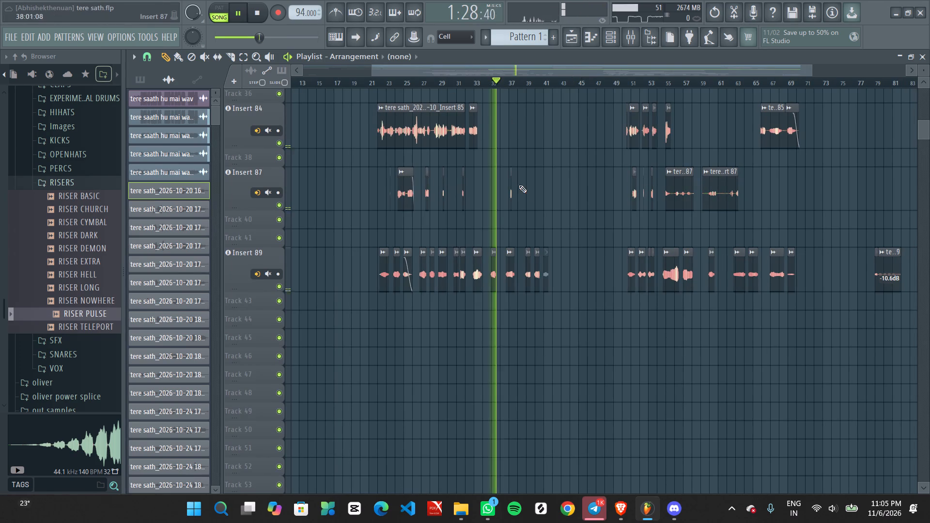
{"action": "scroll", "coordinate": [527, 206], "scroll_direction": "up", "scroll_amount": 8}
{"action": "middle_click_drag", "start_coordinate": [529, 205], "coordinate": [493, 389]}
{"action": "scroll", "coordinate": [518, 320], "scroll_direction": "up", "scroll_amount": 2, "text": "ctrl"}
{"action": "middle_click_drag", "start_coordinate": [525, 305], "coordinate": [525, 294]}
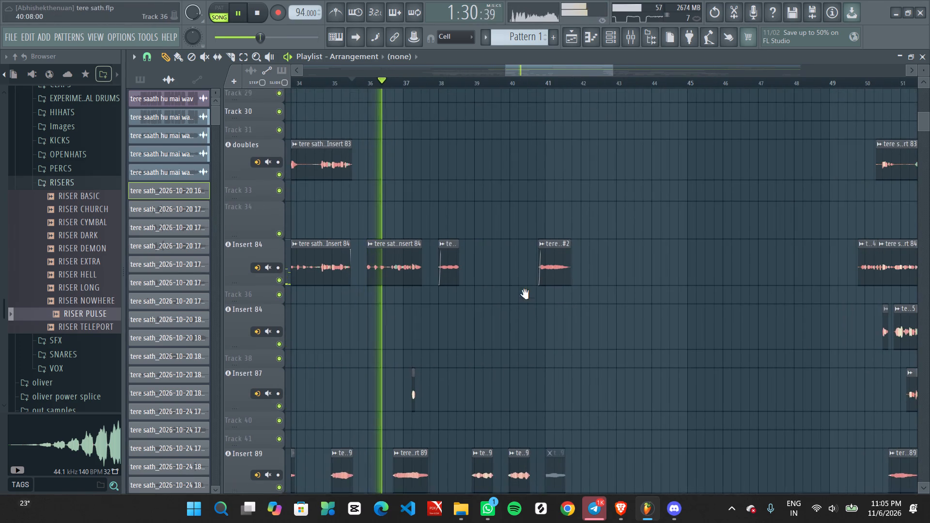
{"action": "middle_click_drag", "start_coordinate": [525, 294], "coordinate": [518, 245]}
{"action": "scroll", "coordinate": [490, 317], "scroll_direction": "up", "scroll_amount": 3, "text": "ctrl"}
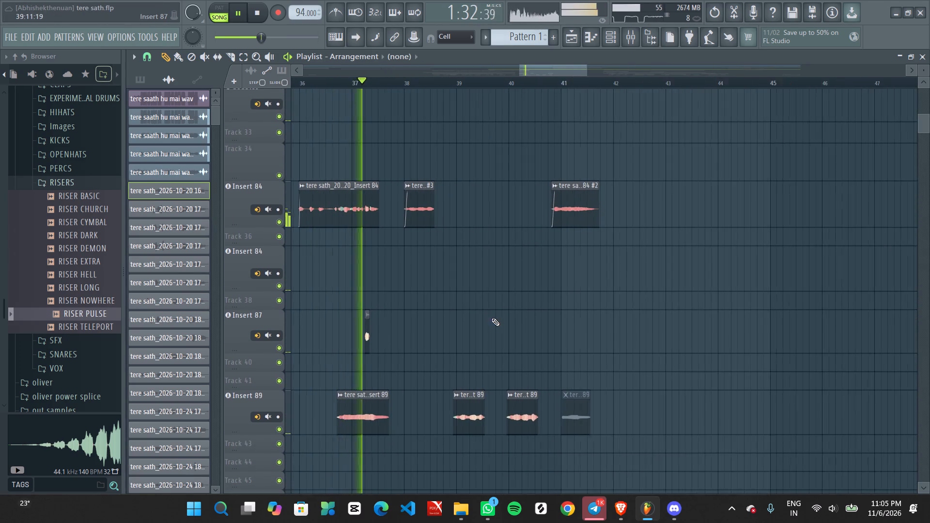
{"action": "middle_click_drag", "start_coordinate": [496, 327], "coordinate": [500, 307]}
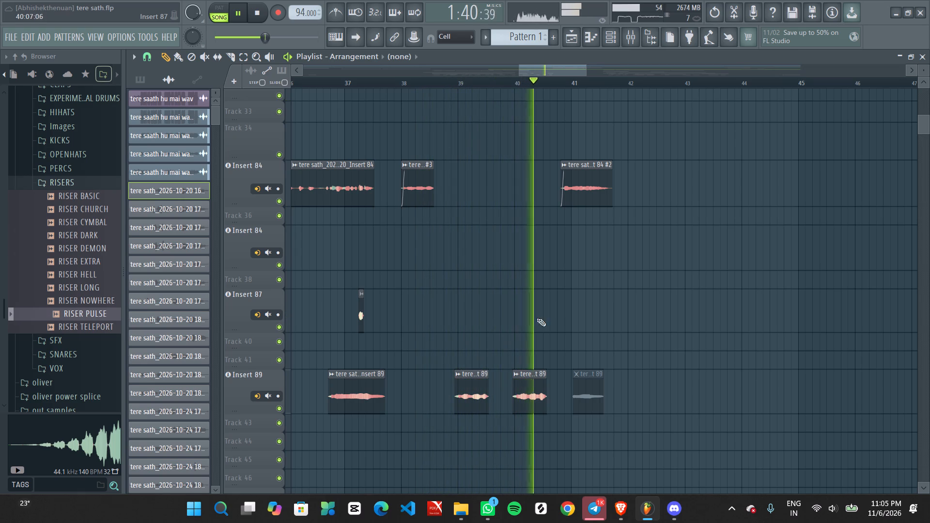
Examine the vocal tracks from Insert 71 to Insert 89 around bars 40 to 43 while the song plays.
{"action": "scroll", "coordinate": [583, 327], "scroll_direction": "up", "scroll_amount": 3}
{"action": "scroll", "coordinate": [584, 327], "scroll_direction": "down", "scroll_amount": 4, "text": "alt"}
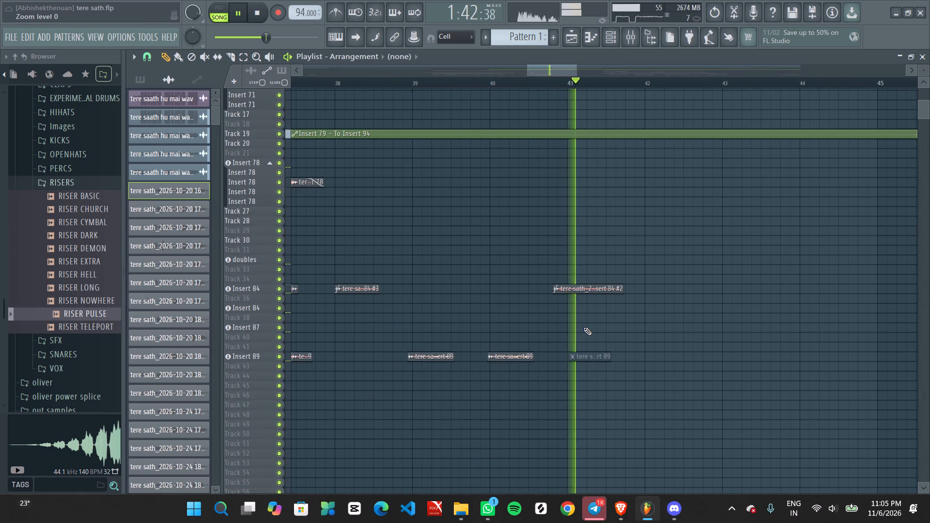
{"action": "scroll", "coordinate": [584, 327], "scroll_direction": "down", "scroll_amount": 6, "text": "ctrl"}
{"action": "scroll", "coordinate": [585, 327], "scroll_direction": "up", "scroll_amount": 11}
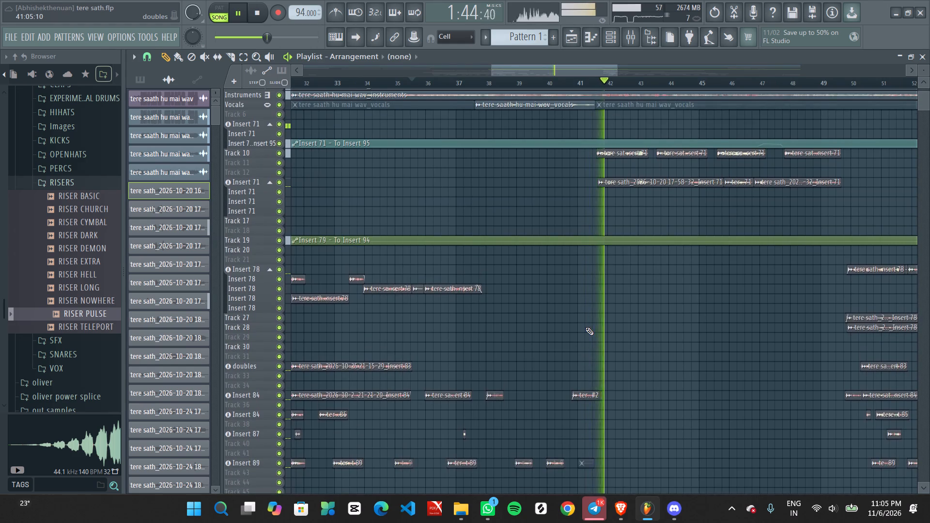
{"action": "scroll", "coordinate": [586, 327], "scroll_direction": "up", "scroll_amount": 3, "text": "ctrl"}
{"action": "middle_click_drag", "start_coordinate": [610, 354], "coordinate": [616, 218]}
{"action": "scroll", "coordinate": [619, 209], "scroll_direction": "down", "scroll_amount": 6, "text": "ctrl"}
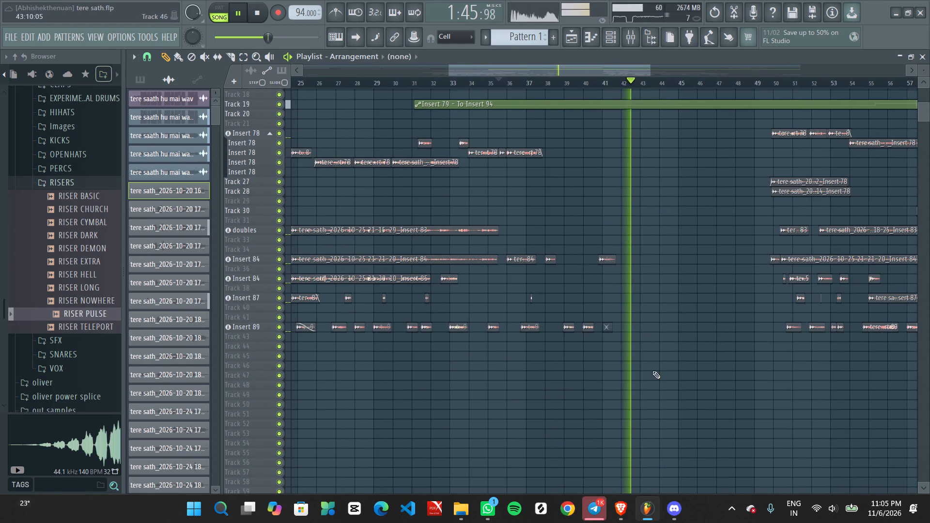
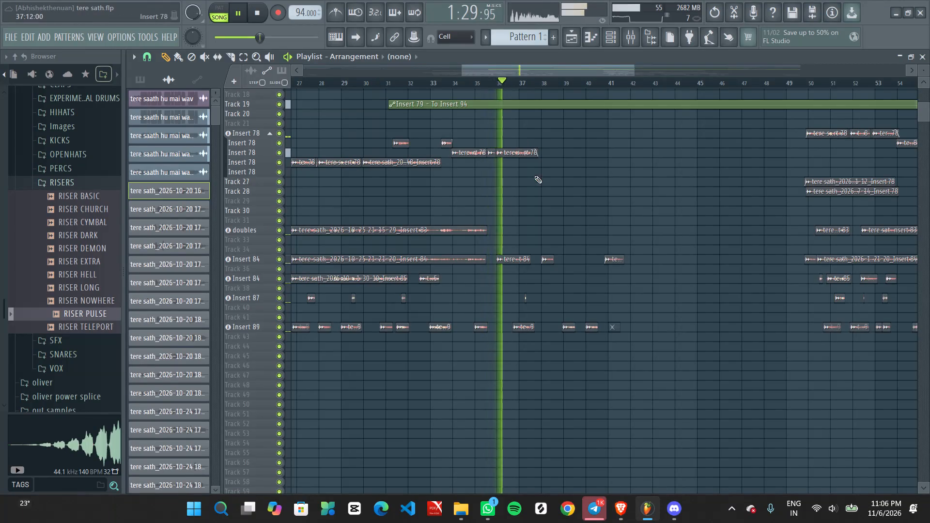
Play the song from about bar 37 and examine the vocal tracks from Insert 71 to Insert 89 across the arrangement.
{"action": "left_click", "coordinate": [536, 88]}
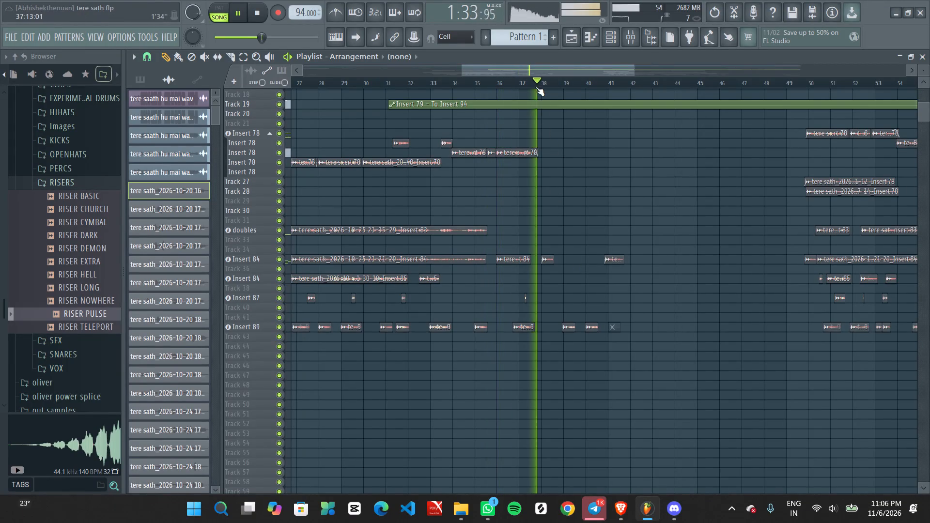
{"action": "scroll", "coordinate": [578, 269], "scroll_direction": "up", "scroll_amount": 2, "text": "ctrl"}
{"action": "middle_click_drag", "start_coordinate": [574, 293], "coordinate": [525, 255]}
{"action": "scroll", "coordinate": [566, 247], "scroll_direction": "down", "scroll_amount": 8, "text": "ctrl"}
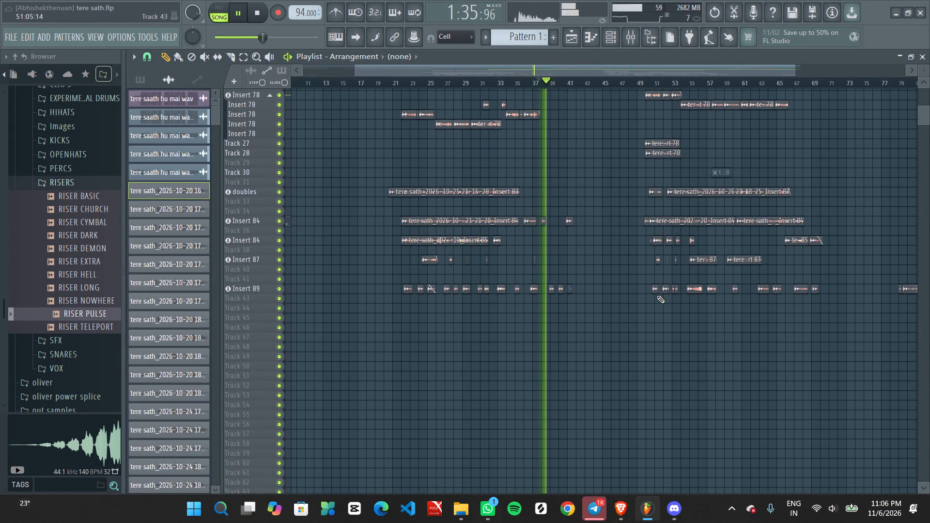
{"action": "scroll", "coordinate": [725, 295], "scroll_direction": "down", "scroll_amount": 3, "text": "ctrl"}
{"action": "scroll", "coordinate": [883, 230], "scroll_direction": "up", "scroll_amount": 7}
{"action": "scroll", "coordinate": [802, 262], "scroll_direction": "up", "scroll_amount": 9}
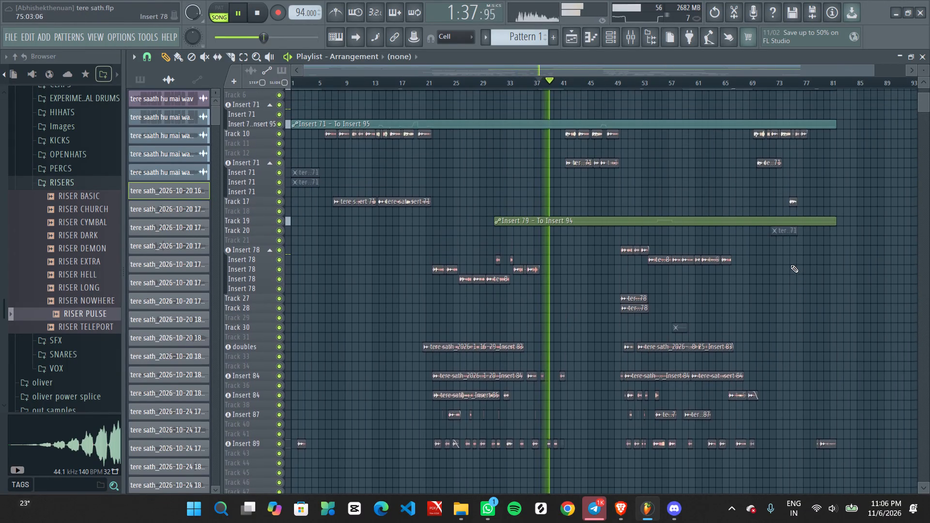
{"action": "scroll", "coordinate": [771, 295], "scroll_direction": "up", "scroll_amount": 3, "text": "ctrl"}
{"action": "middle_click_drag", "start_coordinate": [785, 366], "coordinate": [769, 264]}
Place the Insert 84 and Insert 89 vocal clips from bars 38 to 41 on Tracks 45 and 52 around bars 67 to 70, and stop playback.
{"action": "left_click_drag", "start_coordinate": [386, 264], "coordinate": [388, 272], "text": "ctrl"}
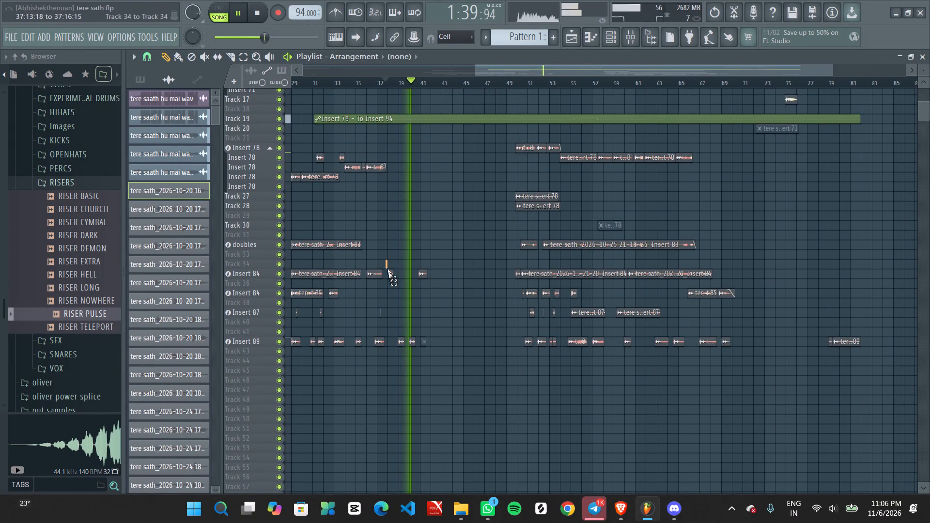
{"action": "left_click_drag", "start_coordinate": [388, 272], "coordinate": [460, 364], "text": "ctrl"}
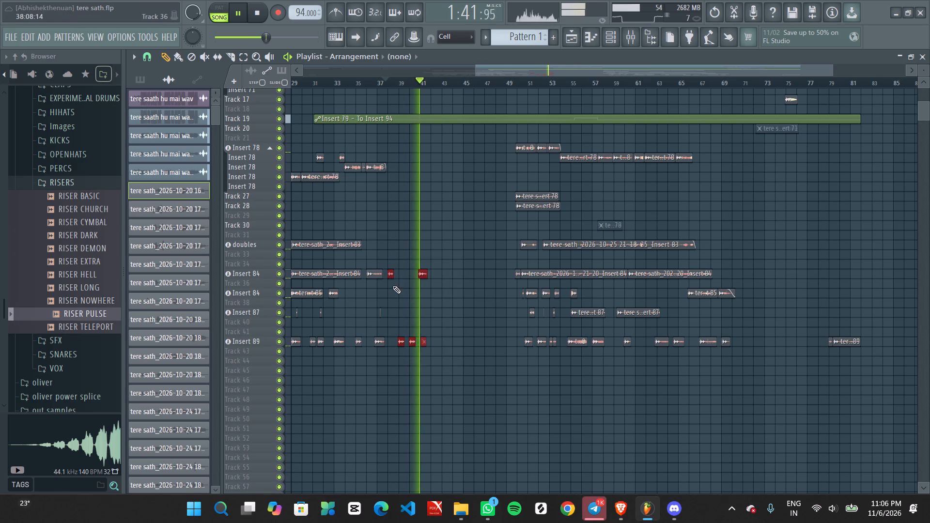
{"action": "scroll", "coordinate": [393, 286], "scroll_direction": "up", "scroll_amount": 9, "text": "ctrl"}
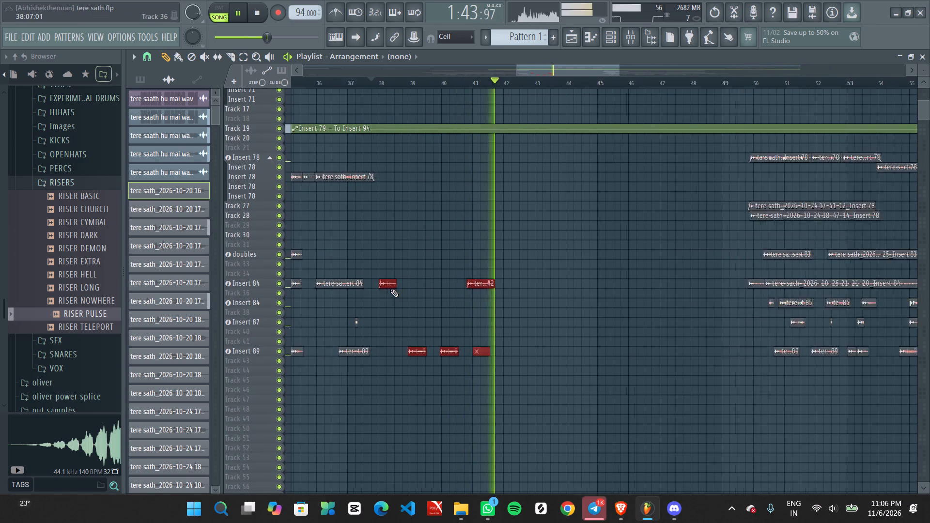
{"action": "scroll", "coordinate": [390, 289], "scroll_direction": "up", "scroll_amount": 3, "text": "ctrl"}
{"action": "left_click_drag", "start_coordinate": [385, 292], "coordinate": [929, 315], "text": "shift"}
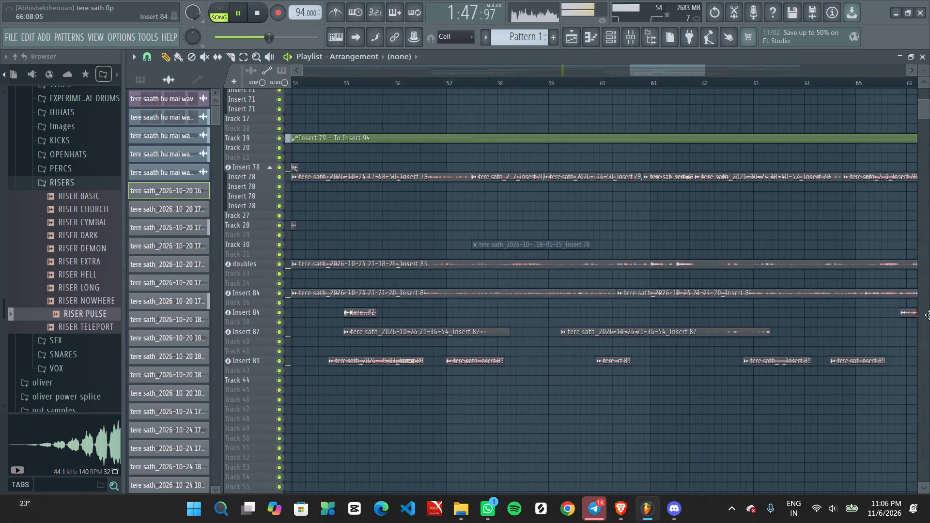
{"action": "left_click_drag", "start_coordinate": [929, 315], "coordinate": [646, 387], "text": "shift"}
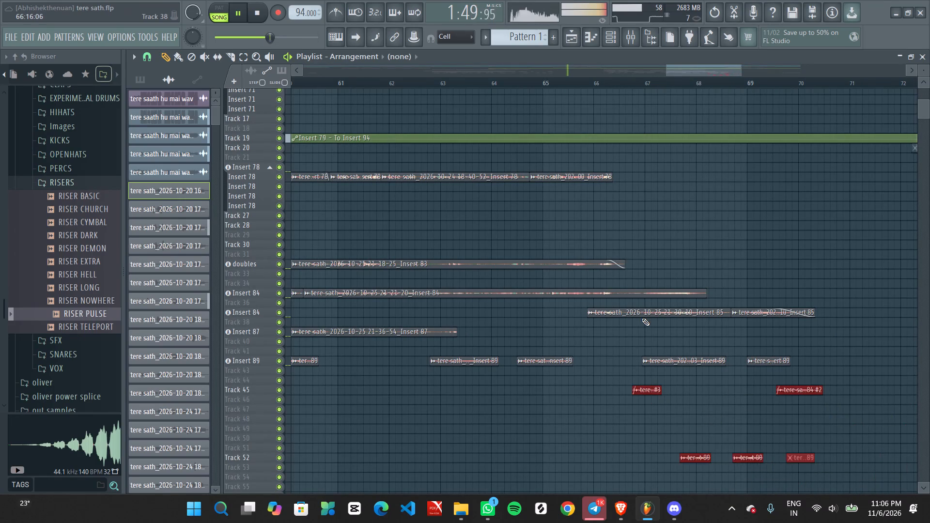
{"action": "scroll", "coordinate": [642, 318], "scroll_direction": "down", "scroll_amount": 4, "text": "ctrl"}
{"action": "key", "text": "space"}
Play the song briefly from about bar 65 to check the Insert 84 and 89 vocals leading into the newly placed clips.
{"action": "scroll", "coordinate": [652, 336], "scroll_direction": "up", "scroll_amount": 3, "text": "ctrl"}
{"action": "scroll", "coordinate": [648, 342], "scroll_direction": "up", "scroll_amount": 5, "text": "alt"}
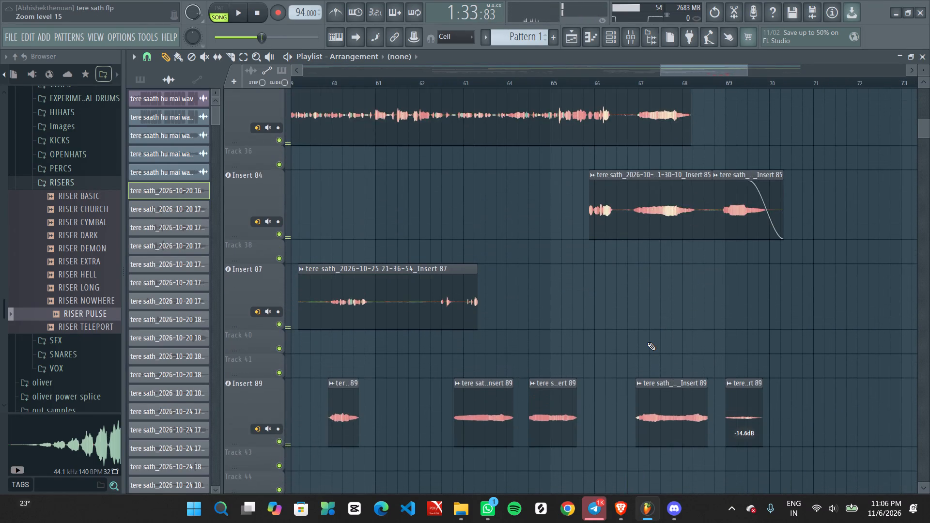
{"action": "scroll", "coordinate": [648, 342], "scroll_direction": "up", "scroll_amount": 2, "text": "ctrl"}
{"action": "middle_click_drag", "start_coordinate": [662, 348], "coordinate": [663, 228]}
{"action": "scroll", "coordinate": [662, 246], "scroll_direction": "down", "scroll_amount": 3, "text": "alt"}
{"action": "scroll", "coordinate": [662, 297], "scroll_direction": "up", "scroll_amount": 1, "text": "ctrl"}
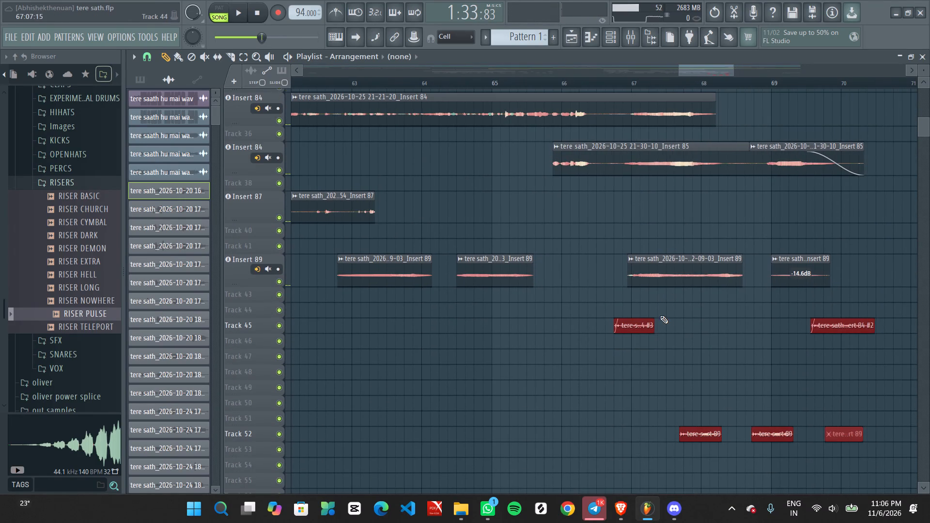
{"action": "left_click", "coordinate": [537, 81]}
{"action": "key", "text": "space"}
{"action": "middle_click", "coordinate": [597, 226]}
{"action": "right_click", "coordinate": [597, 226]}
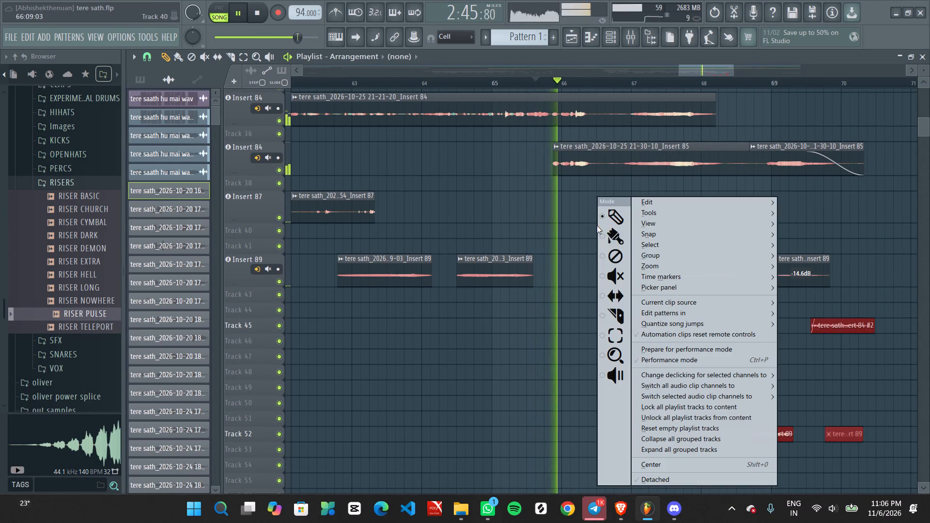
{"action": "left_click", "coordinate": [624, 276]}
{"action": "scroll", "coordinate": [613, 205], "scroll_direction": "up", "scroll_amount": 2, "text": "ctrl"}
{"action": "key", "text": "space"}
Slice the Insert 85 vocal clip on the lower Insert 84 track just before bar 67, in the gap after its first phrase.
{"action": "middle_click", "coordinate": [613, 205]}
{"action": "right_click_drag", "start_coordinate": [613, 204], "coordinate": [615, 204]}
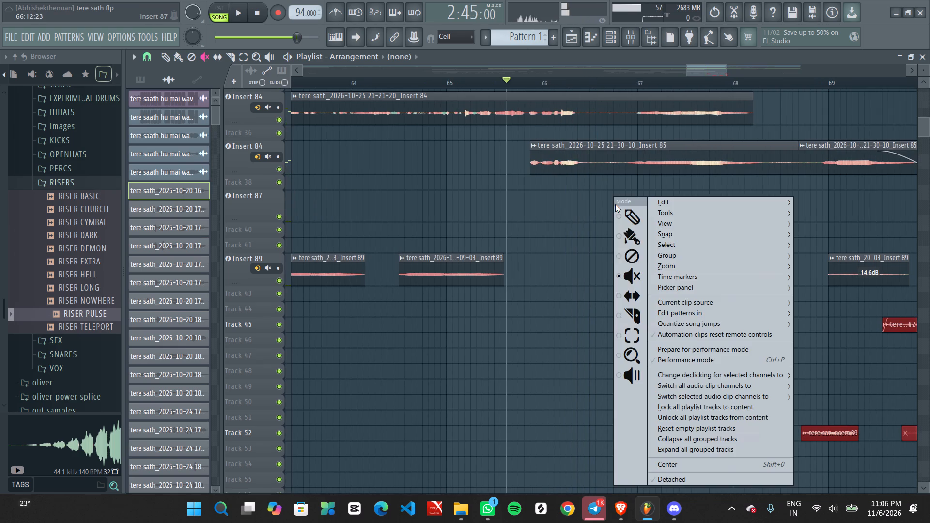
{"action": "right_click_drag", "start_coordinate": [615, 204], "coordinate": [619, 210]}
{"action": "left_click", "coordinate": [635, 319]}
{"action": "left_click", "coordinate": [610, 176]}
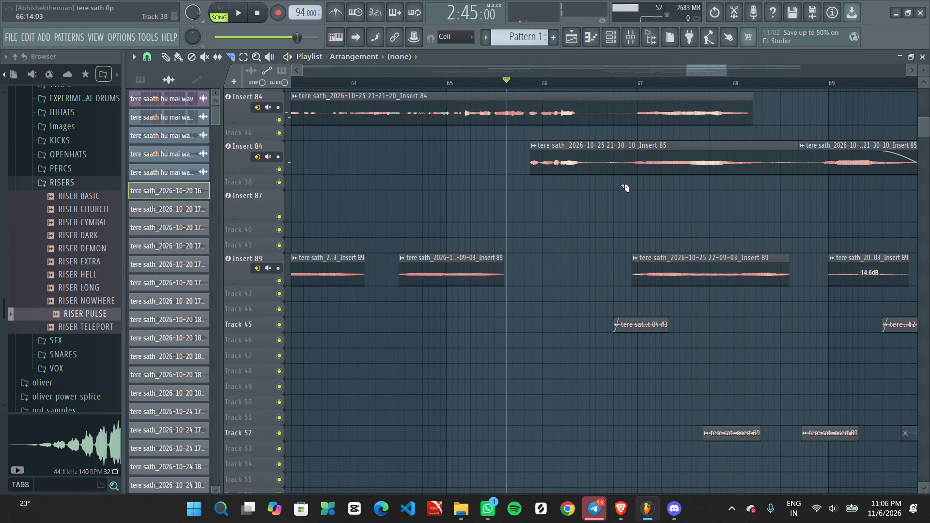
{"action": "left_click_drag", "start_coordinate": [613, 175], "coordinate": [613, 162]}
Mute the two Insert 85 clips after the new cut and the two Insert 89 clips between bars 67 and 70.
{"action": "middle_click", "coordinate": [624, 212]}
{"action": "right_click", "coordinate": [625, 213]}
{"action": "left_click", "coordinate": [645, 291]}
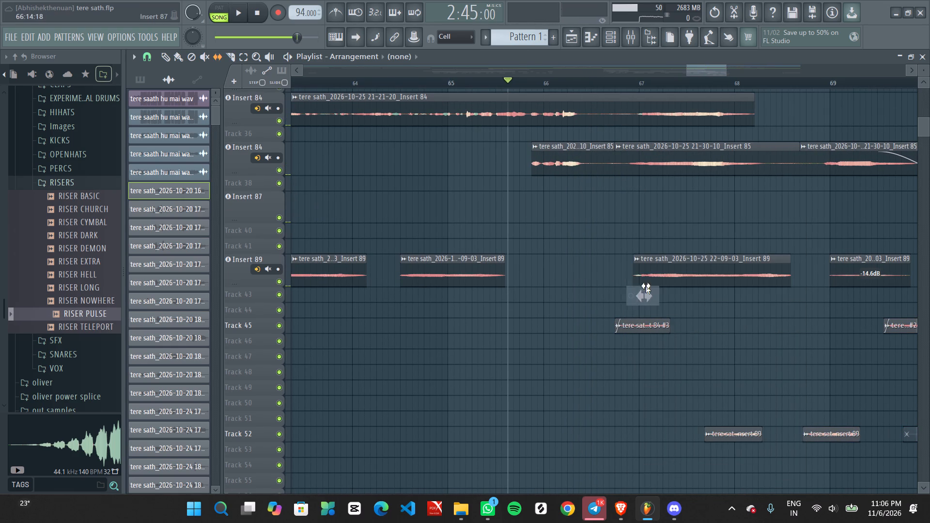
{"action": "middle_click", "coordinate": [622, 227]}
{"action": "right_click", "coordinate": [621, 226]}
{"action": "left_click", "coordinate": [639, 283]}
{"action": "scroll", "coordinate": [646, 259], "scroll_direction": "down", "scroll_amount": 4, "text": "ctrl"}
{"action": "middle_click_drag", "start_coordinate": [750, 224], "coordinate": [732, 224]}
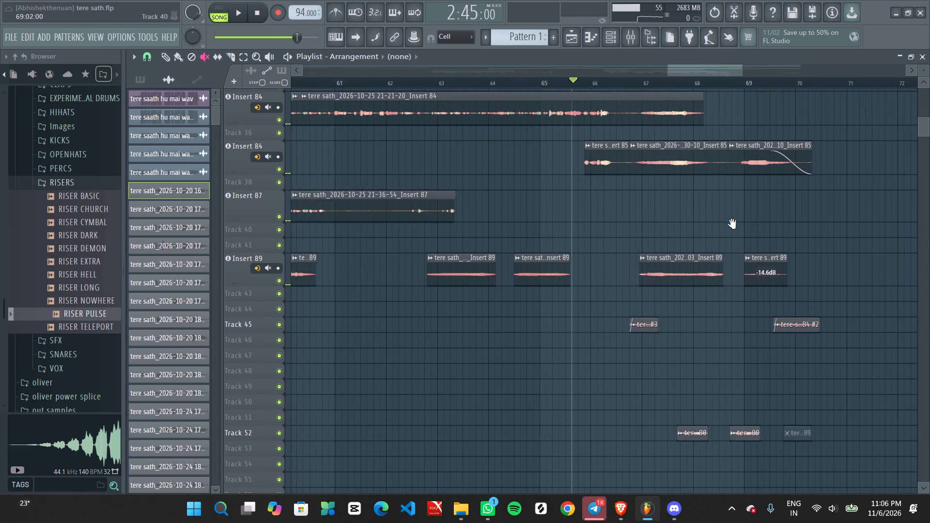
{"action": "middle_click_drag", "start_coordinate": [732, 224], "coordinate": [695, 207]}
{"action": "left_click_drag", "start_coordinate": [612, 150], "coordinate": [596, 261]}
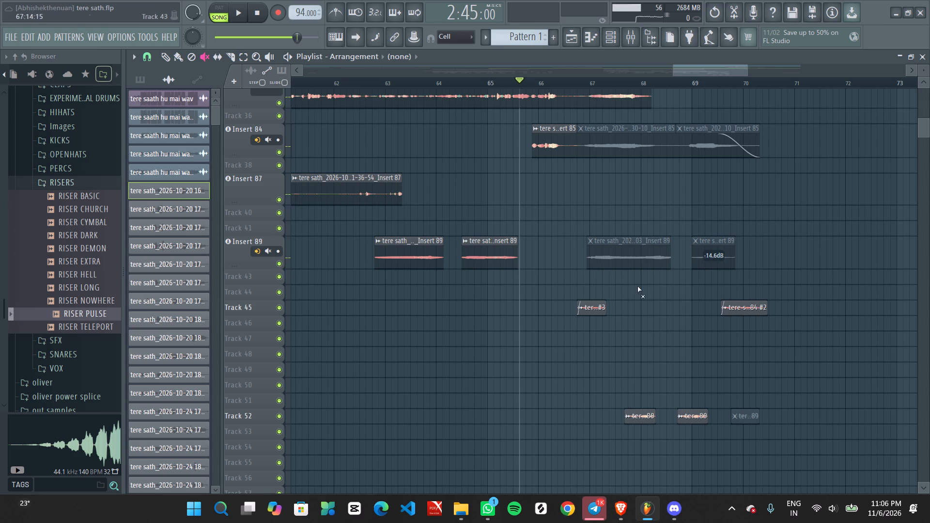
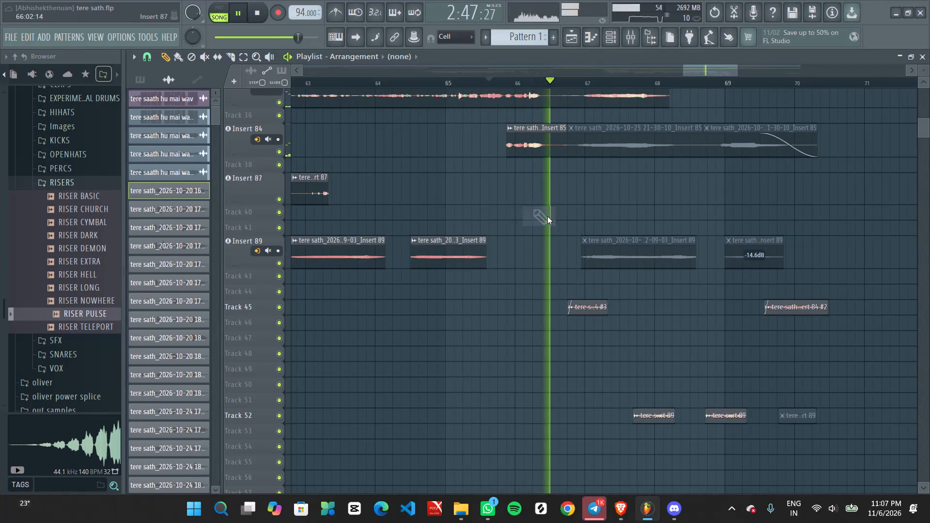
Listen to bars 66 to 68 with the newly placed Insert 84 and 89 vocals in place, and stop playback.
{"action": "scroll", "coordinate": [600, 282], "scroll_direction": "up", "scroll_amount": 2, "text": "ctrl"}
{"action": "middle_click_drag", "start_coordinate": [647, 314], "coordinate": [630, 288]}
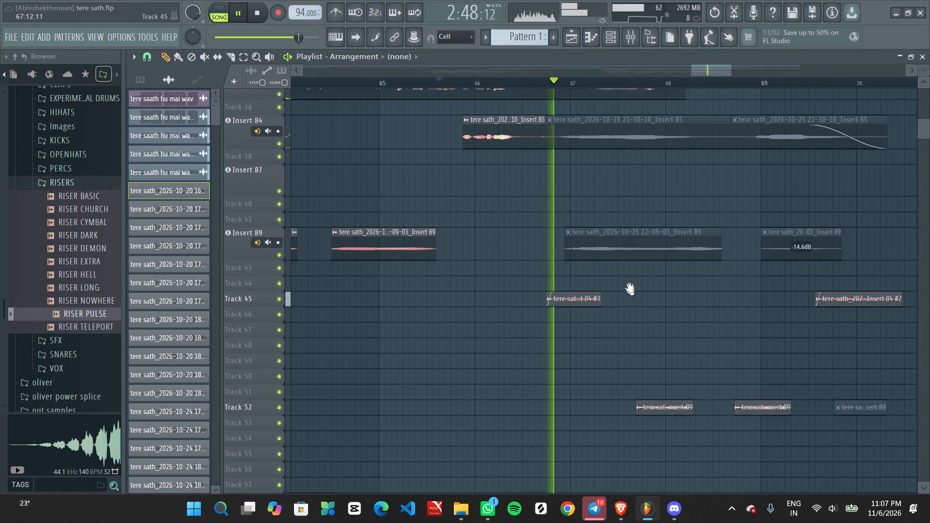
{"action": "middle_click_drag", "start_coordinate": [630, 288], "coordinate": [628, 267]}
{"action": "scroll", "coordinate": [621, 273], "scroll_direction": "down", "scroll_amount": 5, "text": "ctrl"}
{"action": "scroll", "coordinate": [624, 308], "scroll_direction": "up", "scroll_amount": 2, "text": "ctrl"}
{"action": "middle_click_drag", "start_coordinate": [654, 318], "coordinate": [657, 301]}
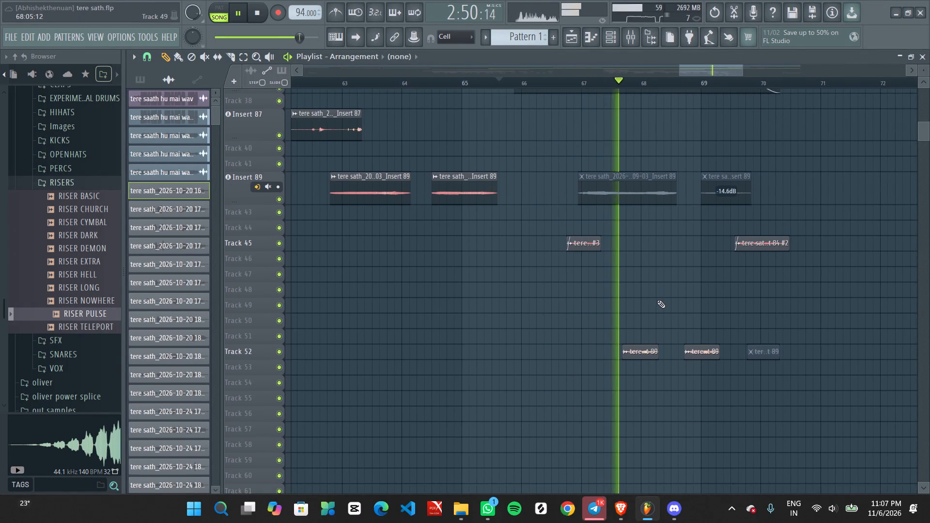
{"action": "scroll", "coordinate": [656, 302], "scroll_direction": "up", "scroll_amount": 2, "text": "ctrl"}
{"action": "middle_click_drag", "start_coordinate": [668, 313], "coordinate": [627, 458]}
{"action": "key", "text": "space"}
Shorten the Insert 84 vocal clip to end just before bar 67 and give its end a short fade-out.
{"action": "scroll", "coordinate": [616, 309], "scroll_direction": "up", "scroll_amount": 3}
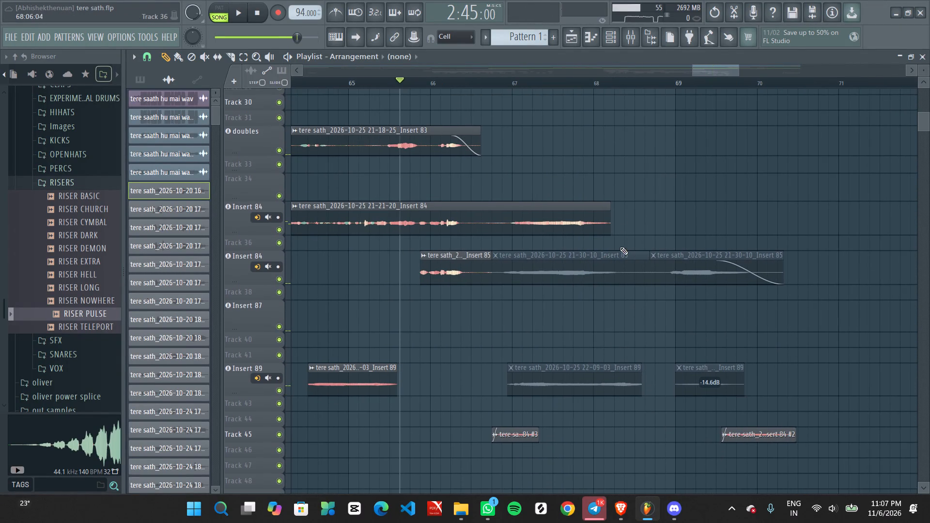
{"action": "left_click_drag", "start_coordinate": [610, 204], "coordinate": [501, 203]}
{"action": "key", "text": "space"}
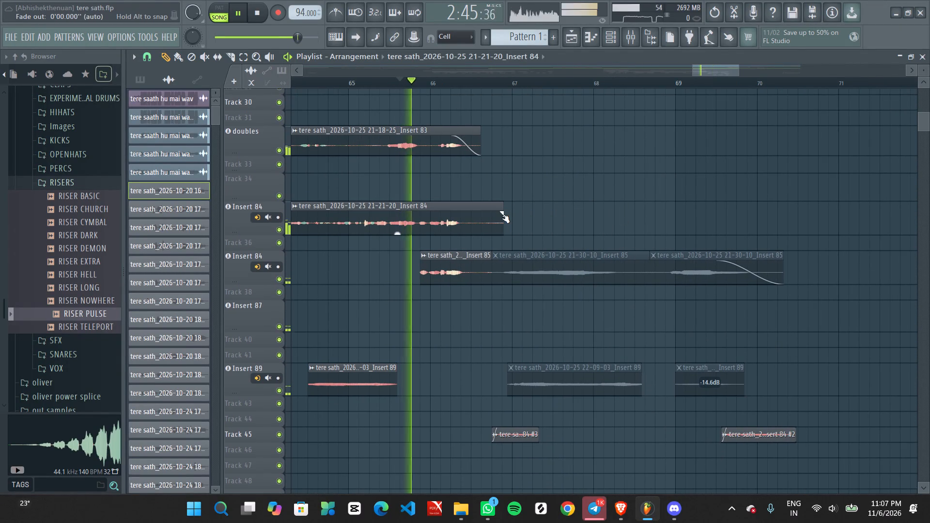
{"action": "left_click_drag", "start_coordinate": [502, 215], "coordinate": [492, 213]}
Listen through bars 66 to 69 while comparing the placed vocals with the original clips around bars 30 to 41, and stop playback.
{"action": "scroll", "coordinate": [515, 291], "scroll_direction": "up", "scroll_amount": 3, "text": "ctrl"}
{"action": "middle_click_drag", "start_coordinate": [528, 326], "coordinate": [523, 230]}
{"action": "scroll", "coordinate": [527, 238], "scroll_direction": "down", "scroll_amount": 3, "text": "ctrl"}
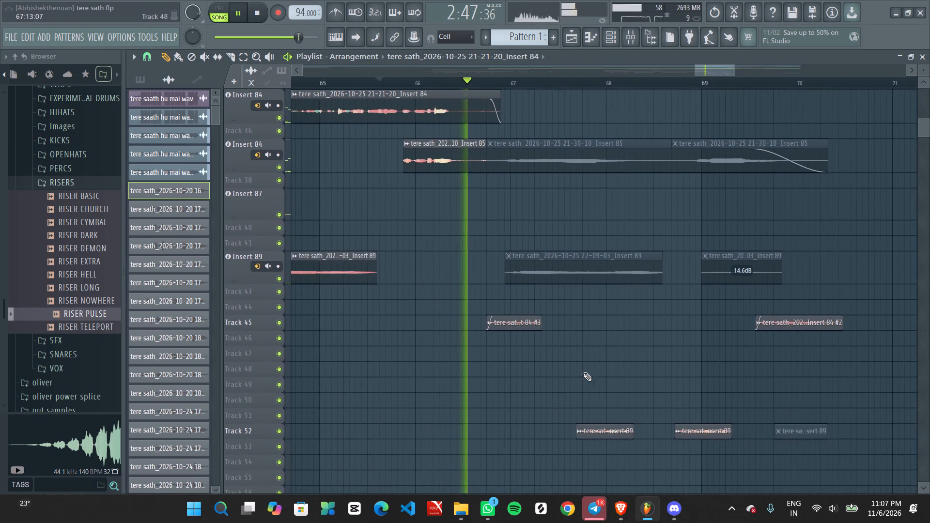
{"action": "scroll", "coordinate": [584, 375], "scroll_direction": "up", "scroll_amount": 2, "text": "ctrl"}
{"action": "middle_click_drag", "start_coordinate": [589, 375], "coordinate": [592, 346]}
{"action": "scroll", "coordinate": [589, 308], "scroll_direction": "down", "scroll_amount": 8, "text": "ctrl"}
{"action": "scroll", "coordinate": [516, 327], "scroll_direction": "down", "scroll_amount": 5, "text": "ctrl"}
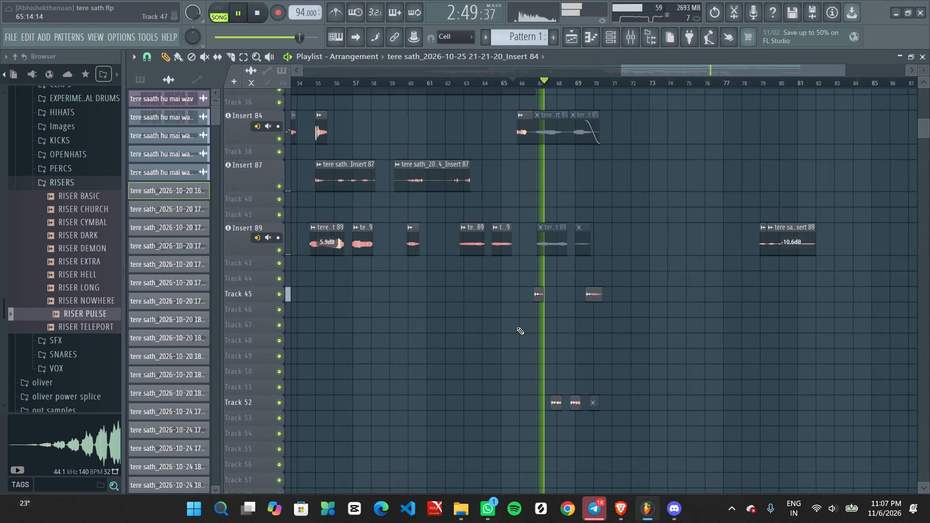
{"action": "scroll", "coordinate": [516, 327], "scroll_direction": "down", "scroll_amount": 1, "text": "ctrl"}
{"action": "scroll", "coordinate": [491, 353], "scroll_direction": "up", "scroll_amount": 2, "text": "ctrl"}
{"action": "middle_click_drag", "start_coordinate": [484, 356], "coordinate": [667, 338]}
{"action": "scroll", "coordinate": [433, 321], "scroll_direction": "down", "scroll_amount": 6, "text": "ctrl"}
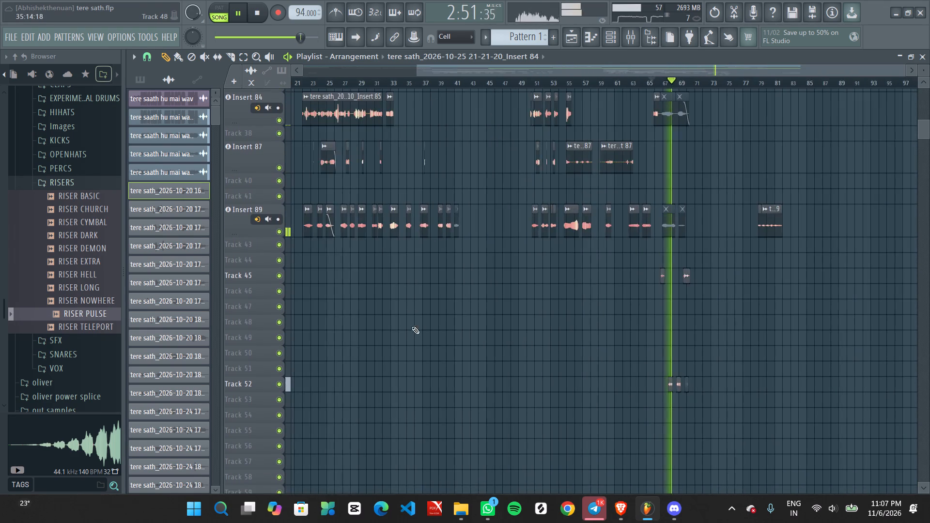
{"action": "middle_click_drag", "start_coordinate": [402, 331], "coordinate": [545, 390]}
{"action": "scroll", "coordinate": [535, 365], "scroll_direction": "up", "scroll_amount": 8, "text": "ctrl"}
{"action": "scroll", "coordinate": [620, 339], "scroll_direction": "up", "scroll_amount": 3, "text": "ctrl"}
{"action": "middle_click_drag", "start_coordinate": [645, 349], "coordinate": [563, 466]}
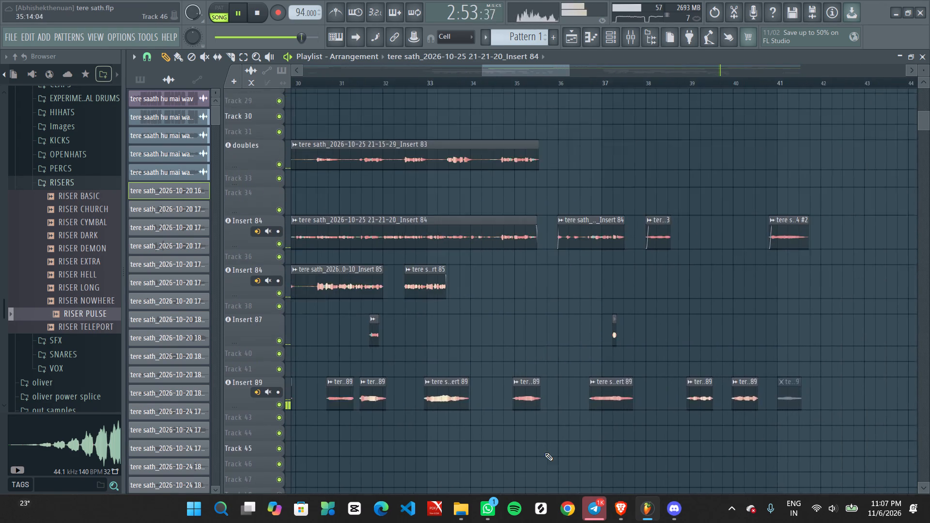
{"action": "scroll", "coordinate": [551, 368], "scroll_direction": "down", "scroll_amount": 3, "text": "ctrl"}
{"action": "scroll", "coordinate": [553, 367], "scroll_direction": "up", "scroll_amount": 1, "text": "ctrl"}
{"action": "scroll", "coordinate": [555, 366], "scroll_direction": "down", "scroll_amount": 4, "text": "ctrl"}
{"action": "scroll", "coordinate": [669, 344], "scroll_direction": "down", "scroll_amount": 8, "text": "ctrl"}
{"action": "key", "text": "space"}
Examine the spacing of the original Insert 84 and Insert 89 vocal clips between bars 36 and 41.
{"action": "scroll", "coordinate": [606, 357], "scroll_direction": "up", "scroll_amount": 10}
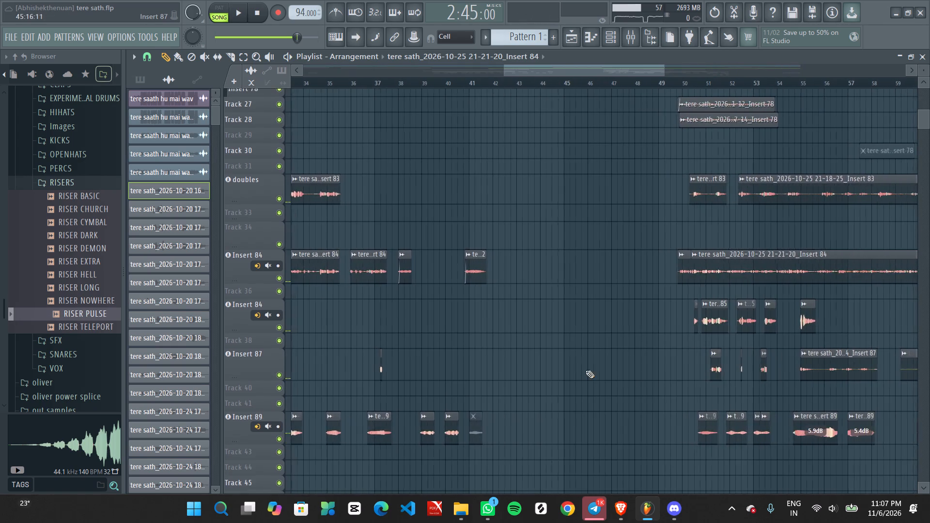
{"action": "scroll", "coordinate": [568, 369], "scroll_direction": "up", "scroll_amount": 15}
{"action": "scroll", "coordinate": [568, 369], "scroll_direction": "down", "scroll_amount": 1, "text": "ctrl"}
{"action": "scroll", "coordinate": [568, 369], "scroll_direction": "up", "scroll_amount": 1, "text": "ctrl"}
{"action": "scroll", "coordinate": [568, 369], "scroll_direction": "down", "scroll_amount": 7, "text": "ctrl"}
{"action": "scroll", "coordinate": [537, 382], "scroll_direction": "up", "scroll_amount": 2, "text": "ctrl"}
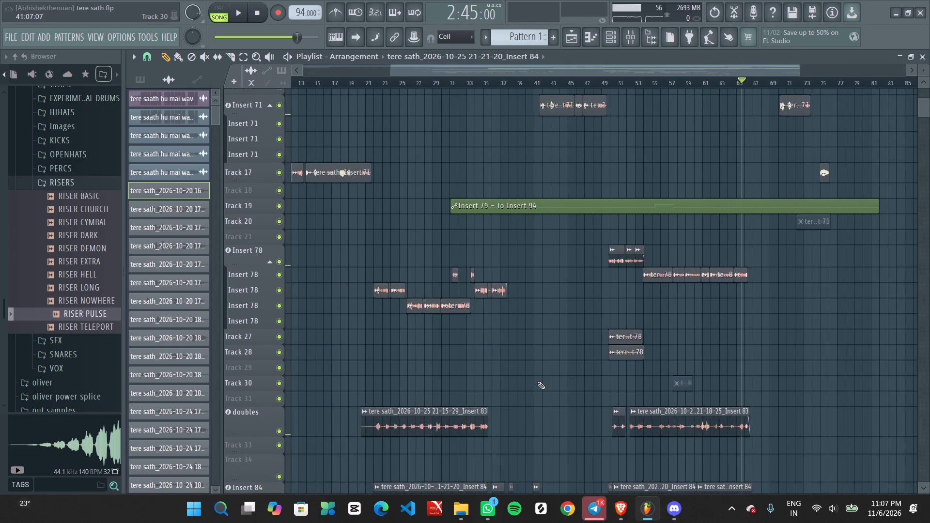
{"action": "scroll", "coordinate": [537, 382], "scroll_direction": "up", "scroll_amount": 8, "text": "ctrl"}
{"action": "middle_click_drag", "start_coordinate": [488, 429], "coordinate": [602, 261]}
{"action": "scroll", "coordinate": [558, 344], "scroll_direction": "up", "scroll_amount": 3, "text": "ctrl"}
{"action": "middle_click_drag", "start_coordinate": [554, 416], "coordinate": [580, 286]}
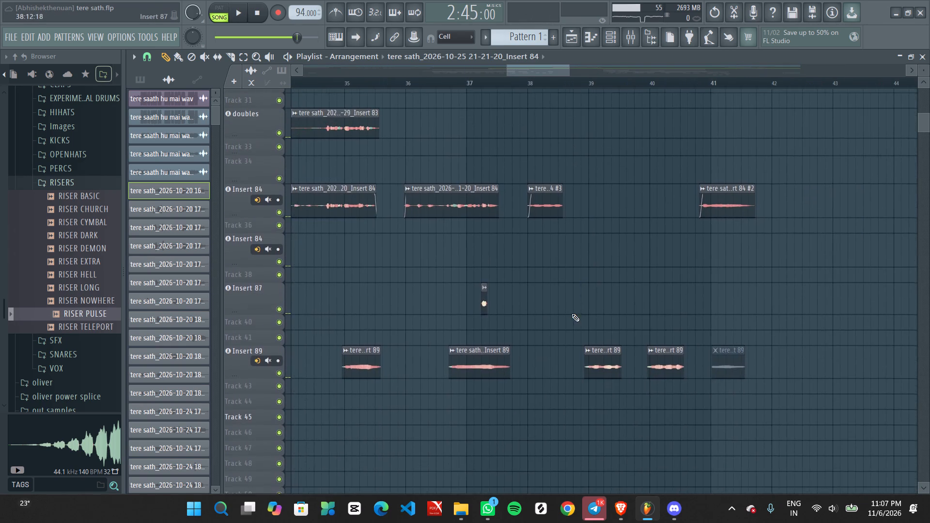
{"action": "scroll", "coordinate": [571, 317], "scroll_direction": "up", "scroll_amount": 1, "text": "ctrl"}
{"action": "middle_click_drag", "start_coordinate": [560, 354], "coordinate": [557, 366]}
{"action": "scroll", "coordinate": [553, 364], "scroll_direction": "up", "scroll_amount": 1}
{"action": "scroll", "coordinate": [535, 331], "scroll_direction": "down", "scroll_amount": 2, "text": "ctrl"}
{"action": "scroll", "coordinate": [535, 331], "scroll_direction": "up", "scroll_amount": 3, "text": "ctrl"}
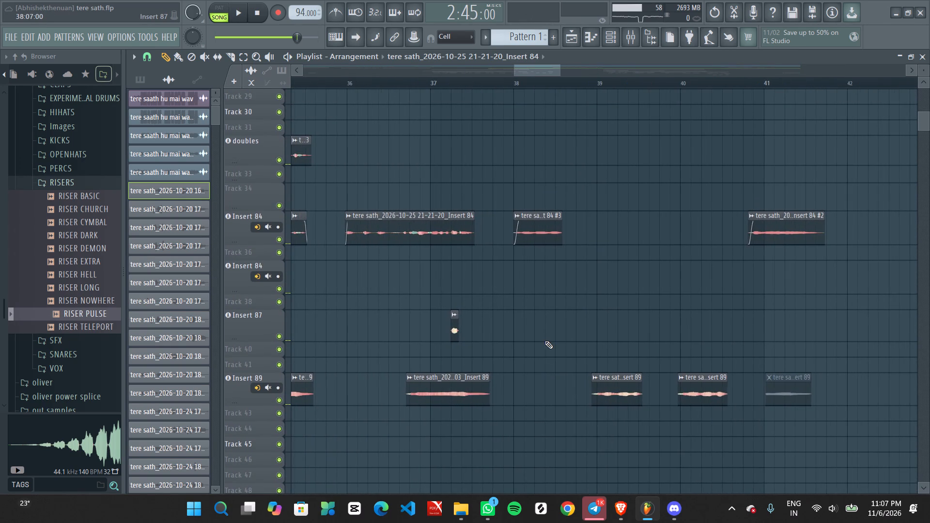
{"action": "middle_click_drag", "start_coordinate": [545, 339], "coordinate": [512, 297]}
{"action": "scroll", "coordinate": [887, 257], "scroll_direction": "down", "scroll_amount": 6, "text": "ctrl"}
{"action": "scroll", "coordinate": [810, 297], "scroll_direction": "up", "scroll_amount": 3, "text": "ctrl"}
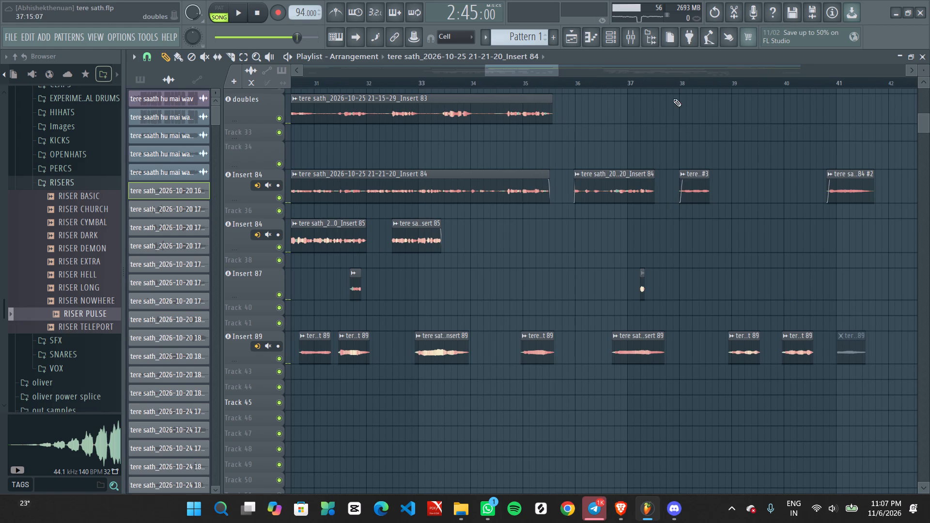
Play the song briefly from just before bar 38 to hear the original Insert 84 and Insert 89 vocals.
{"action": "left_click", "coordinate": [670, 79]}
{"action": "key", "text": "space"}
{"action": "scroll", "coordinate": [750, 285], "scroll_direction": "up", "scroll_amount": 2, "text": "ctrl"}
{"action": "middle_click_drag", "start_coordinate": [804, 293], "coordinate": [473, 281]}
{"action": "scroll", "coordinate": [473, 281], "scroll_direction": "up", "scroll_amount": 1}
{"action": "scroll", "coordinate": [466, 288], "scroll_direction": "down", "scroll_amount": 7, "text": "ctrl"}
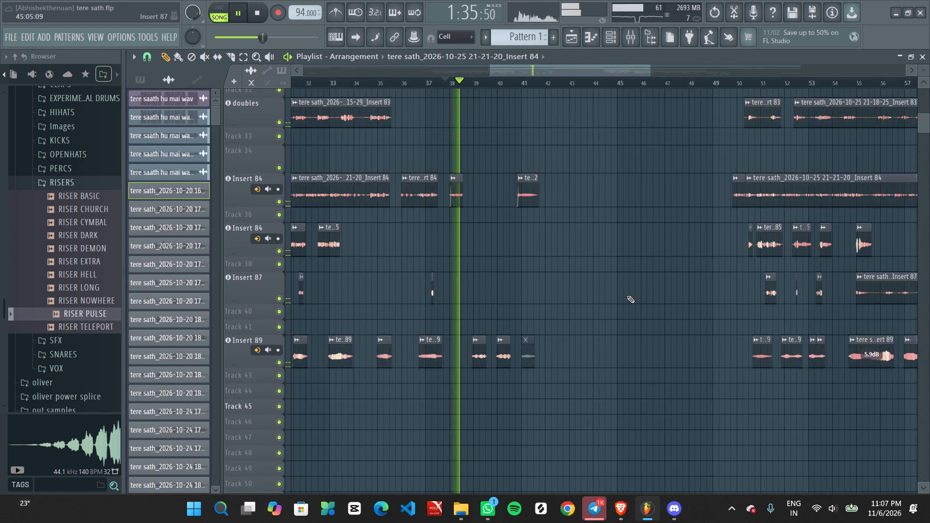
{"action": "scroll", "coordinate": [631, 294], "scroll_direction": "down", "scroll_amount": 6, "text": "ctrl"}
{"action": "key", "text": "space"}
Shift all the placed clips on Tracks 45 and 52 slightly later so the first one starts at about bar 67.
{"action": "scroll", "coordinate": [646, 314], "scroll_direction": "up", "scroll_amount": 3, "text": "ctrl"}
{"action": "middle_click_drag", "start_coordinate": [781, 323], "coordinate": [519, 300]}
{"action": "scroll", "coordinate": [723, 320], "scroll_direction": "up", "scroll_amount": 6, "text": "ctrl"}
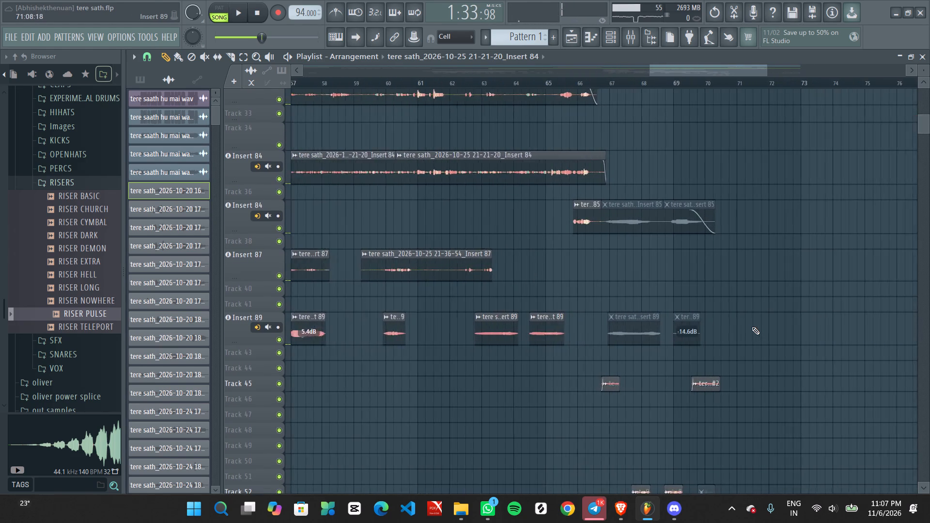
{"action": "middle_click_drag", "start_coordinate": [737, 311], "coordinate": [722, 94]}
{"action": "scroll", "coordinate": [629, 292], "scroll_direction": "up", "scroll_amount": 3, "text": "ctrl"}
{"action": "scroll", "coordinate": [568, 275], "scroll_direction": "up", "scroll_amount": 1, "text": "ctrl"}
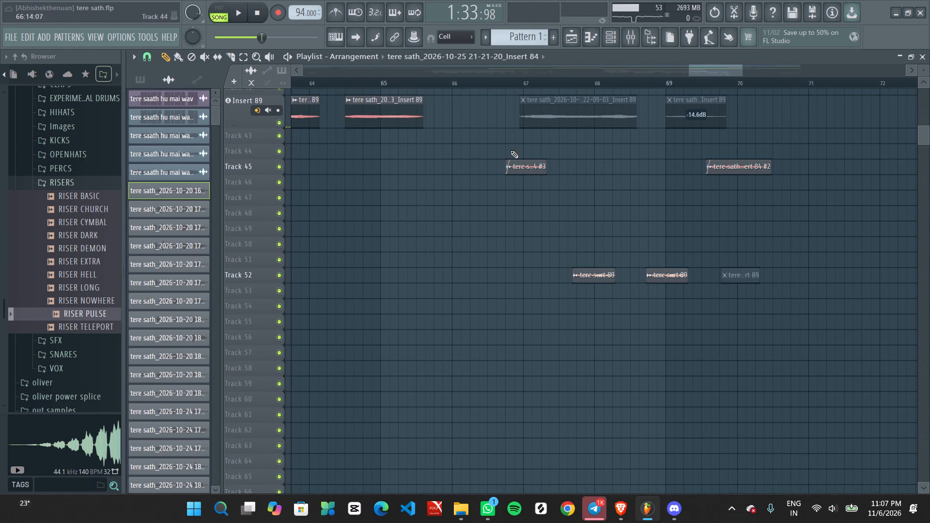
{"action": "left_click_drag", "start_coordinate": [513, 152], "coordinate": [772, 323], "text": "ctrl"}
{"action": "scroll", "coordinate": [494, 265], "scroll_direction": "up", "scroll_amount": 6, "text": "ctrl"}
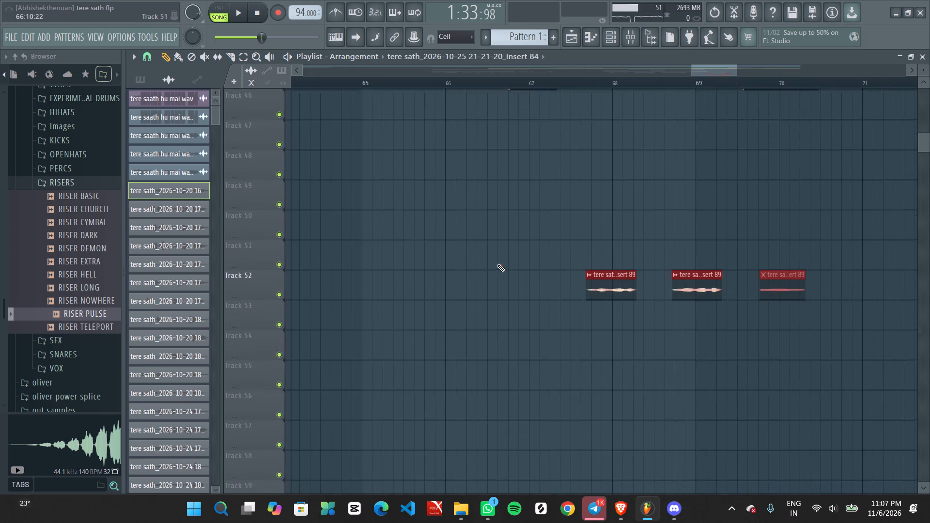
{"action": "scroll", "coordinate": [497, 264], "scroll_direction": "up", "scroll_amount": 5, "text": "ctrl"}
{"action": "left_click_drag", "start_coordinate": [542, 185], "coordinate": [560, 191]}
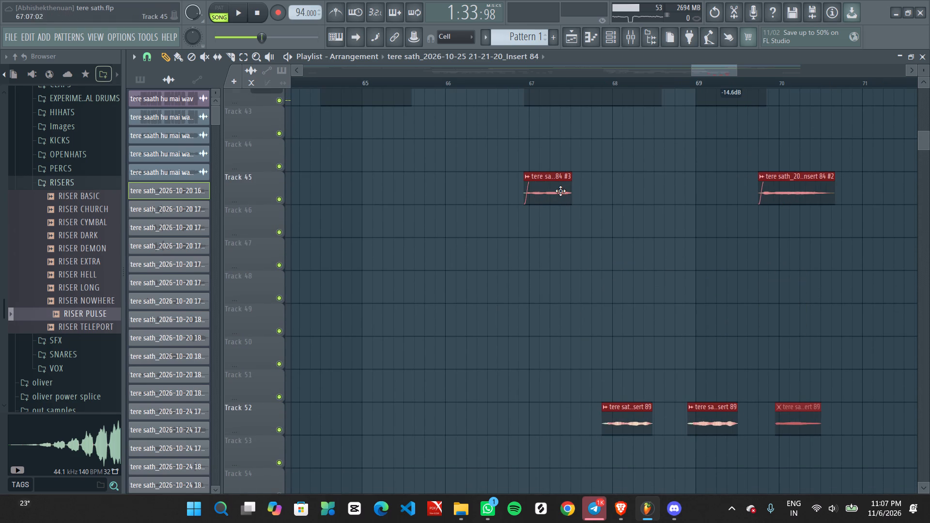
{"action": "left_click_drag", "start_coordinate": [560, 191], "coordinate": [564, 192]}
{"action": "left_click", "coordinate": [553, 246], "text": "ctrl"}
Play the song from about bar 65 to check the timing of the shifted vocals on Tracks 45 and 52.
{"action": "key", "text": "ctrl+space"}
{"action": "scroll", "coordinate": [553, 246], "scroll_direction": "down", "scroll_amount": 15}
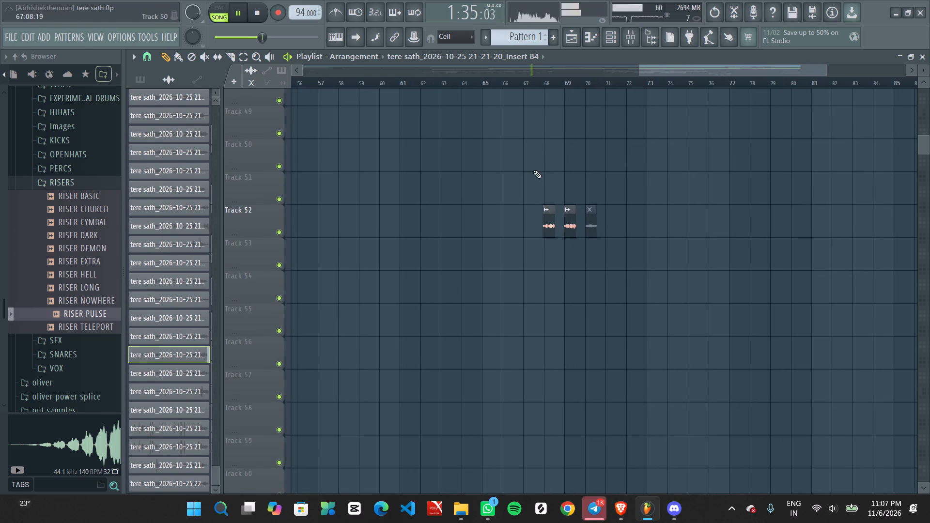
{"action": "left_click", "coordinate": [496, 88]}
{"action": "scroll", "coordinate": [511, 188], "scroll_direction": "up", "scroll_amount": 4, "text": "ctrl"}
{"action": "middle_click_drag", "start_coordinate": [560, 154], "coordinate": [542, 506]}
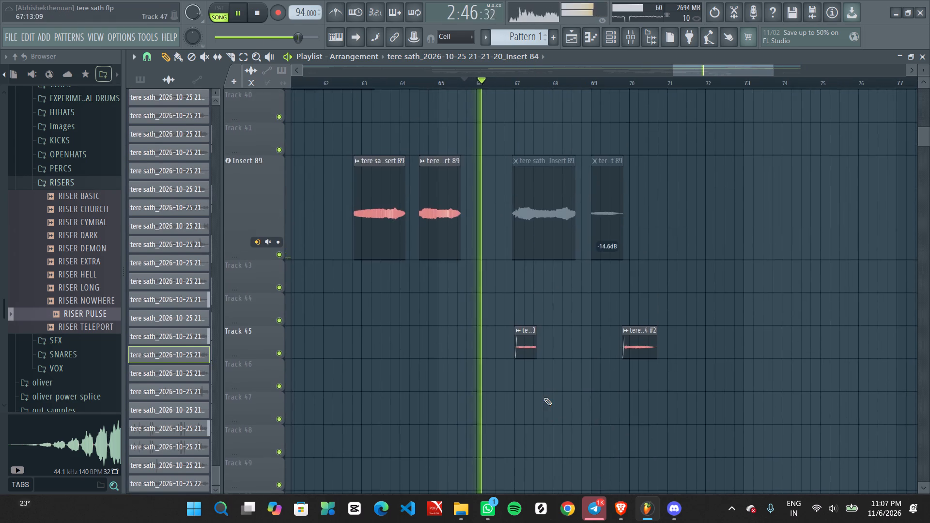
{"action": "scroll", "coordinate": [544, 398], "scroll_direction": "down", "scroll_amount": 2, "text": "alt"}
{"action": "scroll", "coordinate": [546, 421], "scroll_direction": "up", "scroll_amount": 4, "text": "ctrl"}
{"action": "middle_click_drag", "start_coordinate": [552, 433], "coordinate": [545, 381]}
{"action": "scroll", "coordinate": [547, 379], "scroll_direction": "up", "scroll_amount": 2, "text": "ctrl"}
{"action": "middle_click_drag", "start_coordinate": [598, 424], "coordinate": [584, 287]}
{"action": "scroll", "coordinate": [589, 285], "scroll_direction": "down", "scroll_amount": 4, "text": "ctrl"}
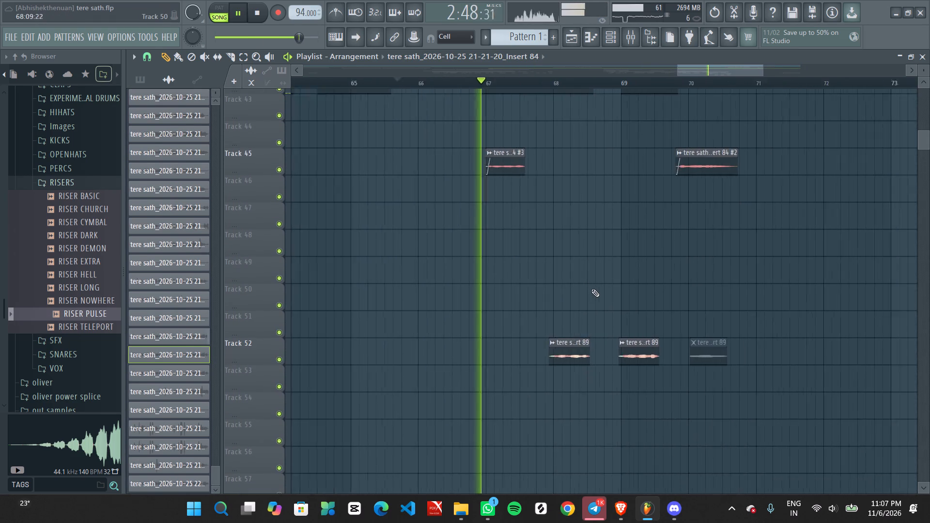
{"action": "scroll", "coordinate": [591, 289], "scroll_direction": "down", "scroll_amount": 3, "text": "ctrl"}
Examine the Insert 71, Insert 78, doubles and Insert 84 tracks around bars 66 to 76 during playback, and stop playback.
{"action": "scroll", "coordinate": [675, 289], "scroll_direction": "up", "scroll_amount": 20}
{"action": "scroll", "coordinate": [675, 289], "scroll_direction": "up", "scroll_amount": 12}
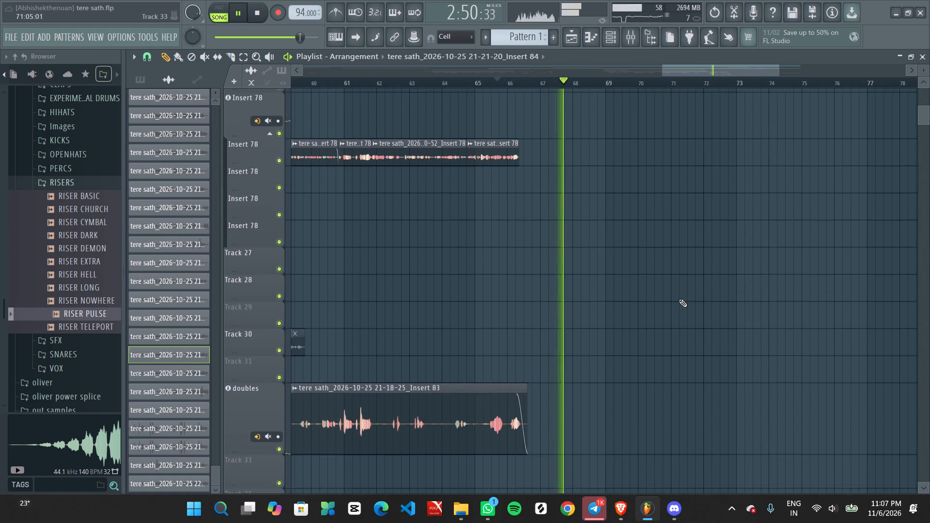
{"action": "scroll", "coordinate": [679, 299], "scroll_direction": "up", "scroll_amount": 3}
{"action": "scroll", "coordinate": [679, 299], "scroll_direction": "down", "scroll_amount": 1}
{"action": "scroll", "coordinate": [679, 300], "scroll_direction": "up", "scroll_amount": 10}
{"action": "scroll", "coordinate": [679, 301], "scroll_direction": "up", "scroll_amount": 6, "text": "ctrl"}
{"action": "scroll", "coordinate": [679, 301], "scroll_direction": "down", "scroll_amount": 8, "text": "ctrl"}
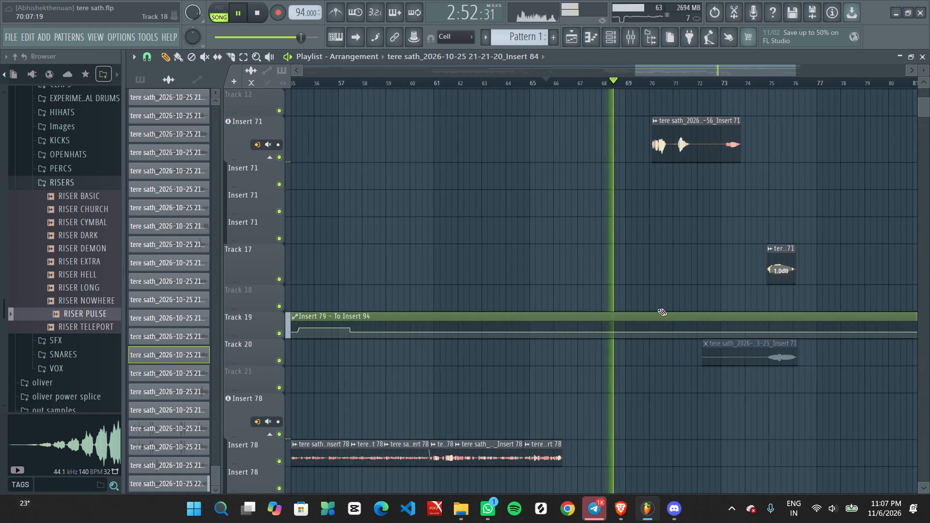
{"action": "scroll", "coordinate": [650, 309], "scroll_direction": "up", "scroll_amount": 17}
{"action": "middle_click_drag", "start_coordinate": [646, 426], "coordinate": [650, 173]}
{"action": "scroll", "coordinate": [673, 318], "scroll_direction": "up", "scroll_amount": 4, "text": "ctrl"}
{"action": "middle_click_drag", "start_coordinate": [660, 435], "coordinate": [665, 191]}
{"action": "scroll", "coordinate": [685, 307], "scroll_direction": "up", "scroll_amount": 3, "text": "ctrl"}
{"action": "middle_click_drag", "start_coordinate": [660, 430], "coordinate": [681, 129]}
{"action": "scroll", "coordinate": [678, 175], "scroll_direction": "down", "scroll_amount": 6, "text": "ctrl"}
{"action": "scroll", "coordinate": [687, 299], "scroll_direction": "up", "scroll_amount": 3, "text": "ctrl"}
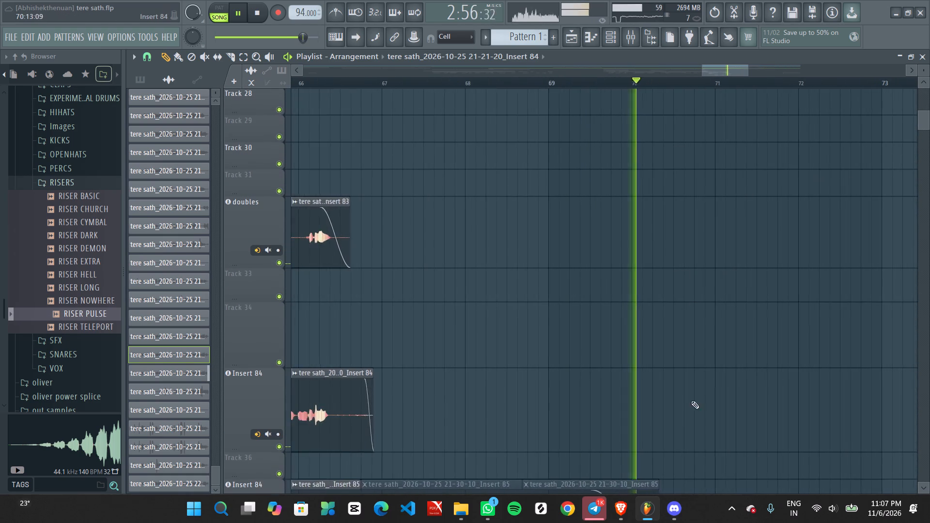
{"action": "middle_click_drag", "start_coordinate": [676, 403], "coordinate": [679, 0]}
{"action": "scroll", "coordinate": [694, 315], "scroll_direction": "up", "scroll_amount": 1, "text": "ctrl"}
{"action": "middle_click_drag", "start_coordinate": [671, 368], "coordinate": [682, 0]}
{"action": "scroll", "coordinate": [681, 0], "scroll_direction": "up", "scroll_amount": 1}
{"action": "key", "text": "space"}
Move the second Insert 84 vocal clip on Track 45 earlier so it starts just before bar 69.
{"action": "scroll", "coordinate": [649, 190], "scroll_direction": "up", "scroll_amount": 1, "text": "ctrl"}
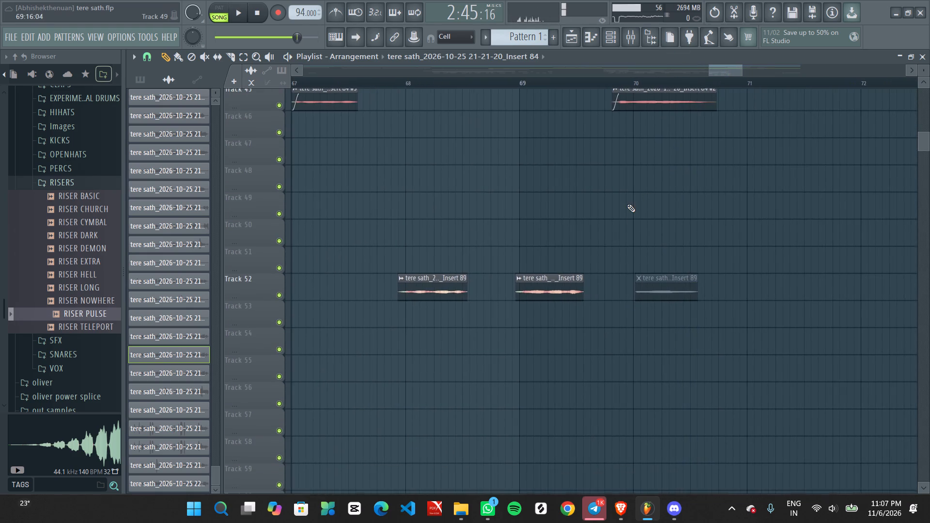
{"action": "middle_click_drag", "start_coordinate": [629, 207], "coordinate": [645, 260]}
{"action": "scroll", "coordinate": [650, 192], "scroll_direction": "up", "scroll_amount": 1, "text": "ctrl"}
{"action": "left_click_drag", "start_coordinate": [661, 154], "coordinate": [545, 153], "text": "alt"}
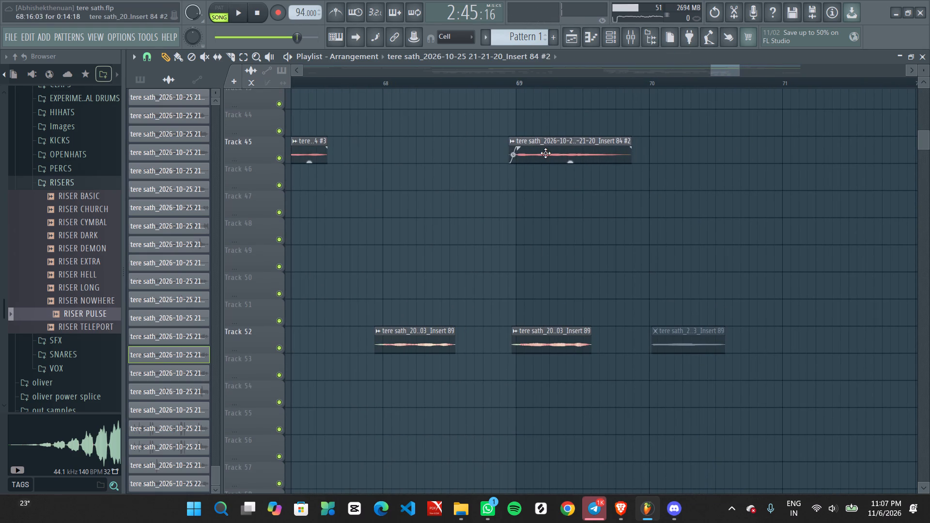
{"action": "left_click_drag", "start_coordinate": [545, 153], "coordinate": [546, 153], "text": "alt"}
Delete the Insert 89 vocal clip at bar 69 on Track 52.
{"action": "right_click", "coordinate": [532, 336]}
Play the song from just before bar 66 to bar 70 to check the rearranged Insert 84 and 89 vocals, and stop playback.
{"action": "scroll", "coordinate": [532, 308], "scroll_direction": "up", "scroll_amount": 3, "text": "ctrl"}
{"action": "middle_click_drag", "start_coordinate": [532, 294], "coordinate": [572, 330]}
{"action": "key", "text": "space"}
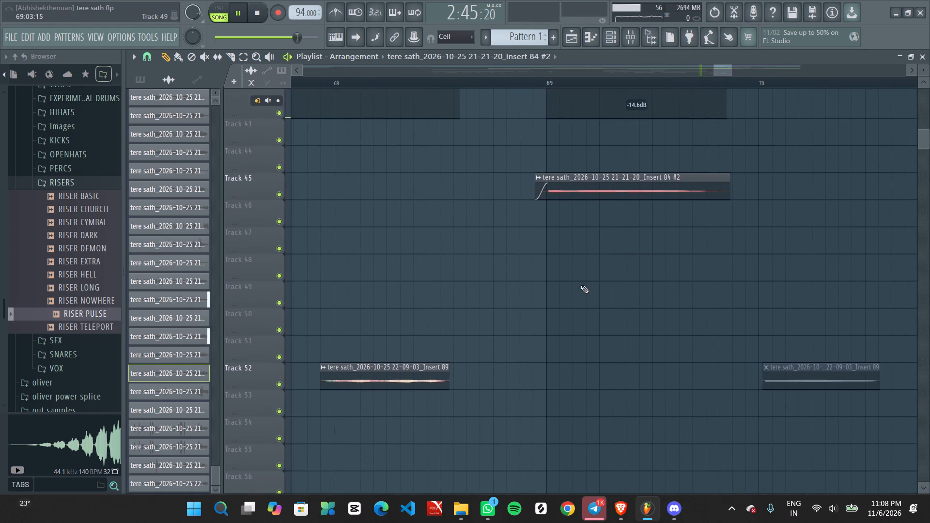
{"action": "scroll", "coordinate": [510, 250], "scroll_direction": "down", "scroll_amount": 7, "text": "ctrl"}
{"action": "scroll", "coordinate": [394, 243], "scroll_direction": "up", "scroll_amount": 1, "text": "ctrl"}
{"action": "scroll", "coordinate": [653, 263], "scroll_direction": "up", "scroll_amount": 2, "text": "ctrl"}
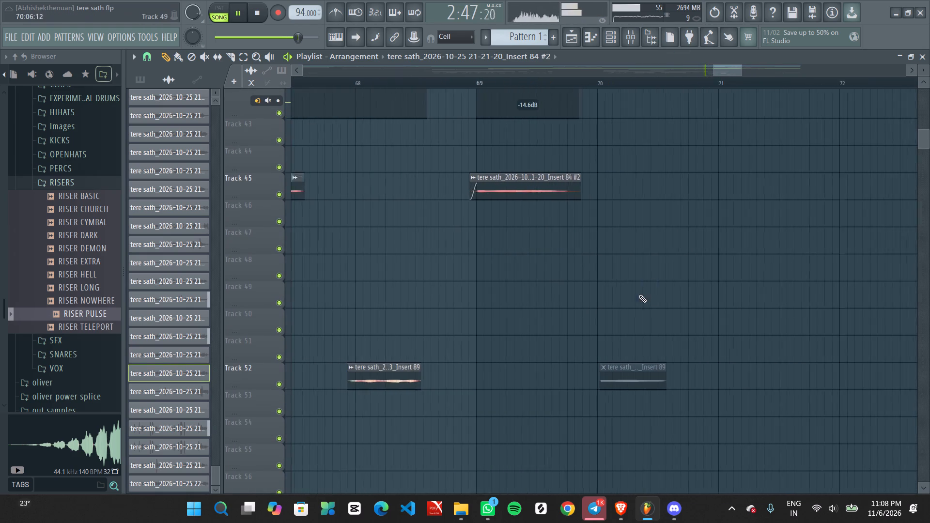
{"action": "scroll", "coordinate": [639, 295], "scroll_direction": "up", "scroll_amount": 2, "text": "ctrl"}
{"action": "middle_click_drag", "start_coordinate": [577, 345], "coordinate": [929, 329]}
{"action": "scroll", "coordinate": [651, 333], "scroll_direction": "up", "scroll_amount": 2, "text": "ctrl"}
{"action": "middle_click_drag", "start_coordinate": [820, 257], "coordinate": [757, 262]}
{"action": "scroll", "coordinate": [741, 266], "scroll_direction": "up", "scroll_amount": 1, "text": "ctrl"}
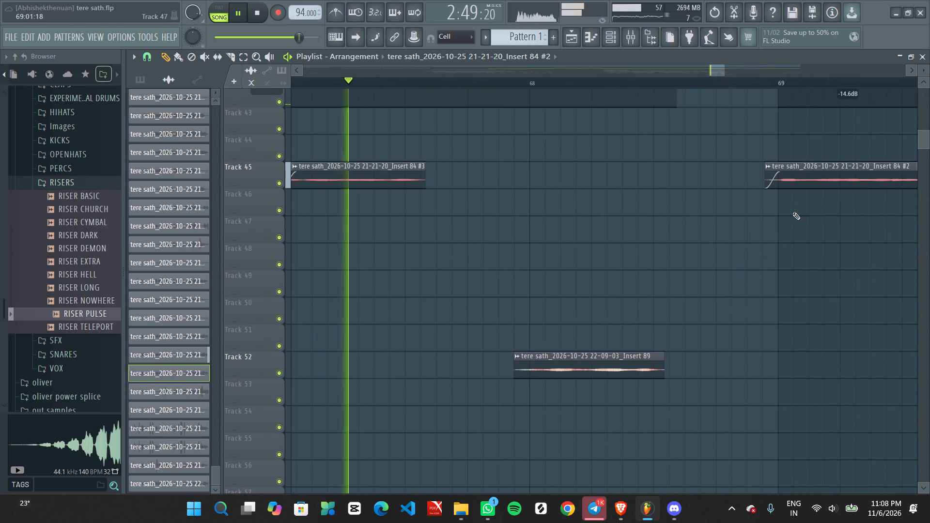
{"action": "left_click", "coordinate": [808, 181], "text": "alt"}
{"action": "scroll", "coordinate": [785, 219], "scroll_direction": "down", "scroll_amount": 6, "text": "ctrl"}
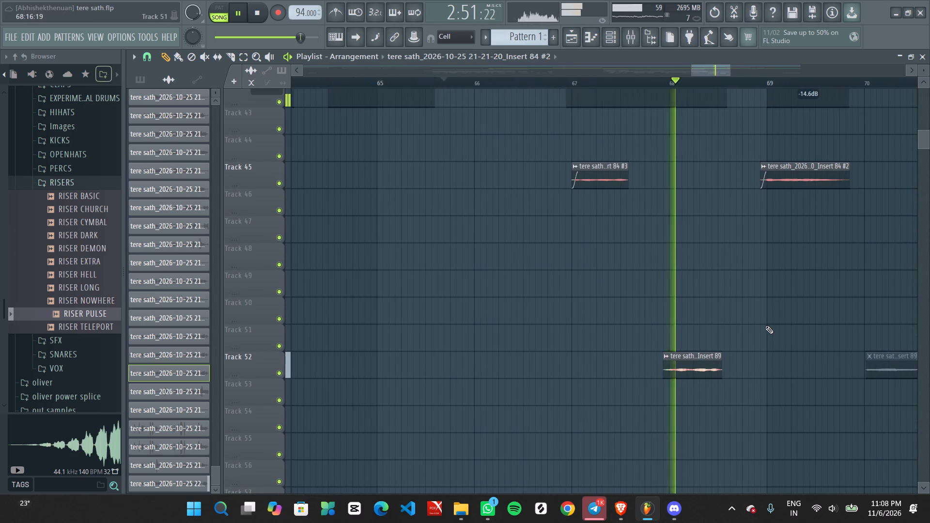
{"action": "scroll", "coordinate": [765, 326], "scroll_direction": "up", "scroll_amount": 1, "text": "ctrl"}
{"action": "middle_click_drag", "start_coordinate": [836, 306], "coordinate": [775, 300]}
{"action": "scroll", "coordinate": [773, 301], "scroll_direction": "up", "scroll_amount": 2, "text": "ctrl"}
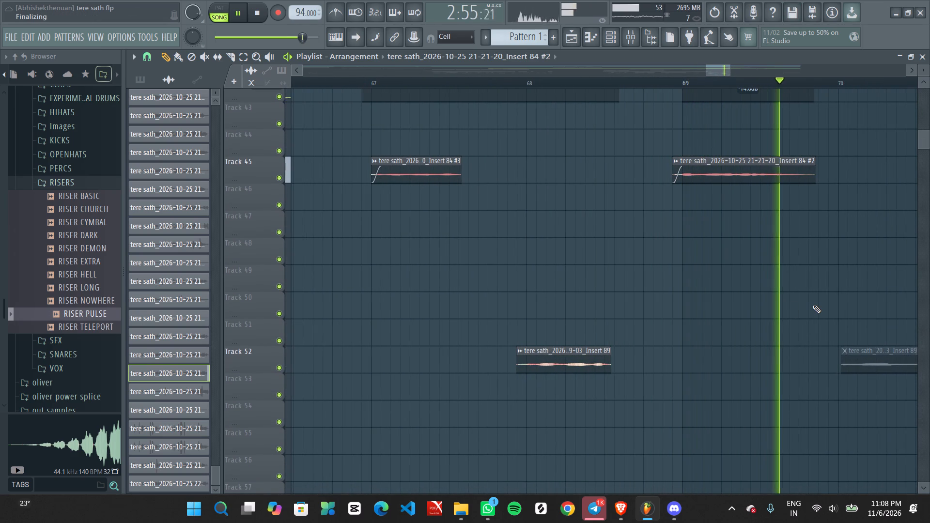
{"action": "scroll", "coordinate": [813, 305], "scroll_direction": "down", "scroll_amount": 8, "text": "ctrl"}
{"action": "scroll", "coordinate": [831, 268], "scroll_direction": "down", "scroll_amount": 2, "text": "ctrl"}
{"action": "scroll", "coordinate": [831, 268], "scroll_direction": "up", "scroll_amount": 1, "text": "ctrl"}
{"action": "scroll", "coordinate": [831, 268], "scroll_direction": "down", "scroll_amount": 1, "text": "ctrl"}
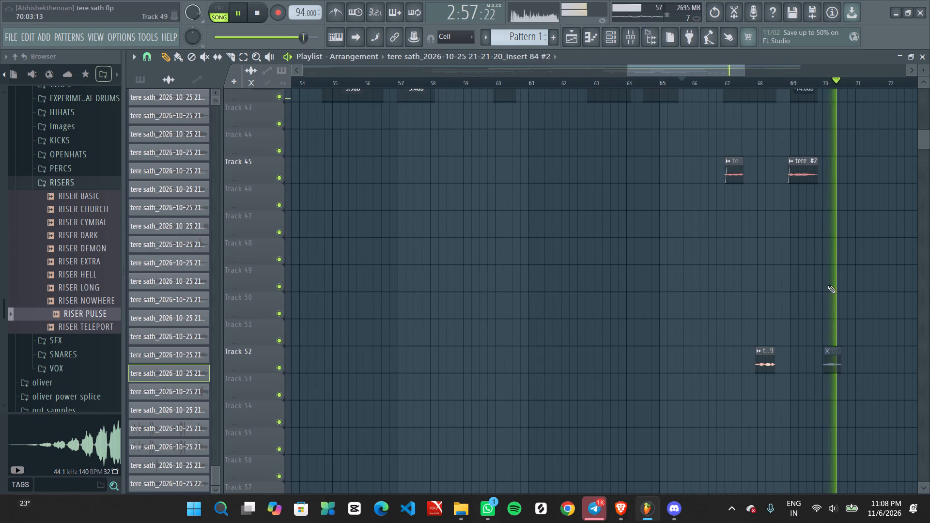
{"action": "key", "text": "space"}
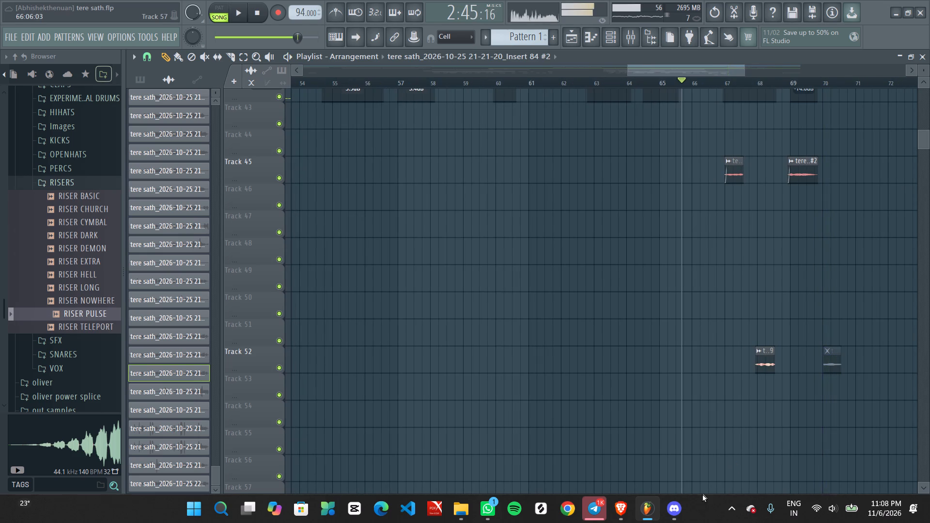
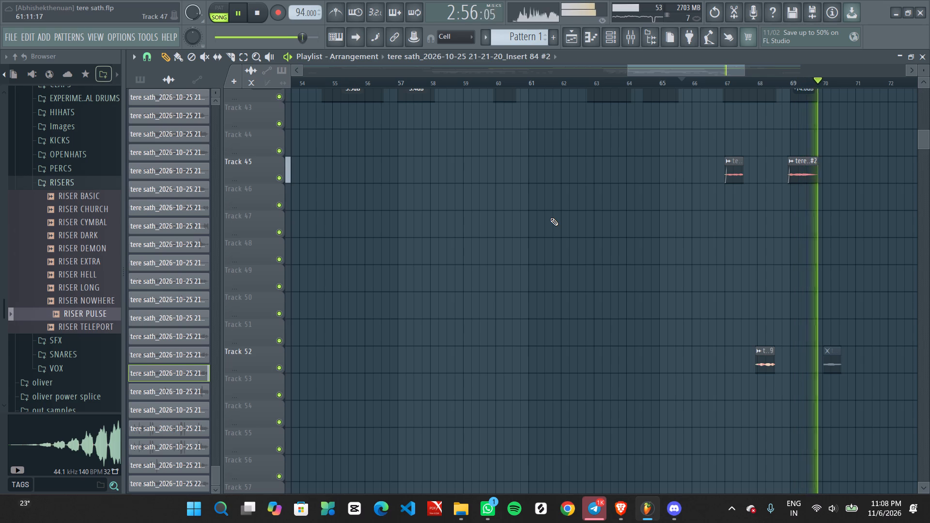
Stop playback and undo the deletion of the Insert 89 vocal clip at bar 69 on Track 52.
{"action": "key", "text": "space"}
{"action": "scroll", "coordinate": [839, 316], "scroll_direction": "up", "scroll_amount": 5, "text": "ctrl"}
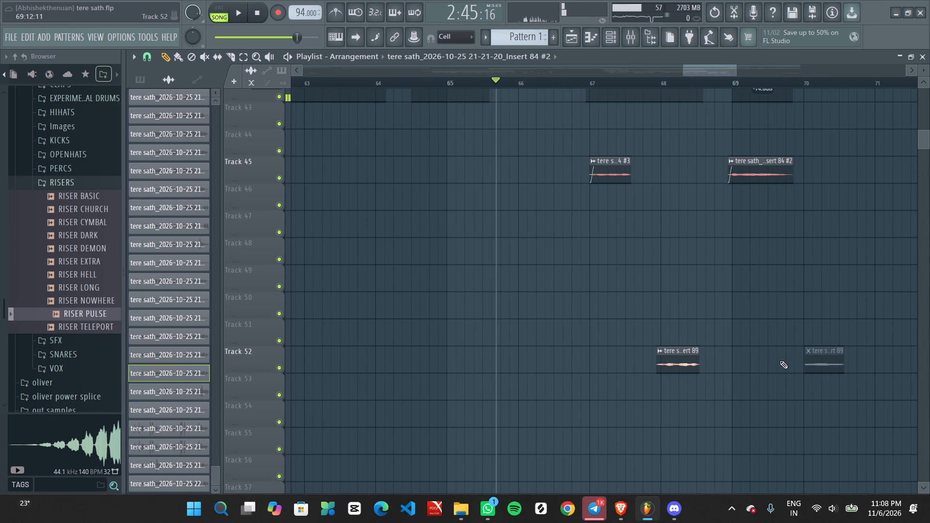
{"action": "key", "text": "ctrl+z"}
{"action": "key", "text": "ctrl+z"}
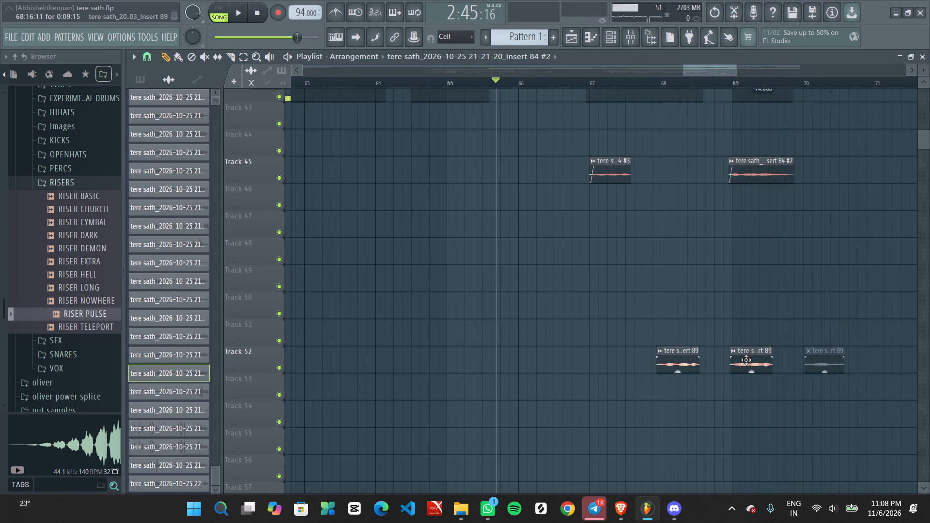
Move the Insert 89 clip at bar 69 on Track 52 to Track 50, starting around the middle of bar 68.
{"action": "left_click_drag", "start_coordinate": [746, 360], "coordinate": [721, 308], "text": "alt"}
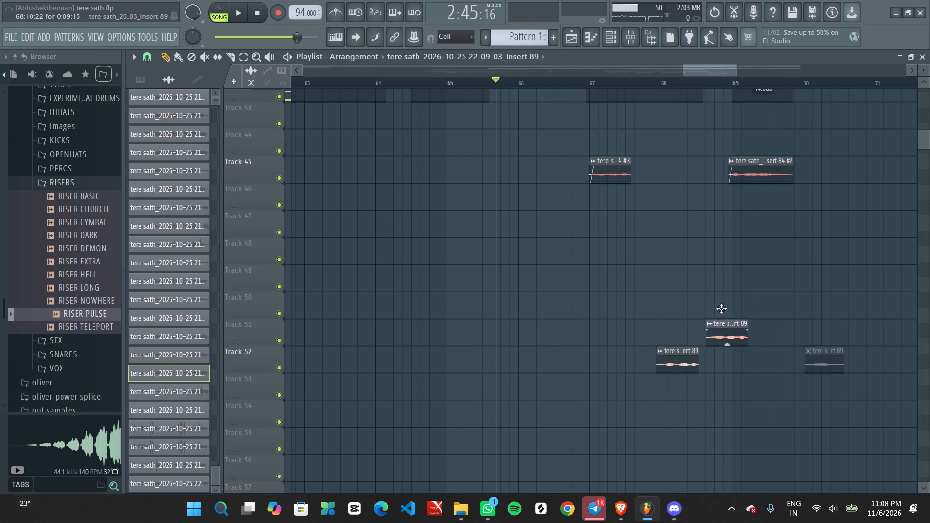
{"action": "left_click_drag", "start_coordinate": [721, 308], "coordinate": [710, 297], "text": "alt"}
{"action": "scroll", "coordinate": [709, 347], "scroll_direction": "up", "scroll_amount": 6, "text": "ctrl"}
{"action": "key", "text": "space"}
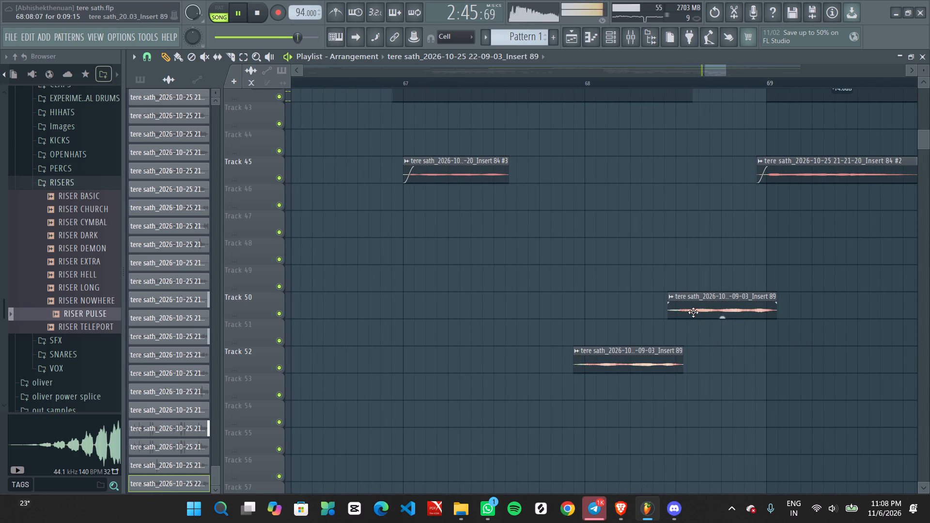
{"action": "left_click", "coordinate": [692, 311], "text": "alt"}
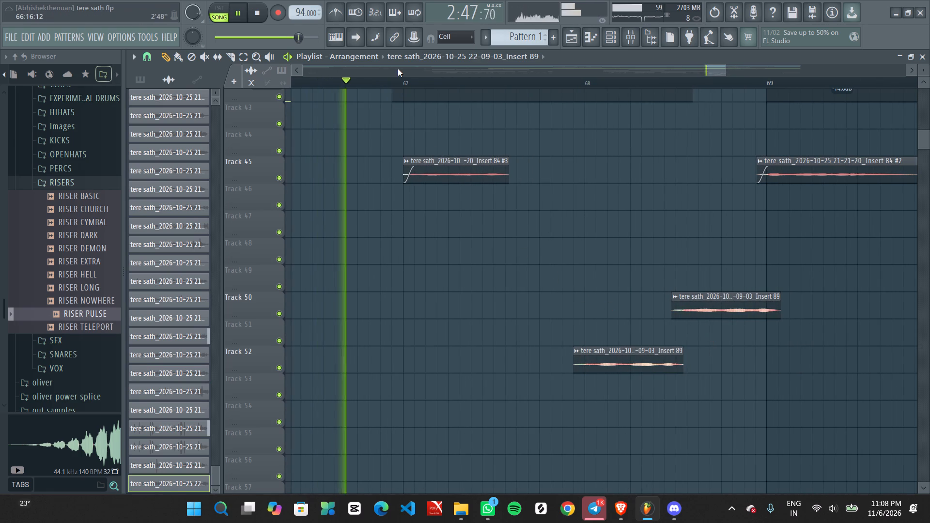
Listen to bars 66 to 68 with the Insert 89 clip on Track 50, and stop playback.
{"action": "scroll", "coordinate": [532, 278], "scroll_direction": "down", "scroll_amount": 1, "text": "ctrl"}
{"action": "scroll", "coordinate": [544, 288], "scroll_direction": "up", "scroll_amount": 1, "text": "ctrl"}
{"action": "middle_click_drag", "start_coordinate": [569, 305], "coordinate": [577, 263]}
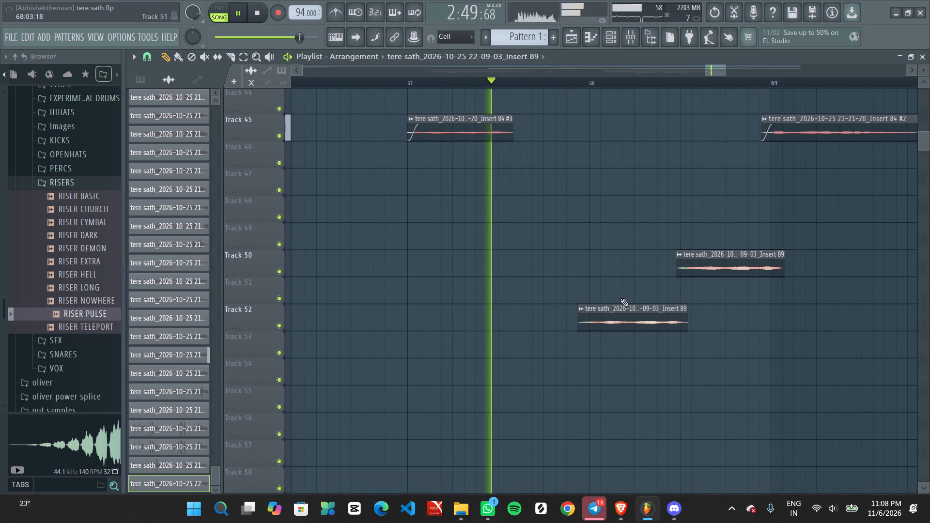
{"action": "scroll", "coordinate": [616, 393], "scroll_direction": "up", "scroll_amount": 1}
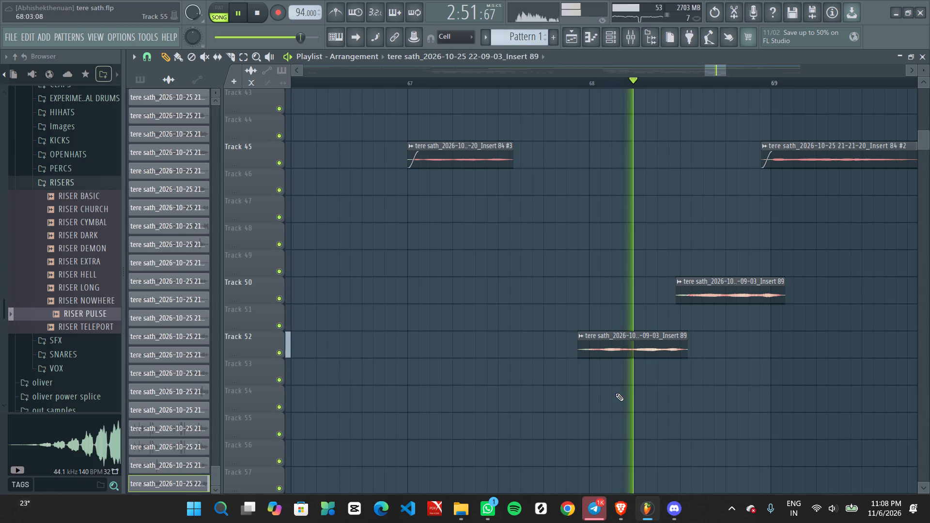
{"action": "key", "text": "space"}
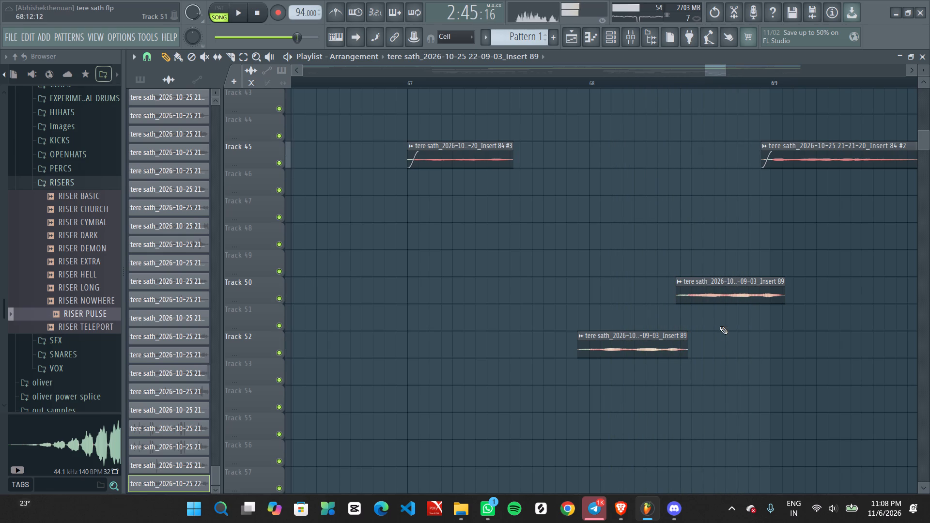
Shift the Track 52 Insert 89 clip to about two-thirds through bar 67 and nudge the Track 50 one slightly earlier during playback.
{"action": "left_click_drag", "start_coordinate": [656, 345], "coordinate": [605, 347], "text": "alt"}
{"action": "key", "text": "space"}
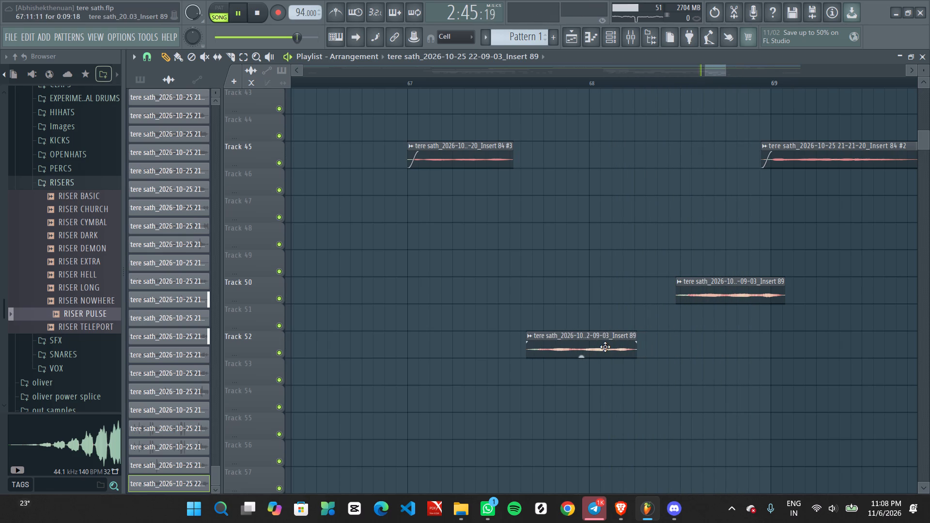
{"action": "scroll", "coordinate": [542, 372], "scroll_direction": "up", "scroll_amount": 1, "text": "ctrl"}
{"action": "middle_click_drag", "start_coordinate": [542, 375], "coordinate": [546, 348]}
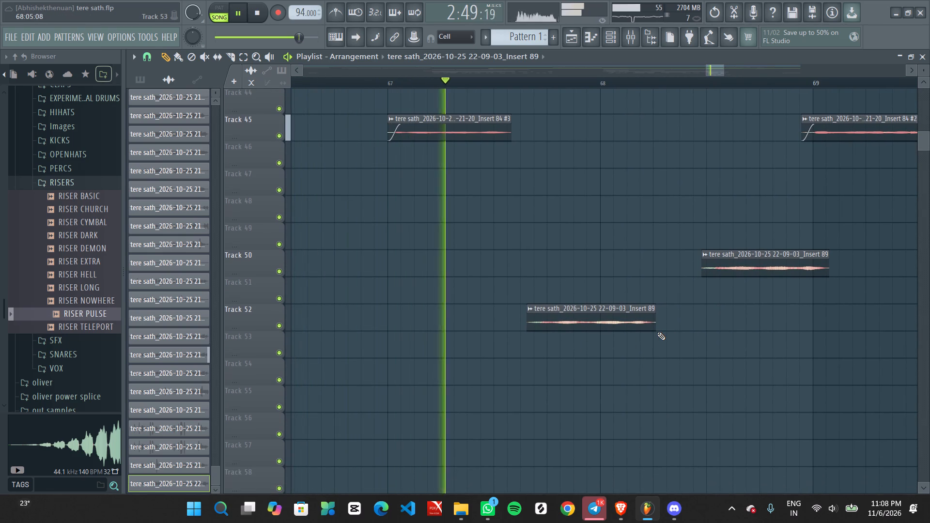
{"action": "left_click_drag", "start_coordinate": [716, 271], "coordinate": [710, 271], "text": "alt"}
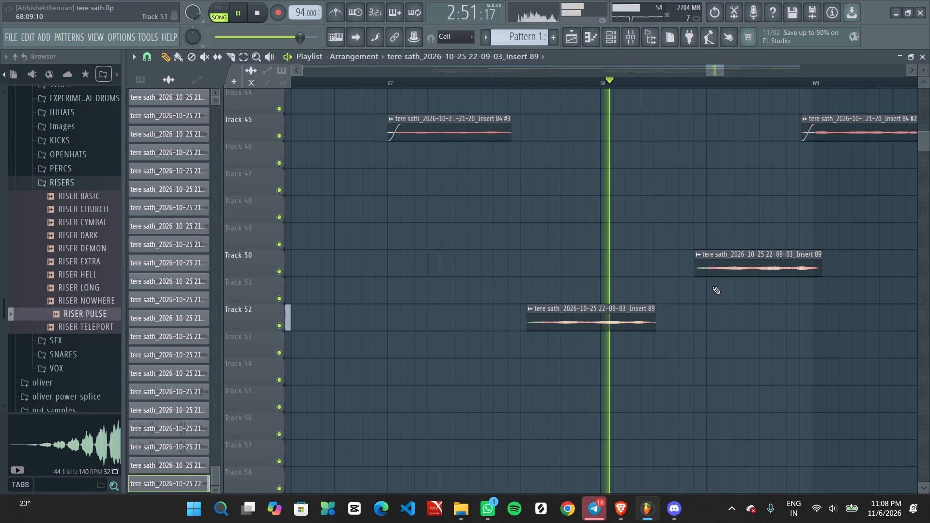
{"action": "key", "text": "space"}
Undo the recent Insert 89 clip moves and the earlier shift of the second Insert 84 clip on Track 45, and clear the selection.
{"action": "key", "text": "ctrl+z"}
{"action": "key", "text": "ctrl+z"}
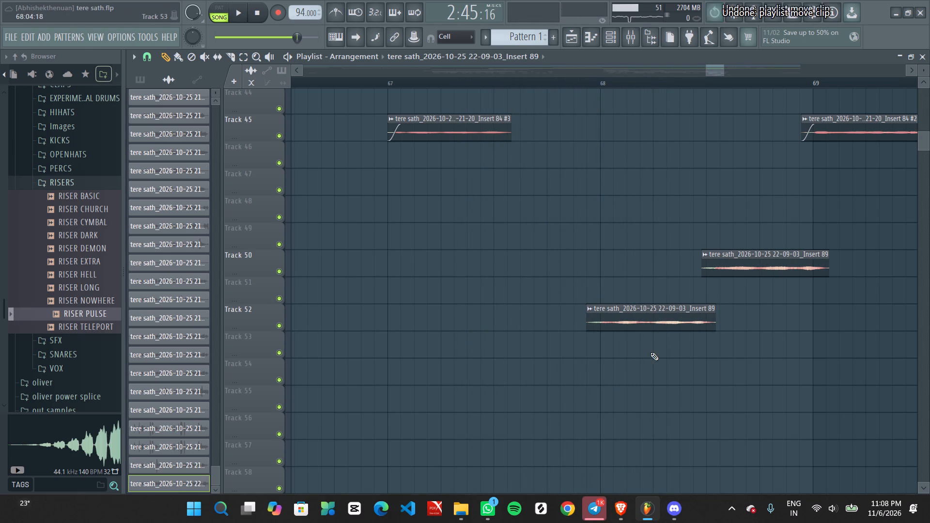
{"action": "key", "text": "ctrl+z"}
{"action": "key", "text": "ctrl+z"}
{"action": "key", "text": "ctrl+z"}
{"action": "key", "text": "space"}
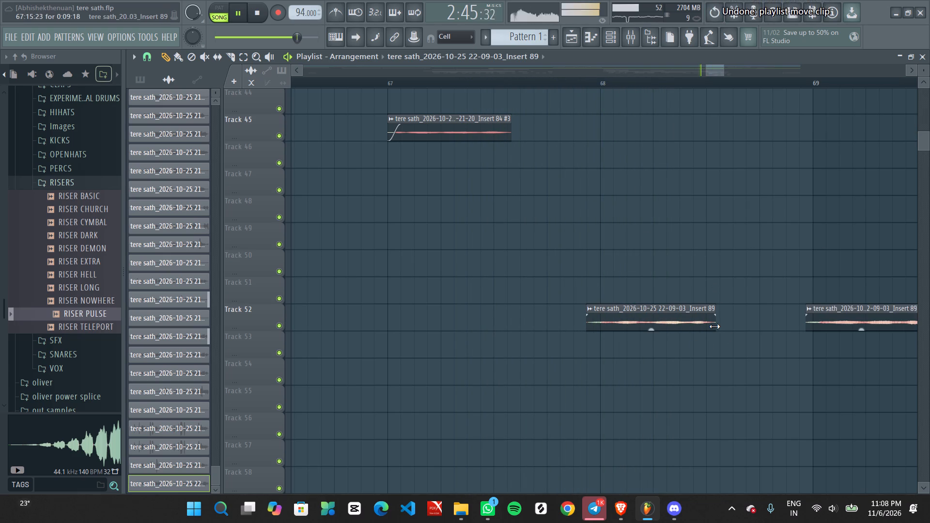
{"action": "key", "text": "ctrl+z"}
{"action": "scroll", "coordinate": [739, 316], "scroll_direction": "up", "scroll_amount": 3}
{"action": "scroll", "coordinate": [760, 310], "scroll_direction": "up", "scroll_amount": 1, "text": "ctrl"}
{"action": "scroll", "coordinate": [760, 310], "scroll_direction": "down", "scroll_amount": 10, "text": "ctrl"}
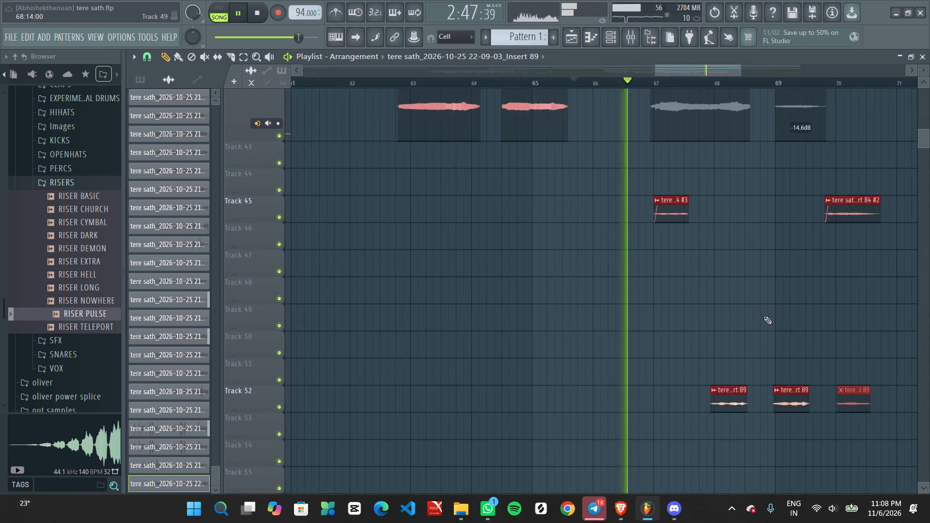
{"action": "scroll", "coordinate": [764, 316], "scroll_direction": "down", "scroll_amount": 3, "text": "ctrl"}
{"action": "key", "text": "space"}
{"action": "left_click", "coordinate": [766, 317], "text": "ctrl"}
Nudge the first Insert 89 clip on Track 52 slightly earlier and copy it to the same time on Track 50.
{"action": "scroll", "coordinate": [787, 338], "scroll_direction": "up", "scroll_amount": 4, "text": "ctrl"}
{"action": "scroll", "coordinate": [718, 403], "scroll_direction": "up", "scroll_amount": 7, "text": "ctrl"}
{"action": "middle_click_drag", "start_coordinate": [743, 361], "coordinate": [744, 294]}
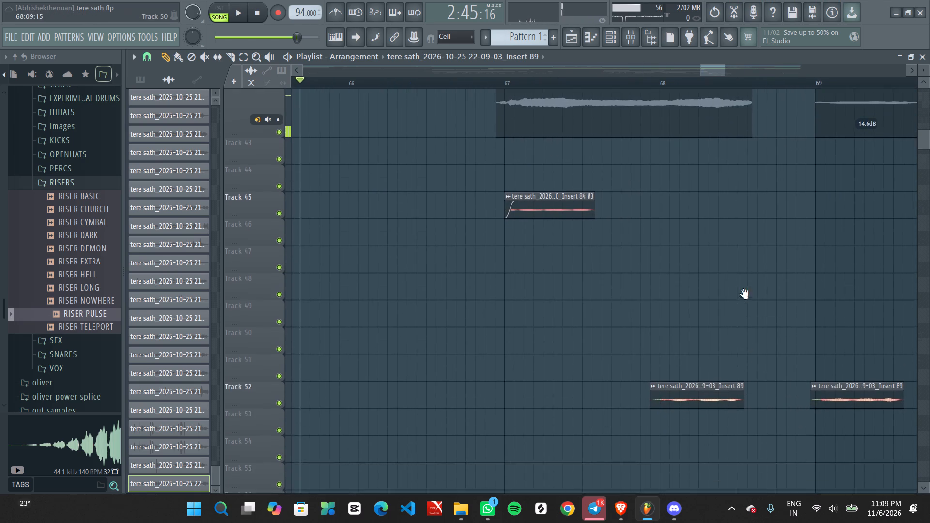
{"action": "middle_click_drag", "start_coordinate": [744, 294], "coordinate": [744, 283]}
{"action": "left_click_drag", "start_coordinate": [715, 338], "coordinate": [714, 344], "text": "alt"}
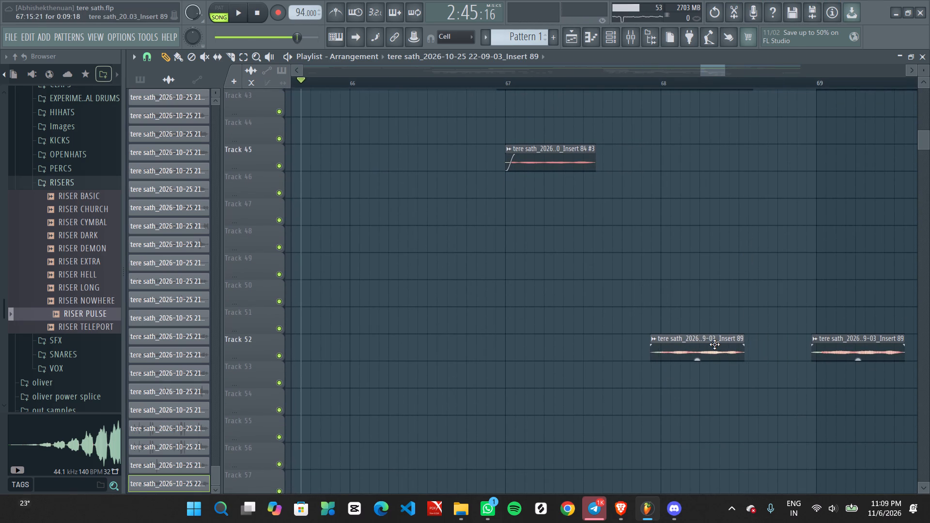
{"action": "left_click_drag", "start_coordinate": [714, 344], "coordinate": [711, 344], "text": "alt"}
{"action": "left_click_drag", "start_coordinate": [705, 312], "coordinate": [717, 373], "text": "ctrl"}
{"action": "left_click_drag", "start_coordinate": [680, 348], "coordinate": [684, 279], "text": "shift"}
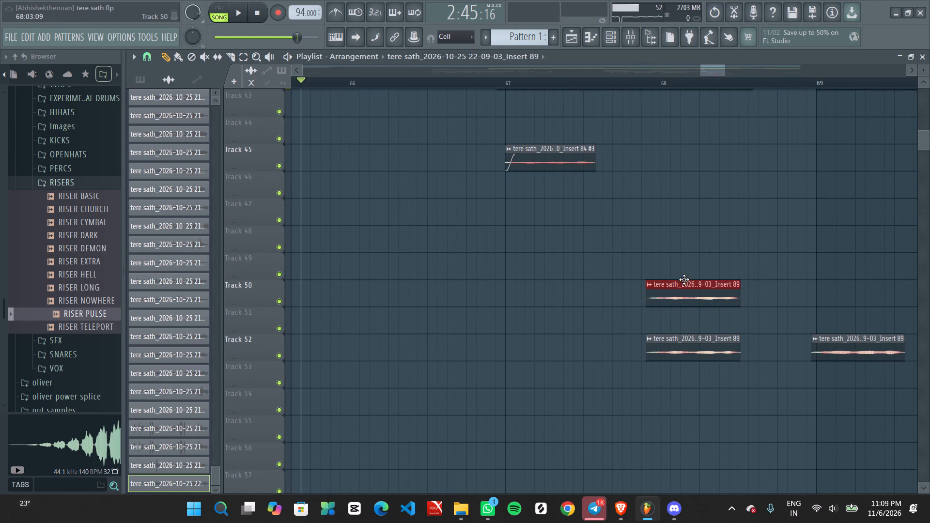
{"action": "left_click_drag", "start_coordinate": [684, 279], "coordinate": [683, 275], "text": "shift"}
Play the song from just after bar 67 to check the doubled Insert 89 clip, and stop playback.
{"action": "key", "text": "space"}
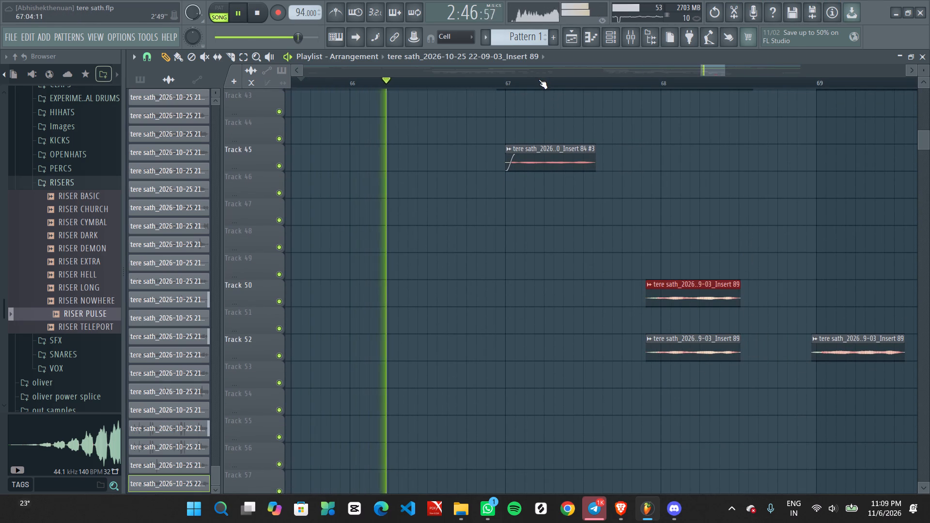
{"action": "left_click", "coordinate": [539, 79]}
{"action": "scroll", "coordinate": [652, 259], "scroll_direction": "up", "scroll_amount": 2, "text": "ctrl"}
{"action": "middle_click_drag", "start_coordinate": [672, 271], "coordinate": [653, 227]}
{"action": "scroll", "coordinate": [685, 195], "scroll_direction": "up", "scroll_amount": 1, "text": "ctrl"}
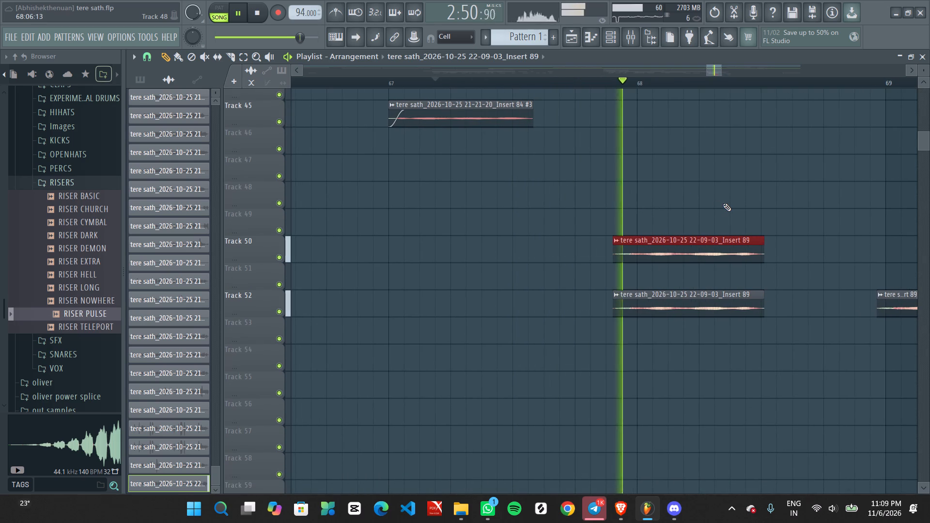
{"action": "scroll", "coordinate": [726, 204], "scroll_direction": "down", "scroll_amount": 7, "text": "ctrl"}
{"action": "scroll", "coordinate": [797, 269], "scroll_direction": "up", "scroll_amount": 2, "text": "ctrl"}
{"action": "key", "text": "space"}
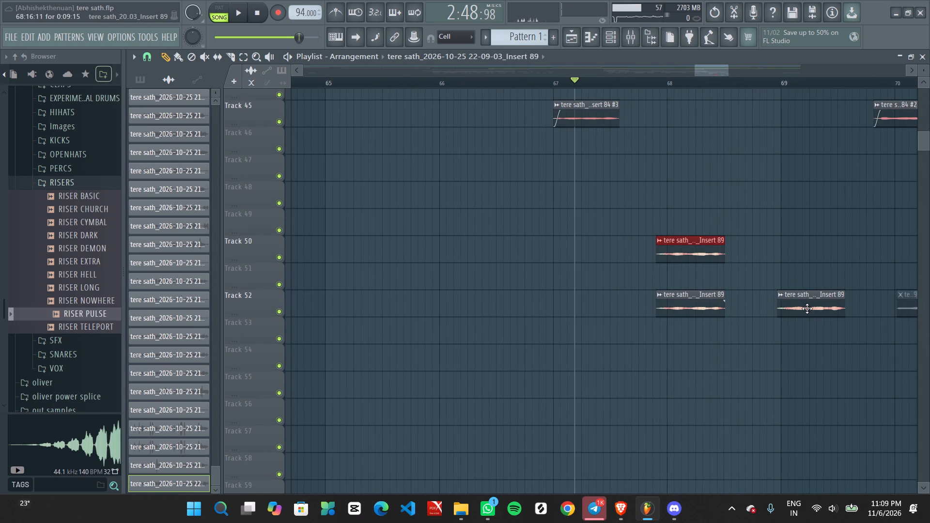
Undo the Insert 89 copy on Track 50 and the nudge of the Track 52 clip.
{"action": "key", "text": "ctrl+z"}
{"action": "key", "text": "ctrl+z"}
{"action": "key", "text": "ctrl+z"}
Play the song from just after bar 67 to check the vocal tracks together, and stop playback.
{"action": "right_click", "coordinate": [803, 300], "text": "ctrl"}
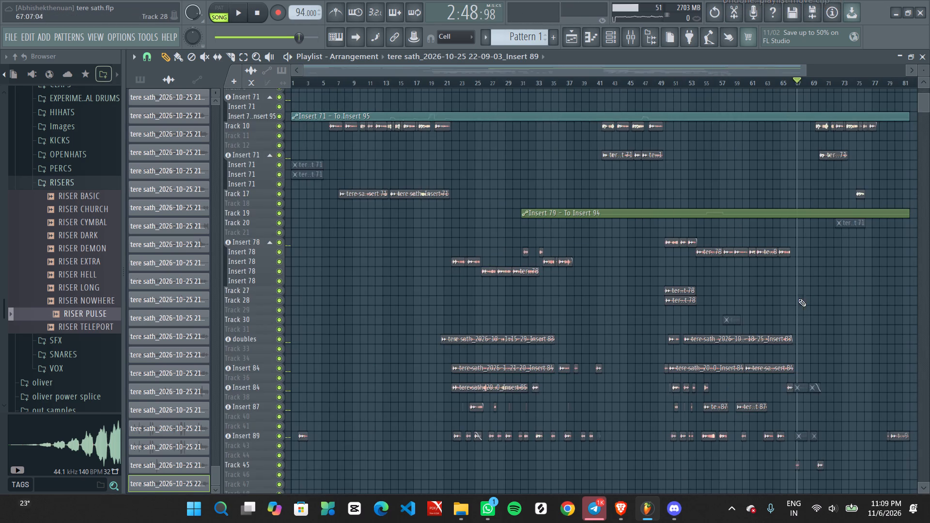
{"action": "key", "text": "space"}
{"action": "scroll", "coordinate": [769, 325], "scroll_direction": "up", "scroll_amount": 5, "text": "ctrl"}
{"action": "middle_click_drag", "start_coordinate": [804, 370], "coordinate": [744, 251]}
{"action": "scroll", "coordinate": [769, 308], "scroll_direction": "up", "scroll_amount": 3, "text": "ctrl"}
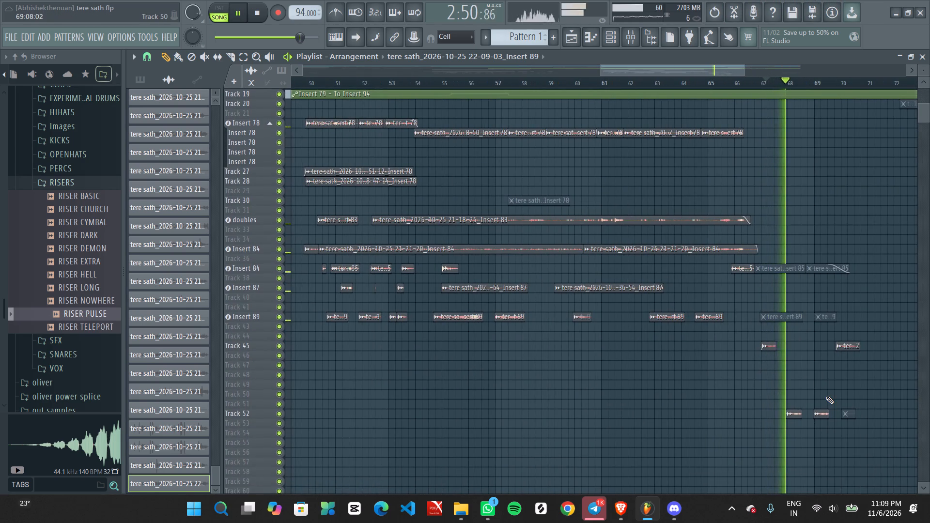
{"action": "key", "text": "space"}
Copy the first Insert 89 clip on Track 52, just before bar 68, to the same time on Track 51.
{"action": "scroll", "coordinate": [826, 396], "scroll_direction": "up", "scroll_amount": 7}
{"action": "middle_click_drag", "start_coordinate": [775, 425], "coordinate": [745, 215]}
{"action": "scroll", "coordinate": [758, 270], "scroll_direction": "up", "scroll_amount": 13, "text": "alt"}
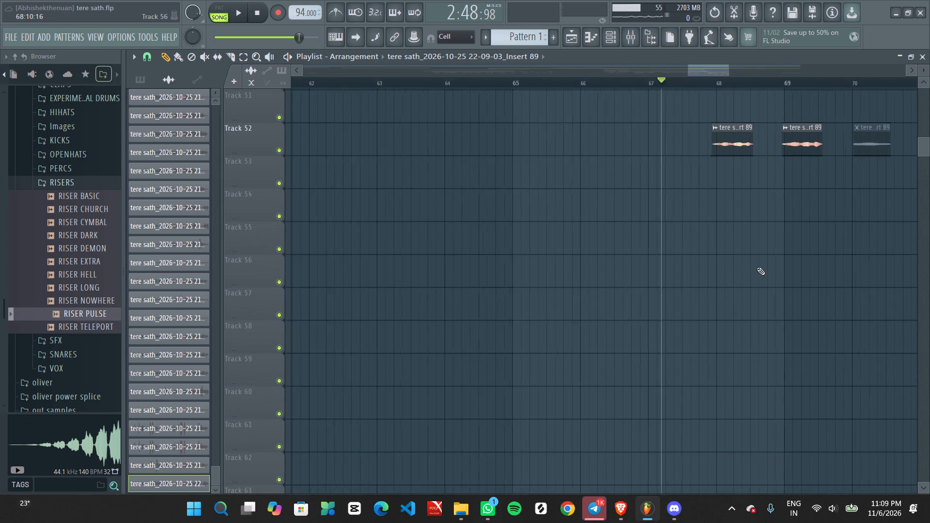
{"action": "middle_click_drag", "start_coordinate": [751, 230], "coordinate": [748, 438]}
{"action": "left_click_drag", "start_coordinate": [713, 342], "coordinate": [711, 281], "text": "shift"}
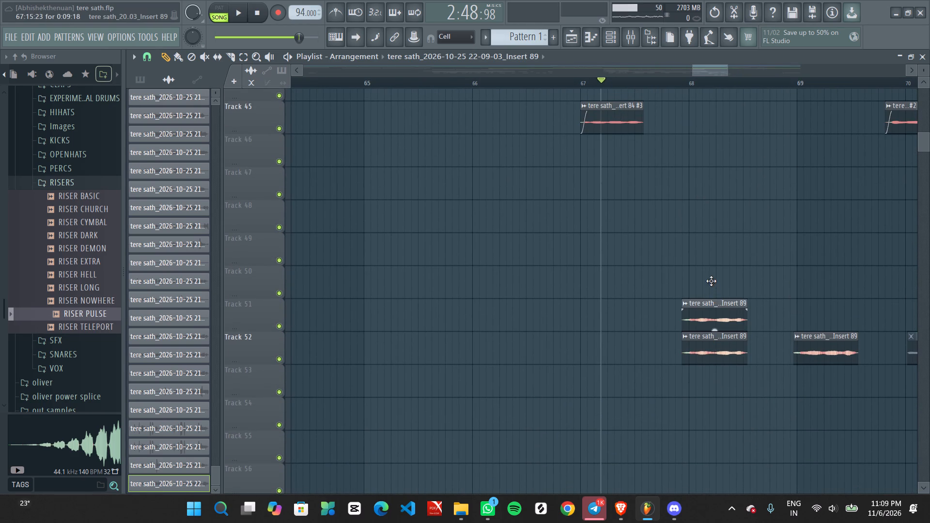
{"action": "left_click_drag", "start_coordinate": [711, 281], "coordinate": [711, 280], "text": "shift"}
Play the song from just after bar 67 to bar 70 to check the doubled Insert 89 vocals, and stop playback.
{"action": "key", "text": "space"}
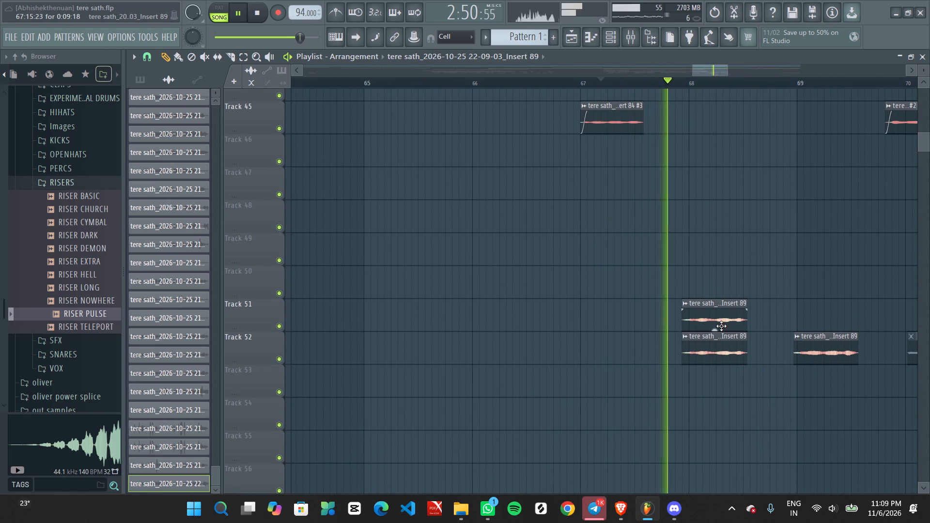
{"action": "scroll", "coordinate": [832, 355], "scroll_direction": "down", "scroll_amount": 2, "text": "ctrl"}
{"action": "scroll", "coordinate": [833, 356], "scroll_direction": "up", "scroll_amount": 1, "text": "ctrl"}
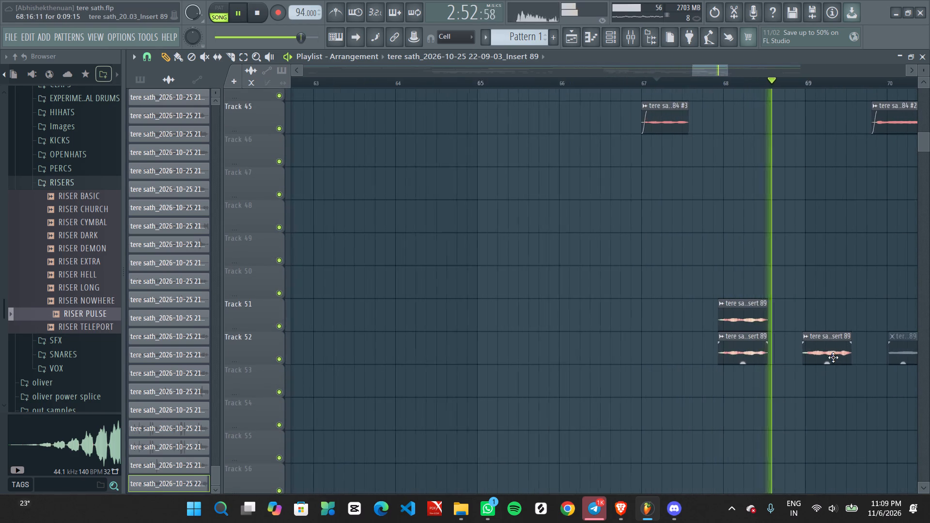
{"action": "scroll", "coordinate": [833, 357], "scroll_direction": "up", "scroll_amount": 2, "text": "ctrl"}
{"action": "middle_click_drag", "start_coordinate": [824, 384], "coordinate": [742, 361]}
{"action": "scroll", "coordinate": [750, 364], "scroll_direction": "down", "scroll_amount": 1, "text": "ctrl"}
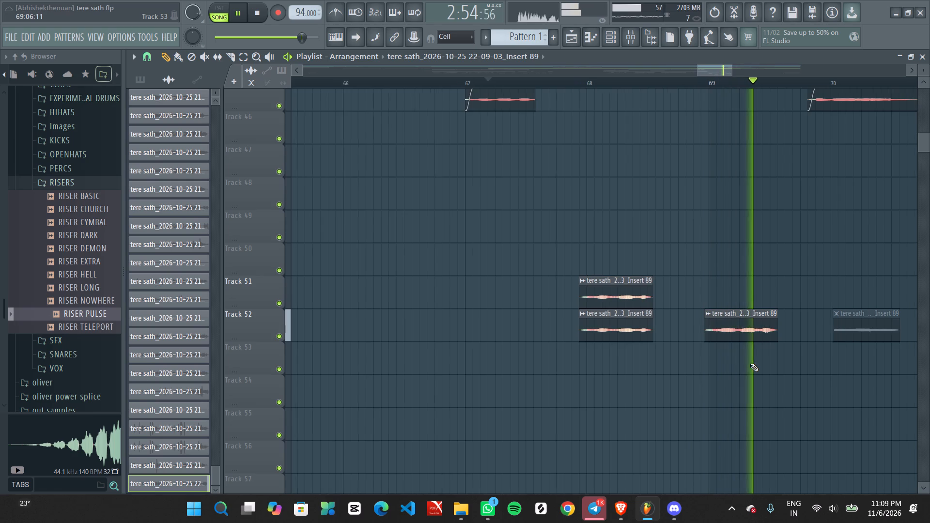
{"action": "scroll", "coordinate": [750, 364], "scroll_direction": "down", "scroll_amount": 4, "text": "ctrl"}
{"action": "middle_click_drag", "start_coordinate": [793, 270], "coordinate": [682, 437]}
{"action": "scroll", "coordinate": [668, 360], "scroll_direction": "up", "scroll_amount": 3, "text": "ctrl"}
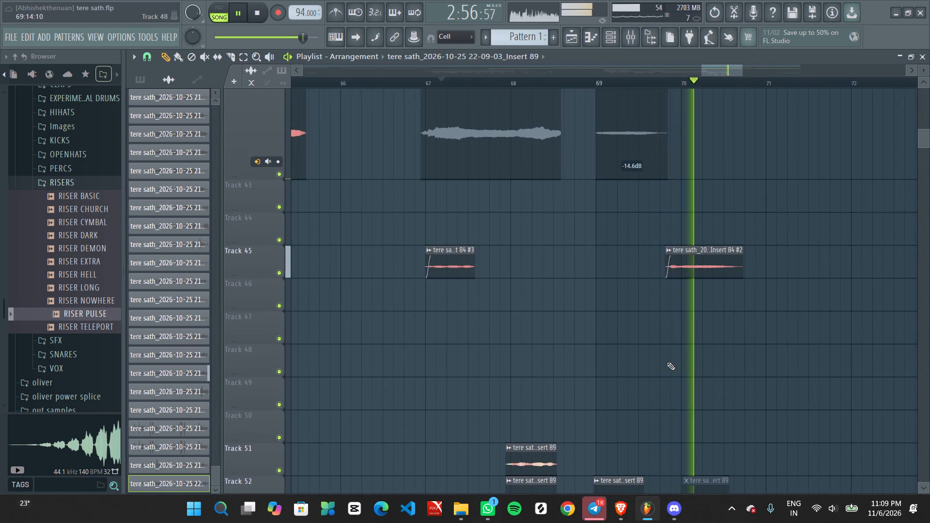
{"action": "key", "text": "space"}
Mute the second Insert 84 vocal clip on Track 45, just before bar 70.
{"action": "middle_click", "coordinate": [715, 200]}
{"action": "right_click", "coordinate": [718, 200]}
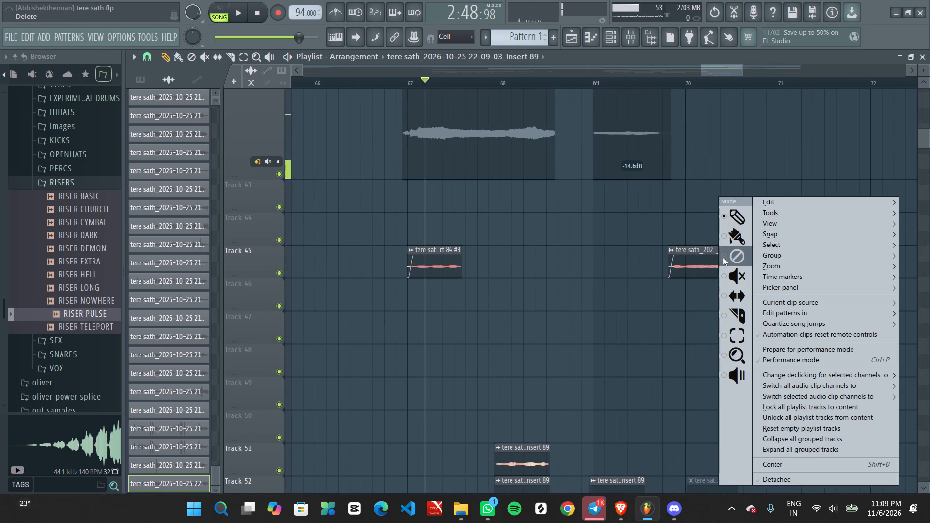
{"action": "left_click", "coordinate": [726, 280]}
{"action": "left_click", "coordinate": [703, 258]}
Play the song from just after bar 67 to check the Insert 89 vocals with the second Insert 84 clip muted.
{"action": "key", "text": "space"}
{"action": "scroll", "coordinate": [670, 330], "scroll_direction": "up", "scroll_amount": 3}
{"action": "middle_click_drag", "start_coordinate": [656, 381], "coordinate": [709, 210]}
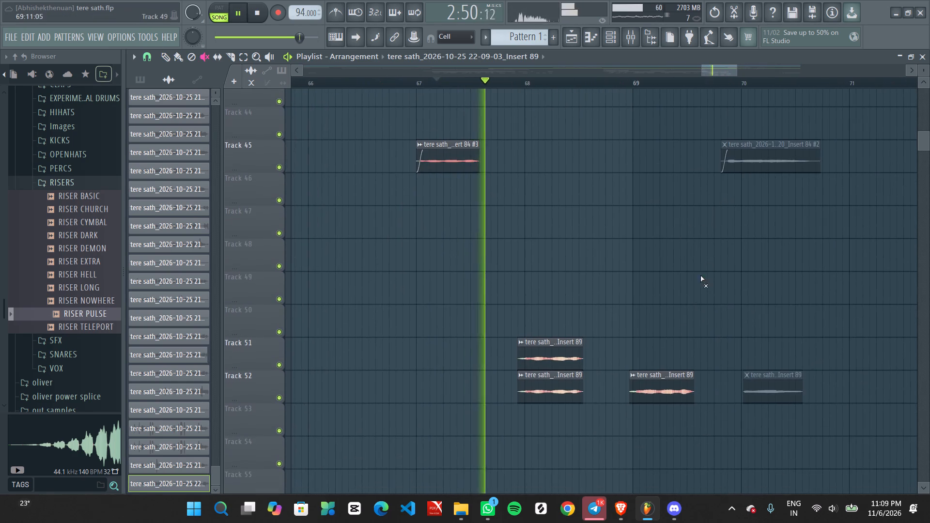
{"action": "scroll", "coordinate": [679, 331], "scroll_direction": "up", "scroll_amount": 2, "text": "ctrl"}
{"action": "middle_click_drag", "start_coordinate": [676, 359], "coordinate": [704, 272]}
{"action": "scroll", "coordinate": [665, 332], "scroll_direction": "down", "scroll_amount": 5, "text": "ctrl"}
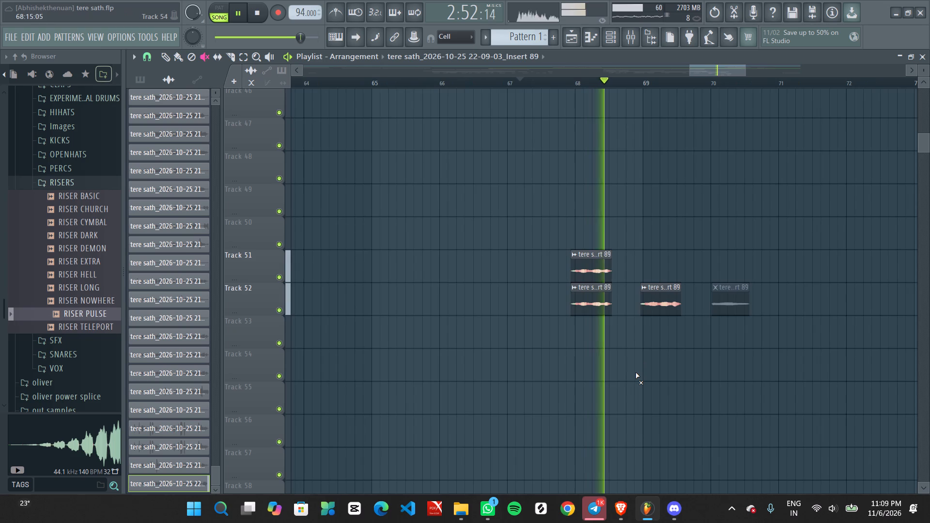
{"action": "scroll", "coordinate": [660, 363], "scroll_direction": "up", "scroll_amount": 1, "text": "ctrl"}
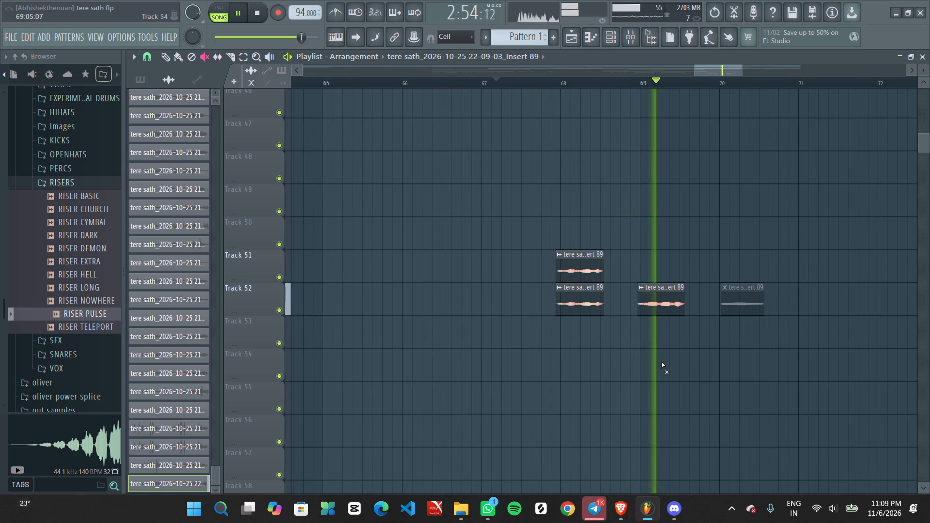
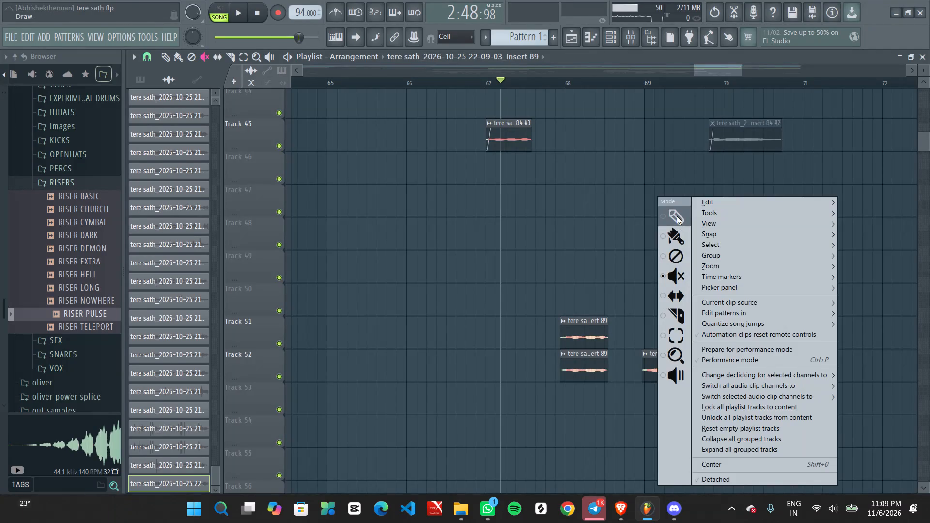
Copy the second Insert 89 clip on Track 52, just before bar 69, to the same time on Track 51.
{"action": "left_click", "coordinate": [677, 216]}
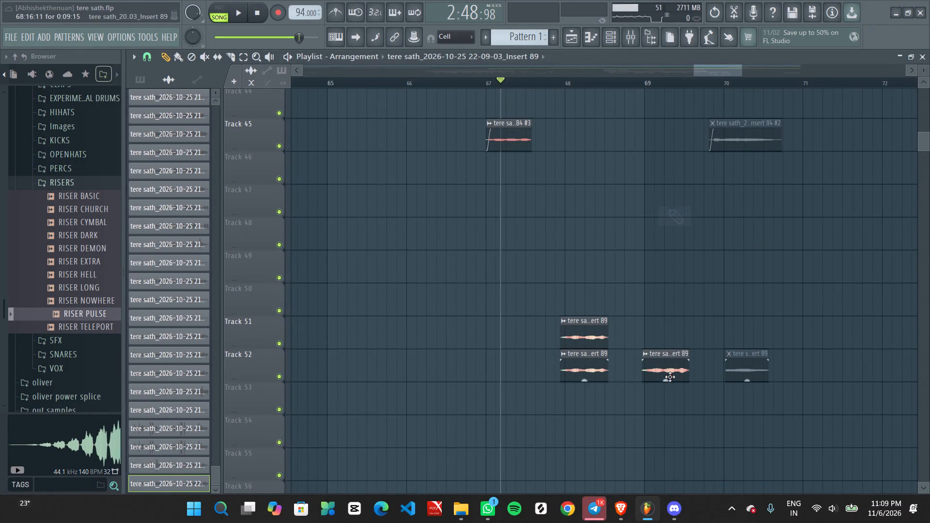
{"action": "left_click_drag", "start_coordinate": [671, 380], "coordinate": [675, 313], "text": "shift"}
{"action": "key", "text": "ctrl+z"}
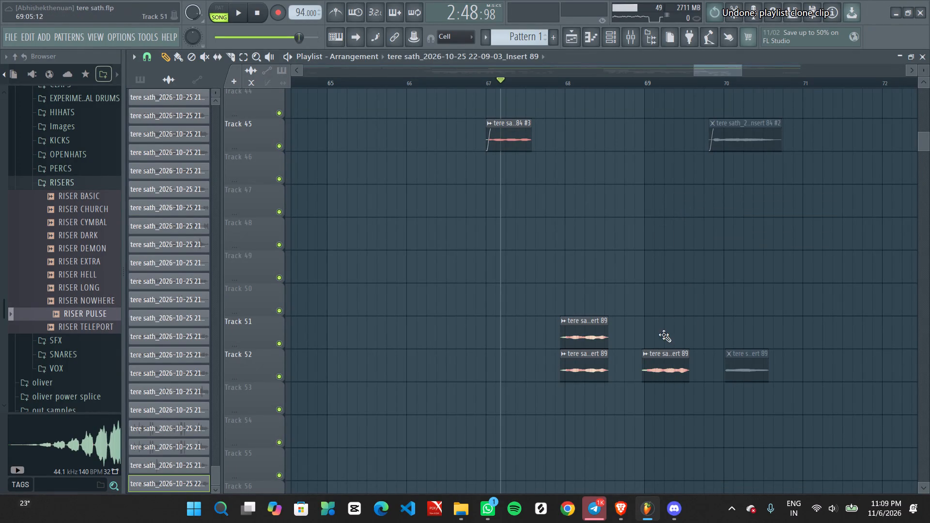
{"action": "left_click_drag", "start_coordinate": [651, 371], "coordinate": [651, 329], "text": "shift"}
Play the song from just after bar 67 to past bar 70 to check both doubled Insert 89 vocals, and stop playback.
{"action": "key", "text": "space"}
{"action": "scroll", "coordinate": [693, 322], "scroll_direction": "up", "scroll_amount": 1, "text": "ctrl"}
{"action": "left_click", "coordinate": [709, 312], "text": "ctrl"}
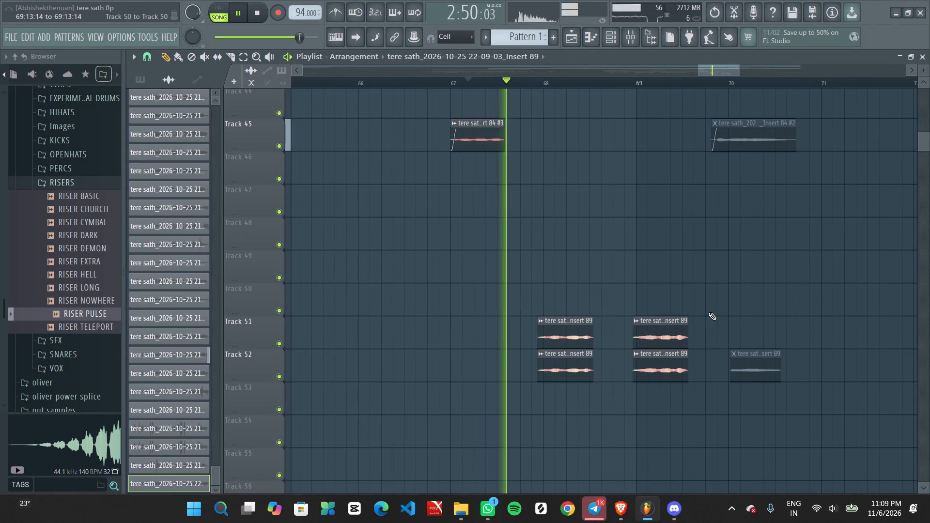
{"action": "scroll", "coordinate": [709, 312], "scroll_direction": "up", "scroll_amount": 1, "text": "ctrl"}
{"action": "scroll", "coordinate": [681, 363], "scroll_direction": "up", "scroll_amount": 2, "text": "ctrl"}
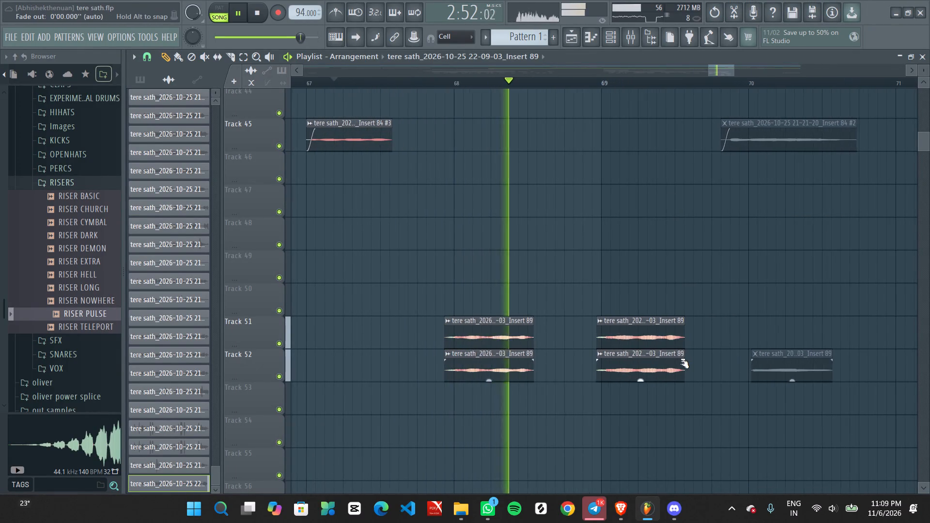
{"action": "middle_click_drag", "start_coordinate": [689, 360], "coordinate": [666, 288]}
{"action": "scroll", "coordinate": [691, 294], "scroll_direction": "down", "scroll_amount": 4, "text": "ctrl"}
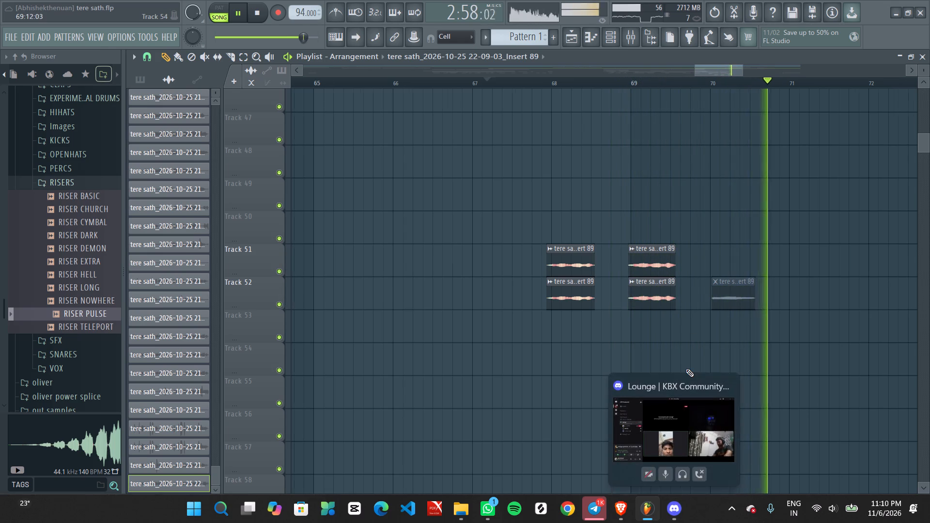
{"action": "scroll", "coordinate": [686, 369], "scroll_direction": "down", "scroll_amount": 4, "text": "ctrl"}
{"action": "key", "text": "space"}
Copy the Insert 84 #3 vocal clip on Track 45, at bar 67, to the same time on Track 44 during playback.
{"action": "left_click", "coordinate": [560, 81]}
{"action": "key", "text": "space"}
{"action": "scroll", "coordinate": [599, 202], "scroll_direction": "up", "scroll_amount": 3, "text": "ctrl"}
{"action": "middle_click_drag", "start_coordinate": [607, 169], "coordinate": [587, 389]}
{"action": "scroll", "coordinate": [576, 346], "scroll_direction": "up", "scroll_amount": 2, "text": "alt"}
{"action": "left_click_drag", "start_coordinate": [556, 275], "coordinate": [555, 225], "text": "shift"}
Replay the song from just before bar 67 to check the doubled Insert 84 #3 vocal with the doubled Insert 89 vocals.
{"action": "key", "text": "space"}
{"action": "key", "text": "space"}
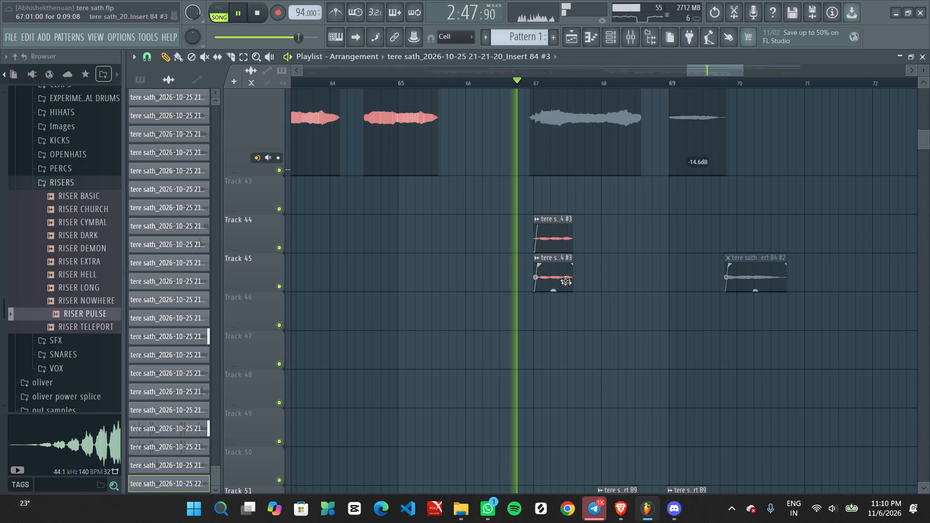
{"action": "scroll", "coordinate": [578, 344], "scroll_direction": "up", "scroll_amount": 1, "text": "ctrl"}
{"action": "scroll", "coordinate": [578, 344], "scroll_direction": "down", "scroll_amount": 5, "text": "ctrl"}
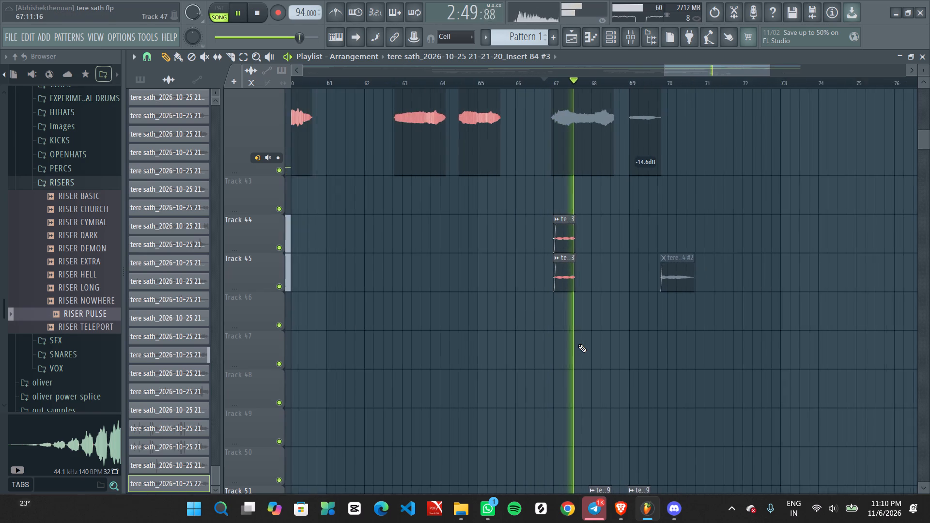
{"action": "scroll", "coordinate": [584, 359], "scroll_direction": "up", "scroll_amount": 3, "text": "ctrl"}
{"action": "middle_click_drag", "start_coordinate": [605, 402], "coordinate": [608, 277]}
{"action": "scroll", "coordinate": [606, 277], "scroll_direction": "down", "scroll_amount": 5, "text": "alt"}
{"action": "scroll", "coordinate": [601, 304], "scroll_direction": "up", "scroll_amount": 2, "text": "ctrl"}
{"action": "middle_click_drag", "start_coordinate": [632, 298], "coordinate": [597, 290]}
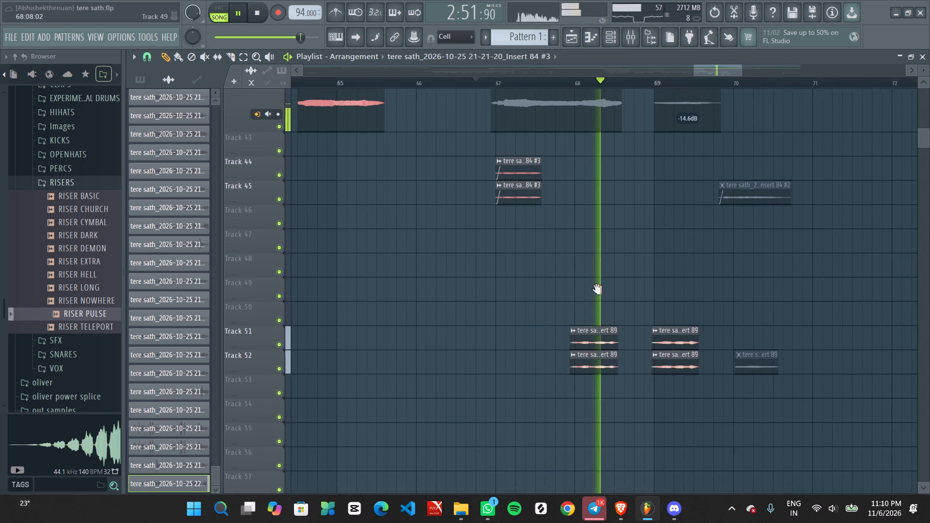
{"action": "middle_click_drag", "start_coordinate": [597, 290], "coordinate": [593, 288]}
{"action": "scroll", "coordinate": [591, 288], "scroll_direction": "down", "scroll_amount": 3, "text": "ctrl"}
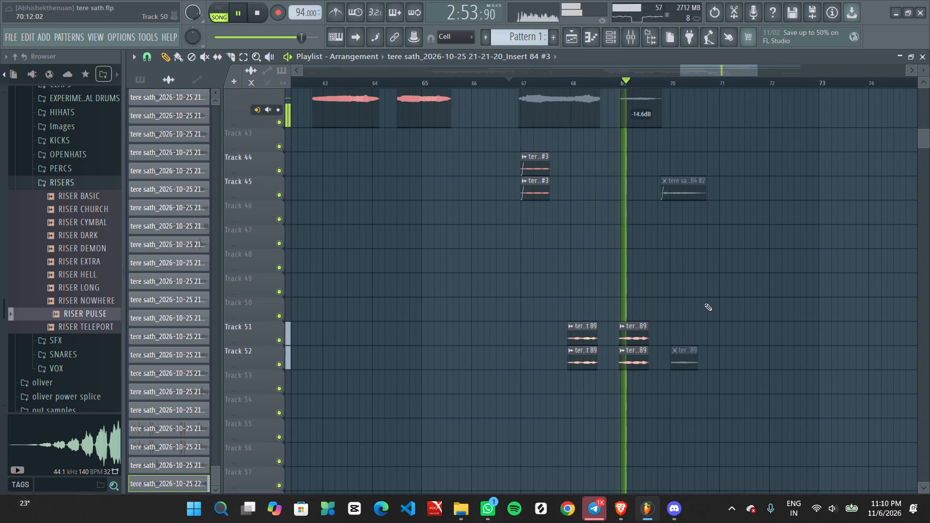
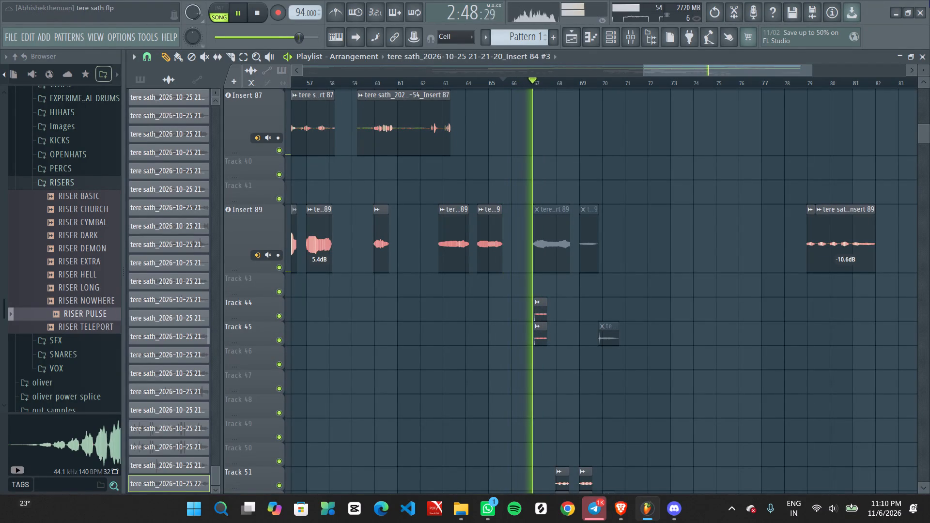
Listen on past bar 70 to check the doubled vocals, move the playhead back to between bars 65 and 66, and stop playback.
{"action": "scroll", "coordinate": [475, 379], "scroll_direction": "down", "scroll_amount": 5, "text": "alt"}
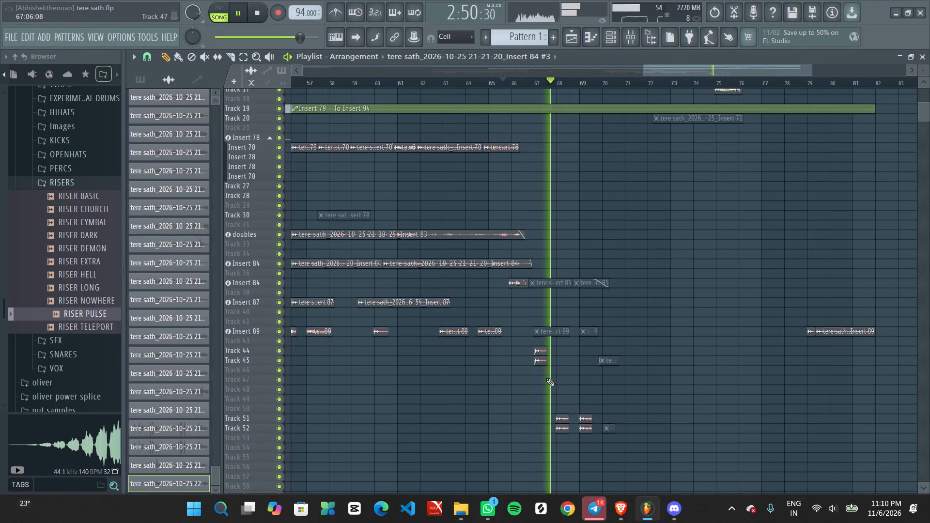
{"action": "scroll", "coordinate": [559, 376], "scroll_direction": "up", "scroll_amount": 2, "text": "ctrl"}
{"action": "middle_click_drag", "start_coordinate": [568, 359], "coordinate": [555, 292]}
{"action": "scroll", "coordinate": [557, 293], "scroll_direction": "down", "scroll_amount": 6, "text": "ctrl"}
{"action": "scroll", "coordinate": [556, 299], "scroll_direction": "up", "scroll_amount": 2, "text": "ctrl"}
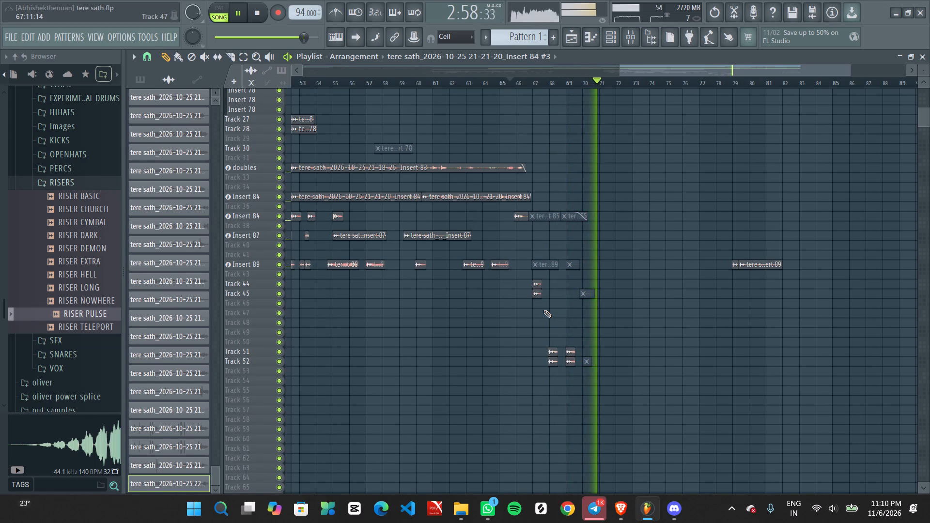
{"action": "scroll", "coordinate": [543, 310], "scroll_direction": "down", "scroll_amount": 2, "text": "ctrl"}
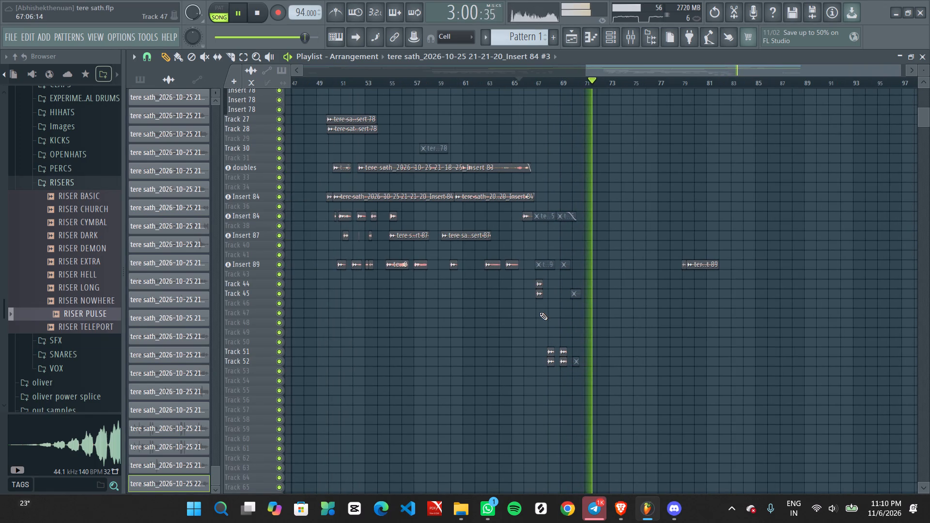
{"action": "left_click", "coordinate": [521, 81]}
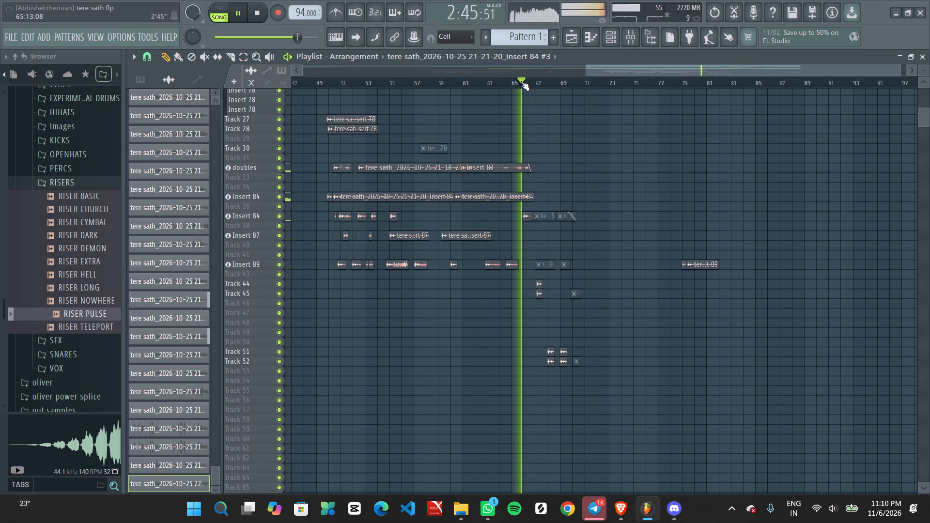
{"action": "key", "text": "space"}
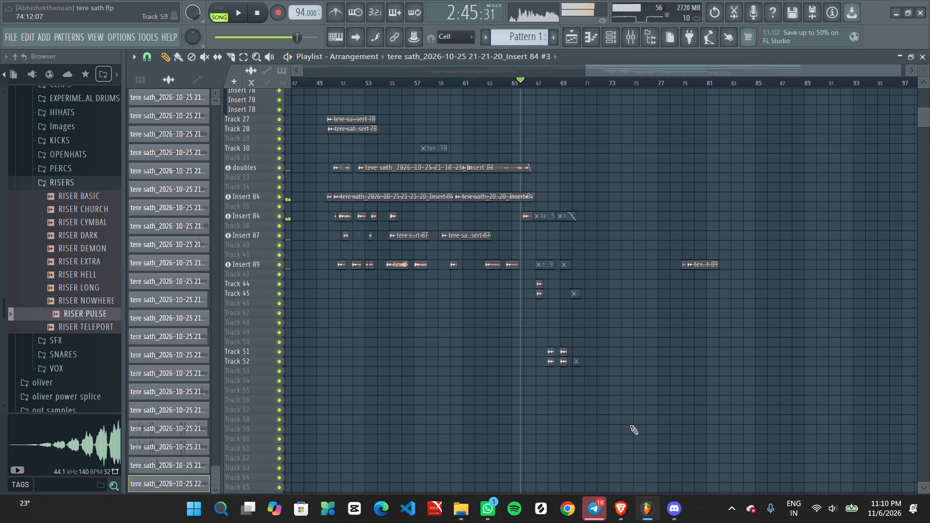
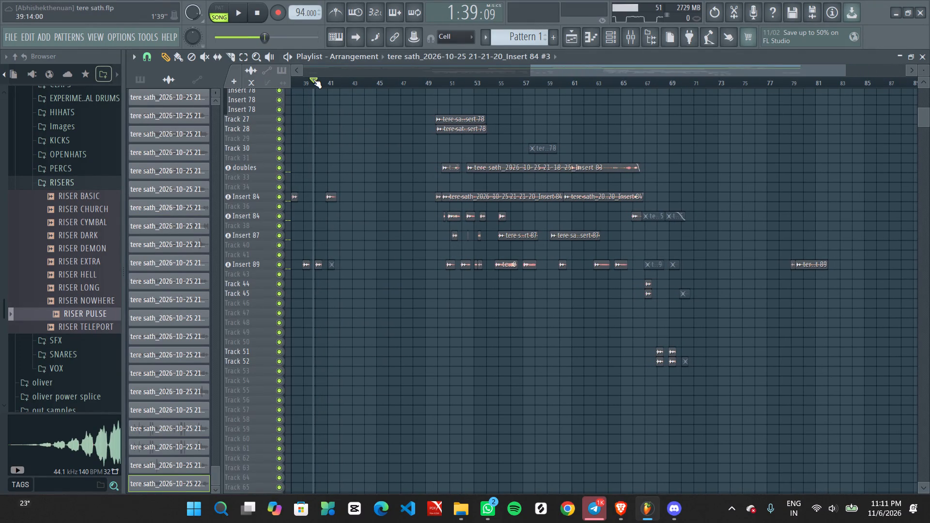
Play the arrangement from late in bar 39 to check the Insert 84 and 89 vocal clips by ear.
{"action": "key", "text": "space"}
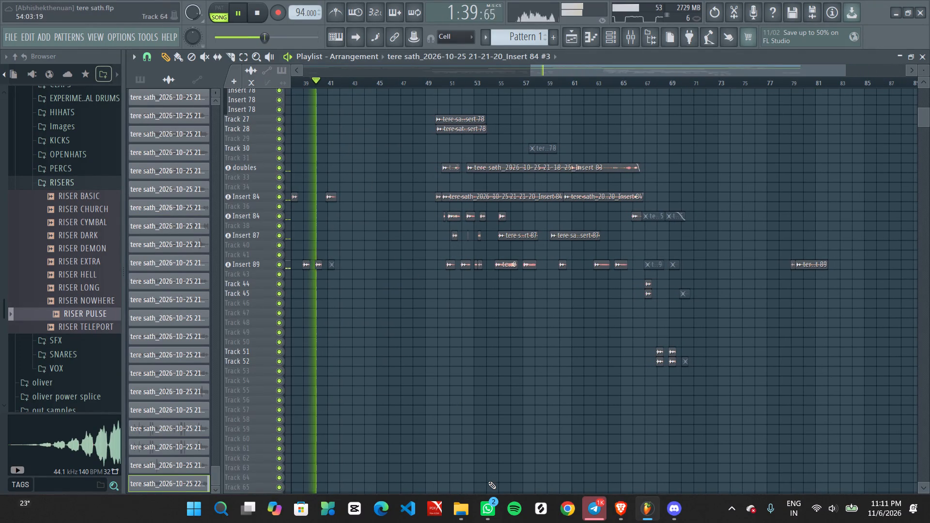
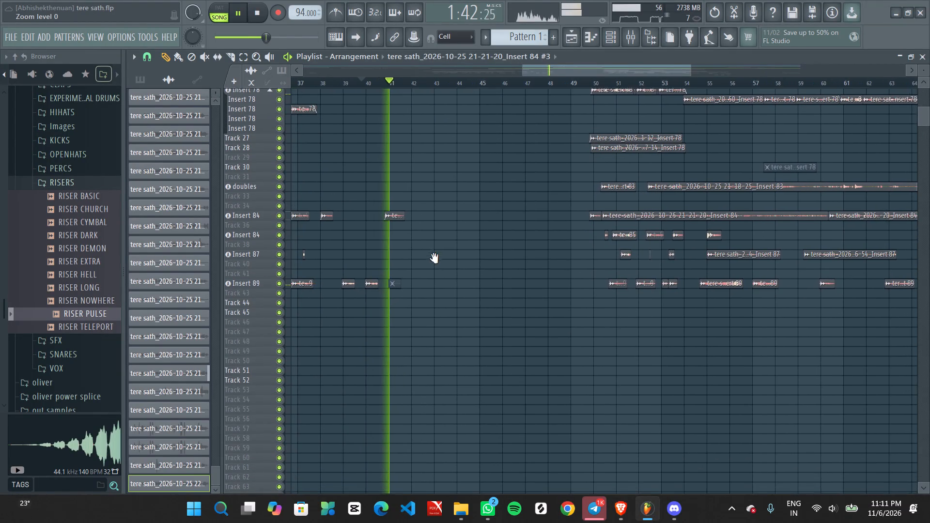
Review the upper vocal tracks, including Insert 71 and 78, as playback continues into bar 43, and pause it there.
{"action": "middle_click_drag", "start_coordinate": [434, 259], "coordinate": [437, 257]}
{"action": "scroll", "coordinate": [437, 257], "scroll_direction": "up", "scroll_amount": 3}
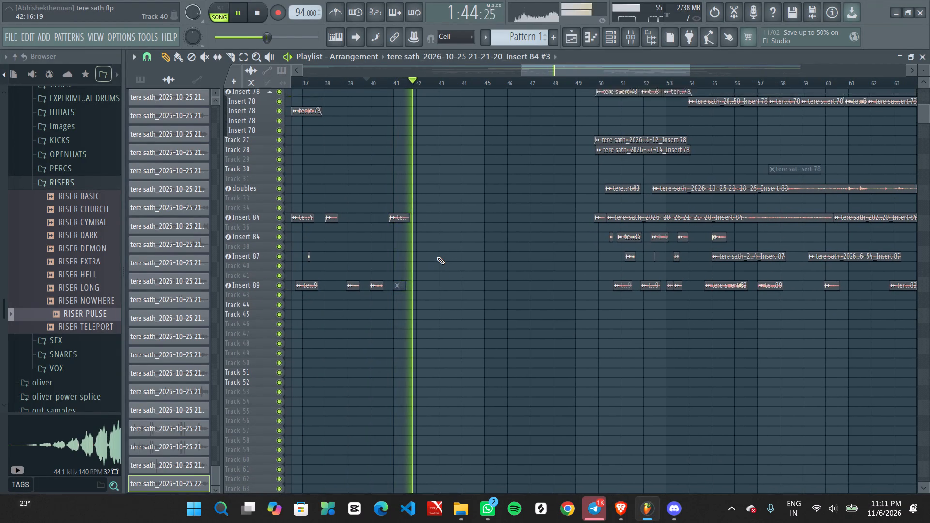
{"action": "scroll", "coordinate": [437, 257], "scroll_direction": "up", "scroll_amount": 13}
{"action": "scroll", "coordinate": [437, 262], "scroll_direction": "down", "scroll_amount": 1}
{"action": "scroll", "coordinate": [437, 262], "scroll_direction": "up", "scroll_amount": 9}
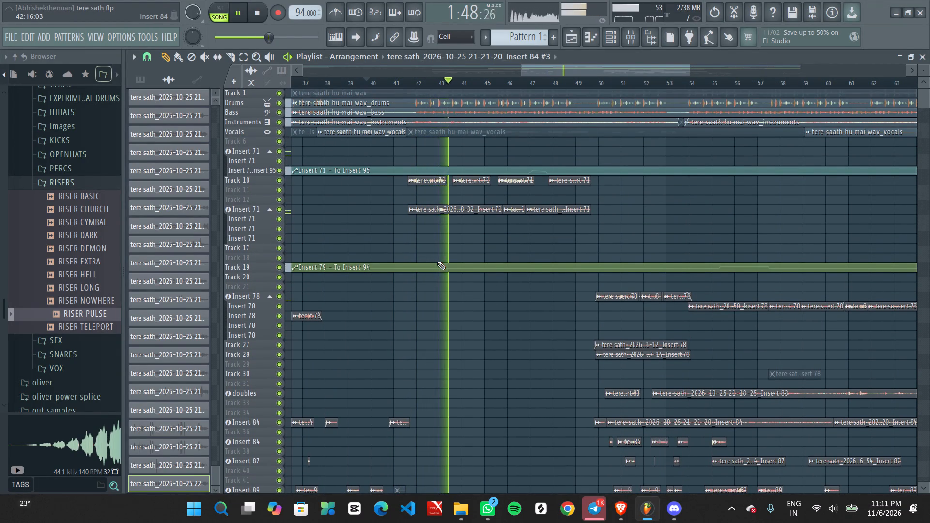
{"action": "scroll", "coordinate": [437, 262], "scroll_direction": "down", "scroll_amount": 3, "text": "ctrl"}
{"action": "key", "text": "ctrl+space"}
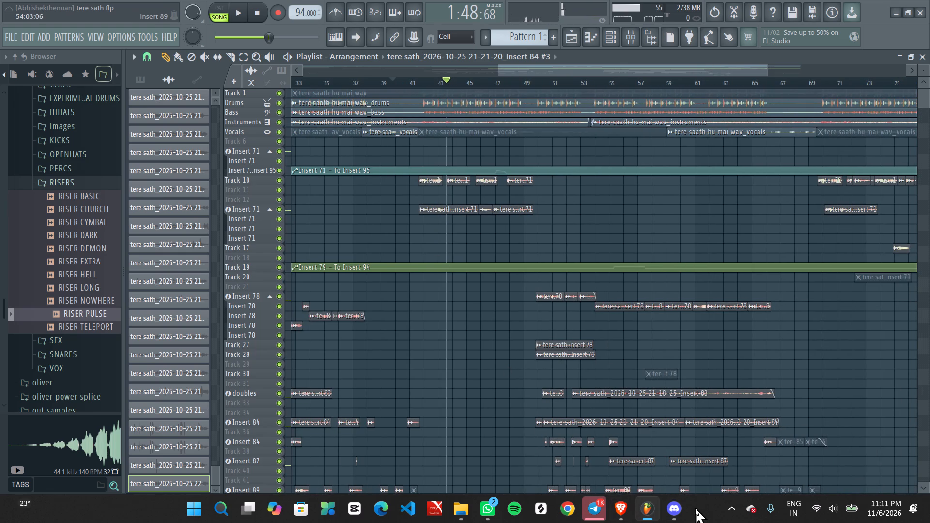
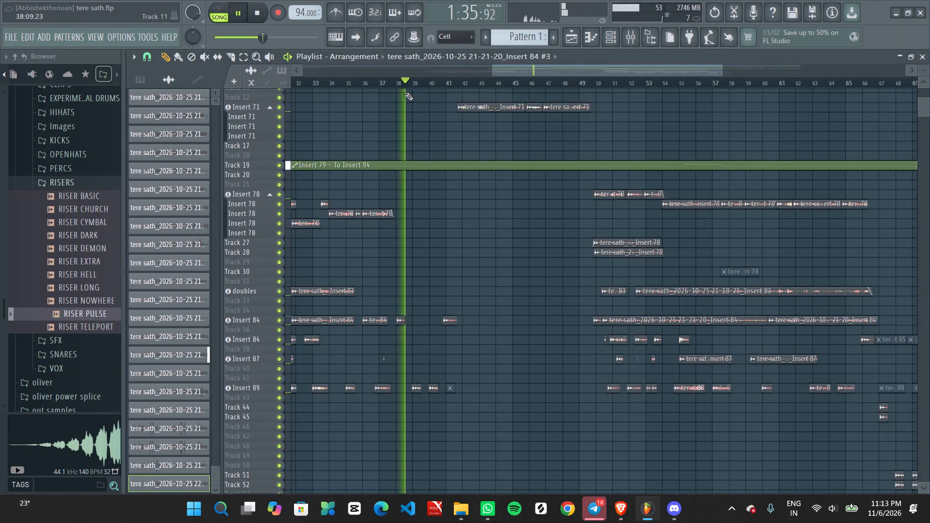
Listen to the vocal tracks from bar 38 through the Insert 84 clip at bar 41, and stop playback there.
{"action": "scroll", "coordinate": [449, 248], "scroll_direction": "up", "scroll_amount": 2, "text": "ctrl"}
{"action": "middle_click_drag", "start_coordinate": [465, 255], "coordinate": [511, 222]}
{"action": "scroll", "coordinate": [541, 265], "scroll_direction": "up", "scroll_amount": 2, "text": "ctrl"}
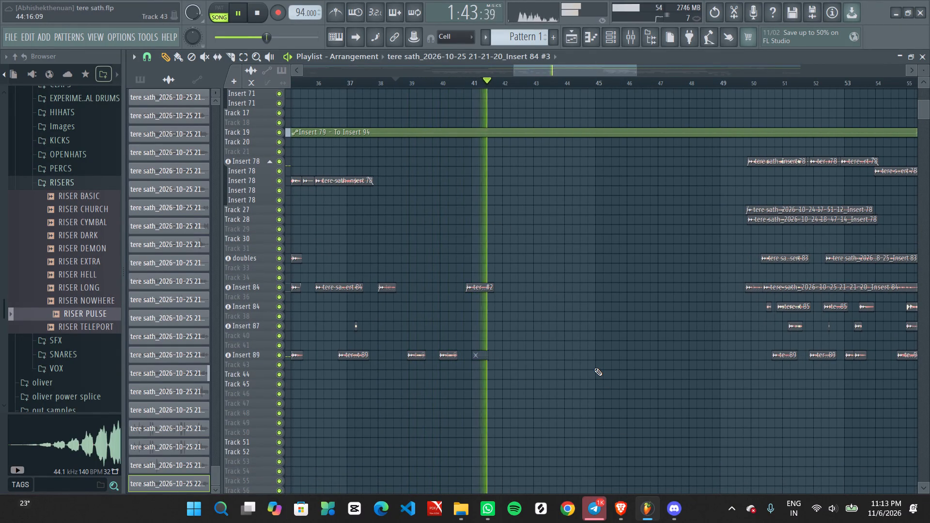
{"action": "key", "text": "space"}
Switch to Discord.
{"action": "left_click", "coordinate": [683, 506]}
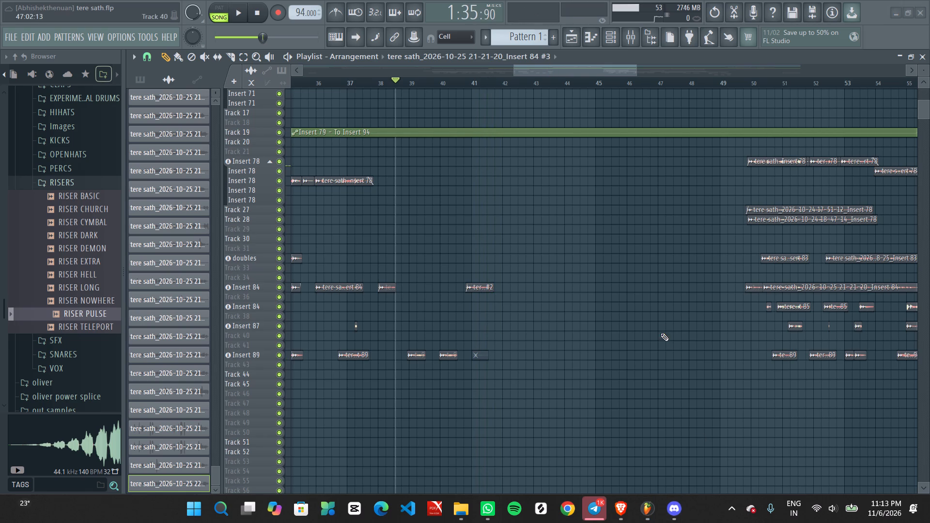
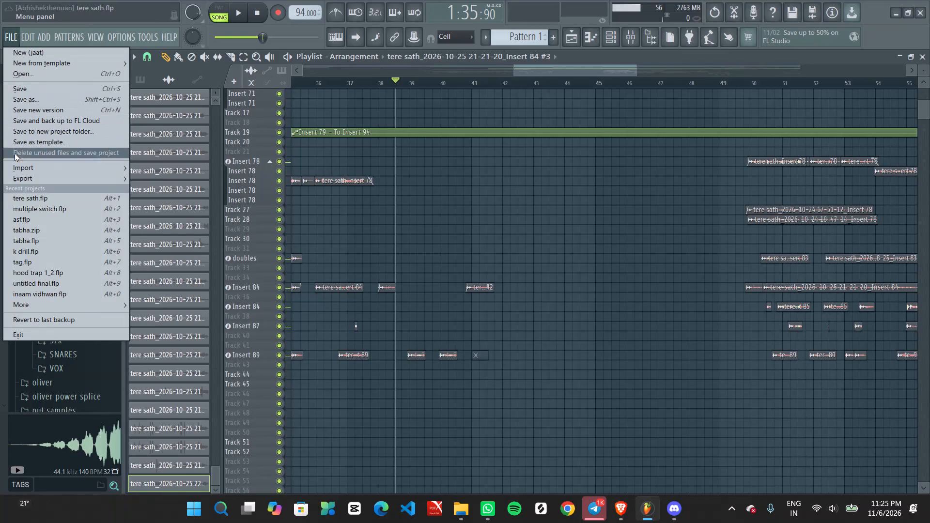
Open the recent project multiple switch.flp in place of the current tere sath.flp project.
{"action": "left_click", "coordinate": [29, 209]}
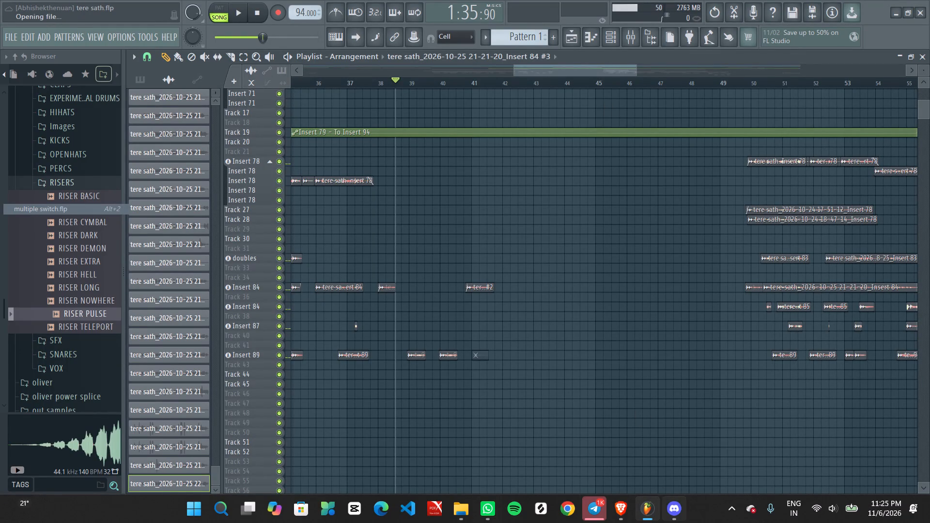
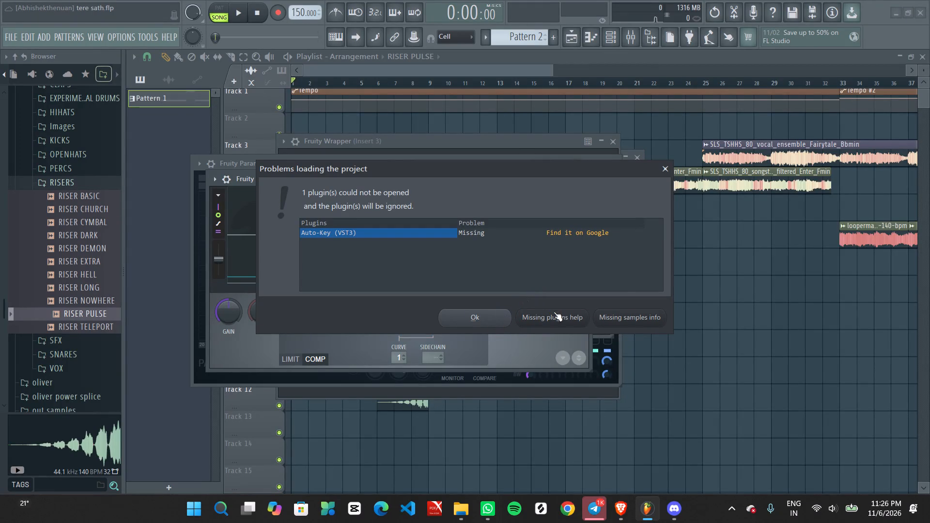
Dismiss the missing-plugin report and close the open plugin windows so only the playlist arrangement is in view.
{"action": "left_click", "coordinate": [663, 174]}
{"action": "left_click", "coordinate": [608, 166]}
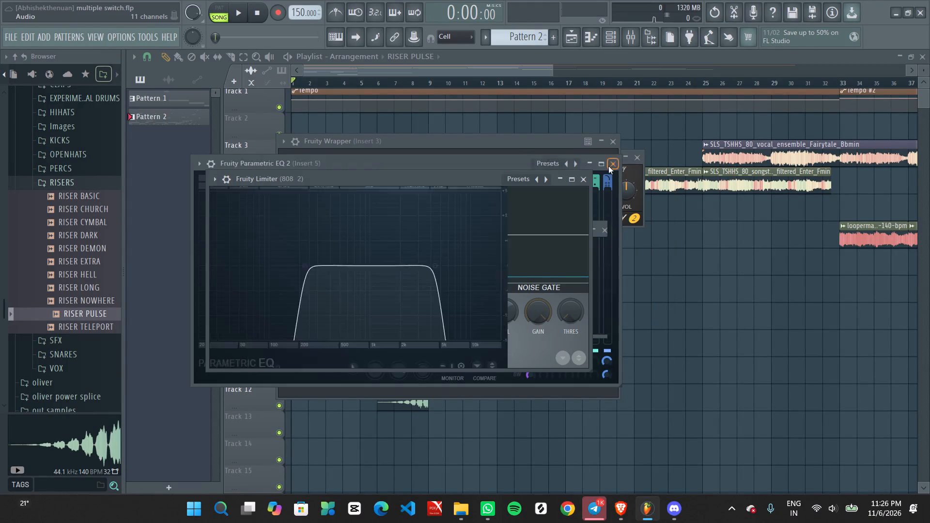
{"action": "left_click", "coordinate": [586, 180]}
{"action": "left_click", "coordinate": [575, 40]}
Play the arrangement from the start and listen through the RISER PULSE build-up into the Pattern 2 section.
{"action": "key", "text": "space"}
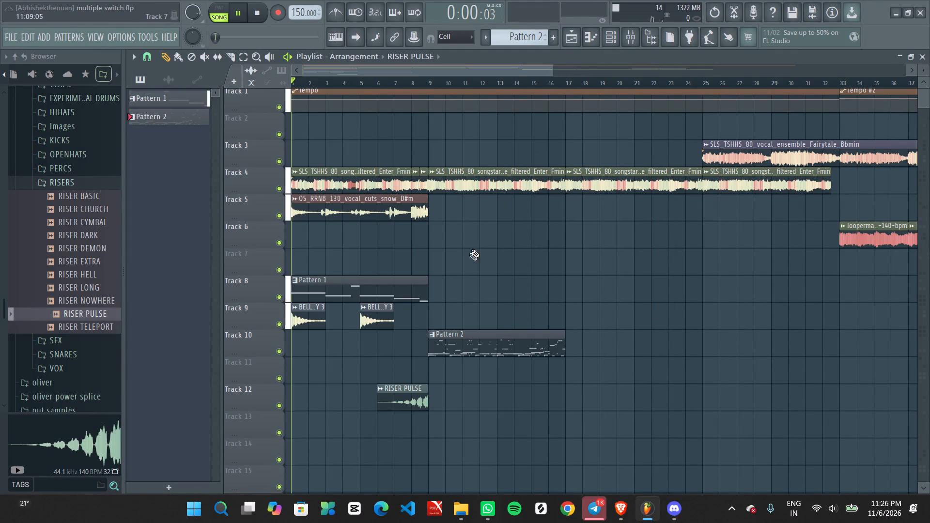
{"action": "scroll", "coordinate": [442, 300], "scroll_direction": "up", "scroll_amount": 1, "text": "ctrl"}
{"action": "middle_click_drag", "start_coordinate": [440, 305], "coordinate": [716, 308]}
{"action": "scroll", "coordinate": [534, 289], "scroll_direction": "down", "scroll_amount": 2, "text": "ctrl"}
{"action": "scroll", "coordinate": [421, 320], "scroll_direction": "up", "scroll_amount": 1, "text": "ctrl"}
{"action": "middle_click_drag", "start_coordinate": [384, 333], "coordinate": [484, 333]}
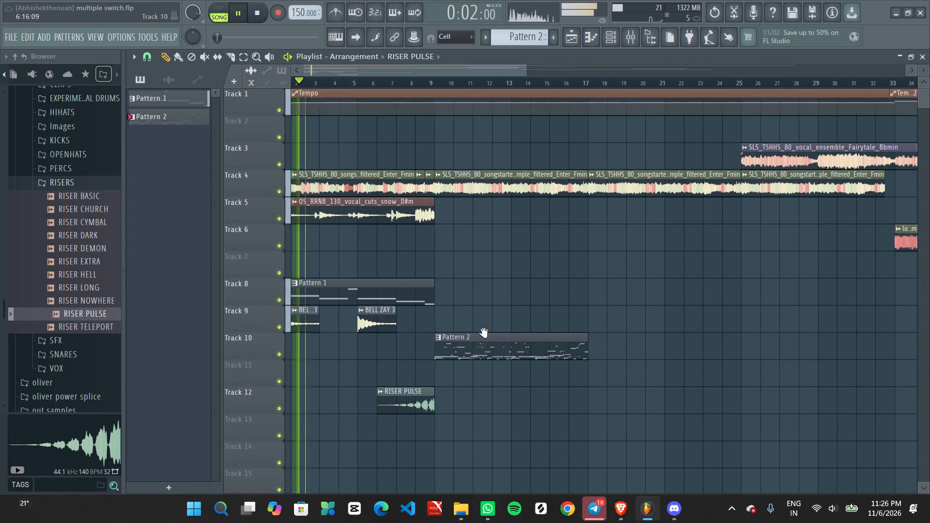
{"action": "middle_click_drag", "start_coordinate": [484, 333], "coordinate": [510, 336]}
{"action": "scroll", "coordinate": [363, 372], "scroll_direction": "up", "scroll_amount": 2, "text": "ctrl"}
{"action": "middle_click_drag", "start_coordinate": [354, 367], "coordinate": [454, 380]}
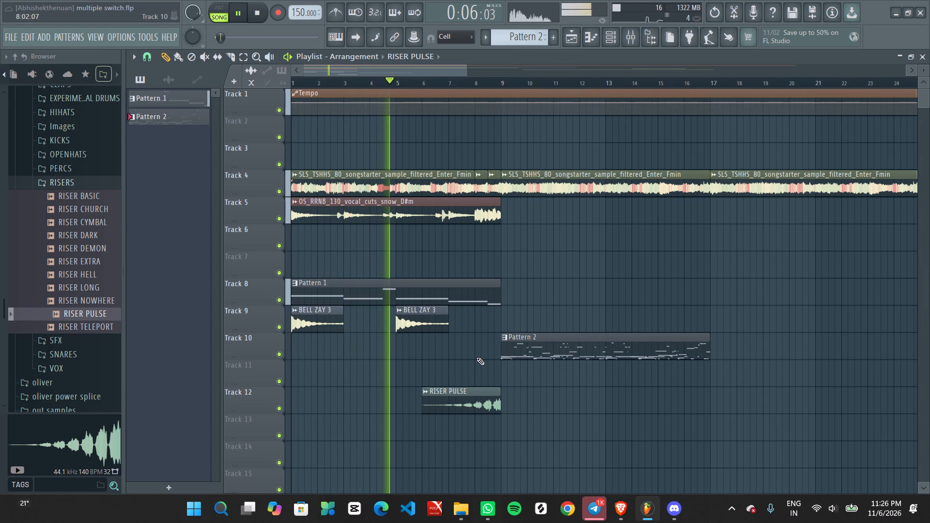
{"action": "scroll", "coordinate": [477, 357], "scroll_direction": "down", "scroll_amount": 2, "text": "ctrl"}
{"action": "scroll", "coordinate": [474, 368], "scroll_direction": "up", "scroll_amount": 3, "text": "ctrl"}
{"action": "middle_click_drag", "start_coordinate": [484, 396], "coordinate": [522, 335]}
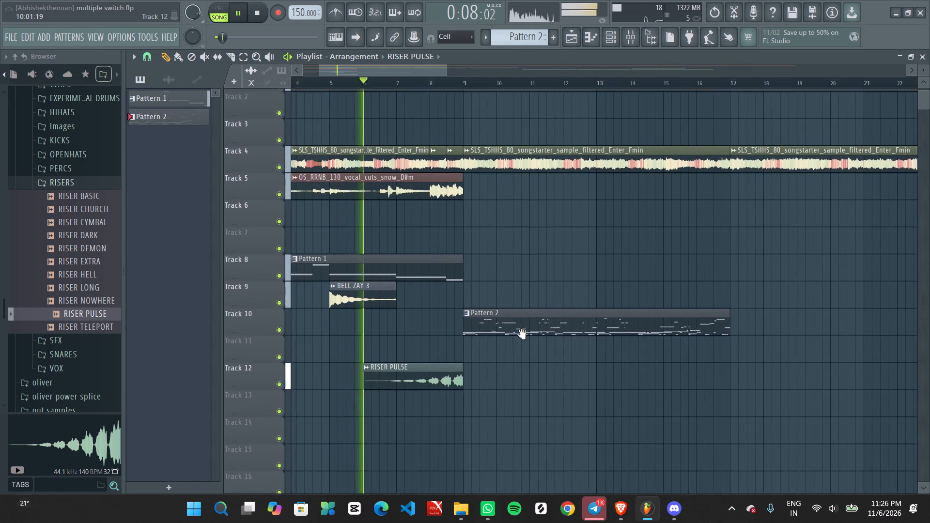
{"action": "middle_click_drag", "start_coordinate": [522, 335], "coordinate": [539, 319]}
{"action": "scroll", "coordinate": [512, 373], "scroll_direction": "up", "scroll_amount": 1, "text": "ctrl"}
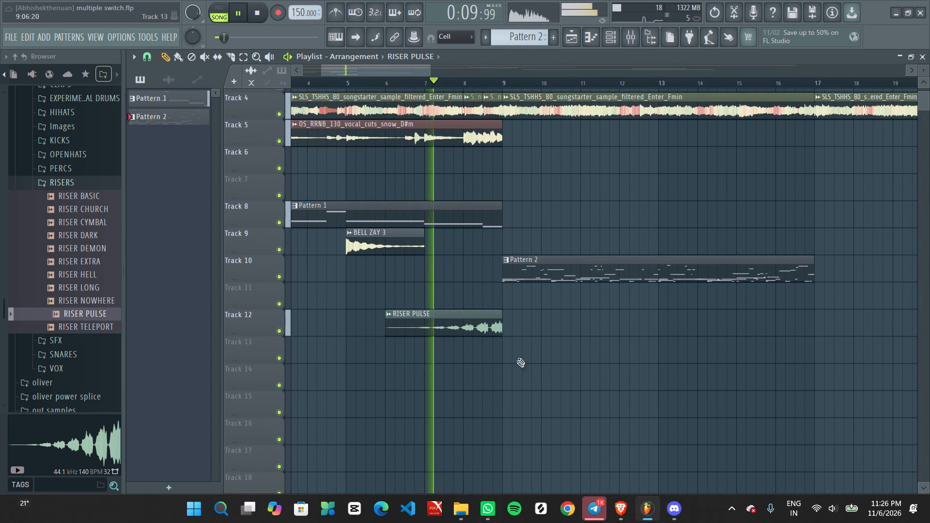
{"action": "scroll", "coordinate": [495, 258], "scroll_direction": "up", "scroll_amount": 2, "text": "ctrl"}
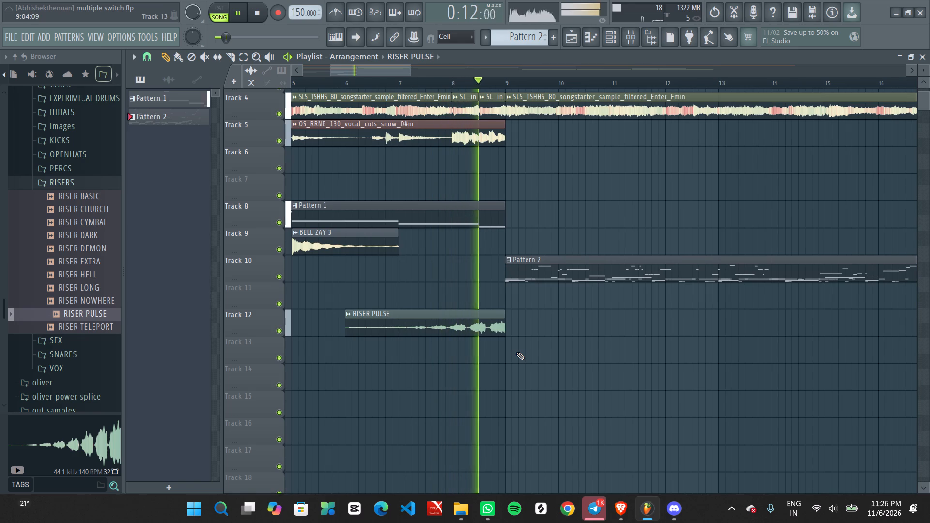
{"action": "scroll", "coordinate": [511, 244], "scroll_direction": "down", "scroll_amount": 3, "text": "ctrl"}
{"action": "scroll", "coordinate": [493, 240], "scroll_direction": "up", "scroll_amount": 3, "text": "ctrl"}
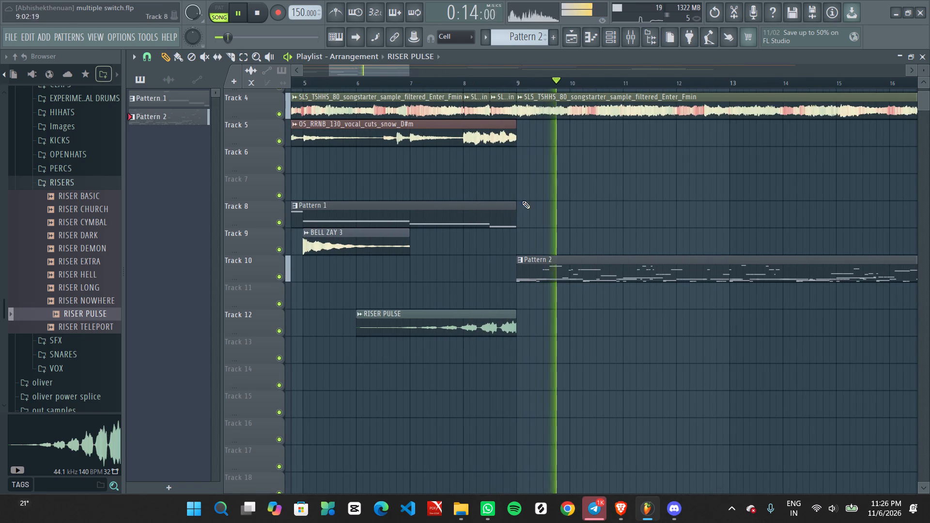
Shorten the end of the Pattern 1 clip on Track 8 to about bar 8.5 and stop playback.
{"action": "left_click_drag", "start_coordinate": [514, 205], "coordinate": [486, 202], "text": "alt"}
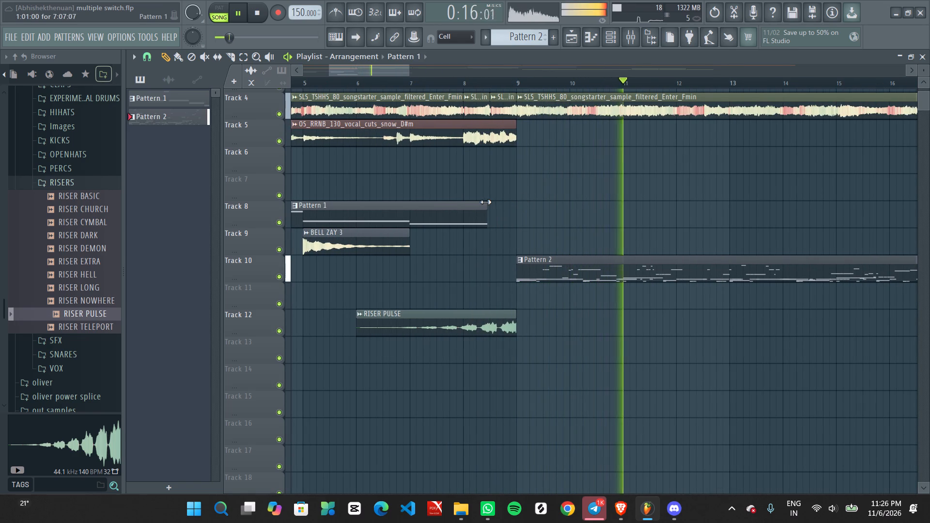
{"action": "left_click_drag", "start_coordinate": [486, 202], "coordinate": [487, 202], "text": "alt"}
{"action": "key", "text": "space"}
Trim the end of the OS_RRNB_130_vocal_cuts_snow_D#m clip on Track 5 to about bar 8.7 and briefly play the song.
{"action": "scroll", "coordinate": [515, 126], "scroll_direction": "up", "scroll_amount": 2, "text": "ctrl"}
{"action": "left_click_drag", "start_coordinate": [515, 126], "coordinate": [498, 130], "text": "alt"}
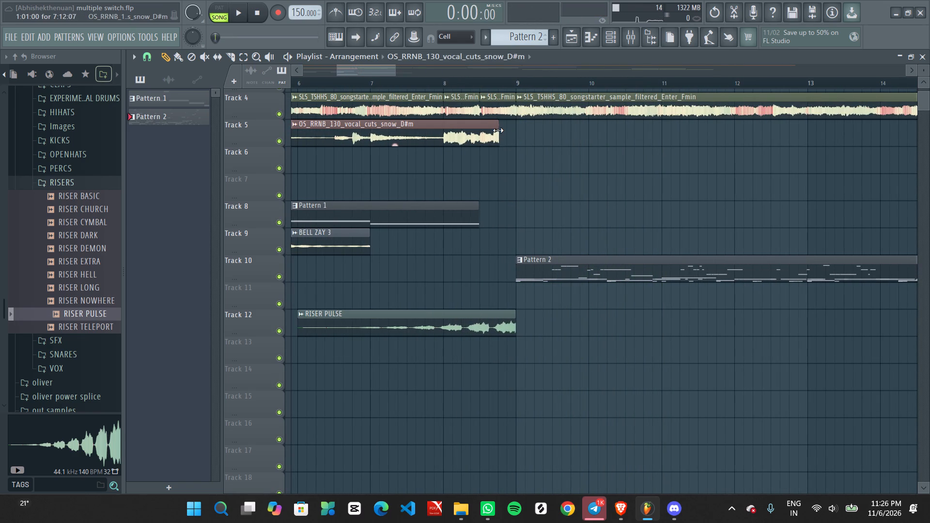
{"action": "left_click_drag", "start_coordinate": [498, 130], "coordinate": [496, 131], "text": "alt"}
{"action": "left_click_drag", "start_coordinate": [495, 131], "coordinate": [484, 131]}
{"action": "key", "text": "space"}
{"action": "scroll", "coordinate": [487, 150], "scroll_direction": "down", "scroll_amount": 8, "text": "ctrl"}
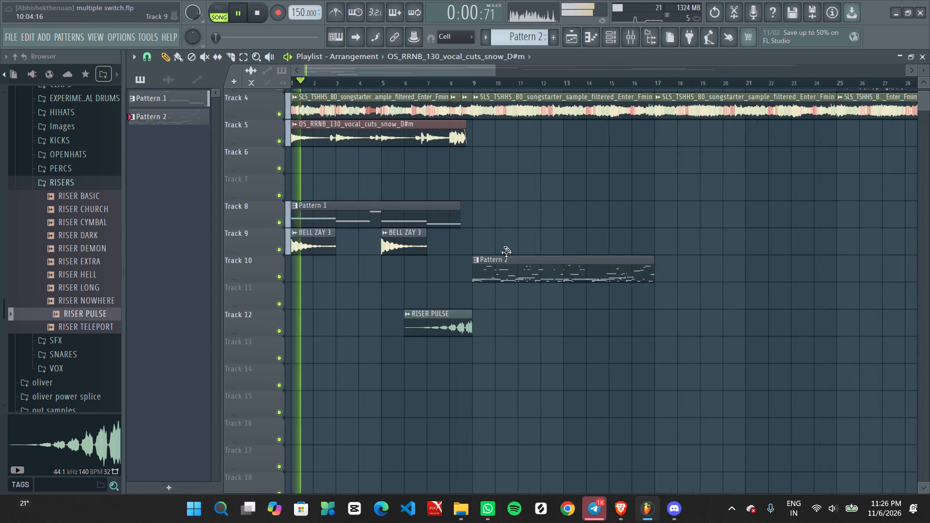
{"action": "key", "text": "space"}
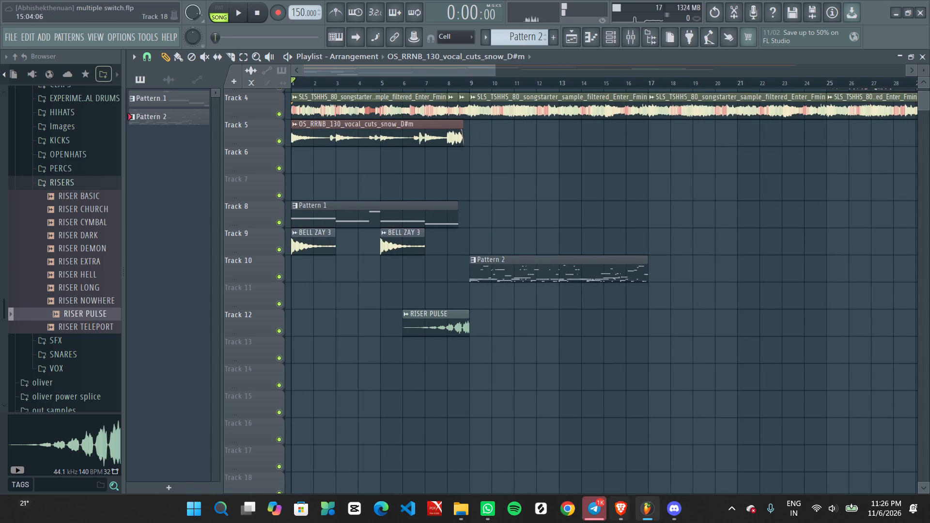
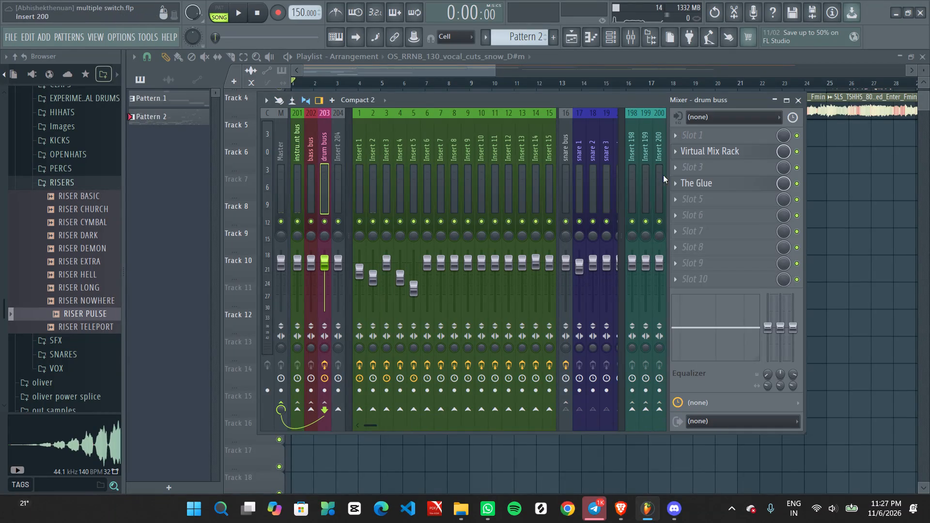
Check the Virtual Mix Rack on the drum buss mixer track and delete it from effect slot 2, leaving the slot empty.
{"action": "left_click", "coordinate": [706, 155]}
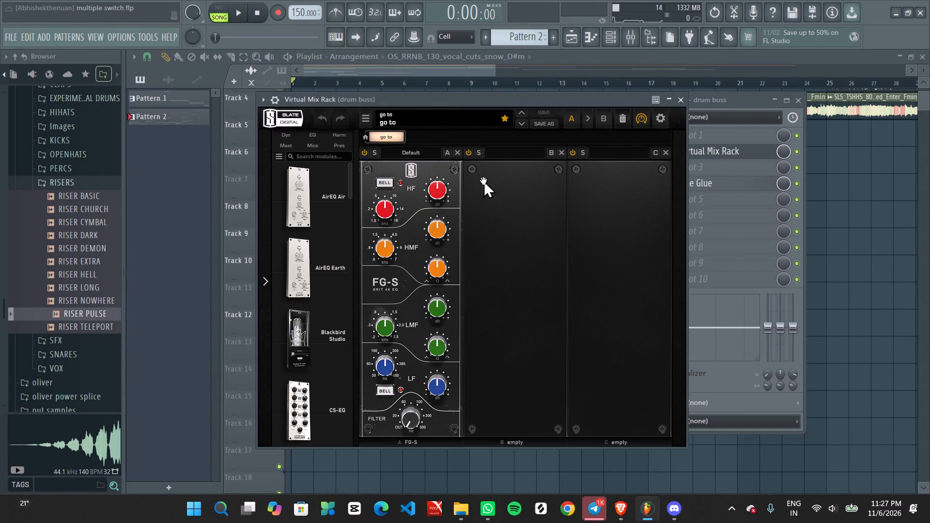
{"action": "left_click", "coordinate": [678, 103]}
{"action": "left_click", "coordinate": [677, 150]}
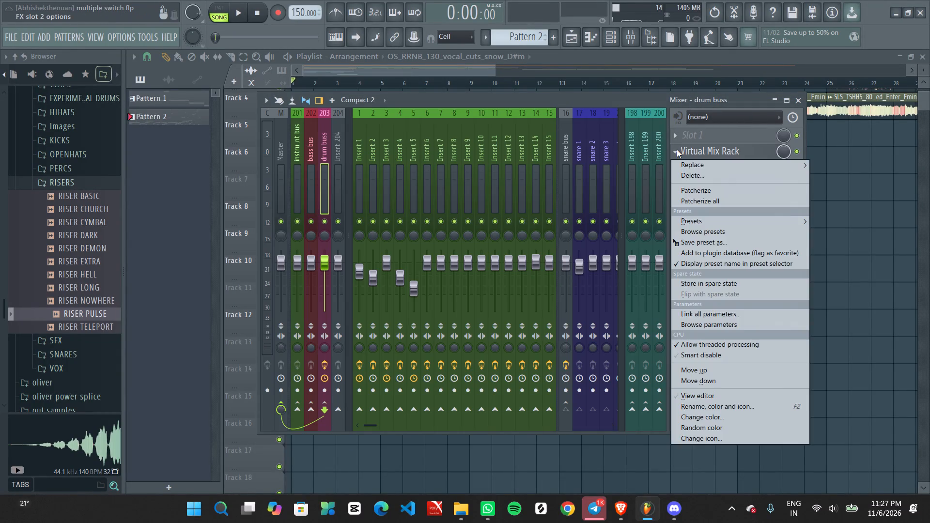
{"action": "left_click", "coordinate": [682, 174]}
{"action": "left_click", "coordinate": [695, 150]}
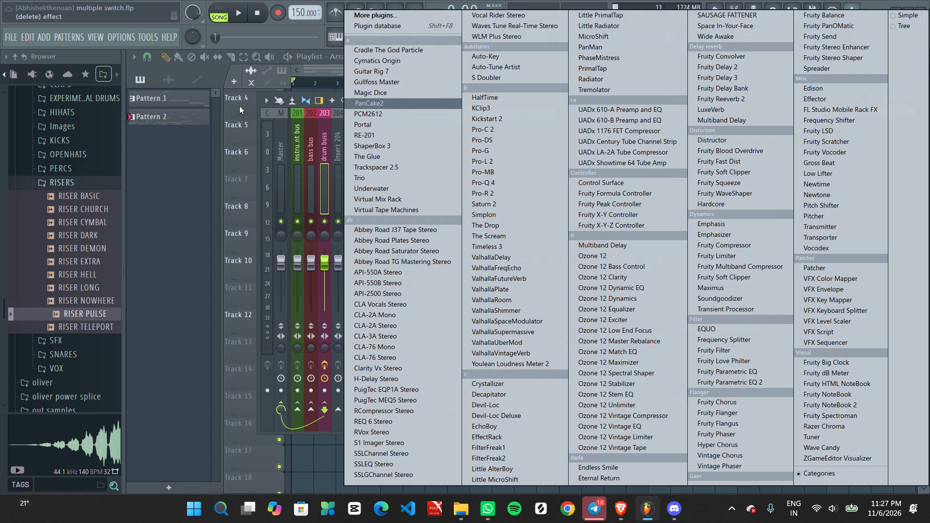
{"action": "left_click", "coordinate": [261, 105]}
Adjust the threshold of The Glue on the drum buss to about -4.2 dB and close the plugin window.
{"action": "left_click", "coordinate": [721, 182]}
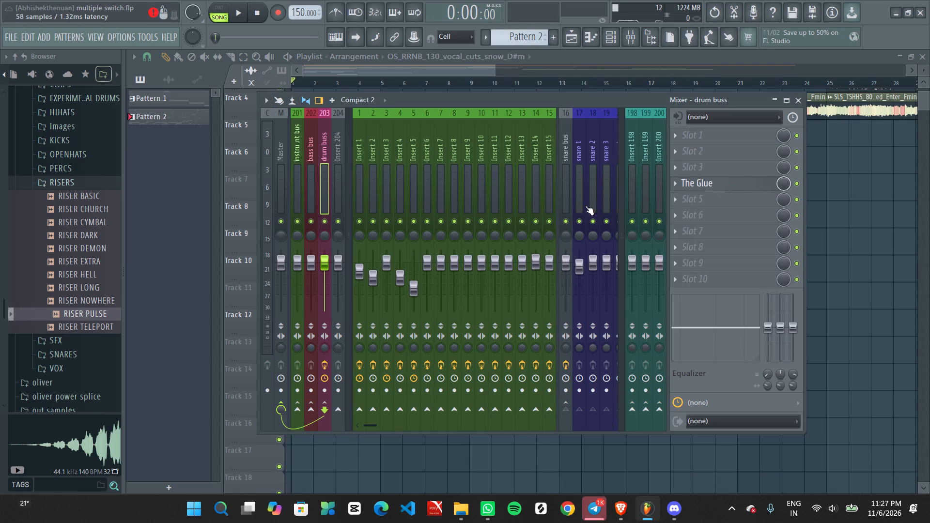
{"action": "scroll", "coordinate": [223, 296], "scroll_direction": "up", "scroll_amount": 2}
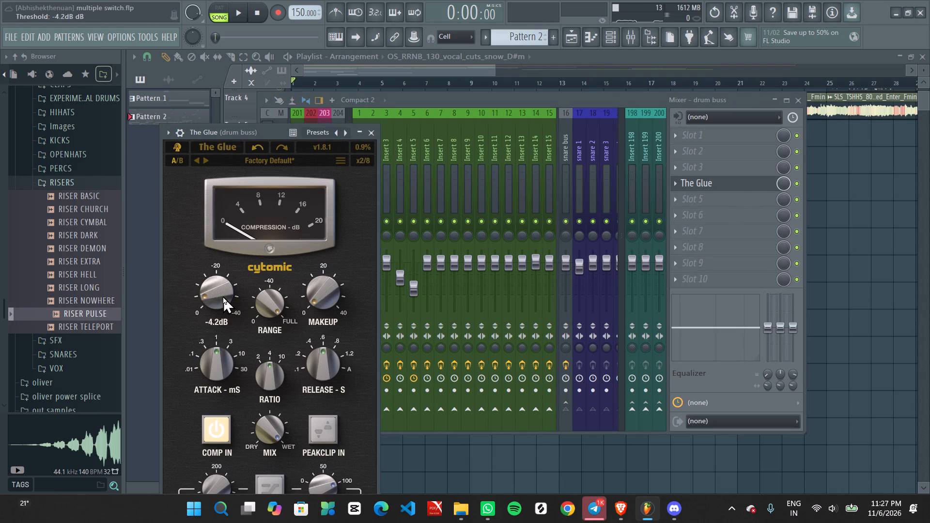
{"action": "scroll", "coordinate": [223, 296], "scroll_direction": "up", "scroll_amount": 2}
{"action": "scroll", "coordinate": [208, 300], "scroll_direction": "down", "scroll_amount": 2}
{"action": "left_click", "coordinate": [369, 135]}
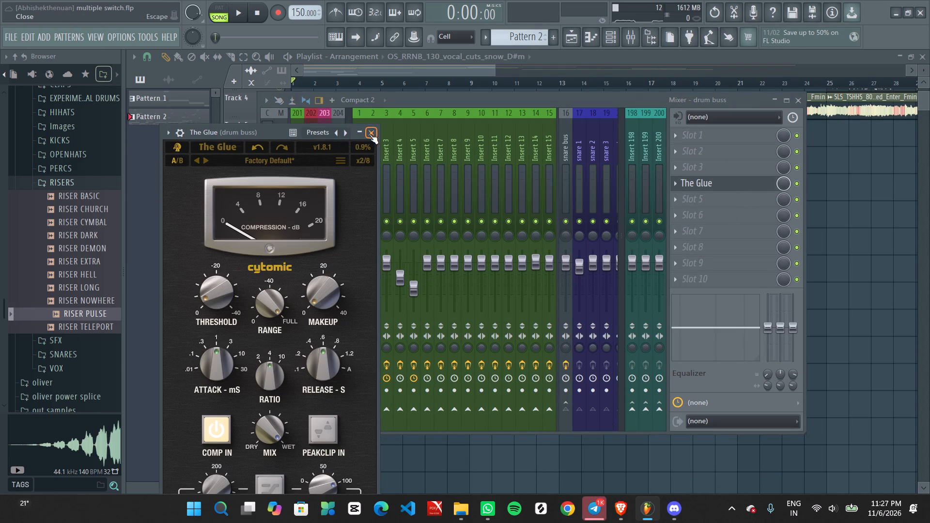
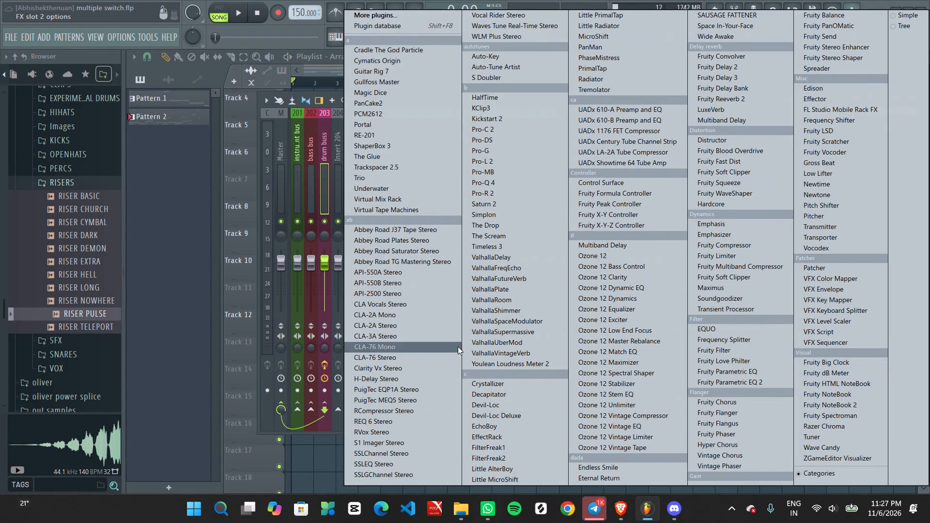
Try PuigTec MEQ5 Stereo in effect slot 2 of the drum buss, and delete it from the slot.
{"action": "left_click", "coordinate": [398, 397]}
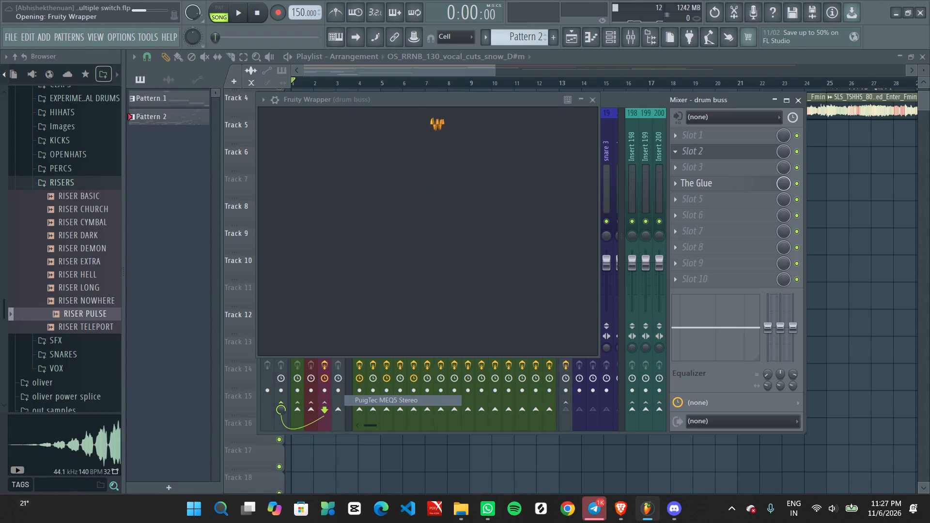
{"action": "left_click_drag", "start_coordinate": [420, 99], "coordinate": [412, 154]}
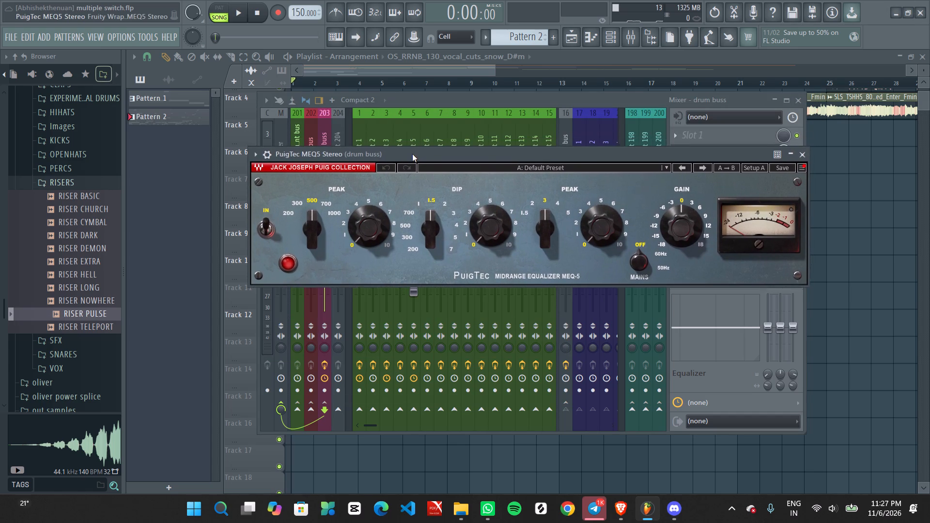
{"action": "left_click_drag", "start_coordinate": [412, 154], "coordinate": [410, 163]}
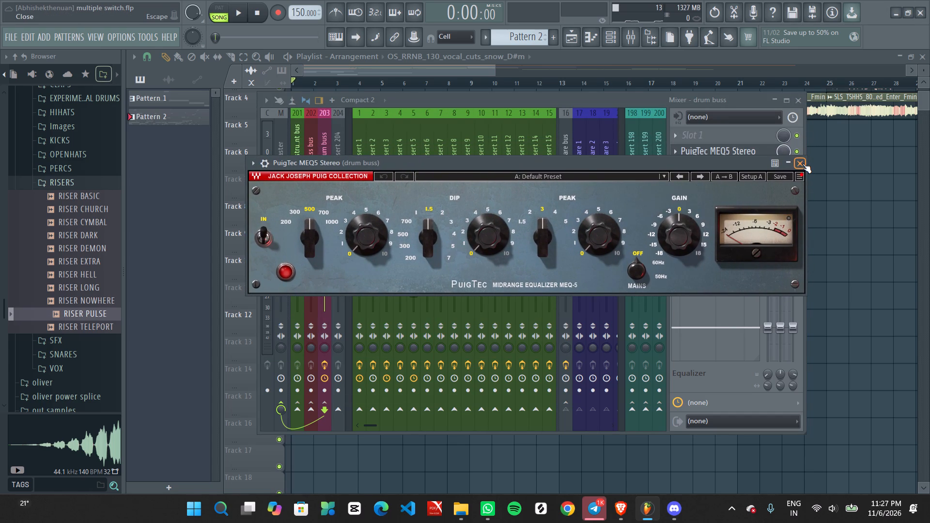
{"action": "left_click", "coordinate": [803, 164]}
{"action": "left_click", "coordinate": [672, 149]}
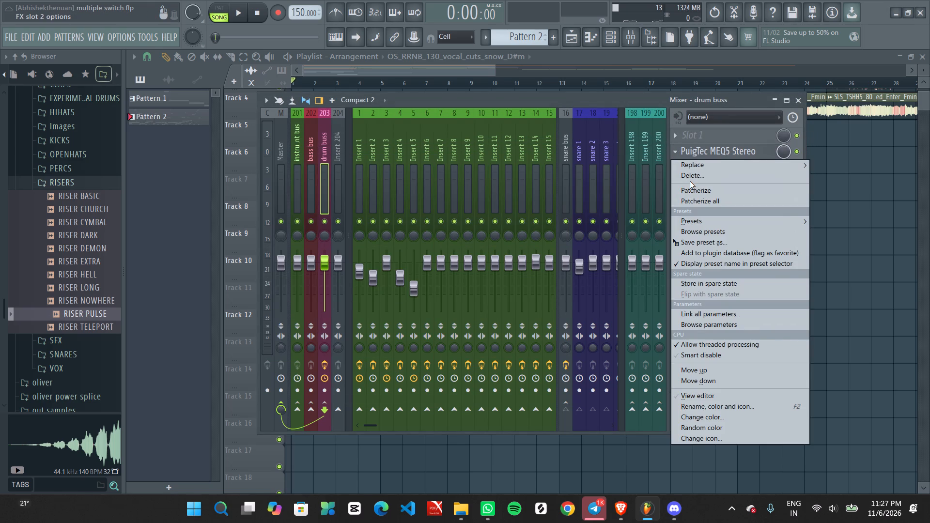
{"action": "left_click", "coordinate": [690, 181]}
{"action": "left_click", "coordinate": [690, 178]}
Load PuigTec EQP1A Stereo into effect slot 2 of the drum buss.
{"action": "left_click", "coordinate": [703, 148]}
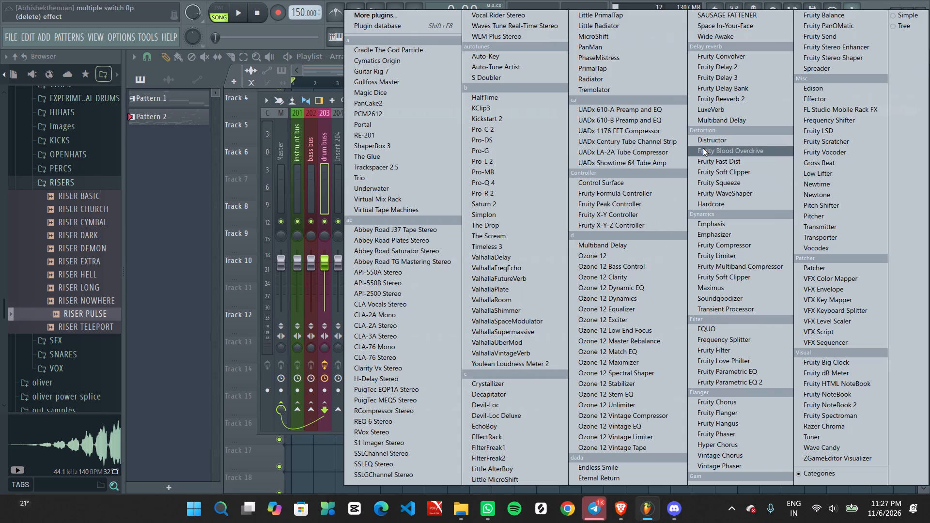
{"action": "left_click", "coordinate": [417, 390]}
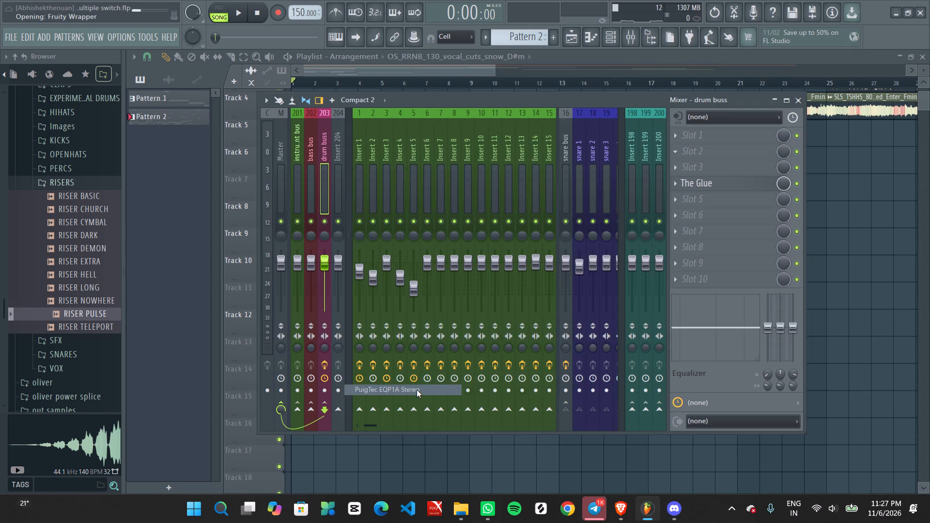
{"action": "left_click_drag", "start_coordinate": [452, 164], "coordinate": [468, 171]}
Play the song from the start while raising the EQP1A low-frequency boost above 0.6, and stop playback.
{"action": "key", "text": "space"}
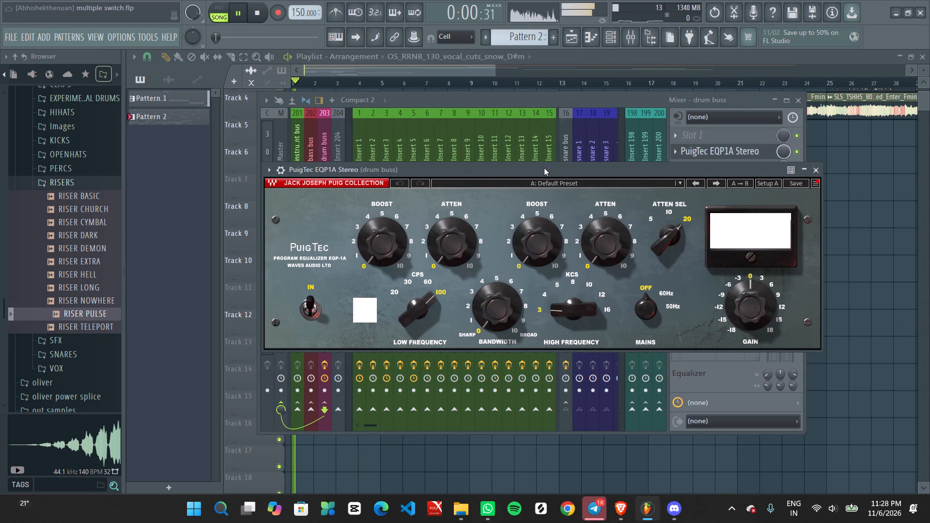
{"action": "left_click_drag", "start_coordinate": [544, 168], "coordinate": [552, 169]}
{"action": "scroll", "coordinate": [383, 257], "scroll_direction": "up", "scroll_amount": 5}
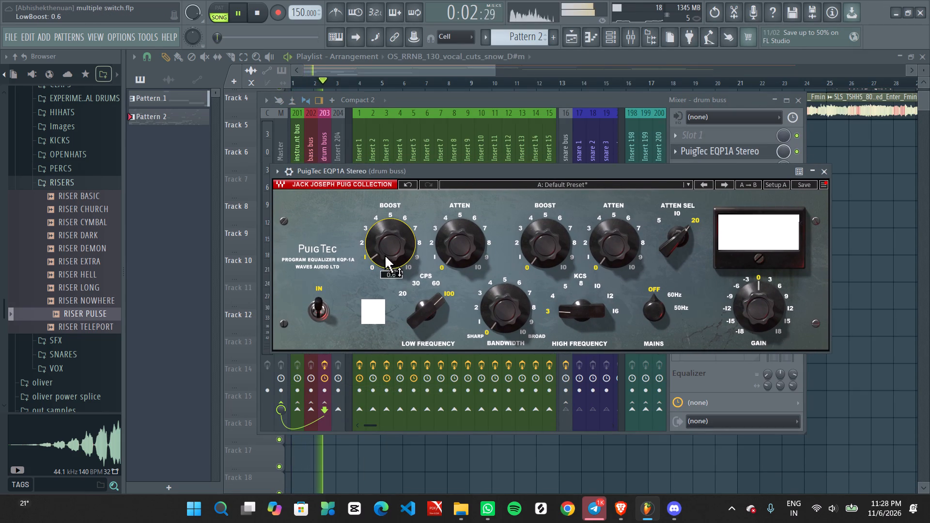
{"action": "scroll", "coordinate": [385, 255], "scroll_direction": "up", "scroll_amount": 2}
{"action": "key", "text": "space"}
Move the song position to bar 9, where the Pattern 2 clip starts.
{"action": "left_click", "coordinate": [461, 80]}
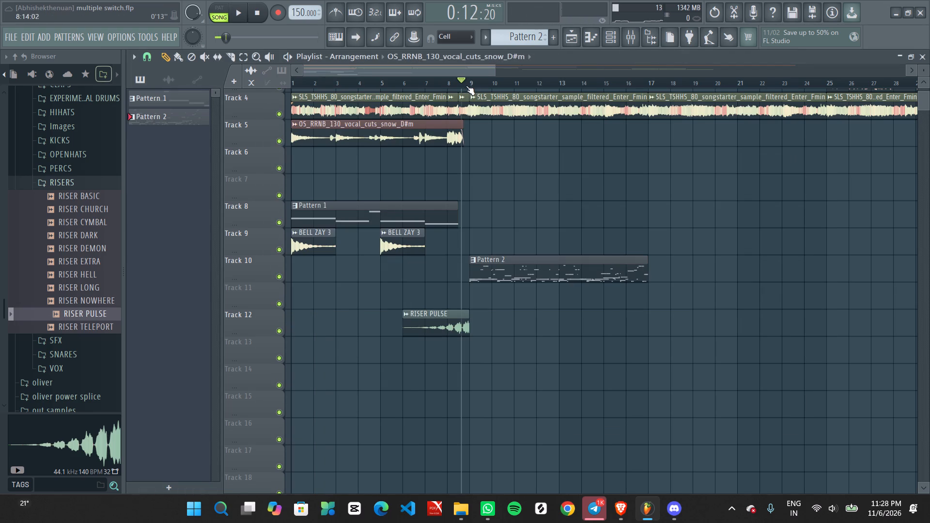
{"action": "left_click", "coordinate": [470, 81]}
{"action": "left_click", "coordinate": [469, 81]}
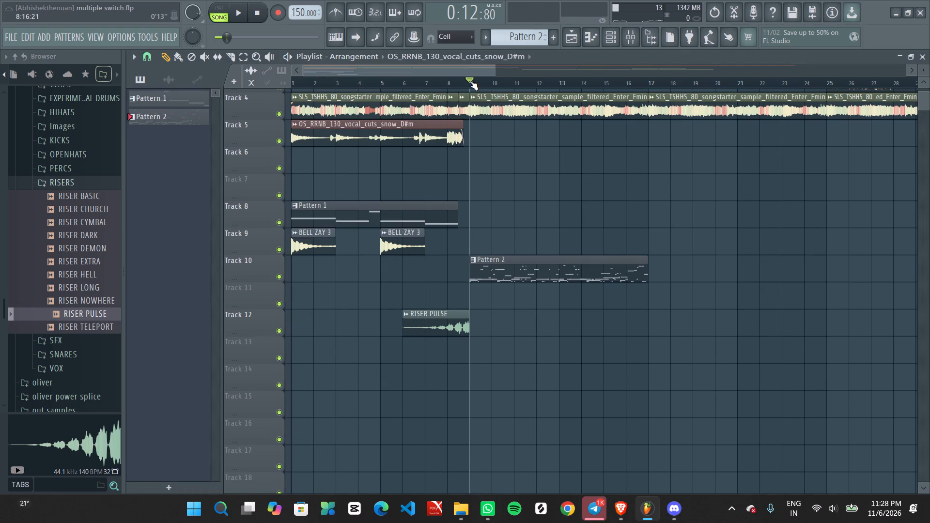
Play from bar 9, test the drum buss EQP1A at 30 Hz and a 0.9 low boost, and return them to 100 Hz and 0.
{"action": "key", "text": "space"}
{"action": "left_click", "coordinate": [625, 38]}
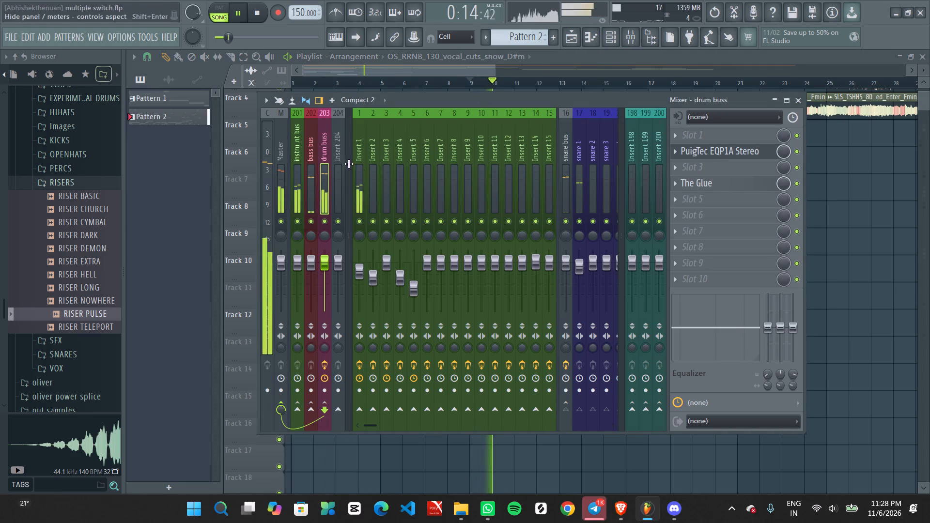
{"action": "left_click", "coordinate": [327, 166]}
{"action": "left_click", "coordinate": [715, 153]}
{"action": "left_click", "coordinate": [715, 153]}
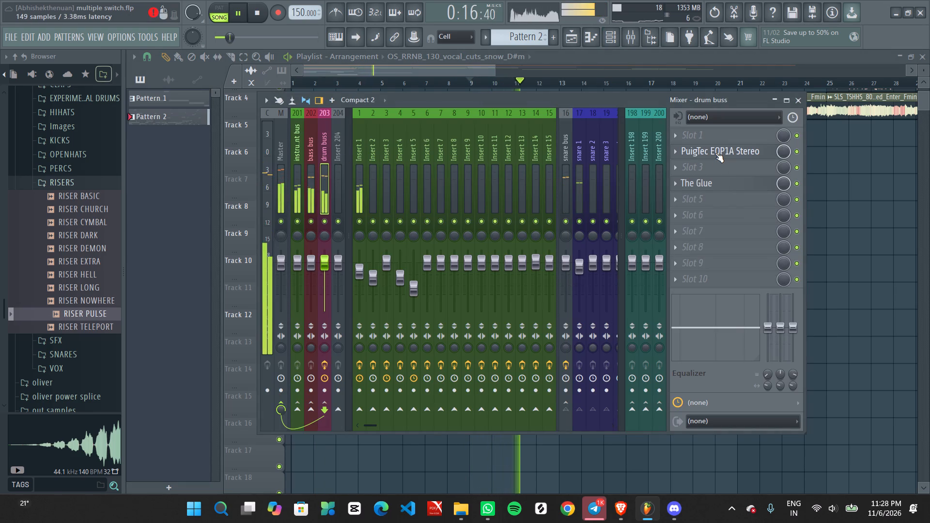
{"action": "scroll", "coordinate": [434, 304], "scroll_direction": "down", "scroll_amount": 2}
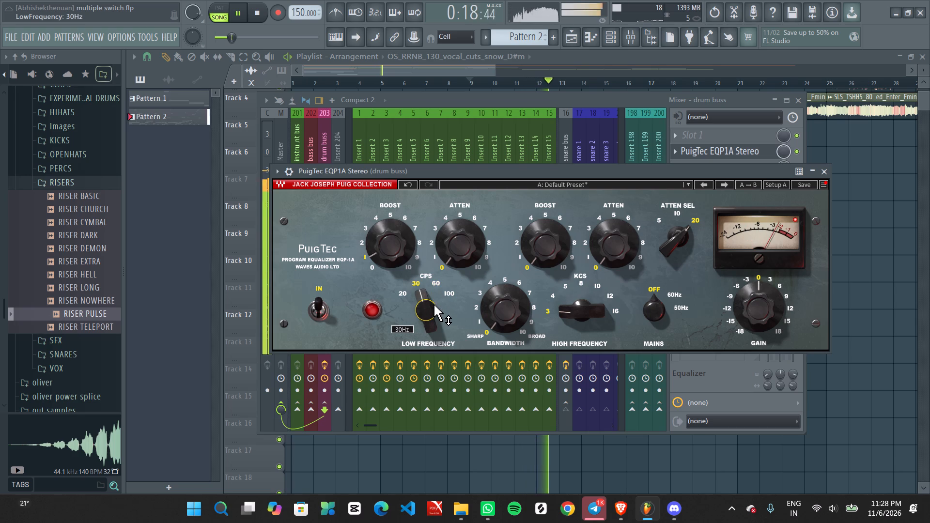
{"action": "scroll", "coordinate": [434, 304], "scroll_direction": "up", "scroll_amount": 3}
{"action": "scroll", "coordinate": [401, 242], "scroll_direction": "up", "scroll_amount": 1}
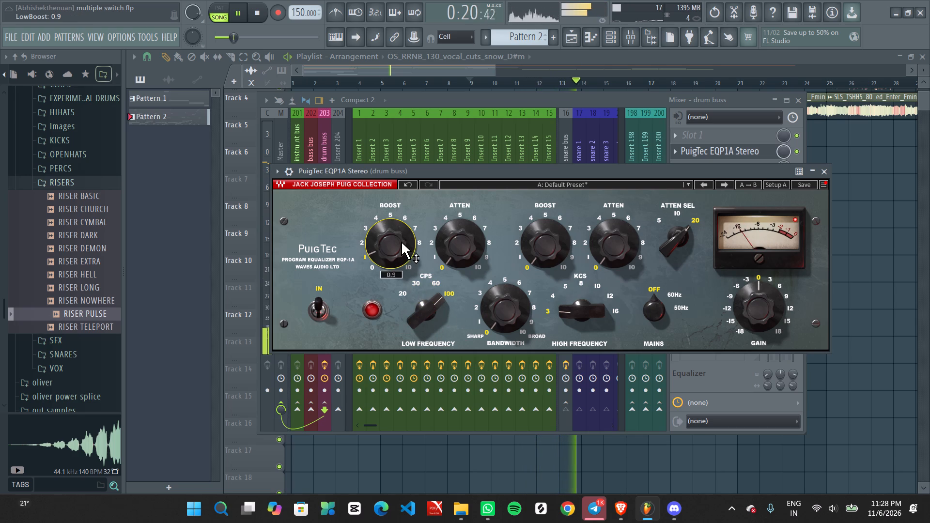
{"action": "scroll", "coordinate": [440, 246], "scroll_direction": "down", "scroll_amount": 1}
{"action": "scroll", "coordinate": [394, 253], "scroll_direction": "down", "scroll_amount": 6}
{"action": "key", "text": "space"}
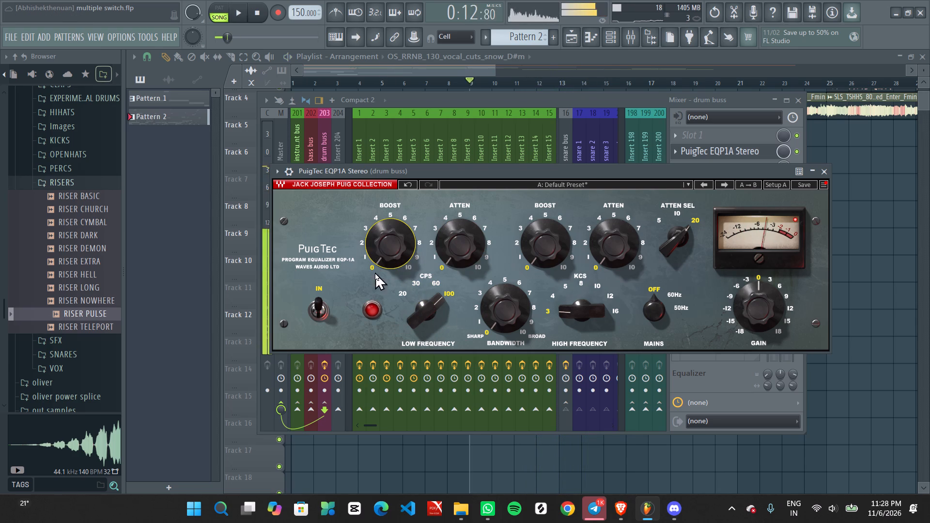
Set the high frequency of the drum buss EQP1A to 12 kHz during playback.
{"action": "key", "text": "space"}
{"action": "scroll", "coordinate": [579, 311], "scroll_direction": "up", "scroll_amount": 5}
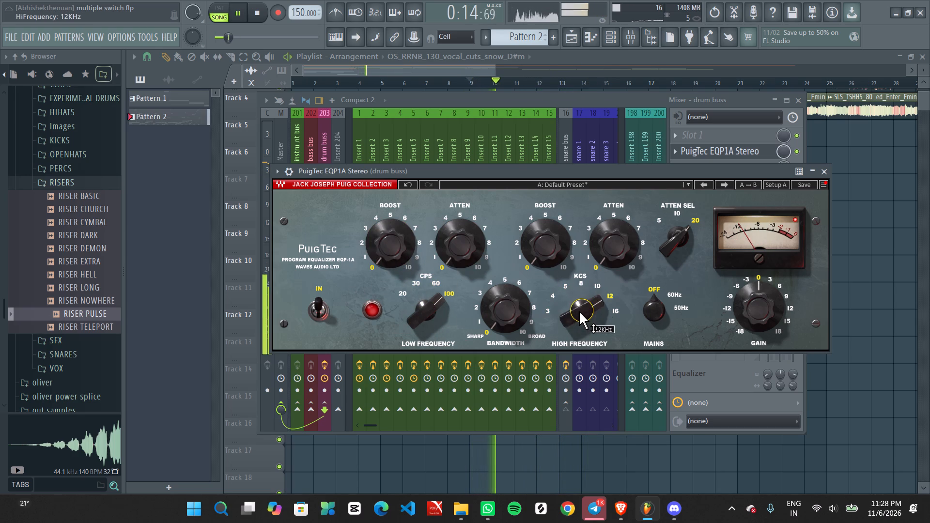
{"action": "scroll", "coordinate": [579, 311], "scroll_direction": "up", "scroll_amount": 5}
{"action": "scroll", "coordinate": [581, 310], "scroll_direction": "down", "scroll_amount": 1}
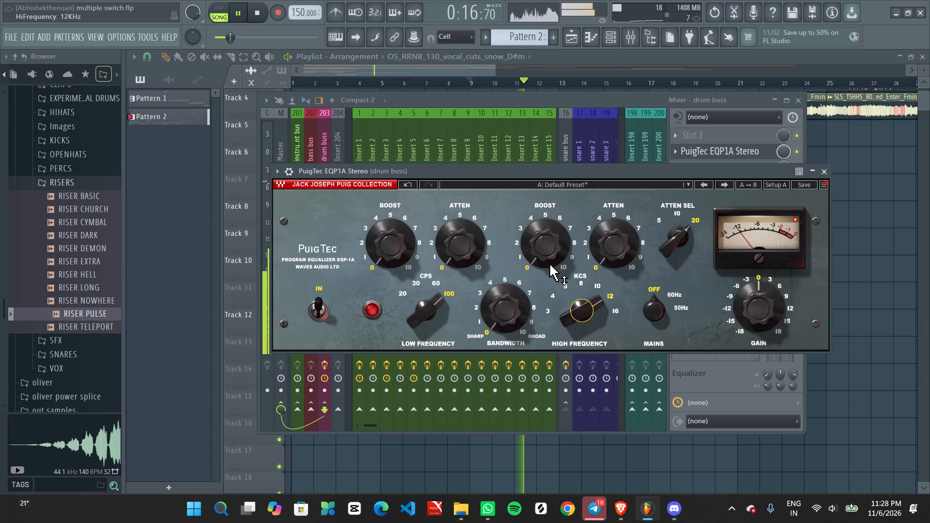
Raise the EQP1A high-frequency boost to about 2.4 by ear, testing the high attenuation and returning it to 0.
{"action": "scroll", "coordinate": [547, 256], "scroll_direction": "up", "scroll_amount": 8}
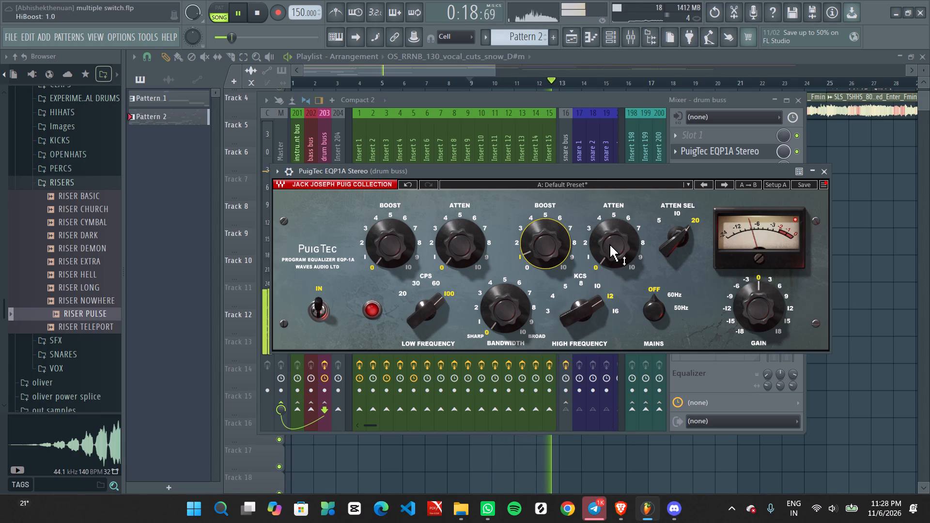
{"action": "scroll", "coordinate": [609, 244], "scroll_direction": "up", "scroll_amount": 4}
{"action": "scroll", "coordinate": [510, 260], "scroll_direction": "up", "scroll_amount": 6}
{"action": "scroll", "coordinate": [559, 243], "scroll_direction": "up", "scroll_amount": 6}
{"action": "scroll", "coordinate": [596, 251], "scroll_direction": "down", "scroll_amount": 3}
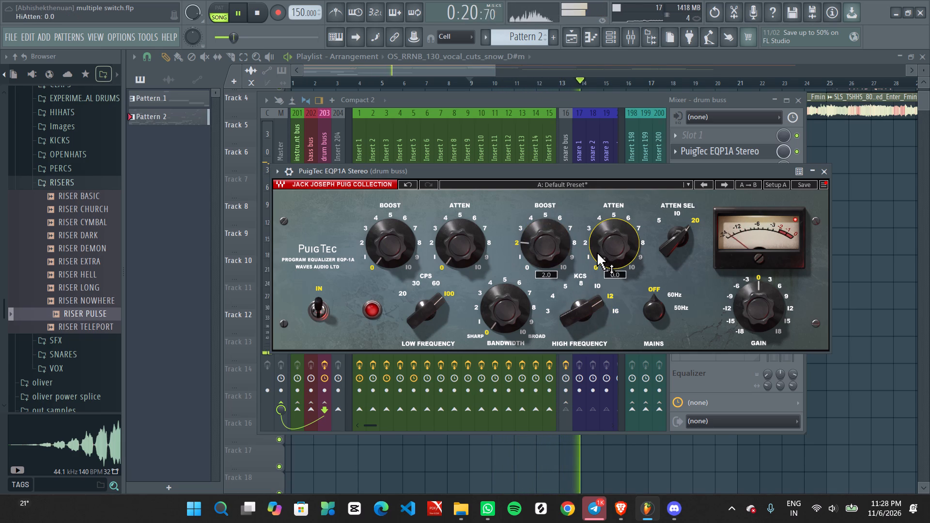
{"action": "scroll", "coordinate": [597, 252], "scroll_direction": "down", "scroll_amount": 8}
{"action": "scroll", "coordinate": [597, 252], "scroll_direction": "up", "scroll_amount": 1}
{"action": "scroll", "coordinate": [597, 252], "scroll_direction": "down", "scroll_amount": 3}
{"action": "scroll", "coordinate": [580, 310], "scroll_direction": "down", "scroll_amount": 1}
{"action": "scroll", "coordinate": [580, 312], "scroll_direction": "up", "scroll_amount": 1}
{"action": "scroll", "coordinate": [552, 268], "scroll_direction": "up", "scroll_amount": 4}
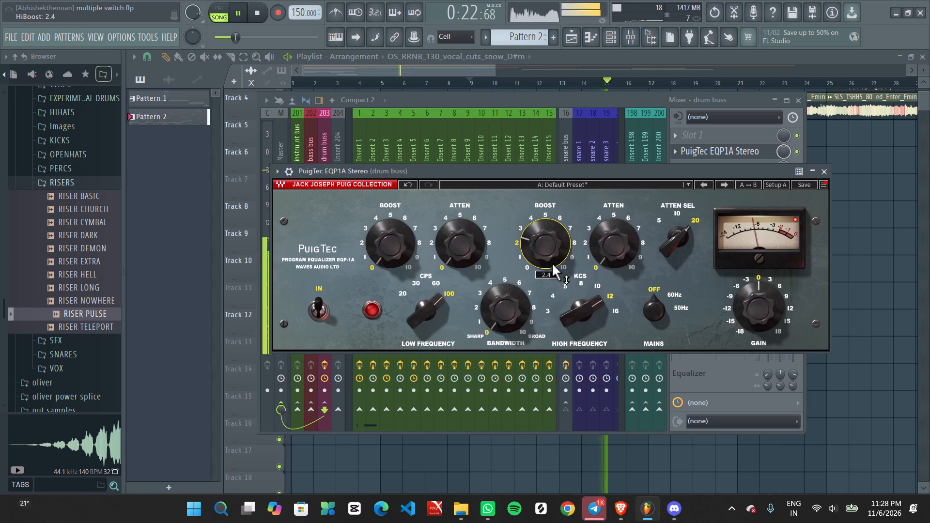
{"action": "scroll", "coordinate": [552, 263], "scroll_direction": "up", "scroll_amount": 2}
Sweep the high-frequency boost up to 11.0, and settle it slightly below 2 while replaying from bar 9.
{"action": "left_click_drag", "start_coordinate": [546, 244], "coordinate": [465, 226]}
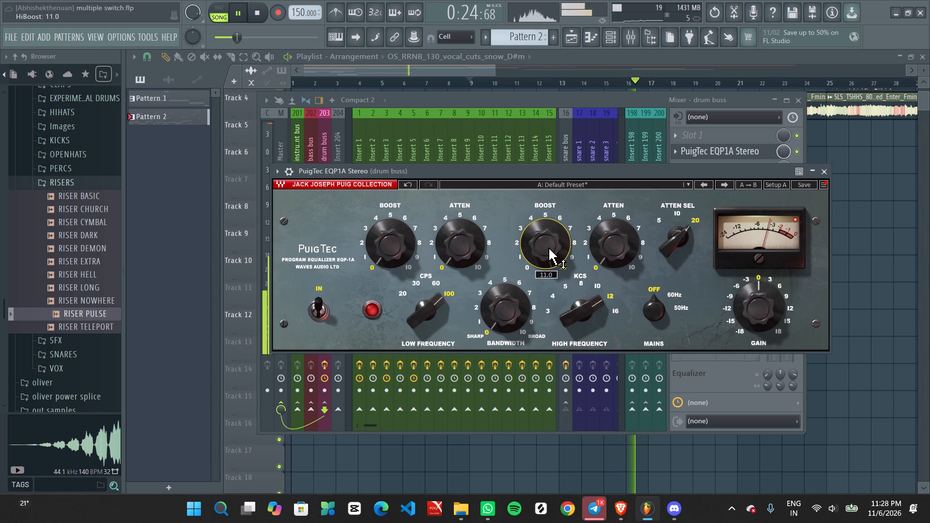
{"action": "left_click_drag", "start_coordinate": [548, 247], "coordinate": [567, 468]}
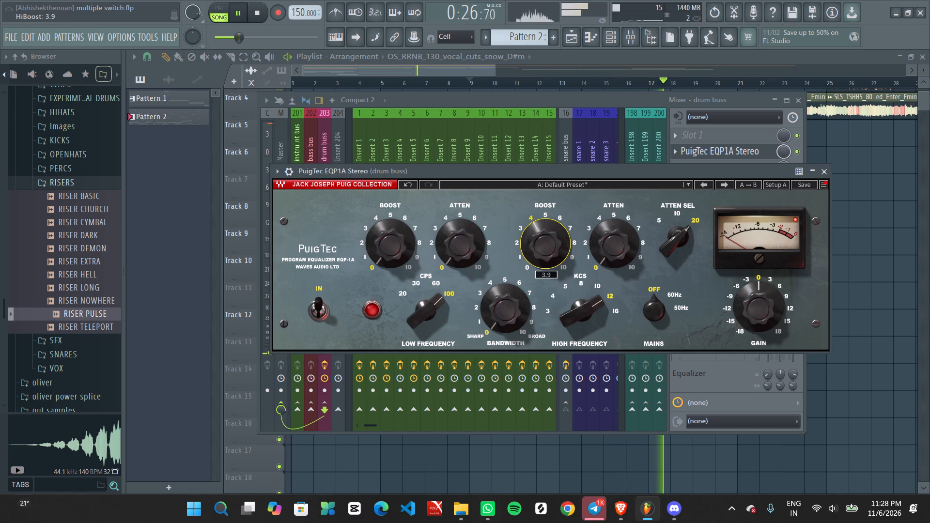
{"action": "left_click_drag", "start_coordinate": [567, 468], "coordinate": [472, 285]}
{"action": "key", "text": "space"}
{"action": "left_click_drag", "start_coordinate": [578, 171], "coordinate": [573, 164]}
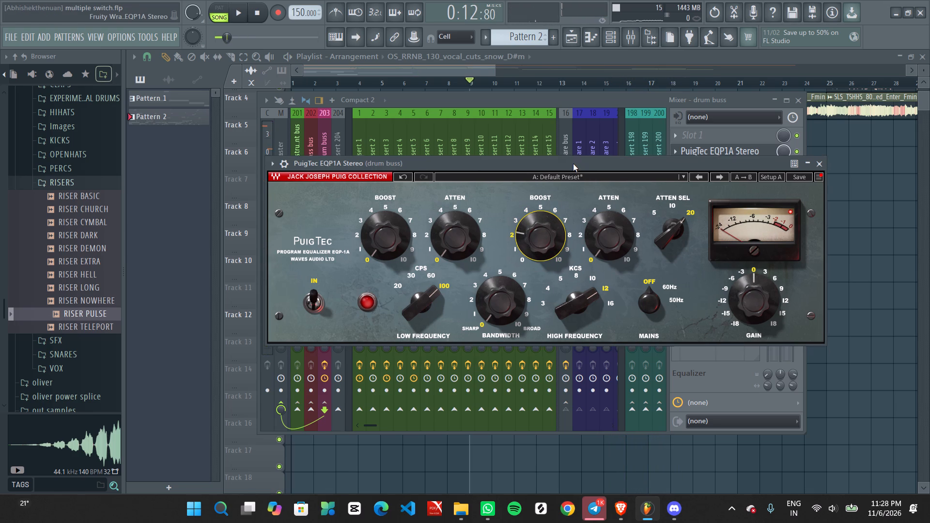
{"action": "left_click_drag", "start_coordinate": [573, 164], "coordinate": [573, 163]}
{"action": "key", "text": "space"}
{"action": "left_click_drag", "start_coordinate": [542, 233], "coordinate": [546, 248]}
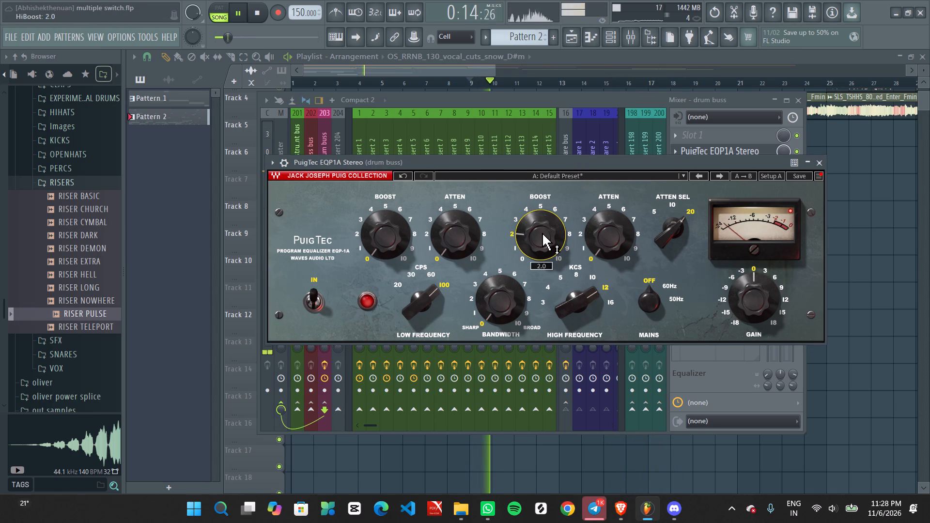
{"action": "scroll", "coordinate": [542, 233], "scroll_direction": "down", "scroll_amount": 3}
Set the EQP1A high-frequency attenuation to about 1.3 by ear, and stop playback.
{"action": "scroll", "coordinate": [586, 236], "scroll_direction": "up", "scroll_amount": 6}
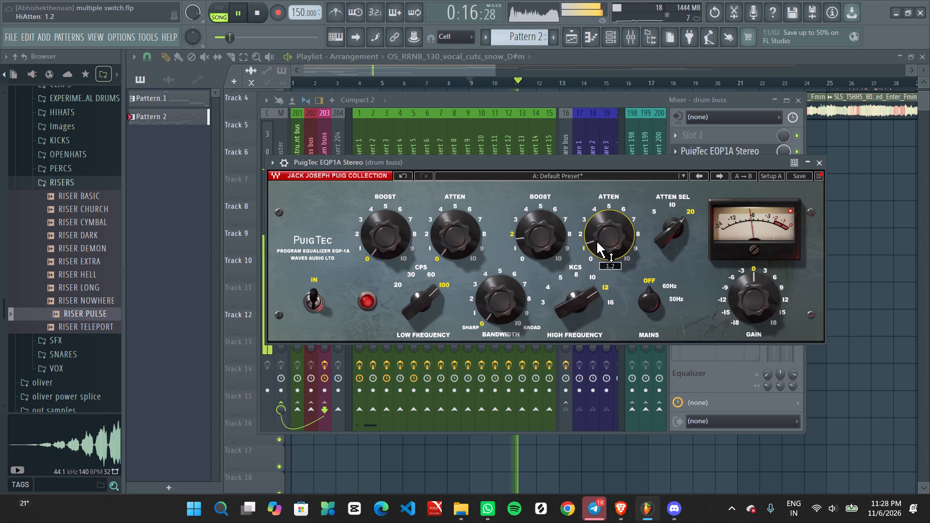
{"action": "scroll", "coordinate": [596, 241], "scroll_direction": "up", "scroll_amount": 1}
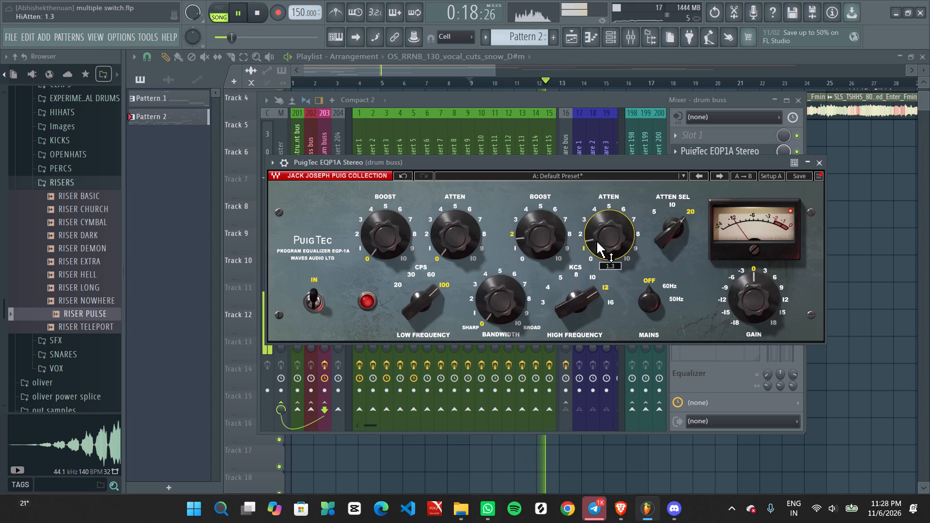
{"action": "key", "text": "space"}
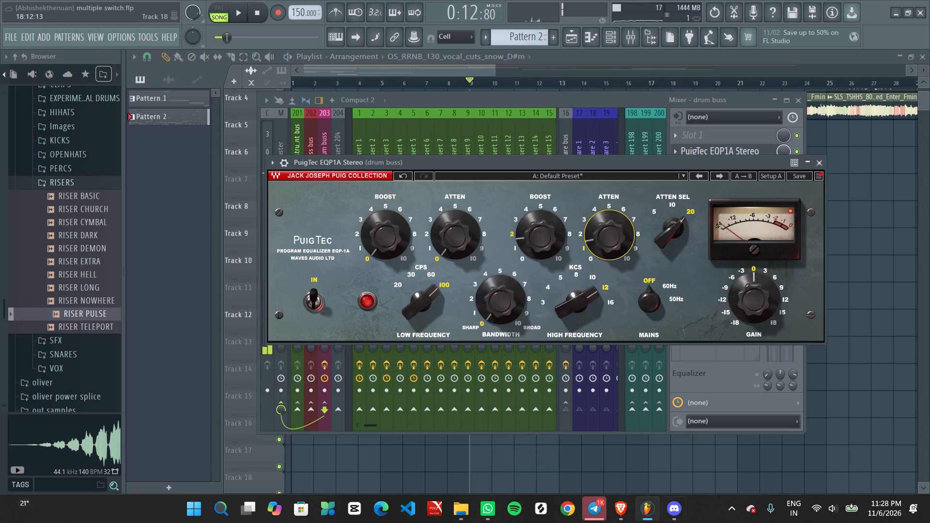
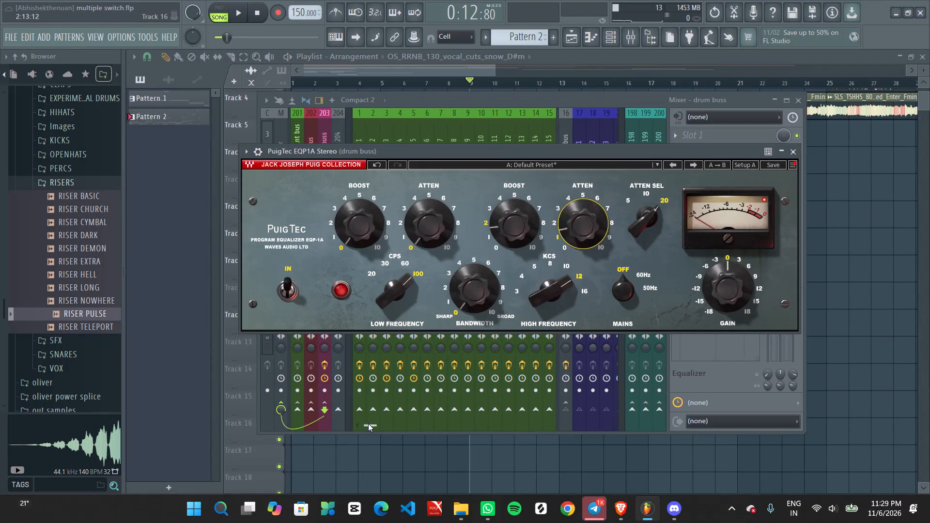
Raise the drum buss EQP1A bandwidth to about 0.7 by ear during playback, keeping the gain at 0.0 dB, and stop playback.
{"action": "key", "text": "space"}
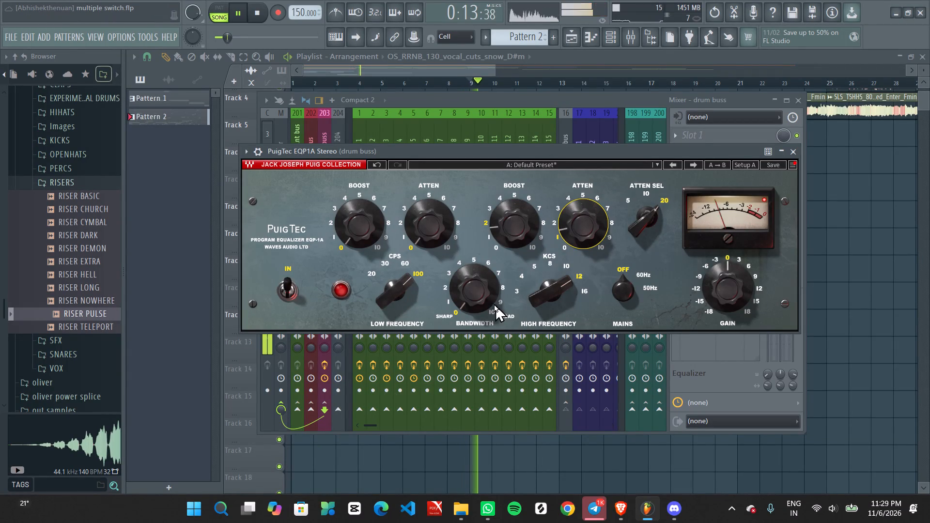
{"action": "scroll", "coordinate": [466, 272], "scroll_direction": "up", "scroll_amount": 2}
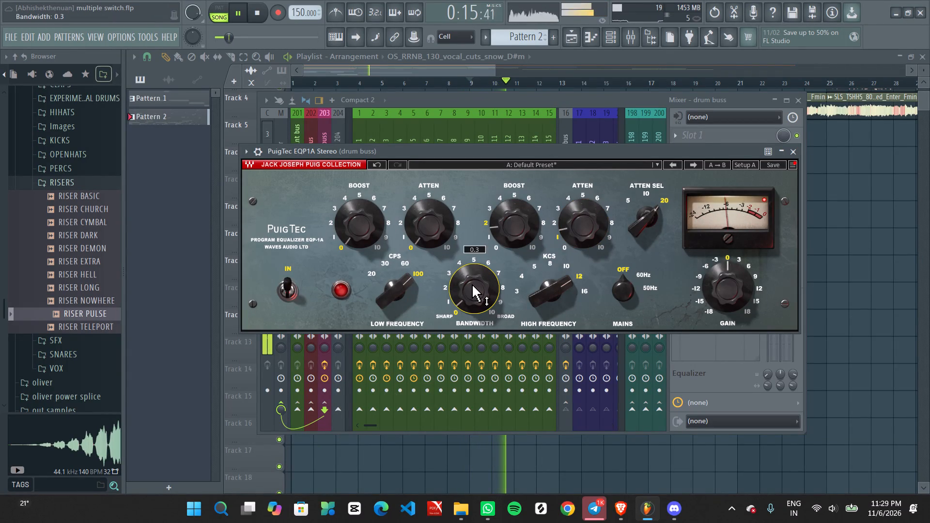
{"action": "scroll", "coordinate": [472, 284], "scroll_direction": "up", "scroll_amount": 4}
{"action": "scroll", "coordinate": [472, 287], "scroll_direction": "down", "scroll_amount": 1}
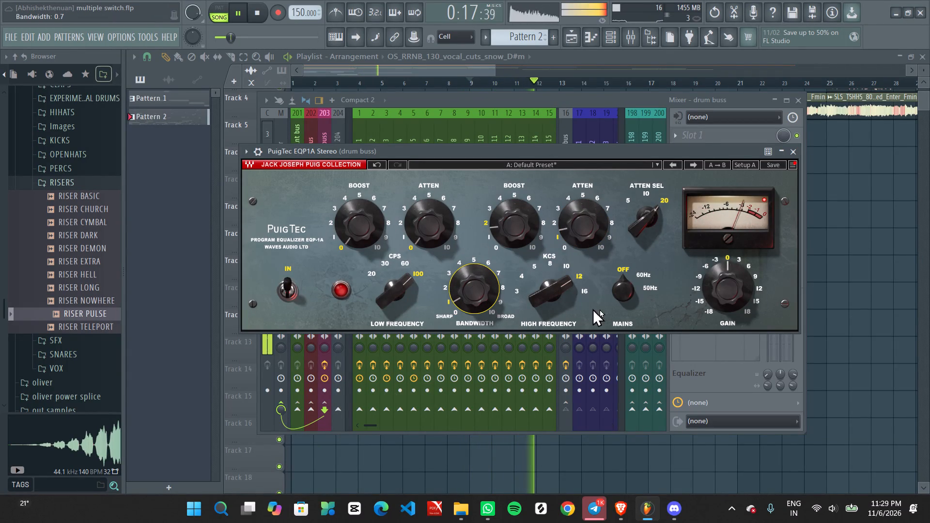
{"action": "scroll", "coordinate": [712, 293], "scroll_direction": "up", "scroll_amount": 4}
{"action": "left_click", "coordinate": [719, 293], "text": "alt"}
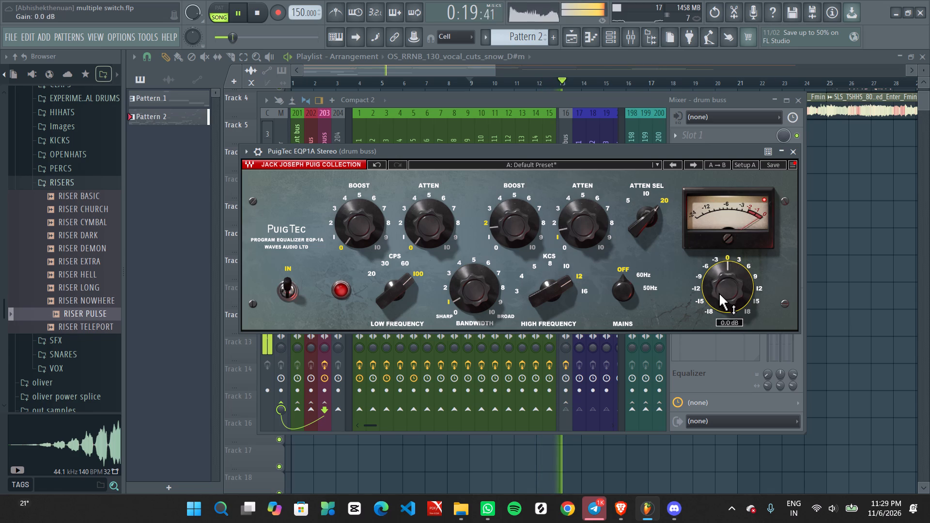
{"action": "key", "text": "space"}
Switch to Discord.
{"action": "left_click", "coordinate": [669, 507]}
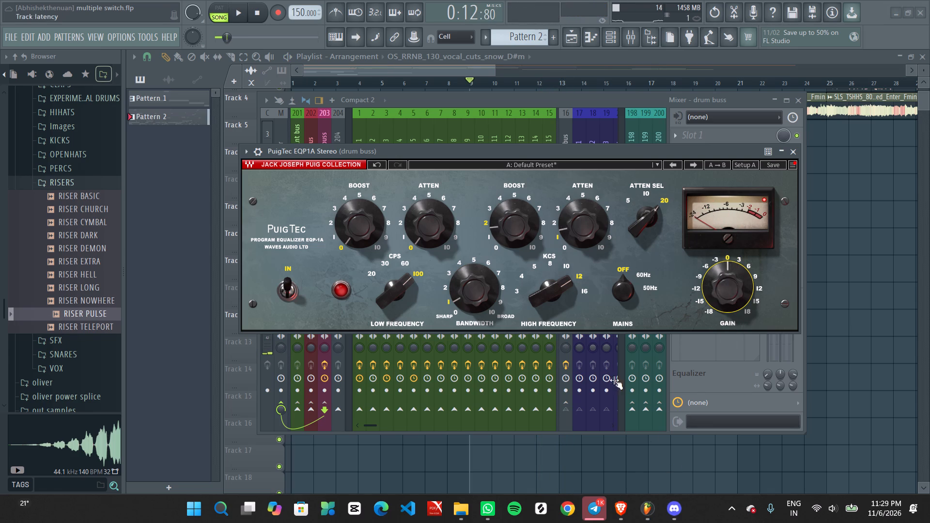
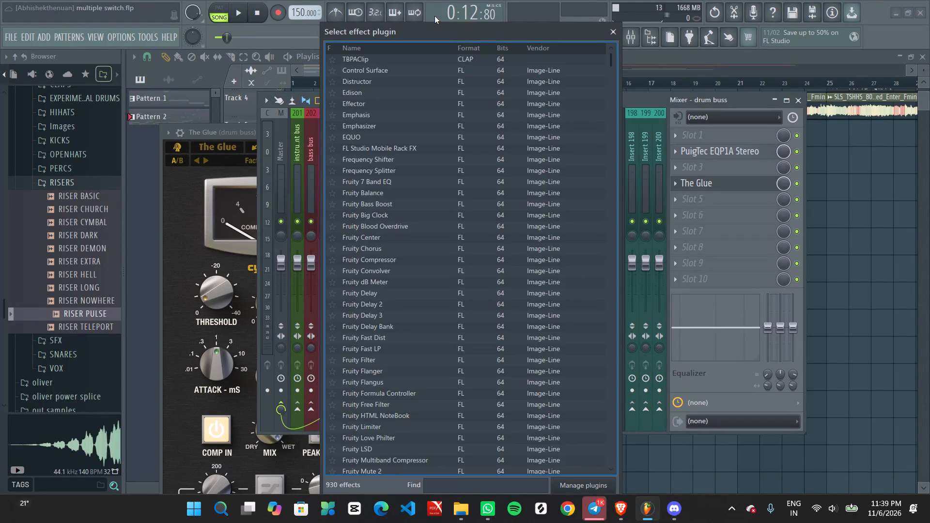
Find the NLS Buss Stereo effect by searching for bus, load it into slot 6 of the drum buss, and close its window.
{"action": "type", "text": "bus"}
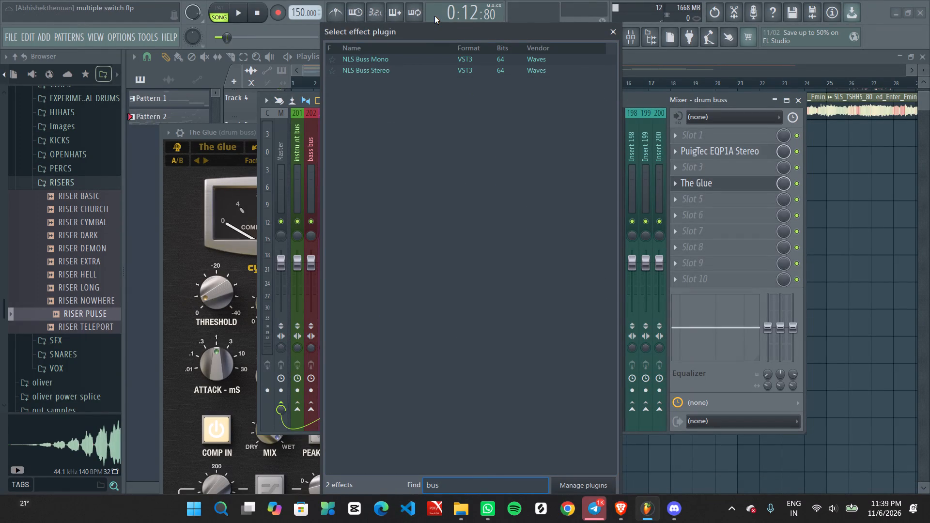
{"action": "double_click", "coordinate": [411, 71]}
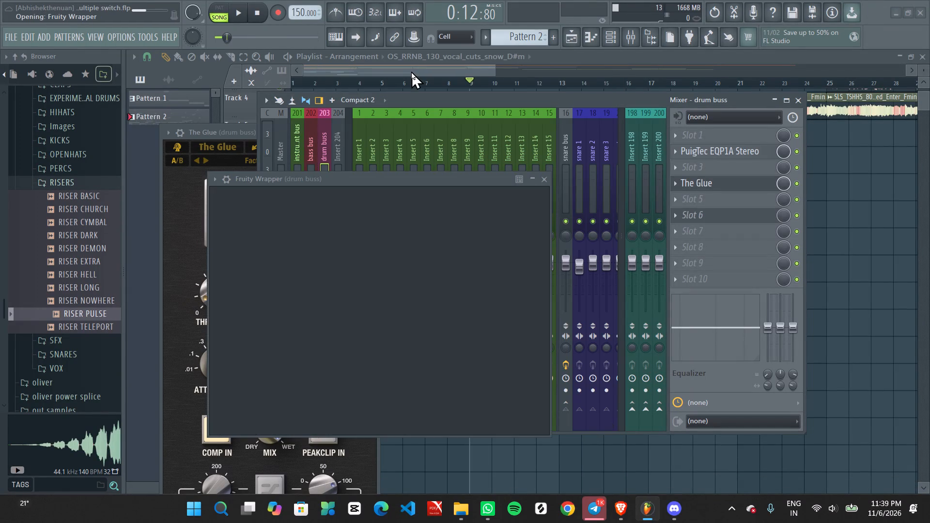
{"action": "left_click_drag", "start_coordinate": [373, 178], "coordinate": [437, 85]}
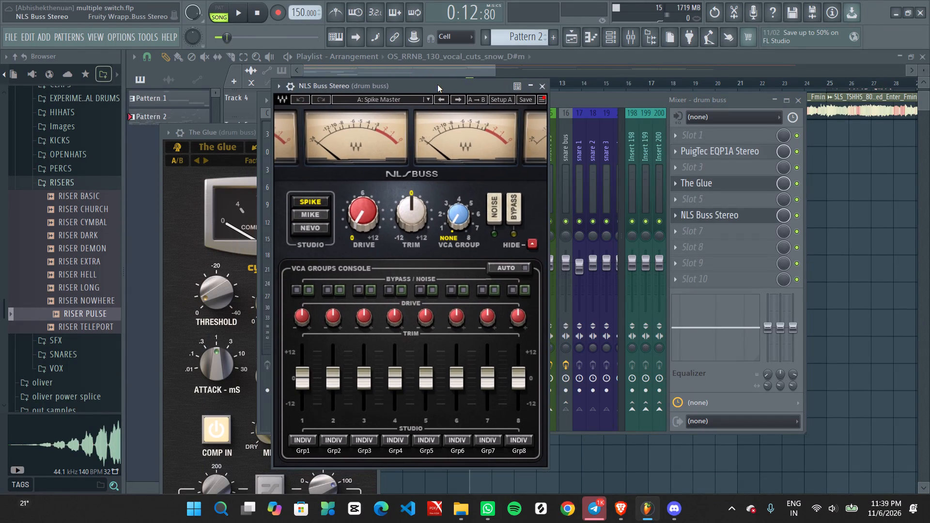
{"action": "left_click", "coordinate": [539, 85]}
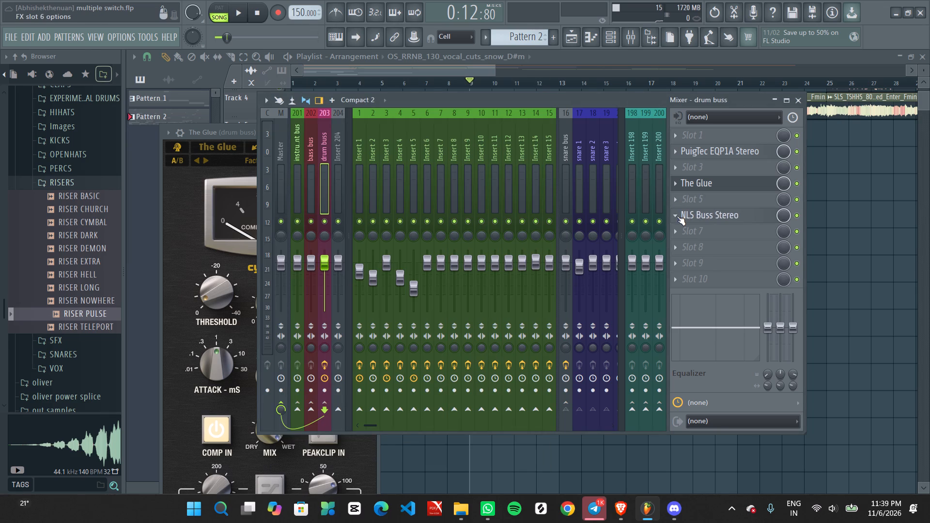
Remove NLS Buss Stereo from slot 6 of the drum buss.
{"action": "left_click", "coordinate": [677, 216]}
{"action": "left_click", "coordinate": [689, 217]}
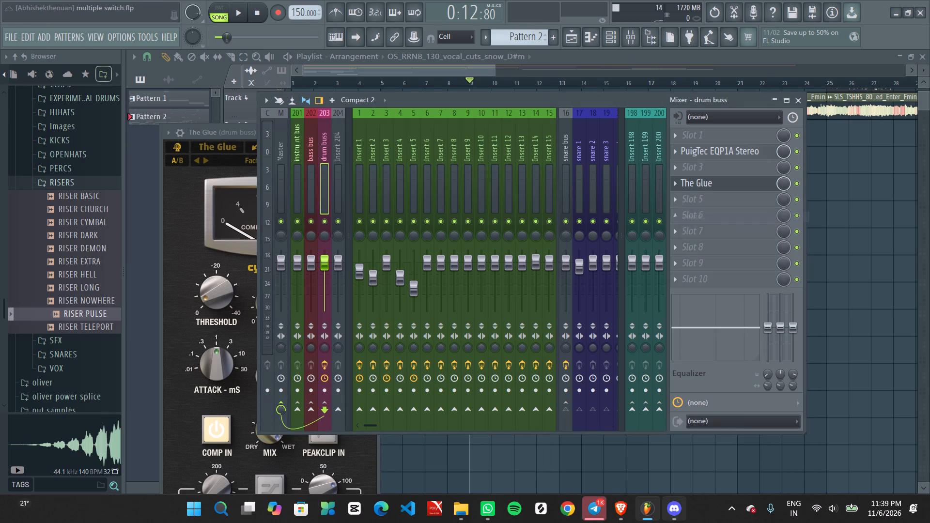
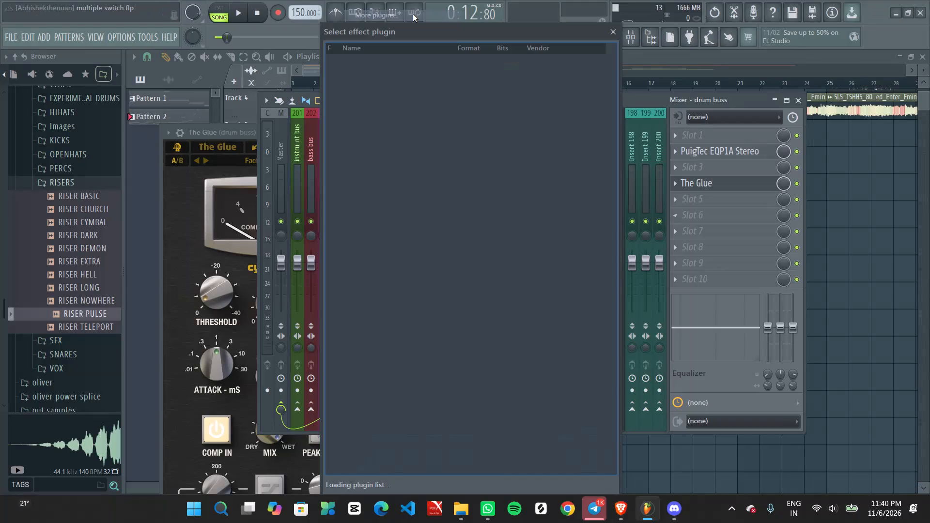
Search the effect plugins for com, load SSLComp Stereo into slot 6 of the drum buss, and move its window aside.
{"action": "type", "text": "com"}
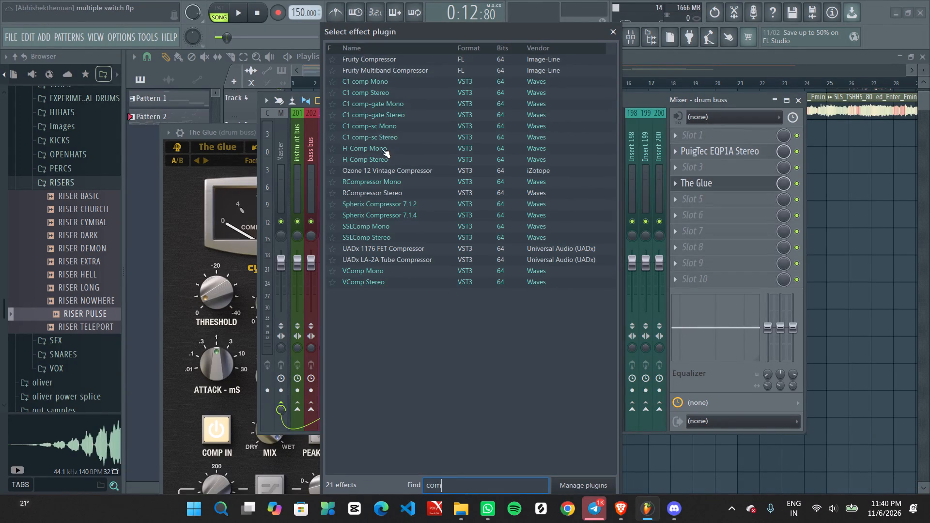
{"action": "double_click", "coordinate": [382, 235]}
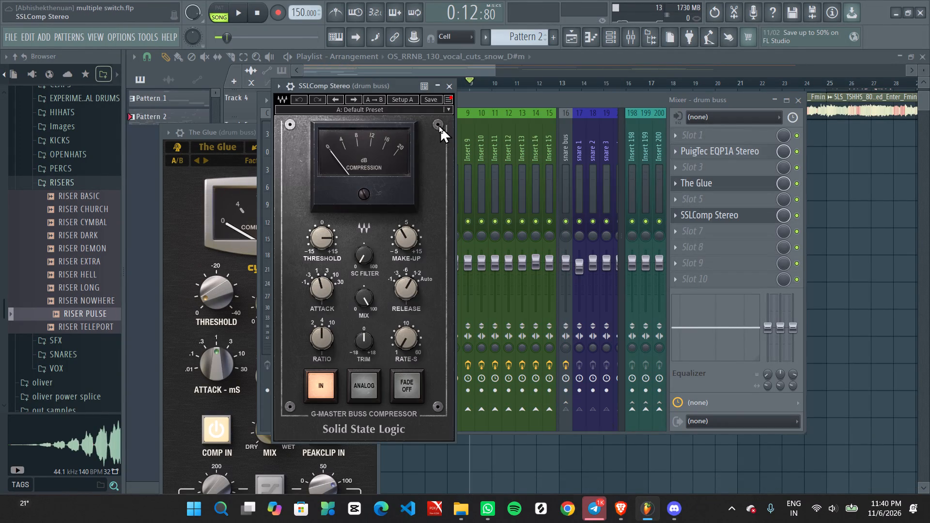
{"action": "left_click_drag", "start_coordinate": [371, 85], "coordinate": [526, 88]}
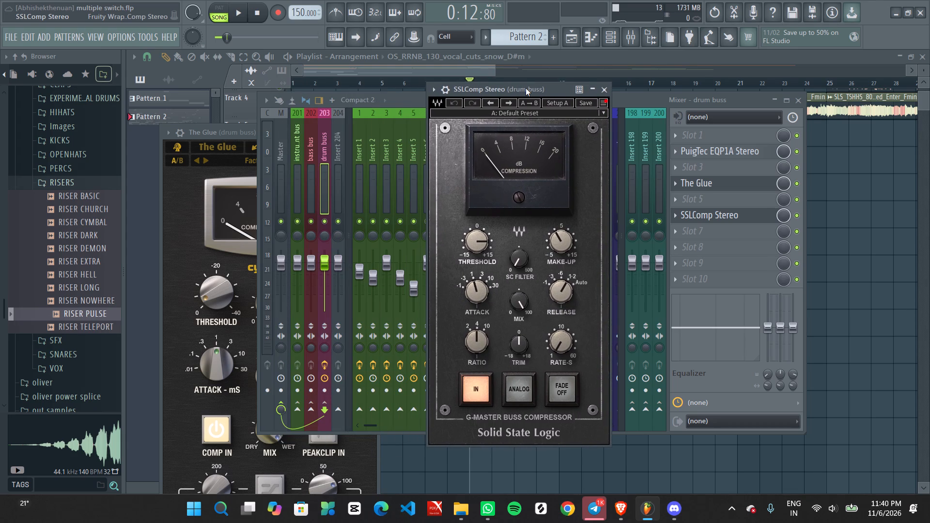
{"action": "left_click_drag", "start_coordinate": [526, 88], "coordinate": [554, 89]}
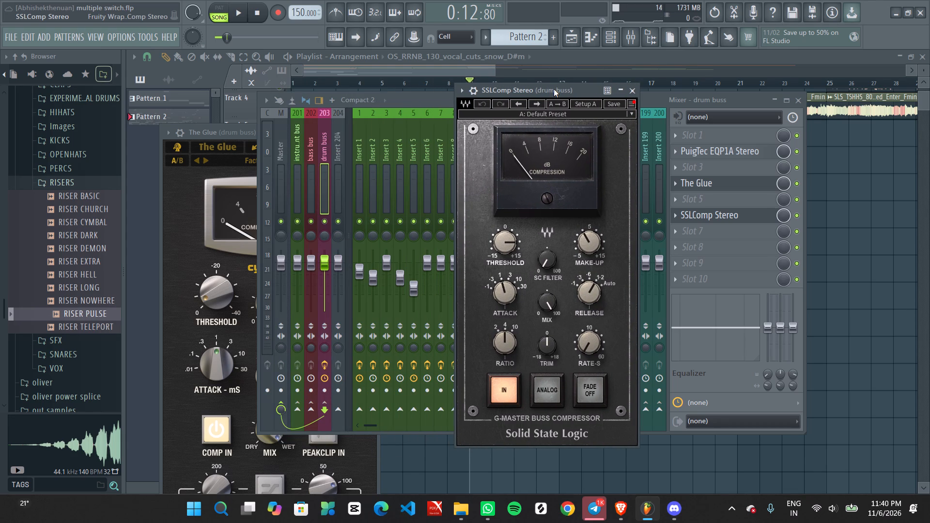
Close The Glue's window and remove The Glue from slot 4 of the drum buss.
{"action": "left_click", "coordinate": [235, 133]}
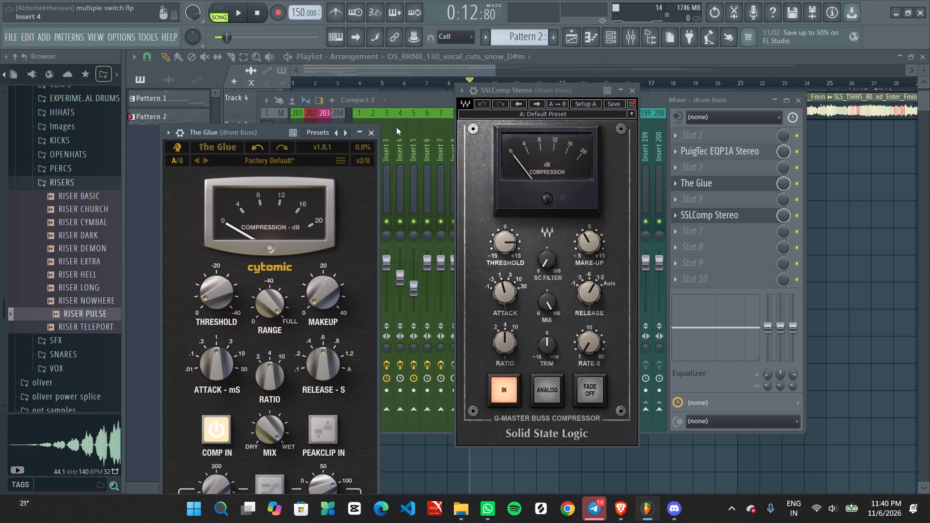
{"action": "left_click", "coordinate": [374, 135]}
{"action": "left_click_drag", "start_coordinate": [540, 89], "coordinate": [386, 91]}
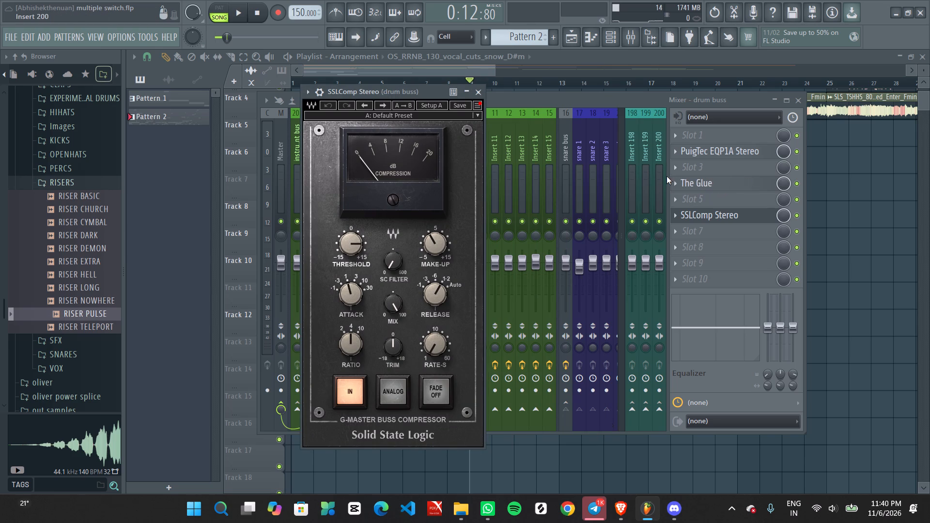
{"action": "left_click", "coordinate": [674, 182]}
{"action": "left_click", "coordinate": [693, 209]}
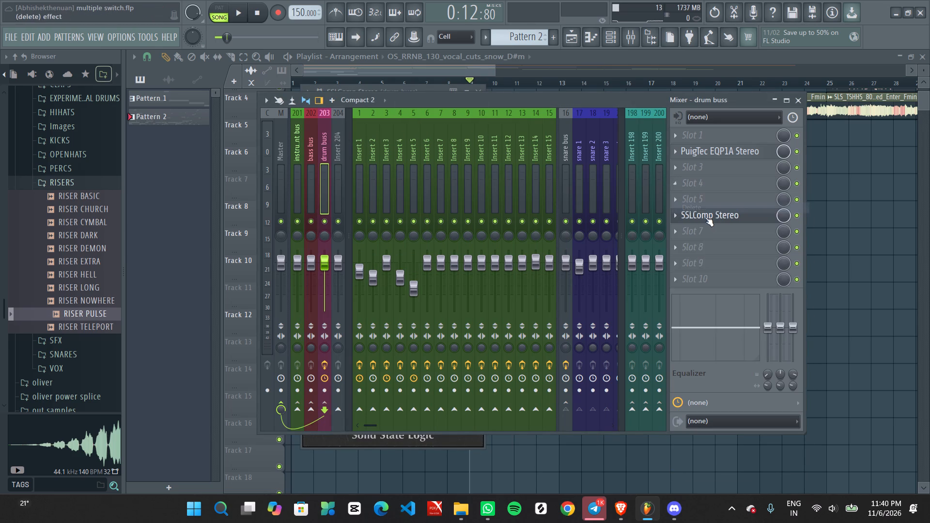
Bring the SSLComp Stereo window back to the front and place it over the middle of the mixer.
{"action": "left_click", "coordinate": [706, 218]}
{"action": "left_click", "coordinate": [706, 218]}
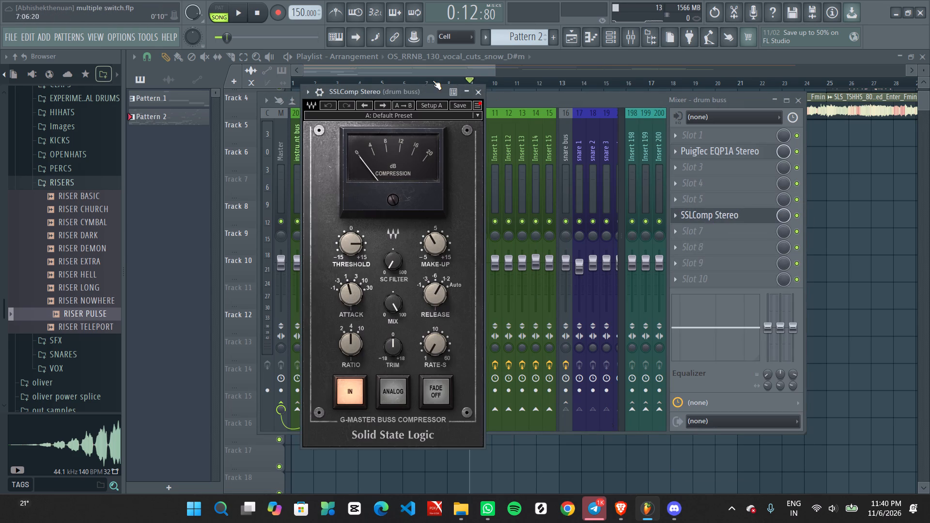
{"action": "left_click_drag", "start_coordinate": [404, 91], "coordinate": [437, 93]}
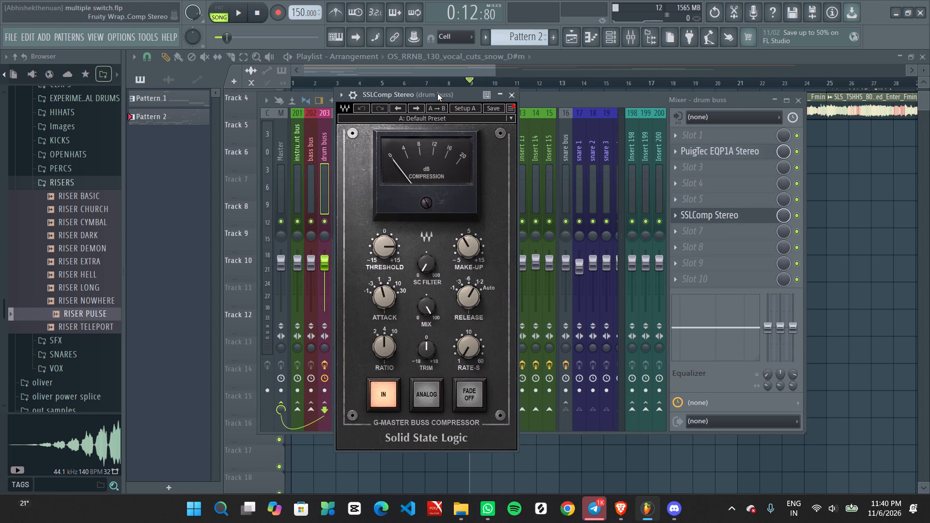
{"action": "left_click_drag", "start_coordinate": [437, 93], "coordinate": [459, 99]}
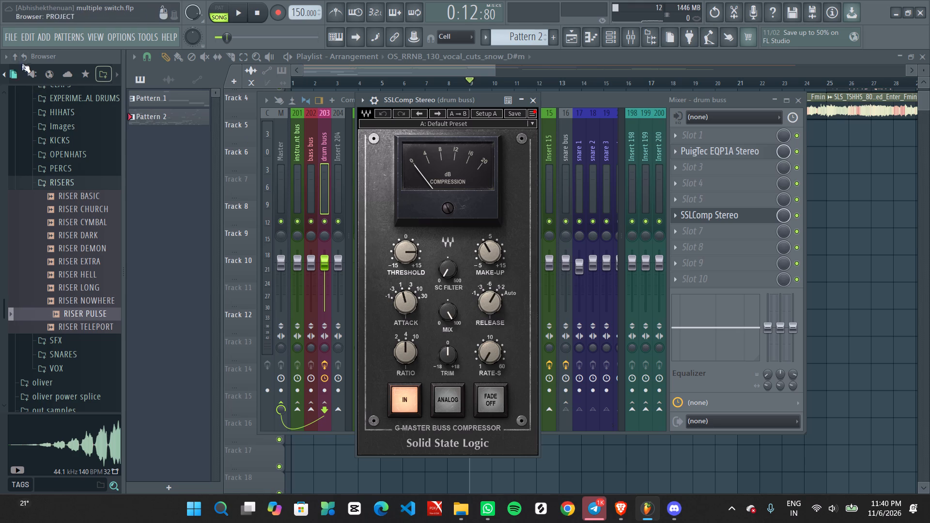
Find Plugin database among all the browser's folders and open its location in File Explorer.
{"action": "left_click", "coordinate": [17, 61]}
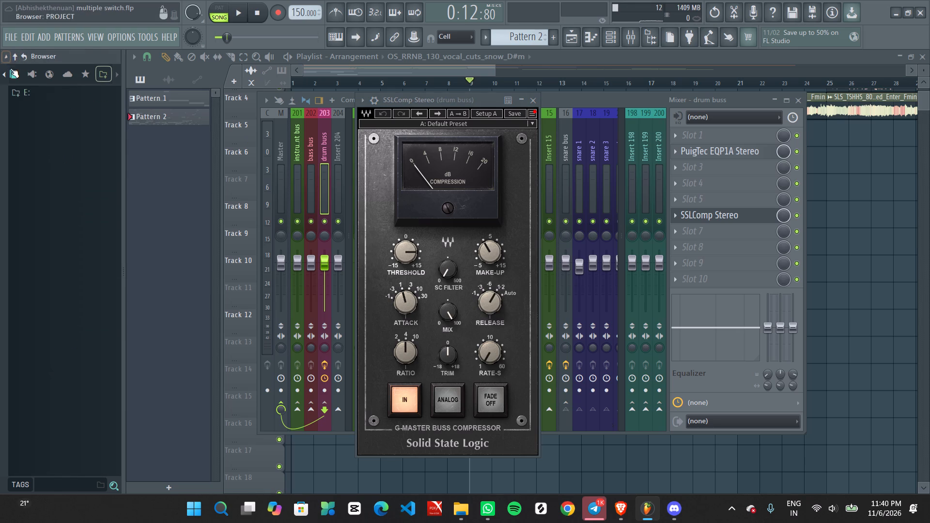
{"action": "left_click", "coordinate": [9, 73]}
{"action": "scroll", "coordinate": [37, 73], "scroll_direction": "up", "scroll_amount": 7}
{"action": "left_click_drag", "start_coordinate": [17, 73], "coordinate": [8, 77]}
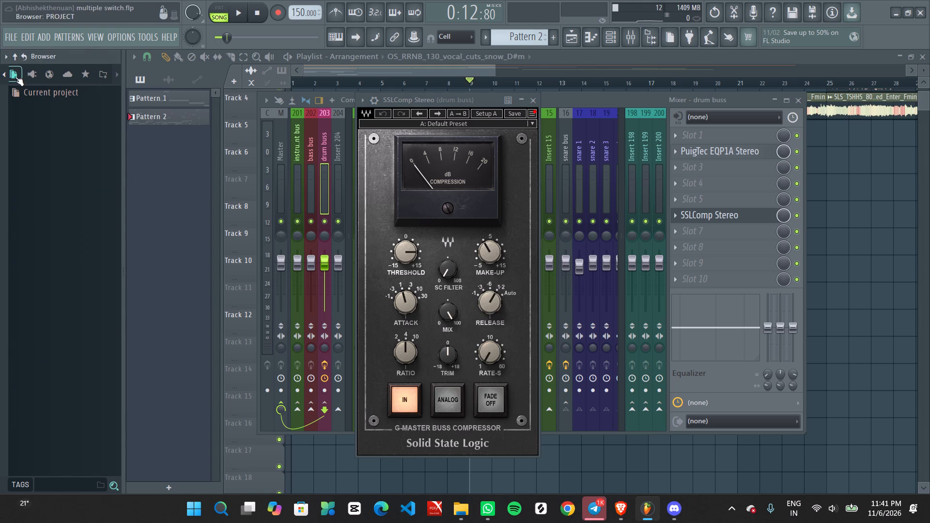
{"action": "left_click", "coordinate": [30, 77]}
{"action": "double_click", "coordinate": [0, 73]}
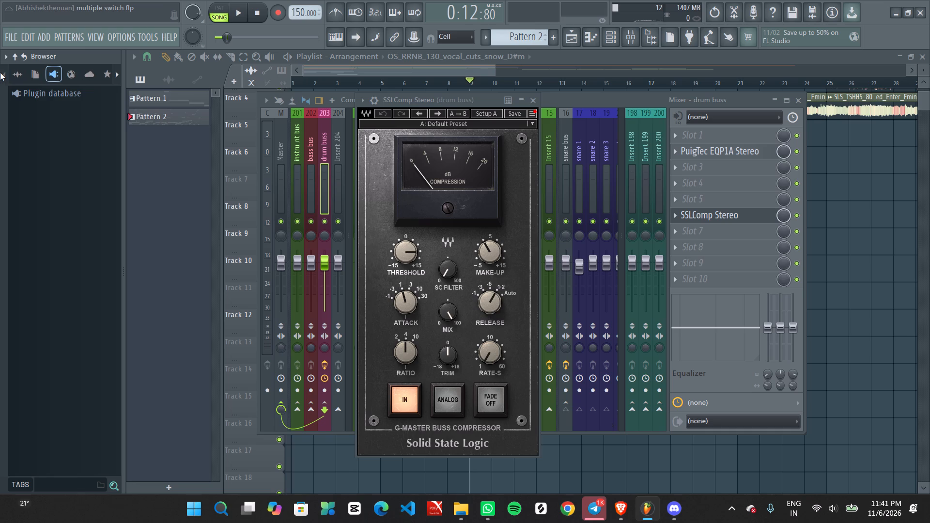
{"action": "left_click", "coordinate": [12, 74]}
{"action": "scroll", "coordinate": [65, 231], "scroll_direction": "down", "scroll_amount": 4}
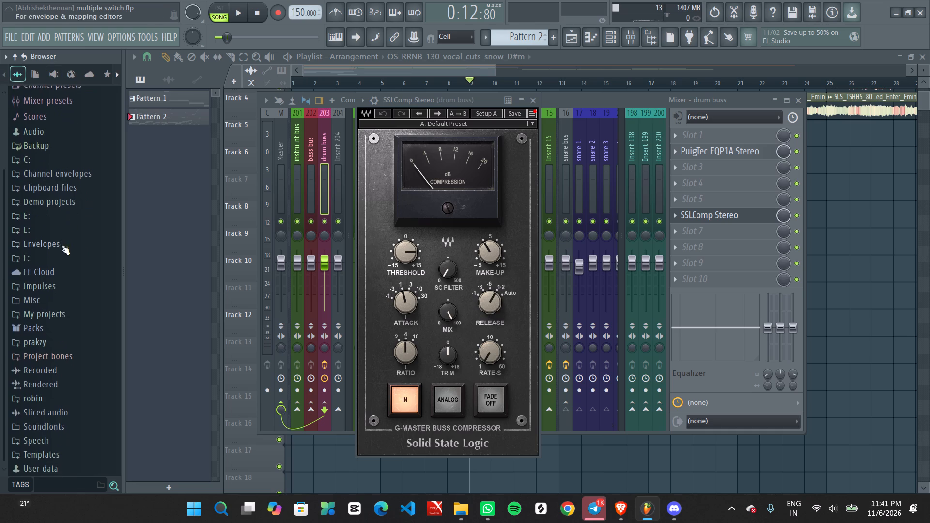
{"action": "scroll", "coordinate": [61, 246], "scroll_direction": "down", "scroll_amount": 2}
{"action": "scroll", "coordinate": [56, 384], "scroll_direction": "down", "scroll_amount": 1}
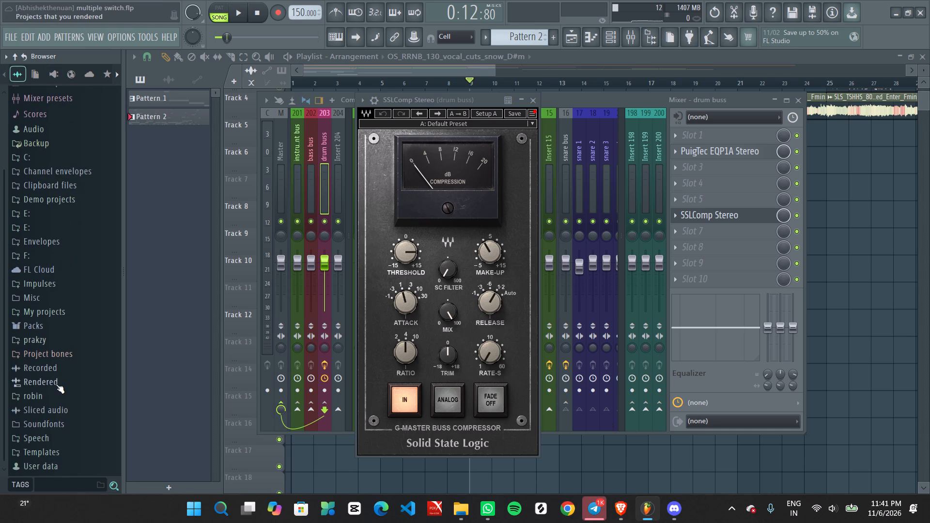
{"action": "scroll", "coordinate": [56, 384], "scroll_direction": "down", "scroll_amount": 2}
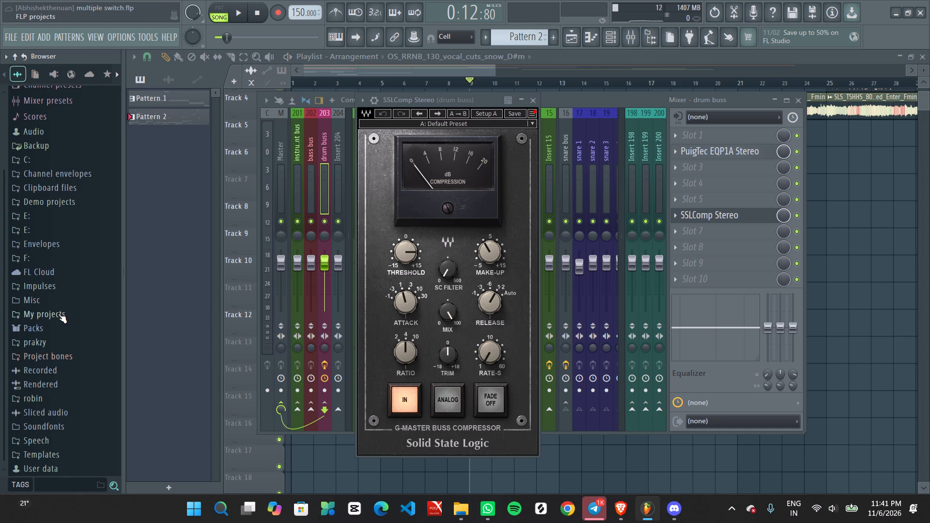
{"action": "scroll", "coordinate": [69, 203], "scroll_direction": "up", "scroll_amount": 7}
{"action": "left_click", "coordinate": [58, 122]}
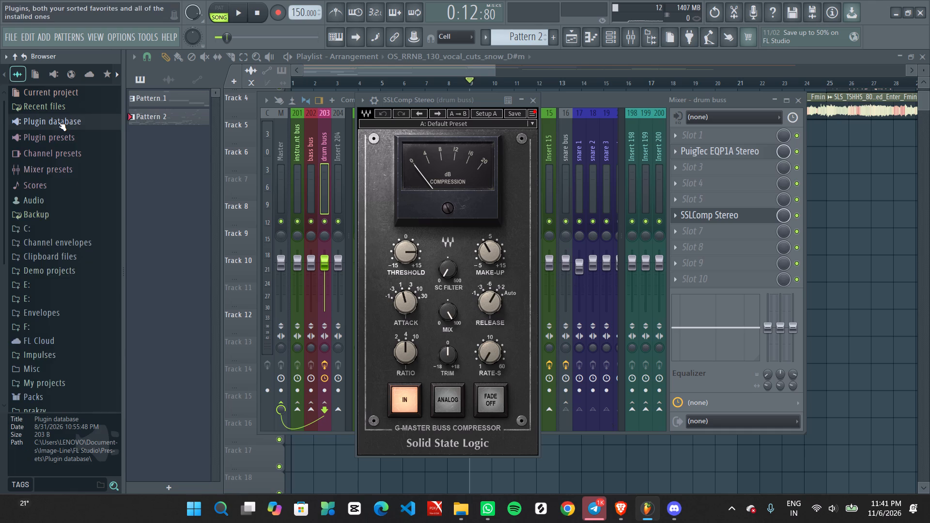
{"action": "right_click", "coordinate": [59, 124]}
{"action": "left_click", "coordinate": [103, 242]}
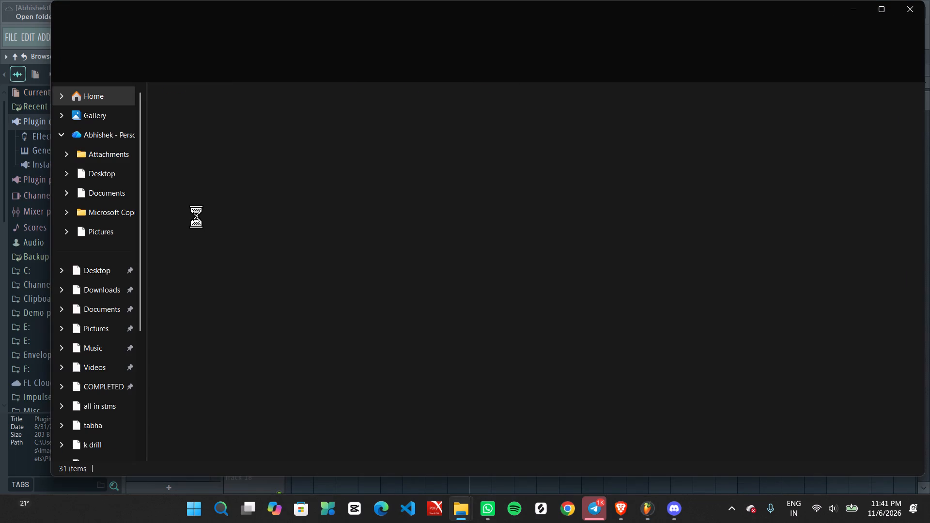
Go into the New folder under Installed > Effects of the plugin database.
{"action": "double_click", "coordinate": [217, 142]}
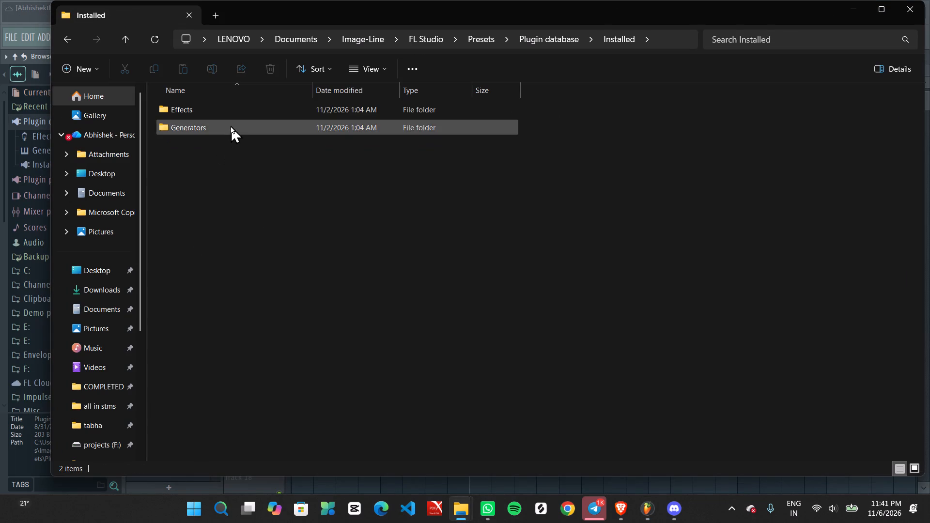
{"action": "double_click", "coordinate": [230, 124]}
{"action": "left_click", "coordinate": [62, 37]}
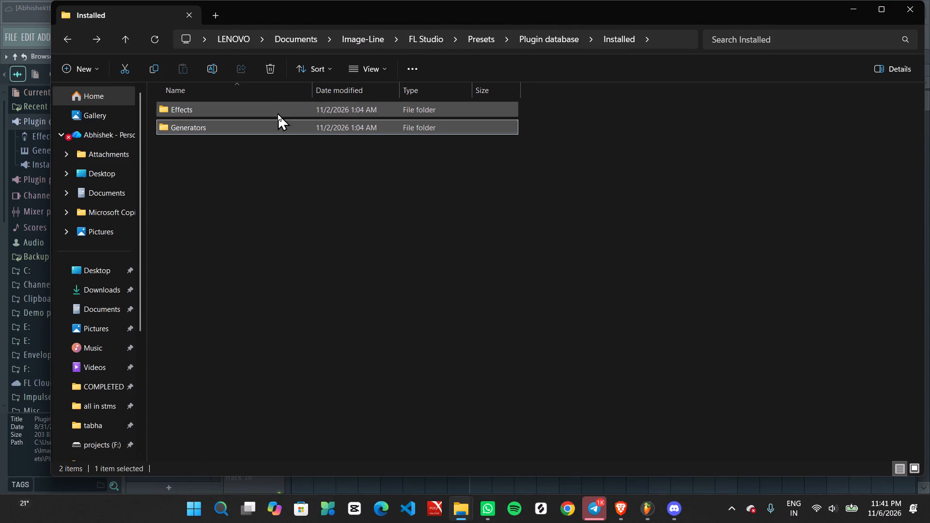
{"action": "double_click", "coordinate": [278, 113]}
{"action": "double_click", "coordinate": [261, 147]}
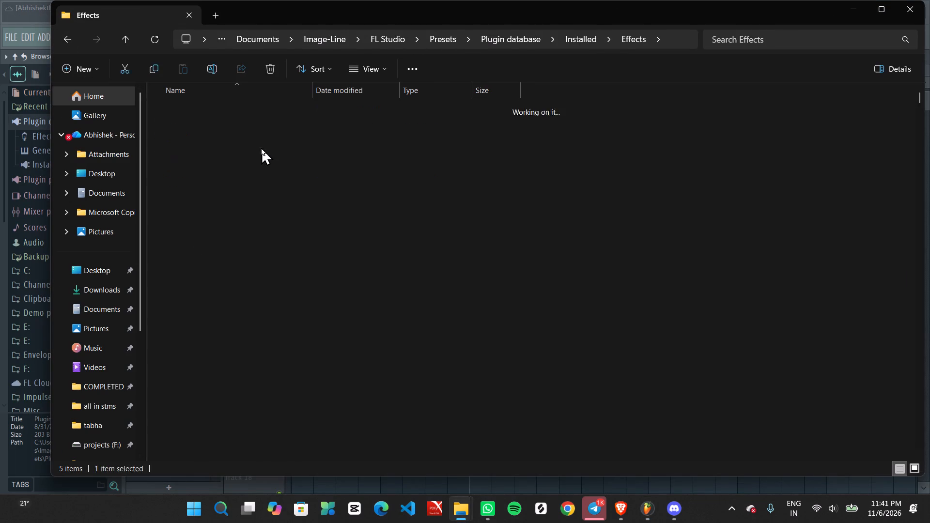
Find the SSLComp Stereo preset file in the New folder and cut it.
{"action": "scroll", "coordinate": [227, 191], "scroll_direction": "down", "scroll_amount": 15}
{"action": "scroll", "coordinate": [247, 286], "scroll_direction": "down", "scroll_amount": 8}
{"action": "scroll", "coordinate": [245, 325], "scroll_direction": "down", "scroll_amount": 16}
{"action": "scroll", "coordinate": [249, 331], "scroll_direction": "down", "scroll_amount": 9}
{"action": "scroll", "coordinate": [250, 330], "scroll_direction": "up", "scroll_amount": 1}
{"action": "scroll", "coordinate": [250, 330], "scroll_direction": "down", "scroll_amount": 6}
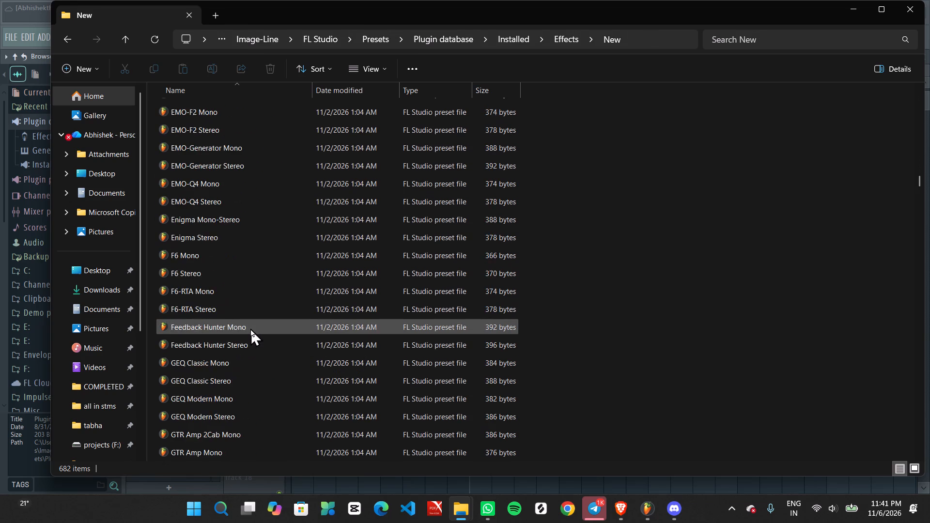
{"action": "scroll", "coordinate": [251, 328], "scroll_direction": "down", "scroll_amount": 17}
{"action": "scroll", "coordinate": [253, 327], "scroll_direction": "up", "scroll_amount": 1}
{"action": "scroll", "coordinate": [253, 327], "scroll_direction": "down", "scroll_amount": 19}
{"action": "scroll", "coordinate": [257, 323], "scroll_direction": "down", "scroll_amount": 12}
{"action": "scroll", "coordinate": [257, 323], "scroll_direction": "up", "scroll_amount": 1}
{"action": "scroll", "coordinate": [257, 323], "scroll_direction": "down", "scroll_amount": 19}
{"action": "scroll", "coordinate": [257, 323], "scroll_direction": "down", "scroll_amount": 15}
{"action": "scroll", "coordinate": [257, 323], "scroll_direction": "down", "scroll_amount": 8}
{"action": "scroll", "coordinate": [257, 323], "scroll_direction": "up", "scroll_amount": 1}
{"action": "scroll", "coordinate": [257, 323], "scroll_direction": "down", "scroll_amount": 2}
{"action": "scroll", "coordinate": [257, 323], "scroll_direction": "up", "scroll_amount": 1}
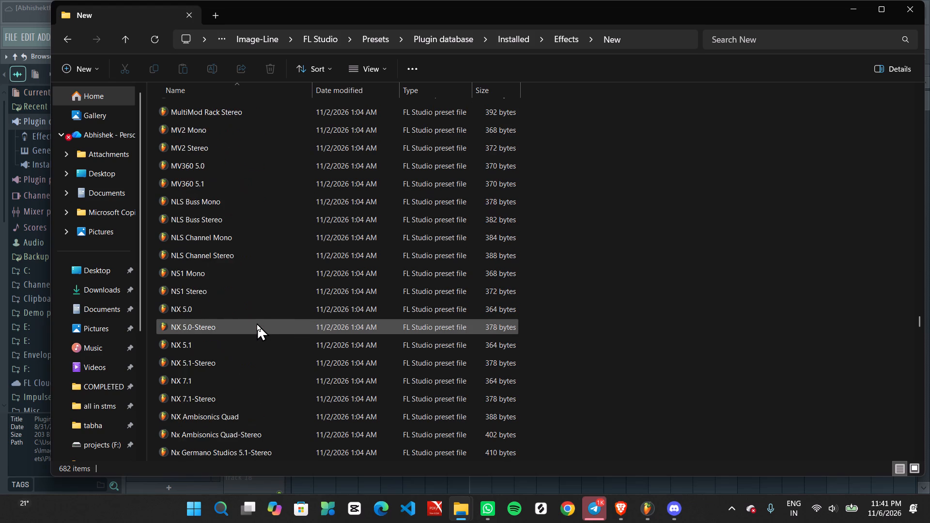
{"action": "scroll", "coordinate": [257, 323], "scroll_direction": "down", "scroll_amount": 16}
{"action": "scroll", "coordinate": [257, 323], "scroll_direction": "down", "scroll_amount": 7}
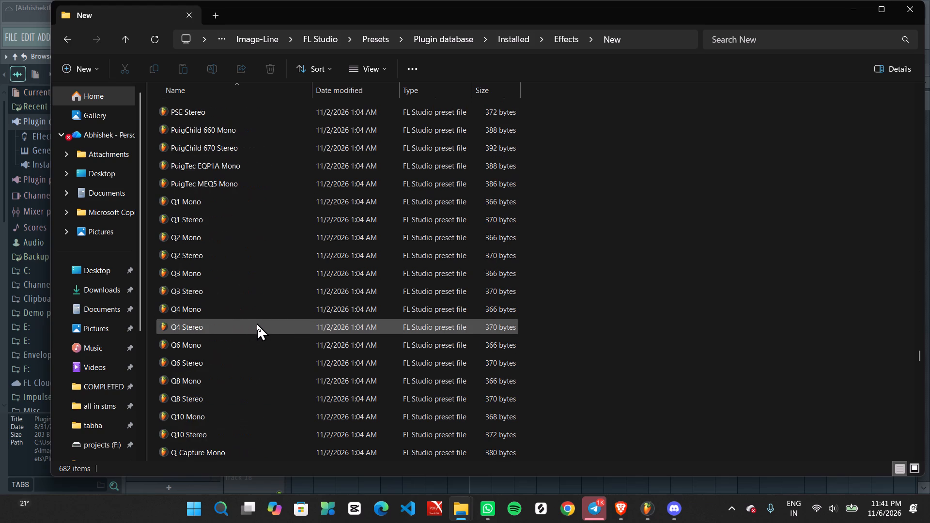
{"action": "scroll", "coordinate": [257, 323], "scroll_direction": "down", "scroll_amount": 14}
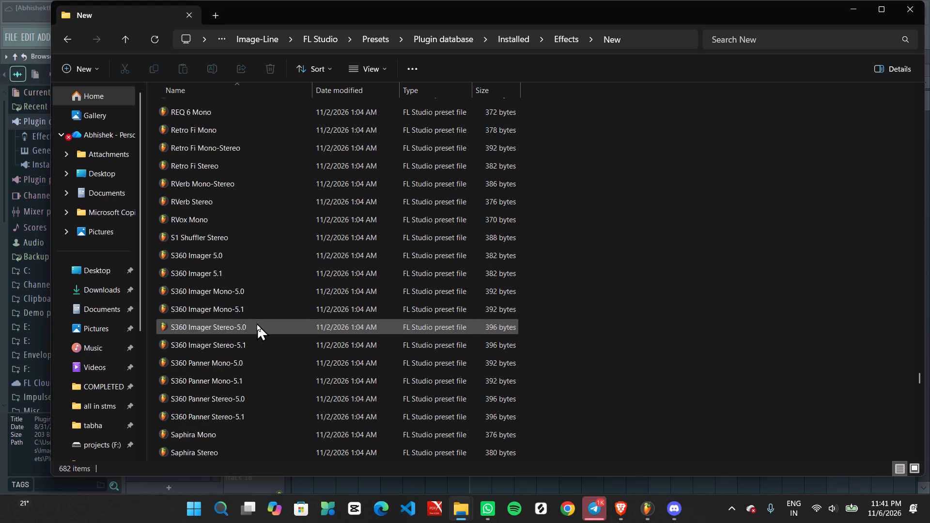
{"action": "scroll", "coordinate": [257, 323], "scroll_direction": "down", "scroll_amount": 9}
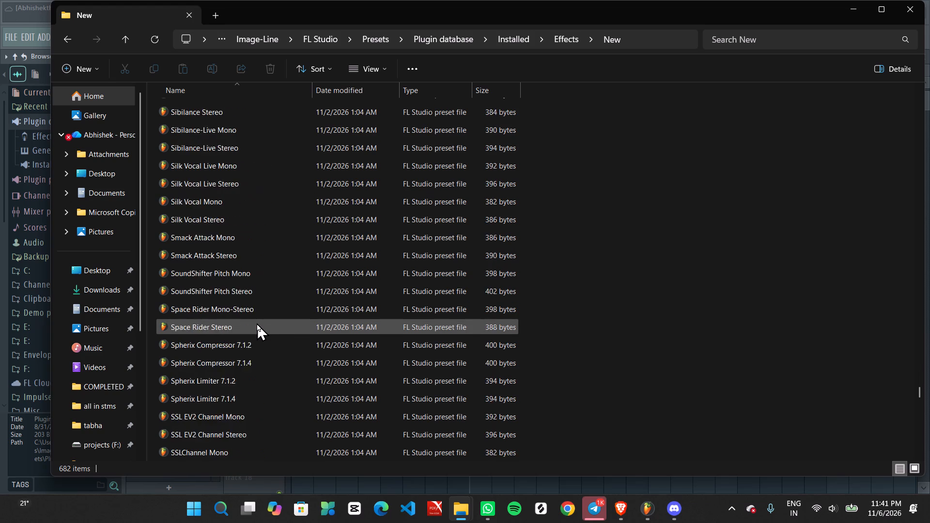
{"action": "scroll", "coordinate": [257, 323], "scroll_direction": "down", "scroll_amount": 2}
{"action": "scroll", "coordinate": [253, 387], "scroll_direction": "down", "scroll_amount": 1}
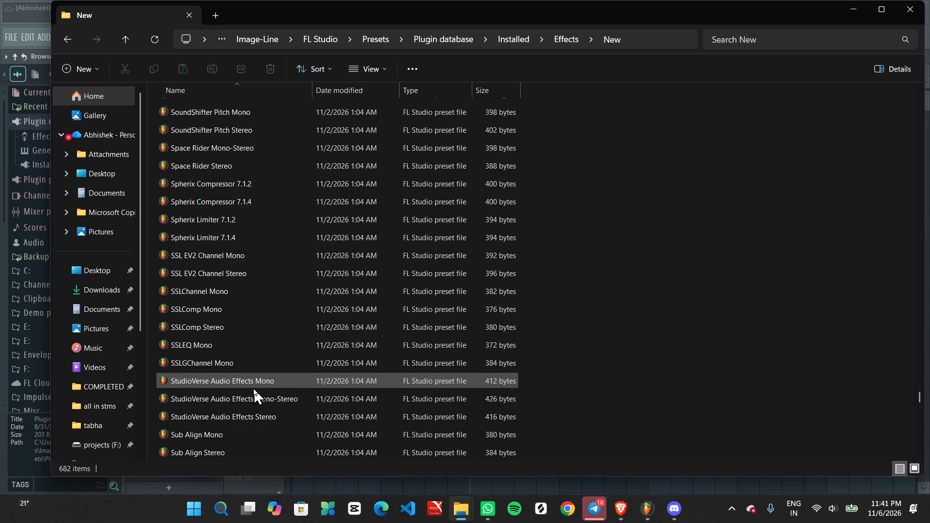
{"action": "left_click", "coordinate": [637, 508]}
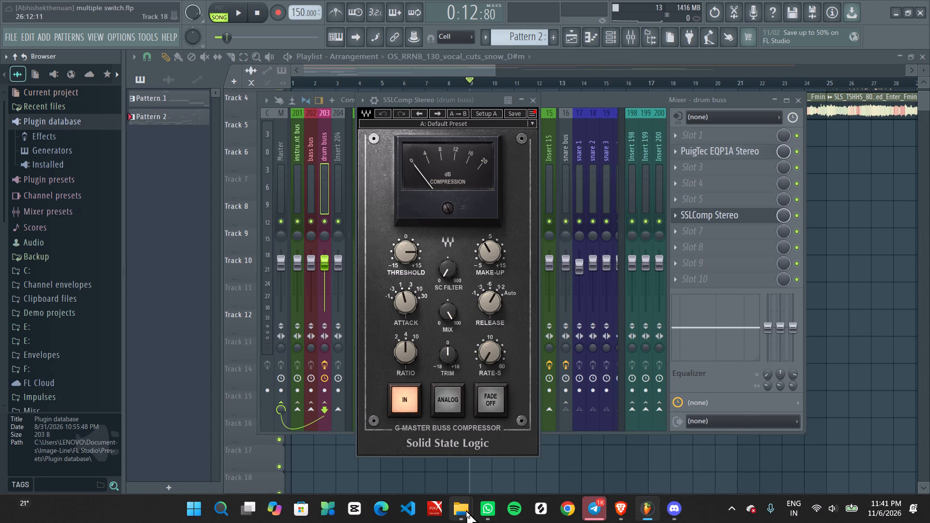
{"action": "left_click", "coordinate": [492, 472]}
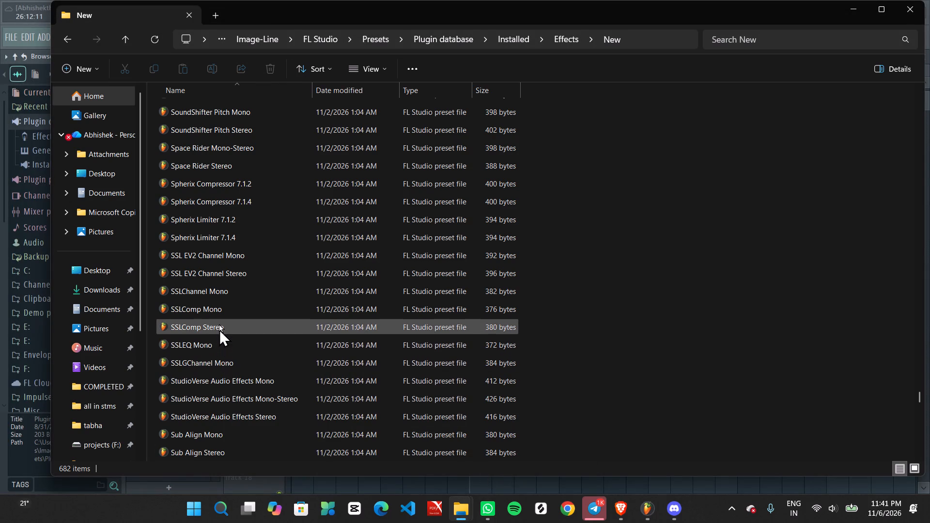
{"action": "left_click", "coordinate": [220, 324]}
{"action": "right_click", "coordinate": [220, 324]}
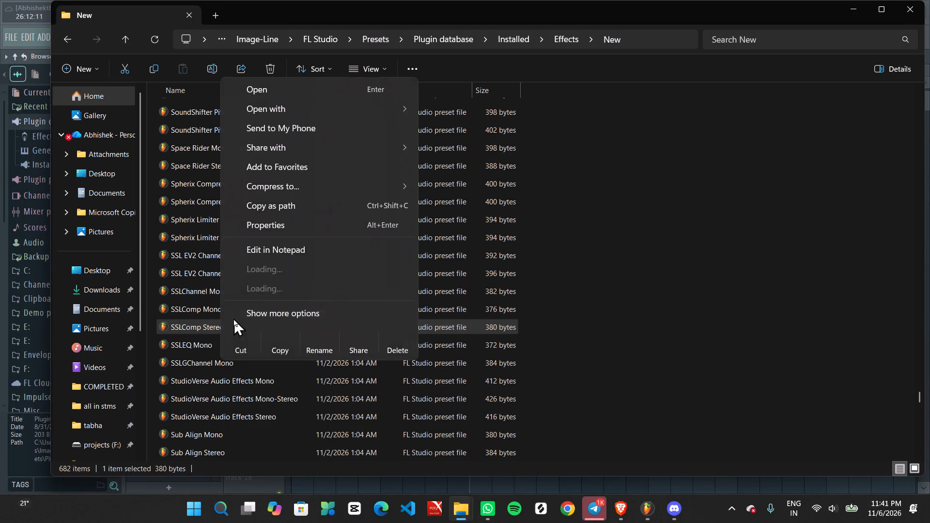
{"action": "left_click", "coordinate": [244, 337]}
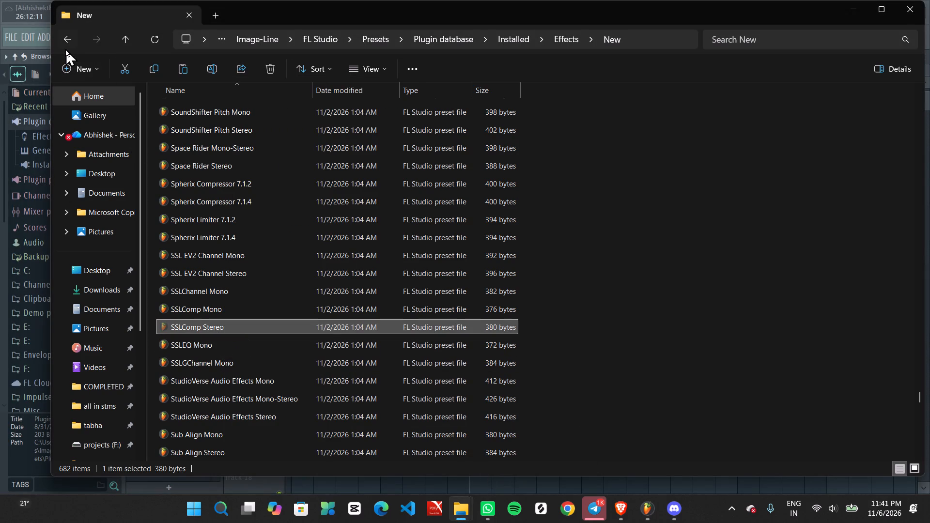
Paste the SSLComp Stereo file into the ab folder under Plugin database > Effects, and close File Explorer.
{"action": "left_click", "coordinate": [65, 48]}
{"action": "left_click", "coordinate": [66, 46]}
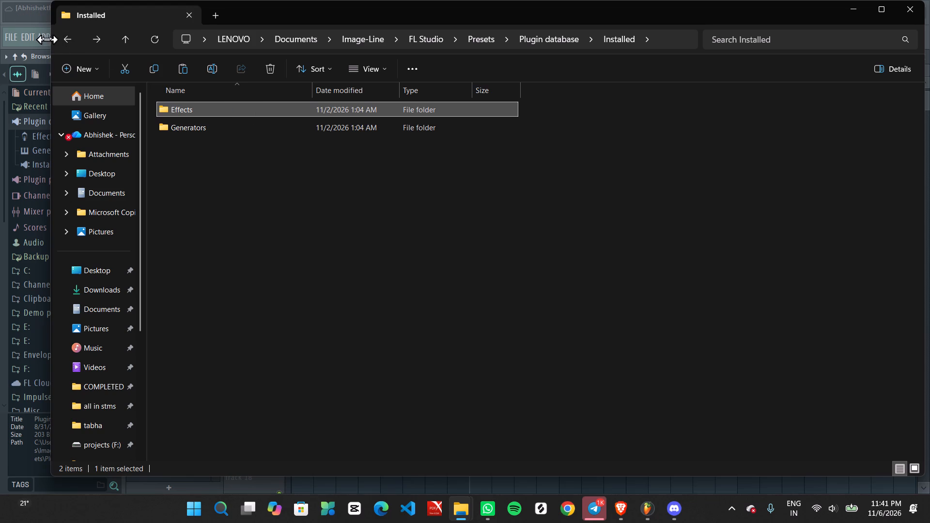
{"action": "left_click", "coordinate": [65, 38]}
{"action": "double_click", "coordinate": [196, 110]}
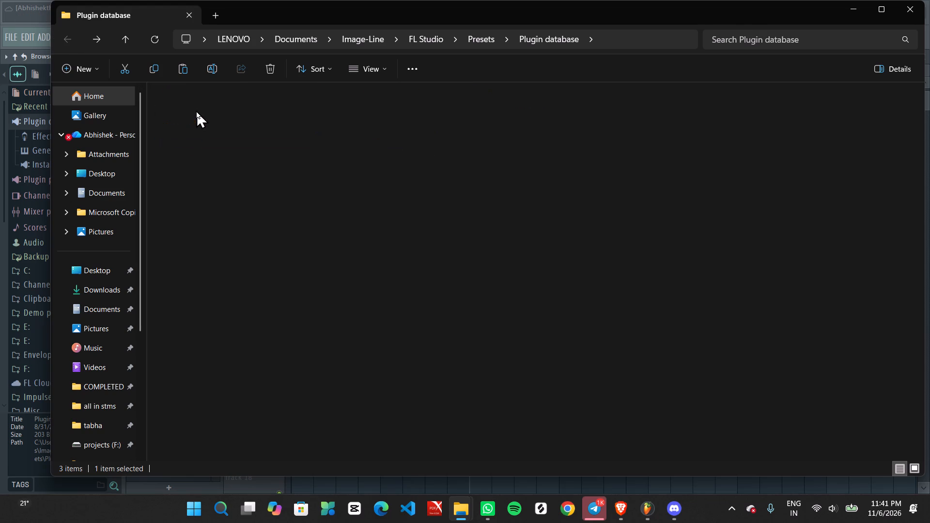
{"action": "left_click", "coordinate": [69, 33]}
{"action": "left_click", "coordinate": [101, 39]}
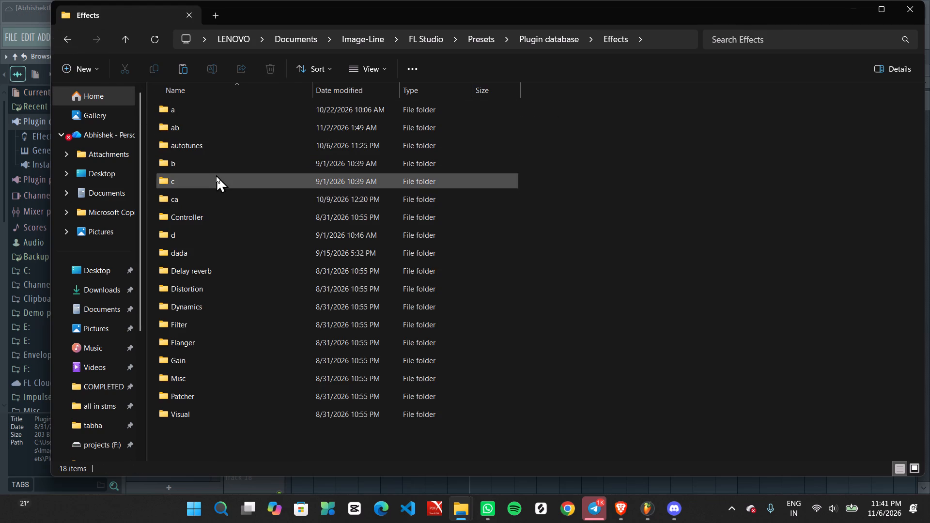
{"action": "double_click", "coordinate": [217, 176]}
{"action": "scroll", "coordinate": [217, 187], "scroll_direction": "down", "scroll_amount": 2}
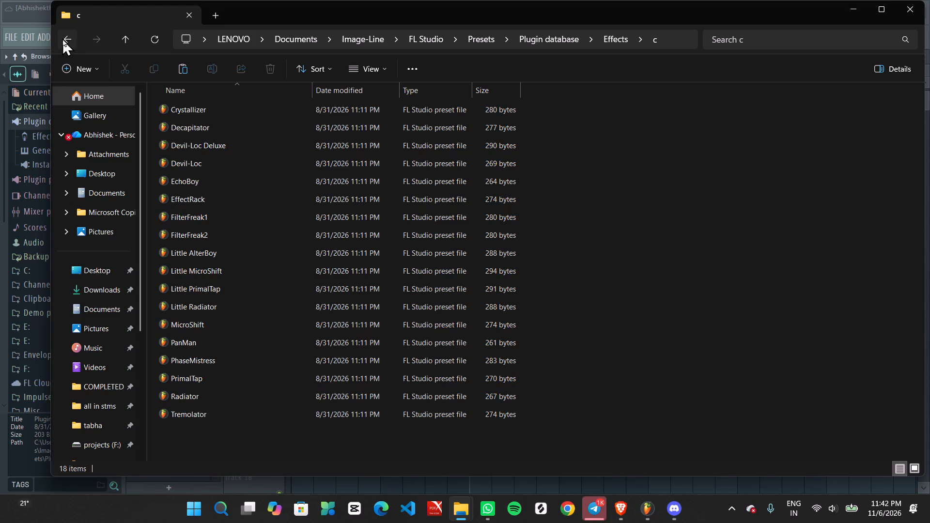
{"action": "left_click", "coordinate": [63, 38]}
{"action": "double_click", "coordinate": [172, 131]}
{"action": "scroll", "coordinate": [340, 294], "scroll_direction": "down", "scroll_amount": 3}
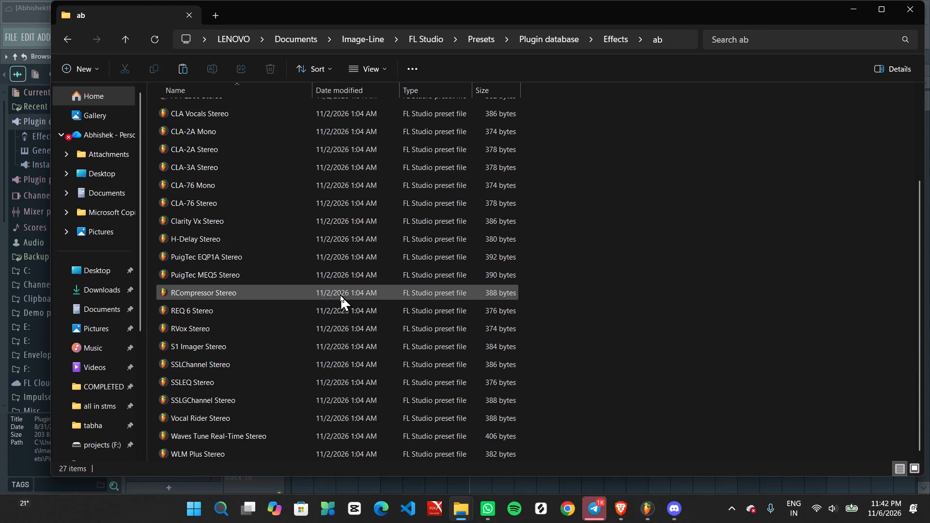
{"action": "scroll", "coordinate": [340, 294], "scroll_direction": "down", "scroll_amount": 11}
{"action": "key", "text": "ctrl+v"}
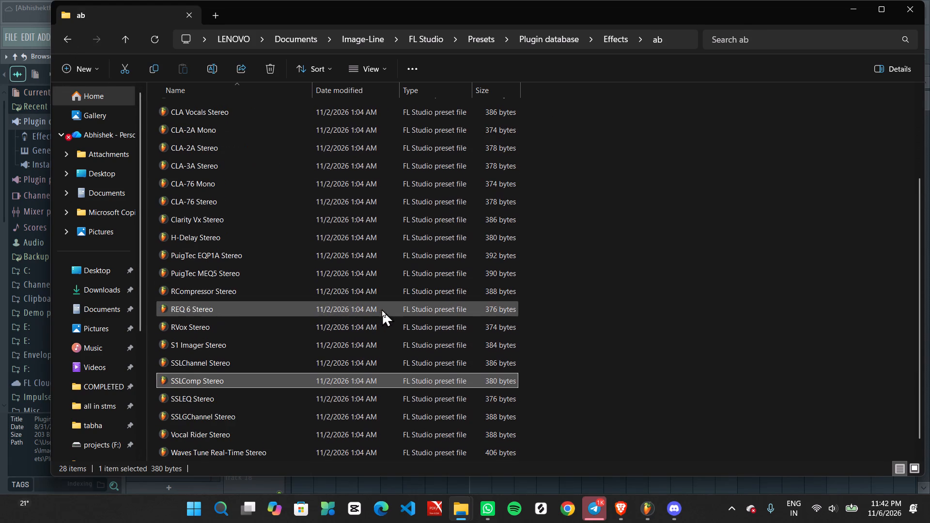
{"action": "left_click", "coordinate": [912, 3]}
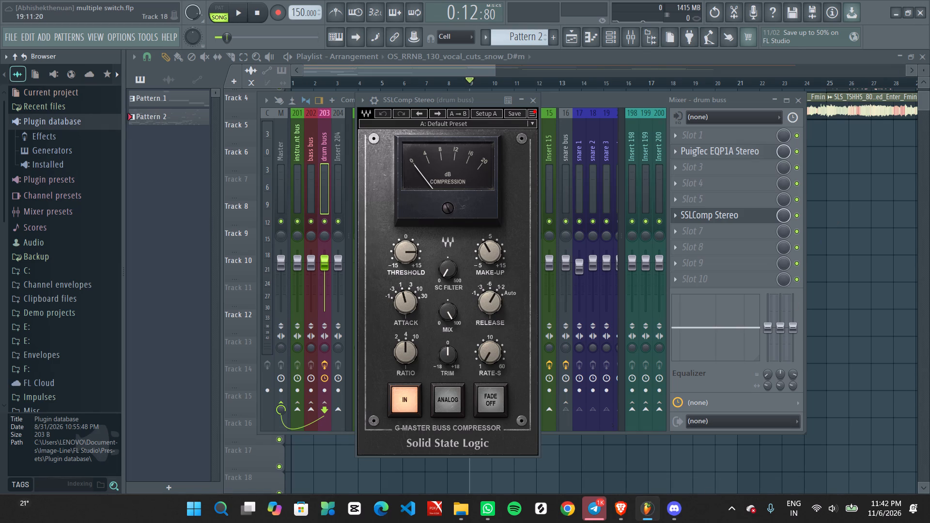
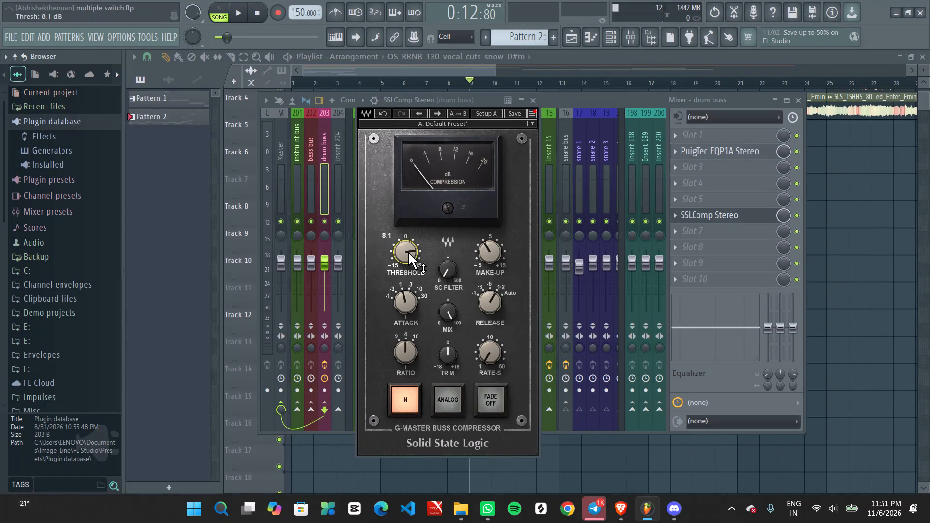
Dial in the SSLComp Stereo on the drum buss: adjust make-up, set attack to 3 ms, release to .3 s and ratio to 4:1.
{"action": "scroll", "coordinate": [490, 261], "scroll_direction": "up", "scroll_amount": 1}
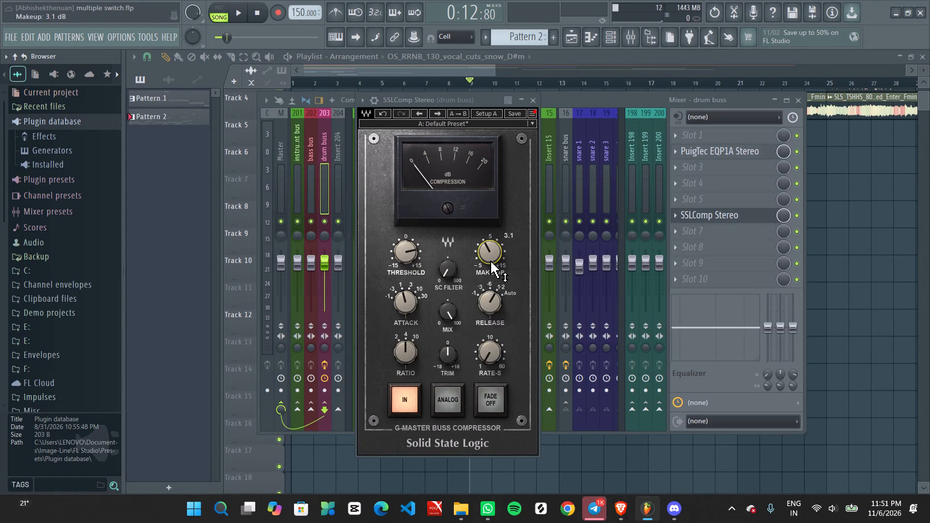
{"action": "scroll", "coordinate": [490, 261], "scroll_direction": "down", "scroll_amount": 2}
{"action": "scroll", "coordinate": [407, 302], "scroll_direction": "down", "scroll_amount": 2}
{"action": "scroll", "coordinate": [407, 302], "scroll_direction": "up", "scroll_amount": 2}
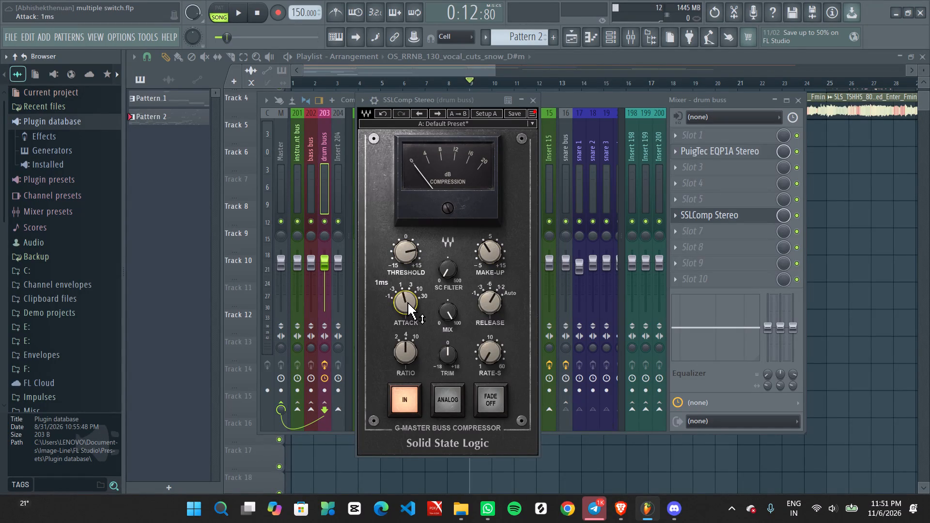
{"action": "scroll", "coordinate": [407, 302], "scroll_direction": "up", "scroll_amount": 2}
{"action": "scroll", "coordinate": [407, 302], "scroll_direction": "down", "scroll_amount": 1}
{"action": "scroll", "coordinate": [497, 304], "scroll_direction": "down", "scroll_amount": 3}
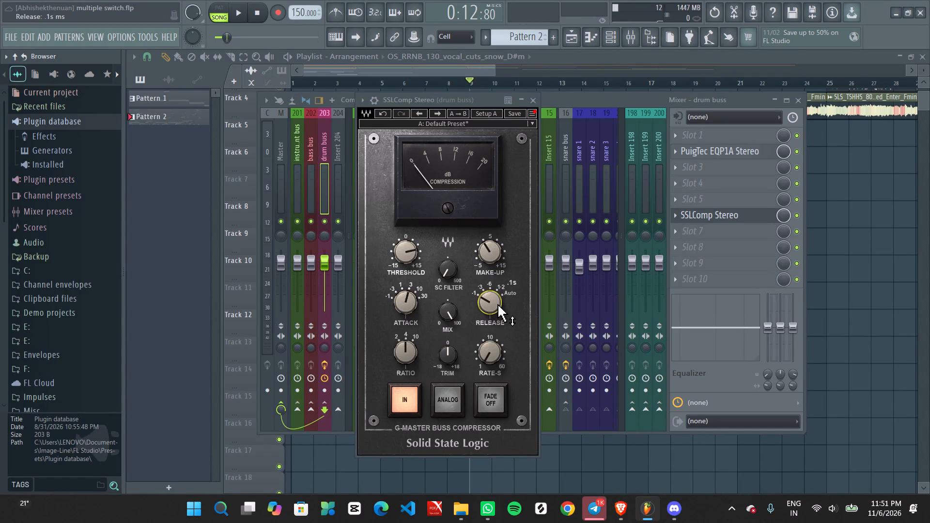
{"action": "scroll", "coordinate": [497, 304], "scroll_direction": "up", "scroll_amount": 1}
{"action": "scroll", "coordinate": [411, 350], "scroll_direction": "up", "scroll_amount": 1}
{"action": "scroll", "coordinate": [411, 350], "scroll_direction": "down", "scroll_amount": 1}
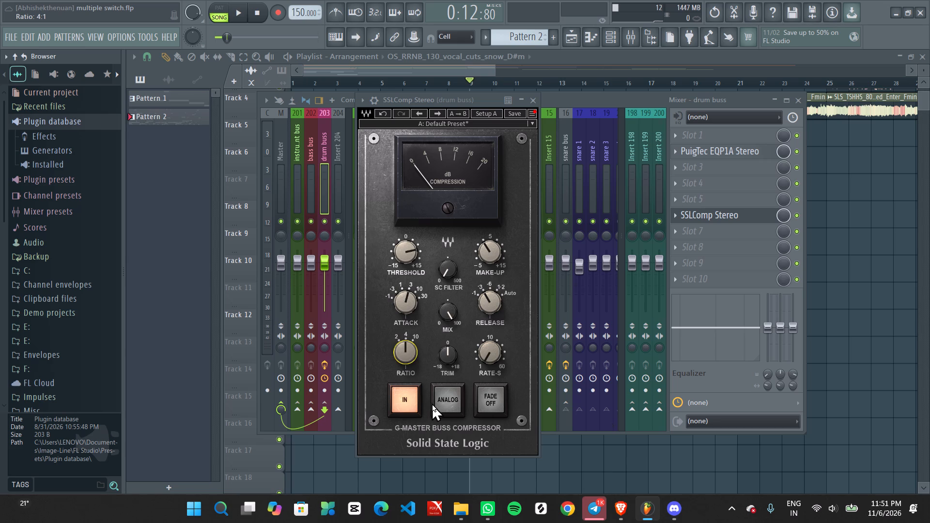
Try the compressor's Analog, Fade and In switches, ending with In and Analog on and Fade off.
{"action": "left_click", "coordinate": [436, 404]}
{"action": "left_click", "coordinate": [453, 401]}
{"action": "double_click", "coordinate": [488, 399]}
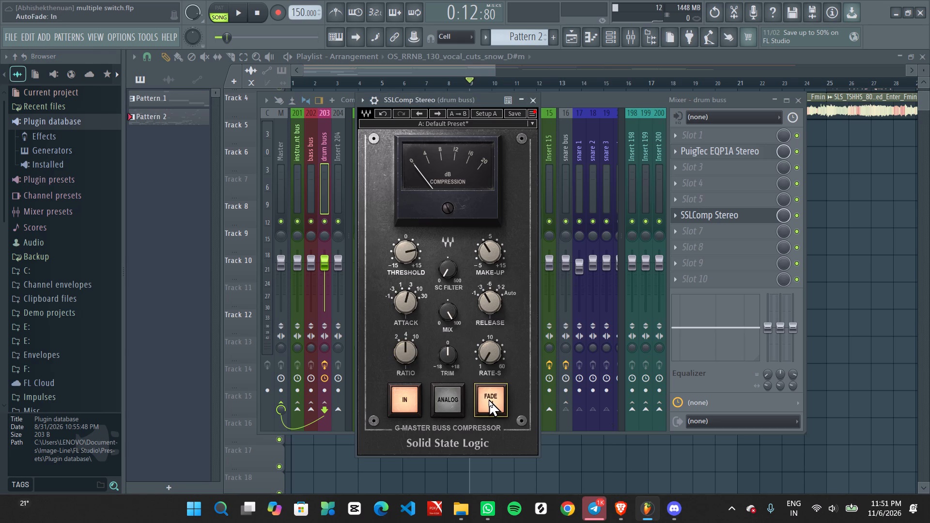
{"action": "left_click", "coordinate": [460, 400]}
{"action": "left_click", "coordinate": [486, 401]}
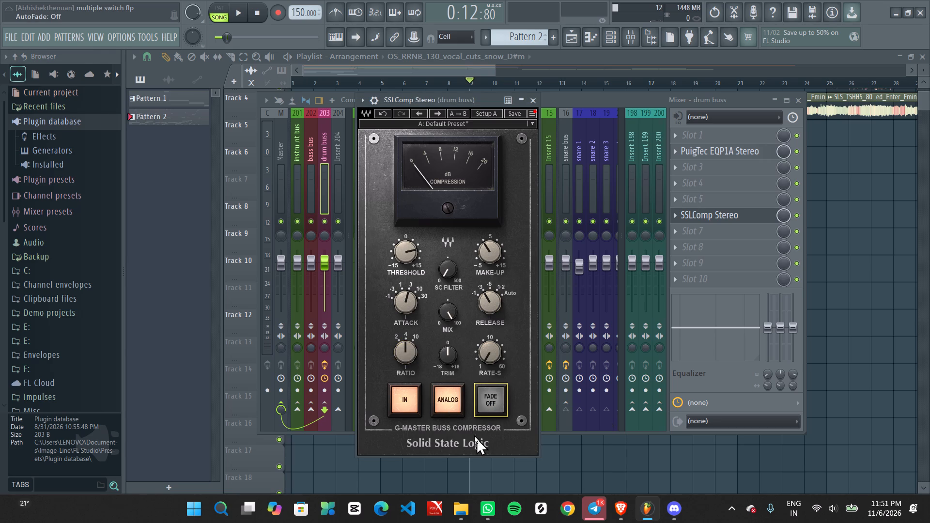
{"action": "left_click", "coordinate": [443, 400]}
{"action": "left_click", "coordinate": [406, 407]}
{"action": "left_click", "coordinate": [408, 399]}
{"action": "left_click", "coordinate": [442, 404]}
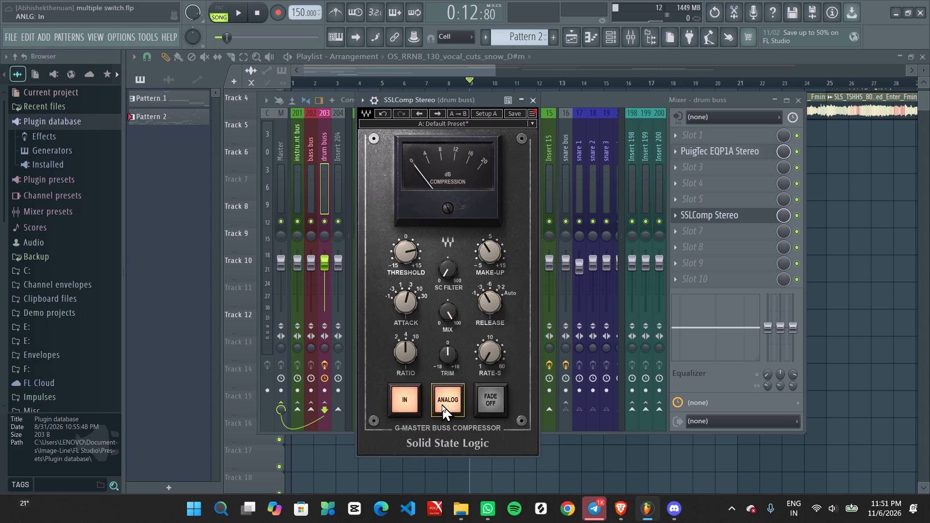
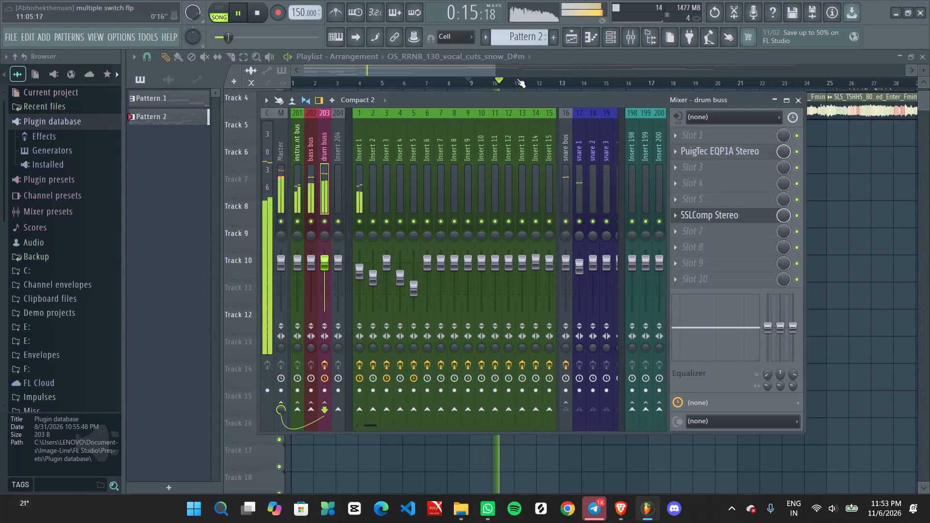
Replay the song from bar 9 and raise the drum buss SSLComp Stereo's threshold to 15 dB.
{"action": "left_click", "coordinate": [493, 85]}
{"action": "key", "text": "space"}
{"action": "left_click", "coordinate": [470, 81]}
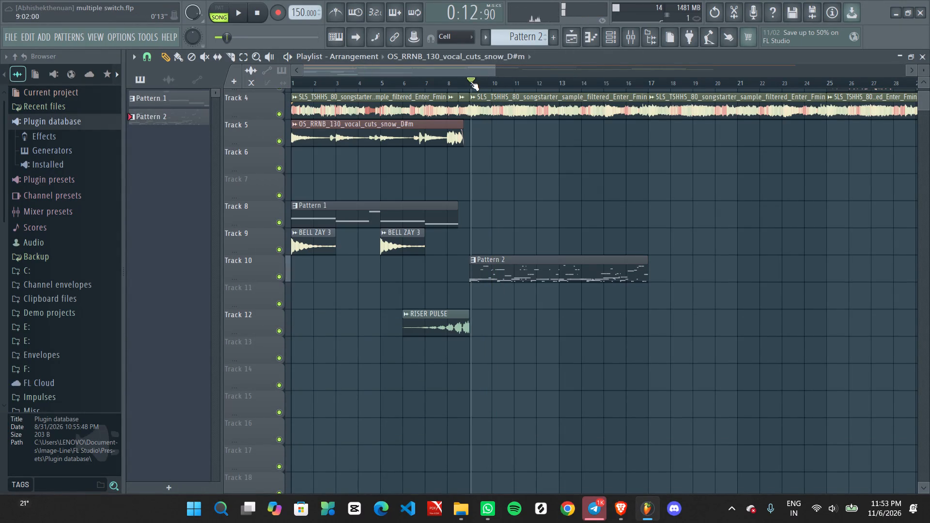
{"action": "key", "text": "space"}
{"action": "left_click", "coordinate": [612, 42]}
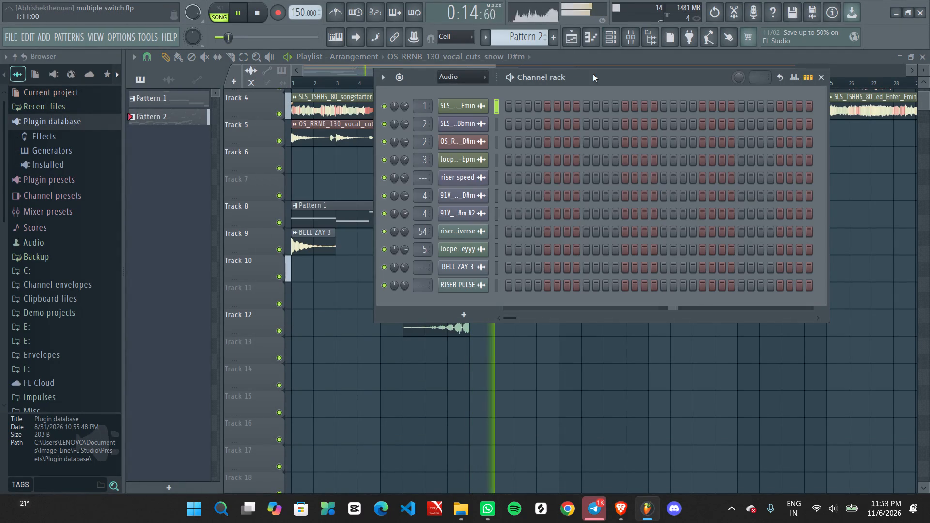
{"action": "left_click", "coordinate": [625, 38]}
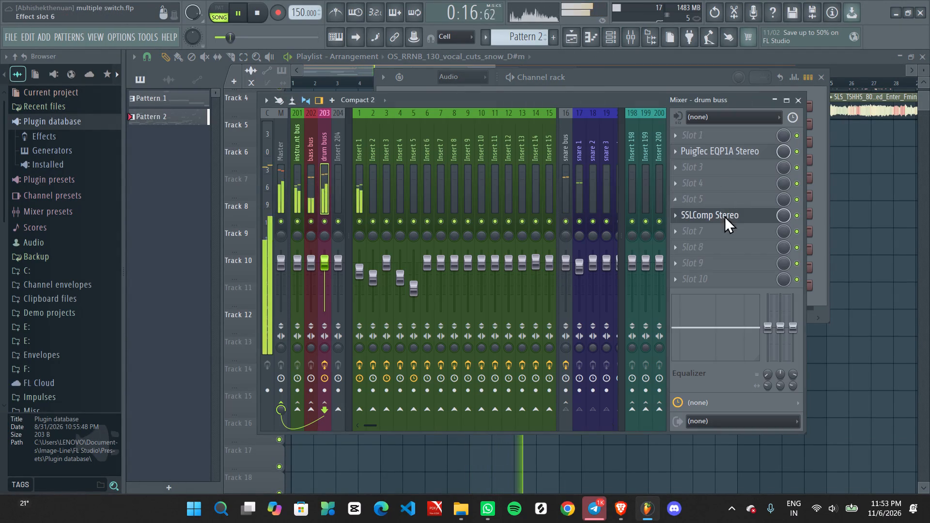
{"action": "left_click", "coordinate": [724, 215]}
{"action": "left_click", "coordinate": [724, 215]}
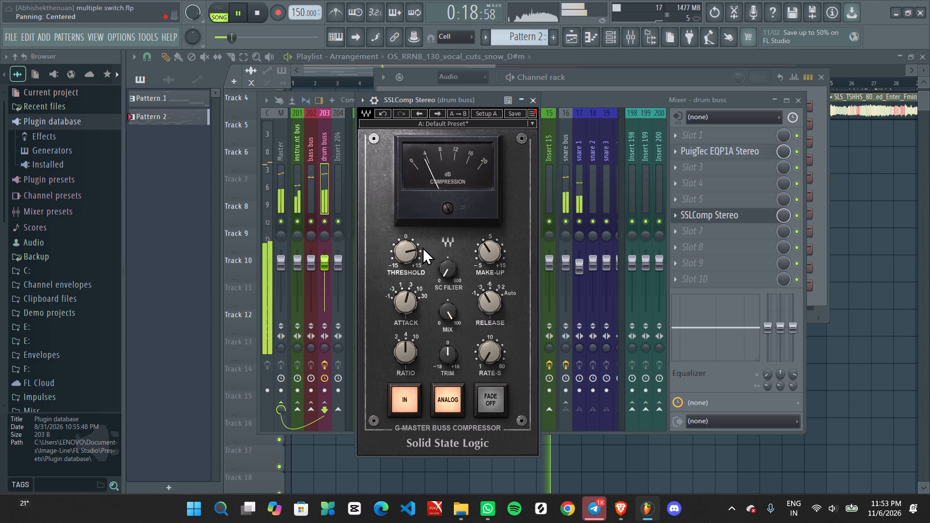
{"action": "scroll", "coordinate": [409, 246], "scroll_direction": "up", "scroll_amount": 18}
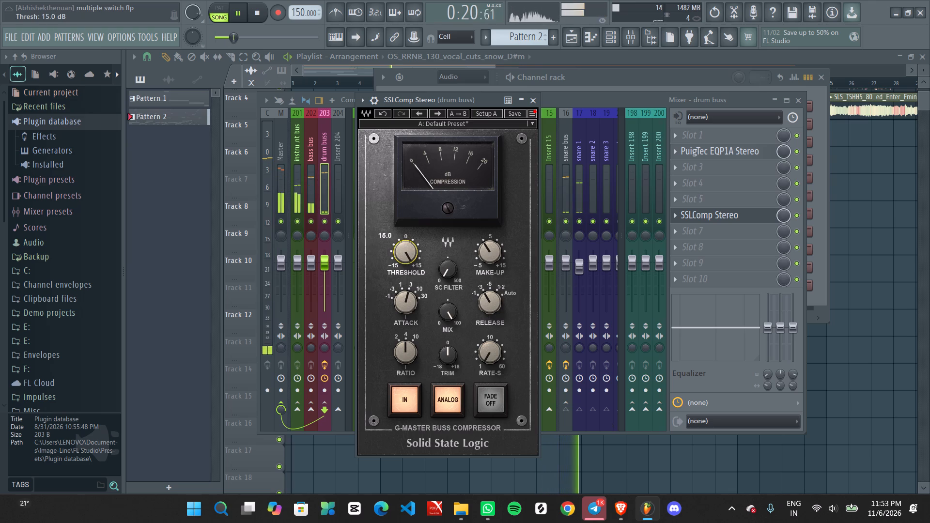
{"action": "scroll", "coordinate": [409, 246], "scroll_direction": "down", "scroll_amount": 1}
{"action": "scroll", "coordinate": [409, 246], "scroll_direction": "up", "scroll_amount": 5}
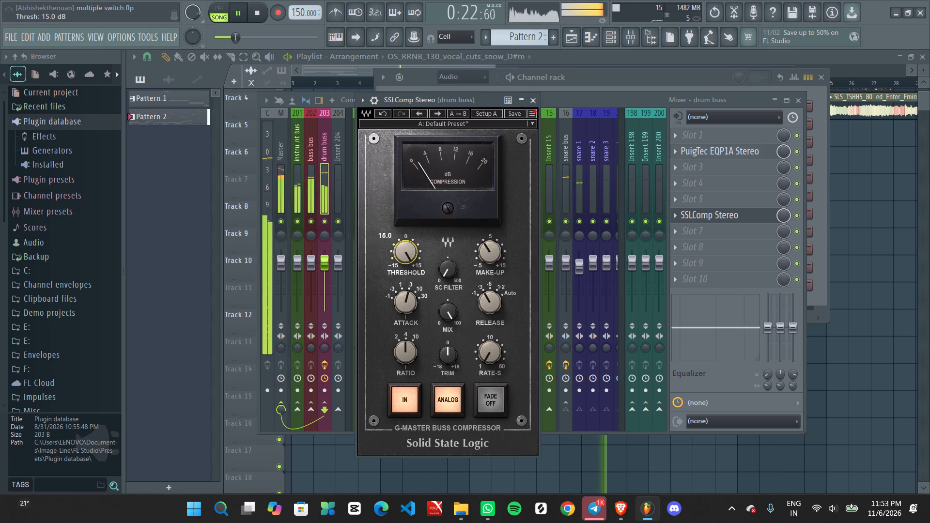
{"action": "scroll", "coordinate": [409, 246], "scroll_direction": "up", "scroll_amount": 3}
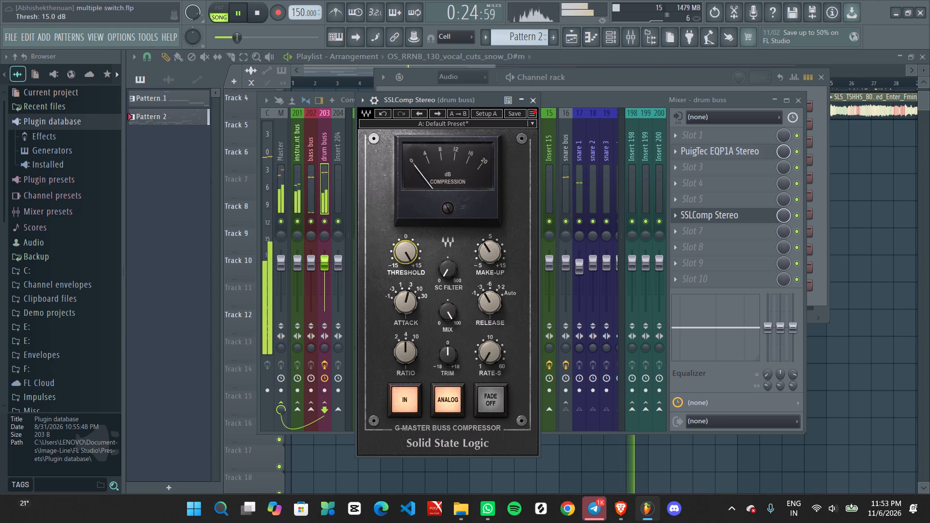
Reset the compressor's make-up gain to 0 dB and stop playback back at bar 9.
{"action": "left_click", "coordinate": [493, 244], "text": "alt"}
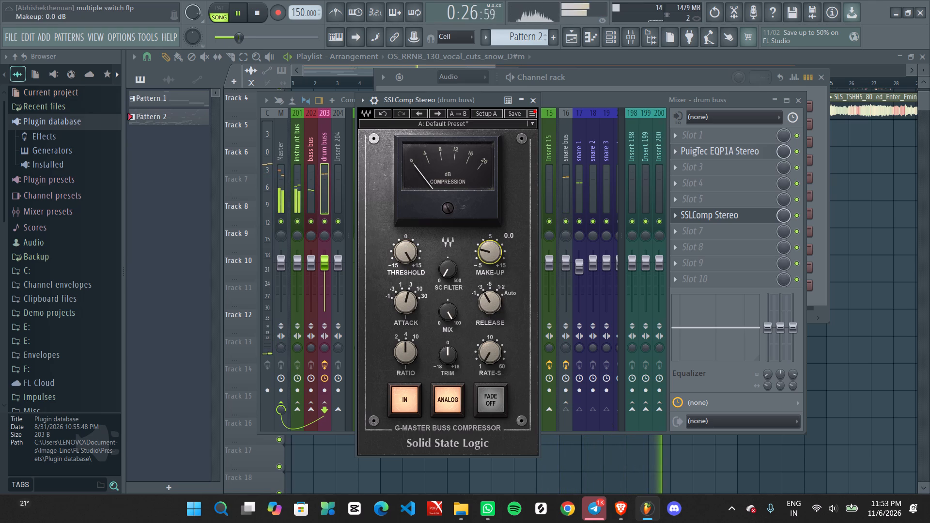
{"action": "key", "text": "space"}
{"action": "key", "text": "space"}
{"action": "key", "text": "space"}
{"action": "key", "text": "space"}
{"action": "key", "text": "space"}
{"action": "key", "text": "space"}
{"action": "key", "text": "space"}
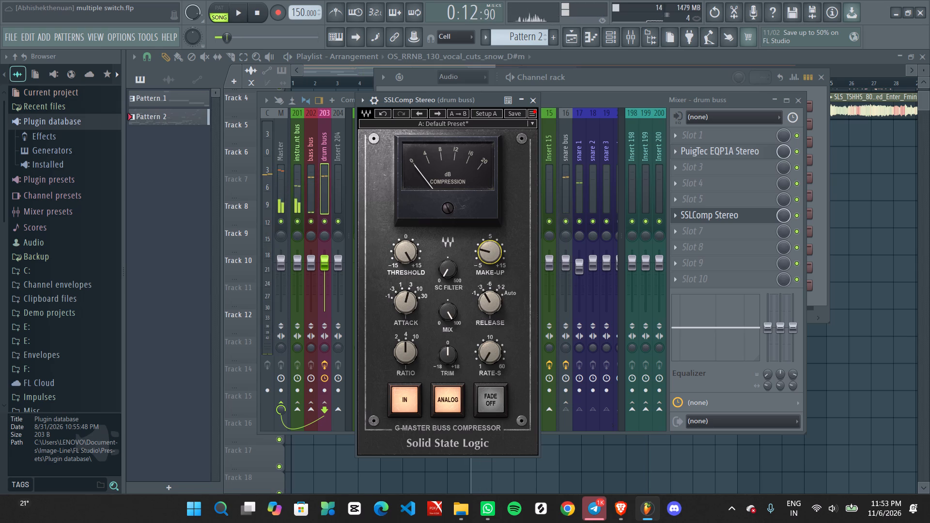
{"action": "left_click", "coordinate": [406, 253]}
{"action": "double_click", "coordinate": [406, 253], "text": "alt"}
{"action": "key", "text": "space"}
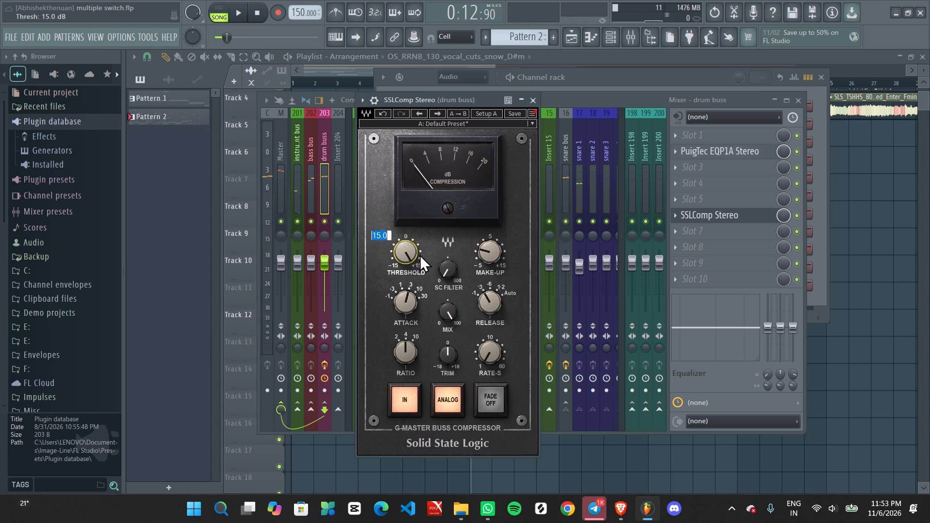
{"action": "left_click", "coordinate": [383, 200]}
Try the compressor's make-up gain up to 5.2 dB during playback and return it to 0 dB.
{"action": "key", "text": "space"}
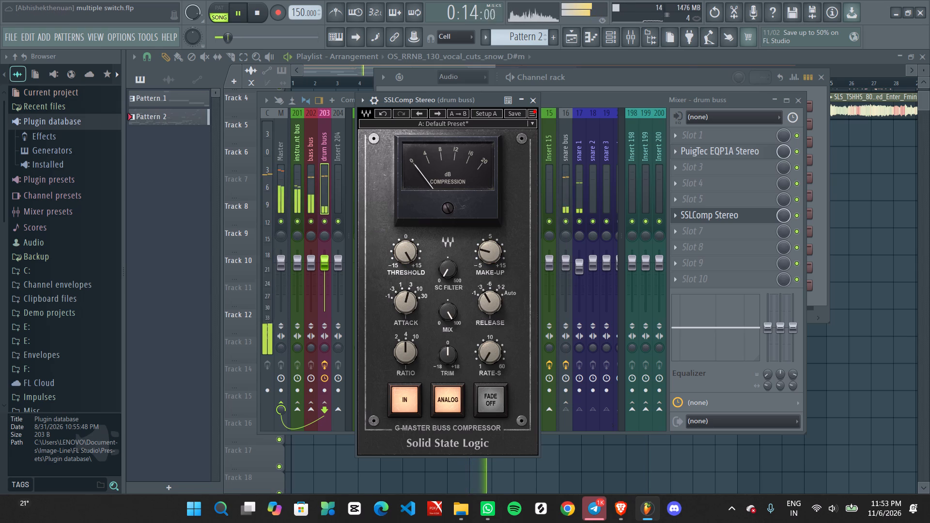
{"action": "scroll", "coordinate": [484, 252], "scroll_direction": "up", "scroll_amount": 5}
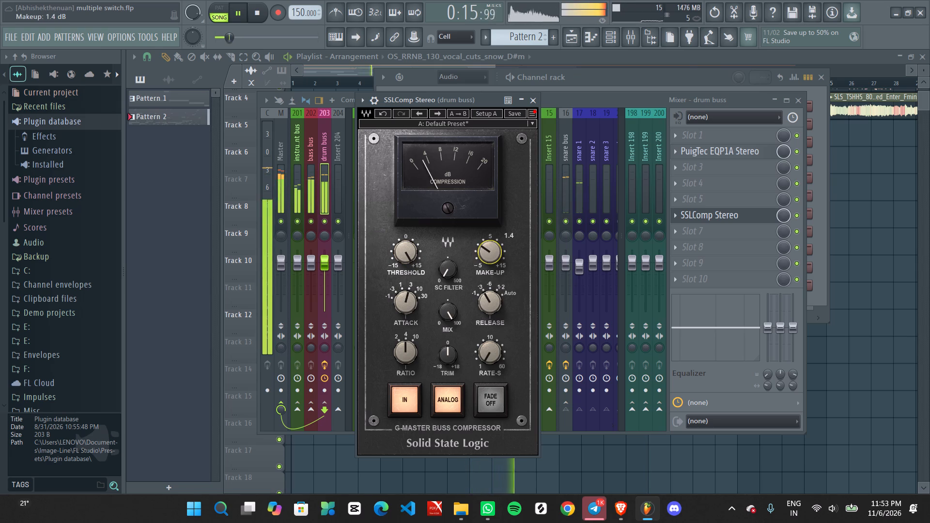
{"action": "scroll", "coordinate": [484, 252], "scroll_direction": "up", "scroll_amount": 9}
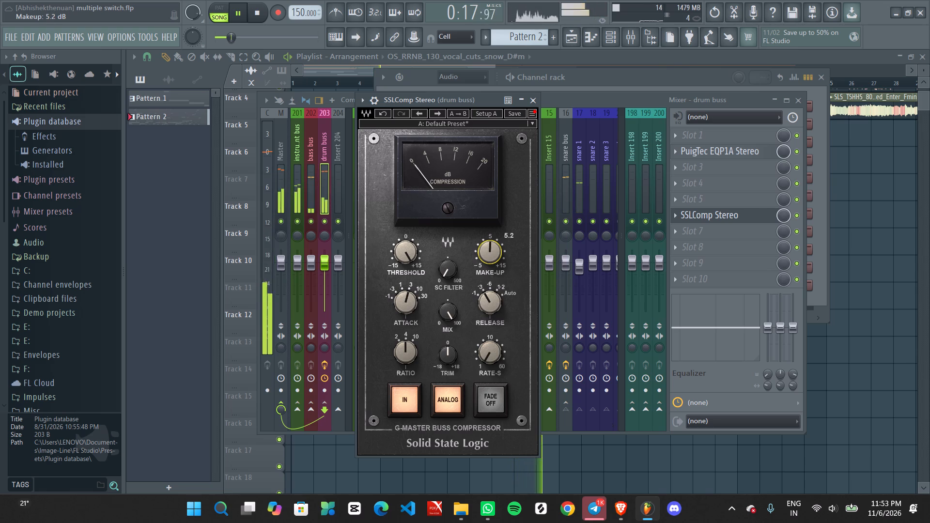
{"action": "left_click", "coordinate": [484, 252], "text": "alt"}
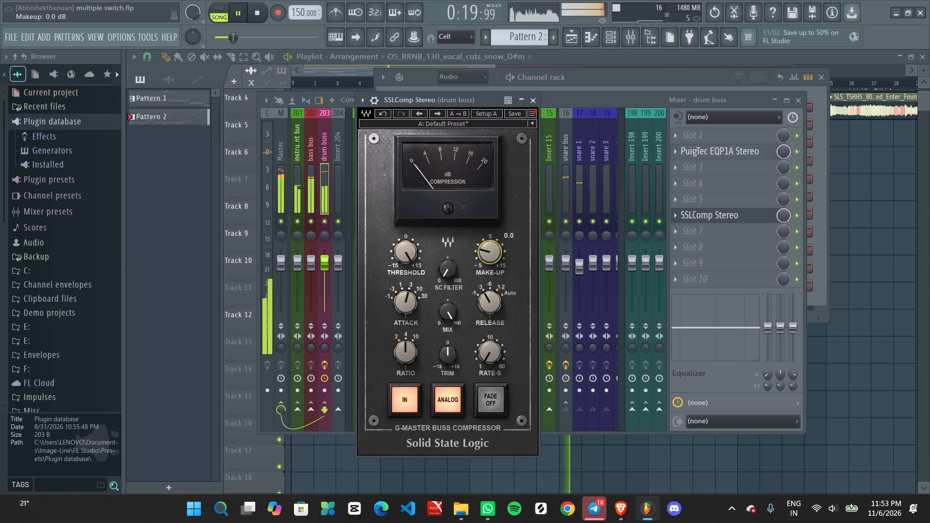
Set the compressor's attack to .1 ms and release to .1 s while replaying from bar 9, keeping the threshold at 15 dB.
{"action": "scroll", "coordinate": [407, 300], "scroll_direction": "down", "scroll_amount": 2}
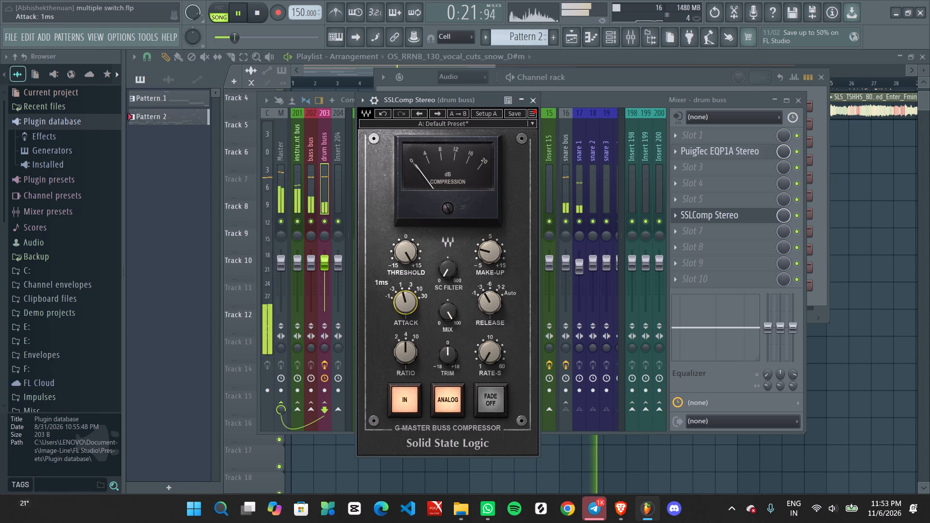
{"action": "scroll", "coordinate": [407, 300], "scroll_direction": "down", "scroll_amount": 5}
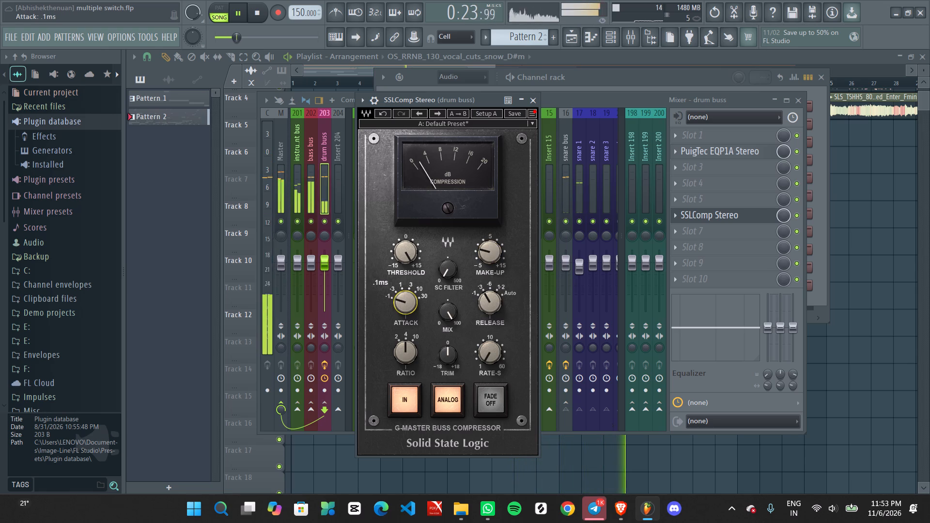
{"action": "scroll", "coordinate": [492, 306], "scroll_direction": "down", "scroll_amount": 3}
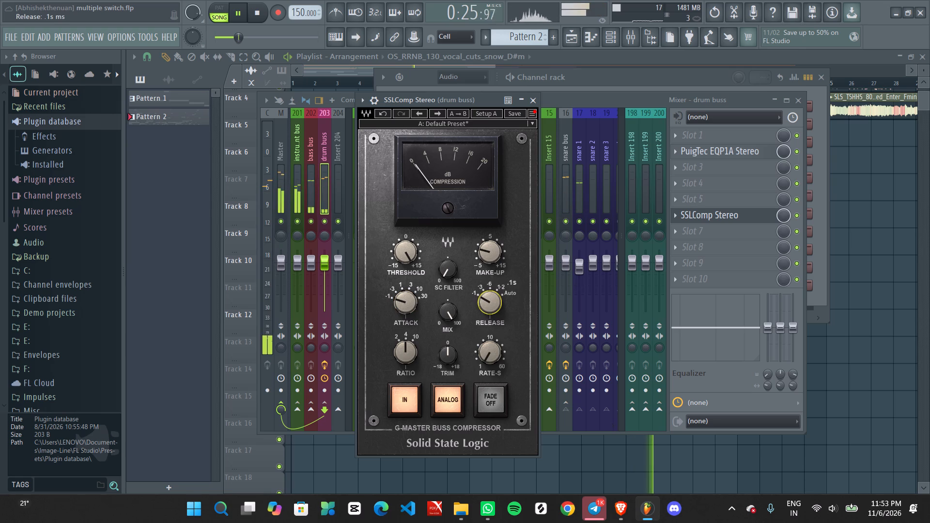
{"action": "key", "text": "space"}
{"action": "key", "text": "space"}
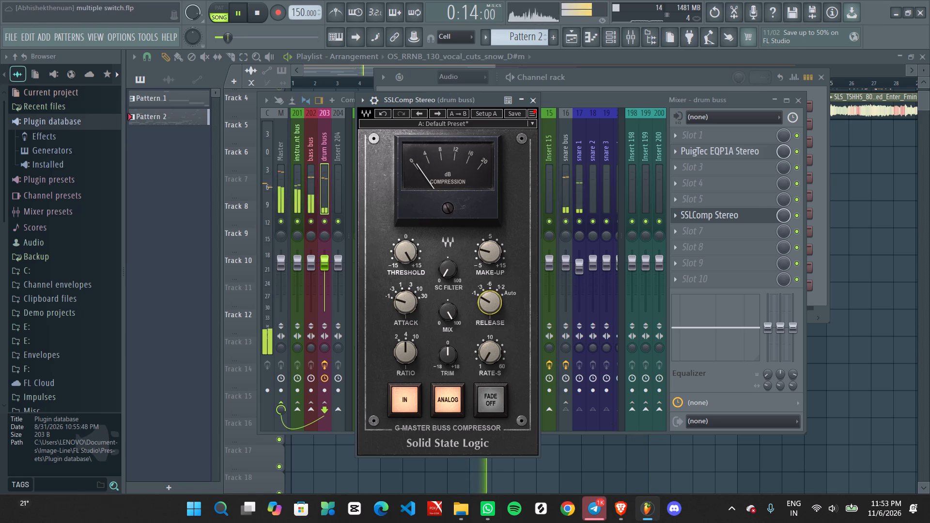
{"action": "scroll", "coordinate": [404, 251], "scroll_direction": "down", "scroll_amount": 6}
{"action": "scroll", "coordinate": [404, 252], "scroll_direction": "up", "scroll_amount": 6}
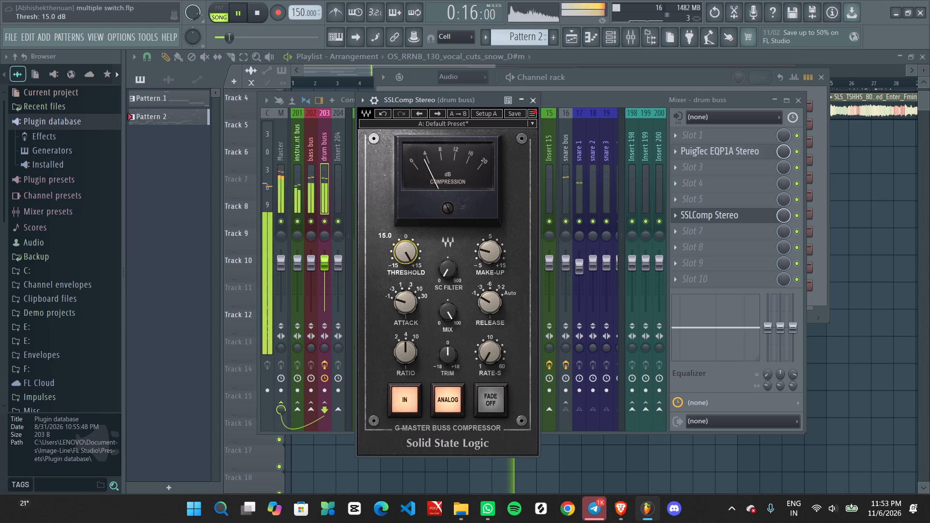
{"action": "scroll", "coordinate": [404, 252], "scroll_direction": "up", "scroll_amount": 4}
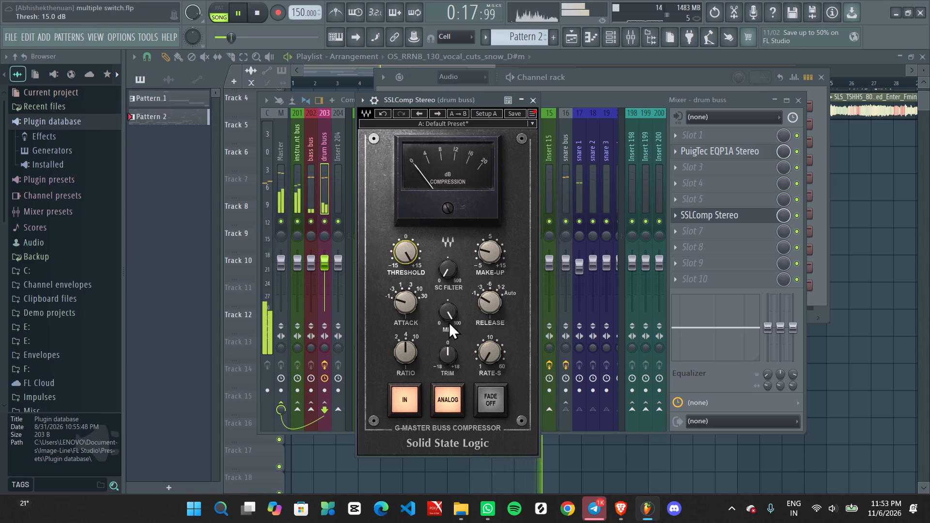
Lower the compressor's mix to 88.8 and switch Analog off, closing the plugin.
{"action": "scroll", "coordinate": [454, 317], "scroll_direction": "down", "scroll_amount": 6}
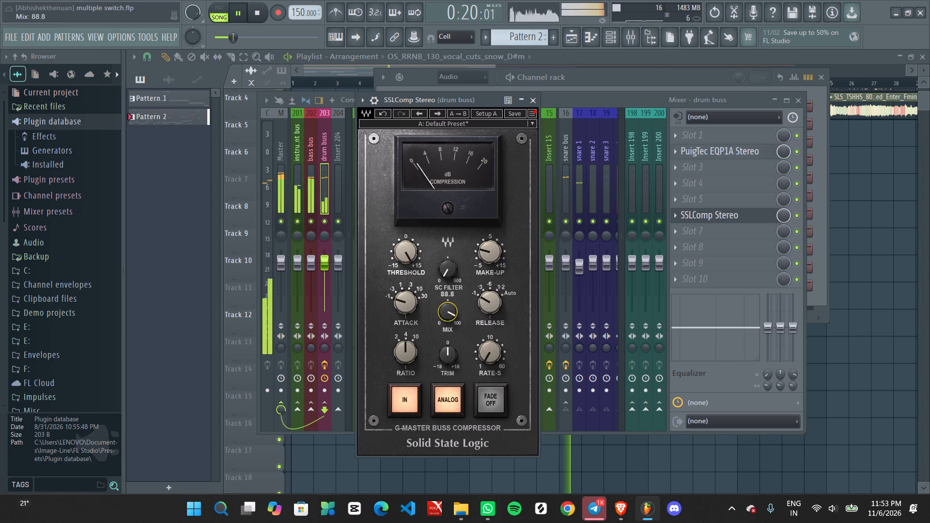
{"action": "left_click", "coordinate": [437, 399]}
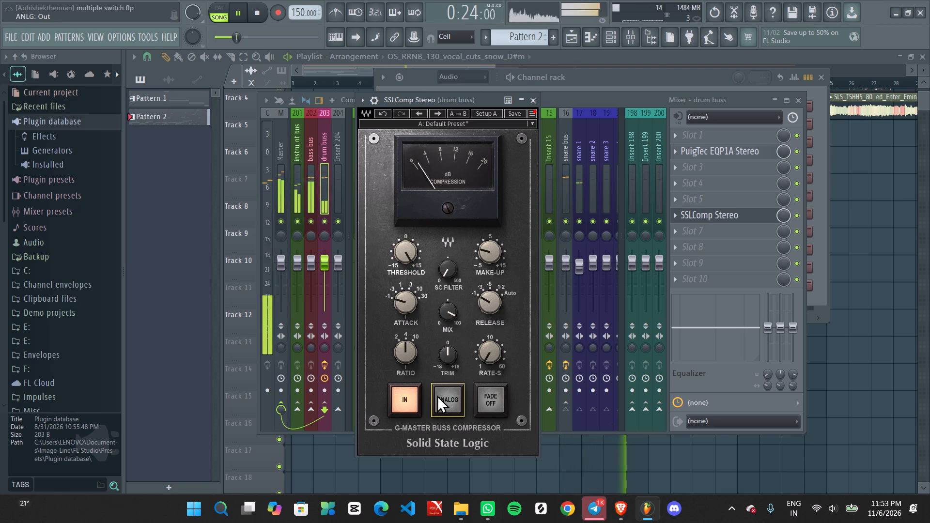
{"action": "left_click", "coordinate": [534, 100]}
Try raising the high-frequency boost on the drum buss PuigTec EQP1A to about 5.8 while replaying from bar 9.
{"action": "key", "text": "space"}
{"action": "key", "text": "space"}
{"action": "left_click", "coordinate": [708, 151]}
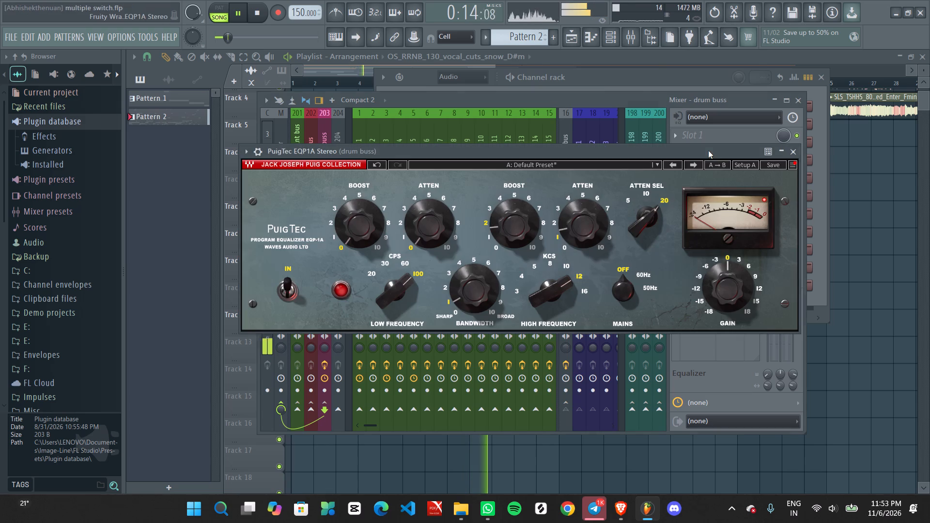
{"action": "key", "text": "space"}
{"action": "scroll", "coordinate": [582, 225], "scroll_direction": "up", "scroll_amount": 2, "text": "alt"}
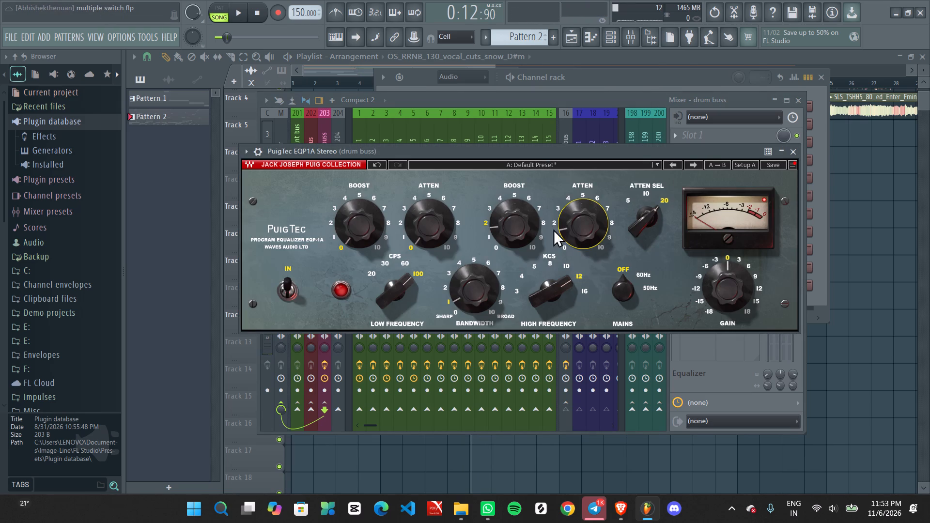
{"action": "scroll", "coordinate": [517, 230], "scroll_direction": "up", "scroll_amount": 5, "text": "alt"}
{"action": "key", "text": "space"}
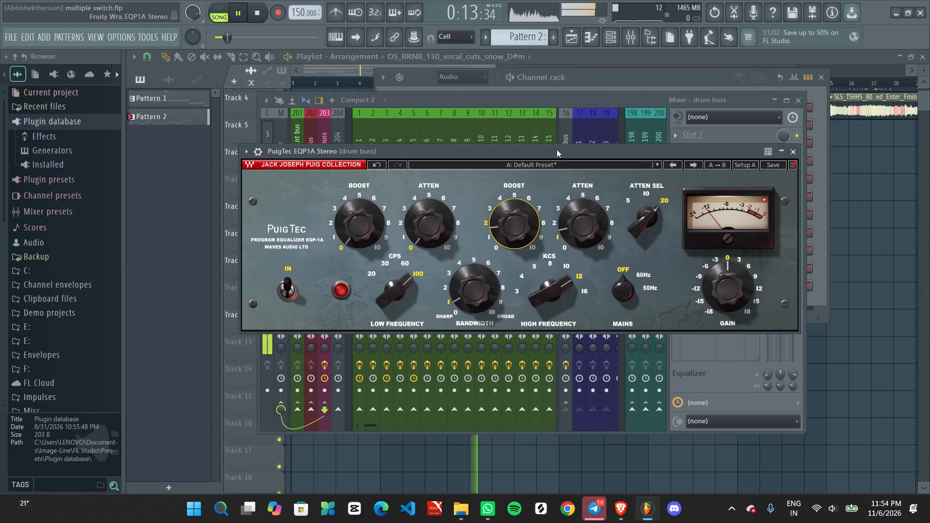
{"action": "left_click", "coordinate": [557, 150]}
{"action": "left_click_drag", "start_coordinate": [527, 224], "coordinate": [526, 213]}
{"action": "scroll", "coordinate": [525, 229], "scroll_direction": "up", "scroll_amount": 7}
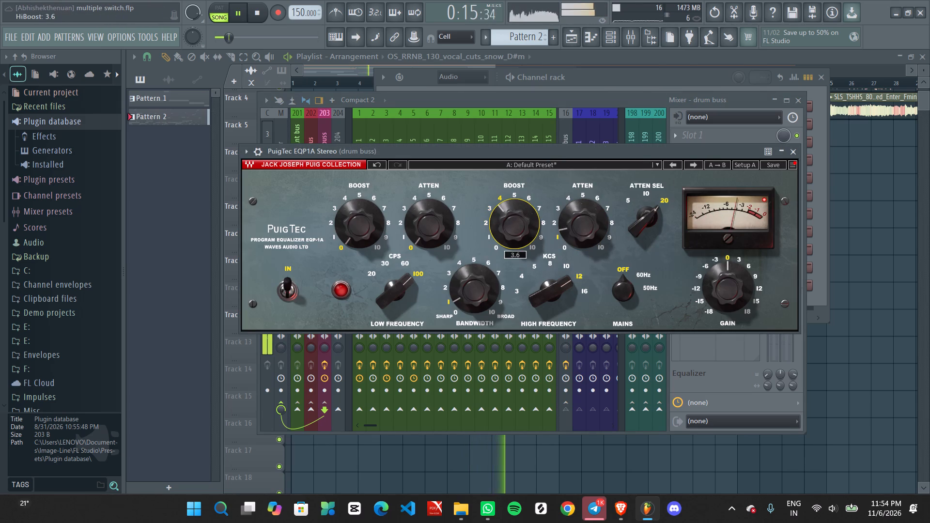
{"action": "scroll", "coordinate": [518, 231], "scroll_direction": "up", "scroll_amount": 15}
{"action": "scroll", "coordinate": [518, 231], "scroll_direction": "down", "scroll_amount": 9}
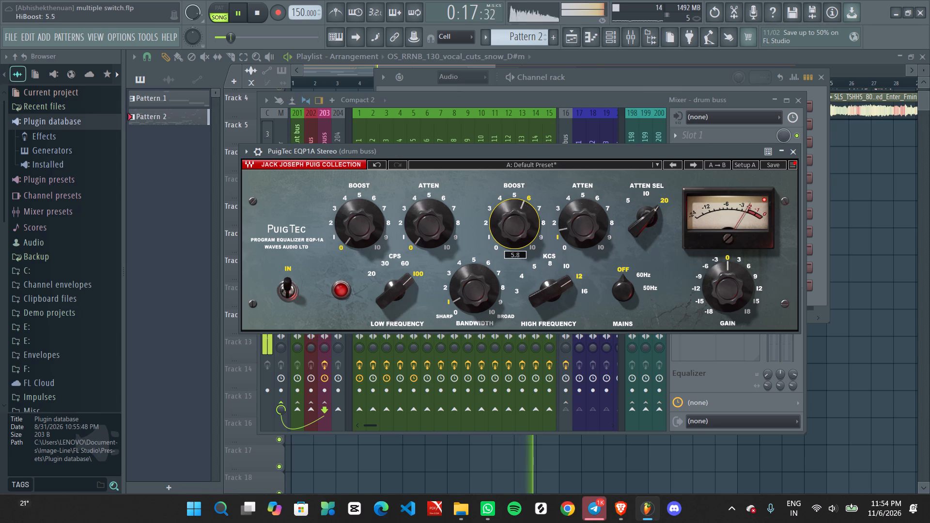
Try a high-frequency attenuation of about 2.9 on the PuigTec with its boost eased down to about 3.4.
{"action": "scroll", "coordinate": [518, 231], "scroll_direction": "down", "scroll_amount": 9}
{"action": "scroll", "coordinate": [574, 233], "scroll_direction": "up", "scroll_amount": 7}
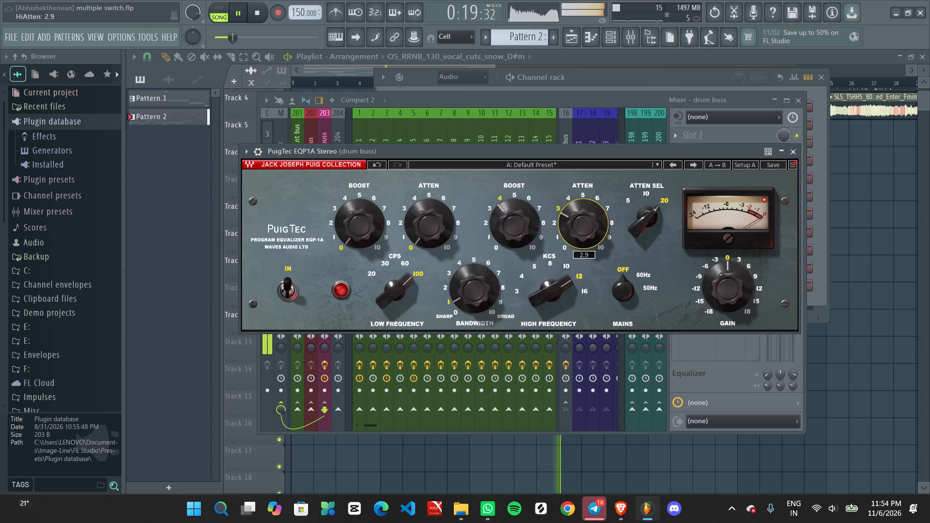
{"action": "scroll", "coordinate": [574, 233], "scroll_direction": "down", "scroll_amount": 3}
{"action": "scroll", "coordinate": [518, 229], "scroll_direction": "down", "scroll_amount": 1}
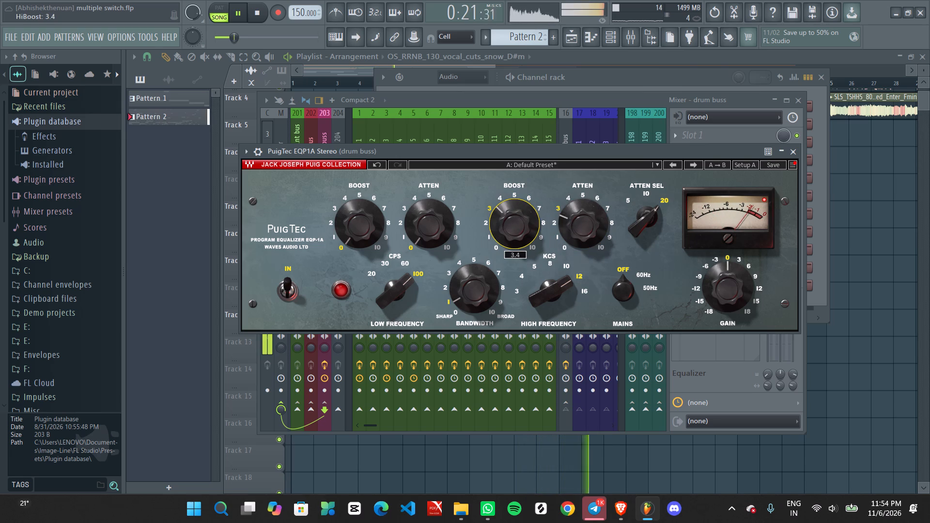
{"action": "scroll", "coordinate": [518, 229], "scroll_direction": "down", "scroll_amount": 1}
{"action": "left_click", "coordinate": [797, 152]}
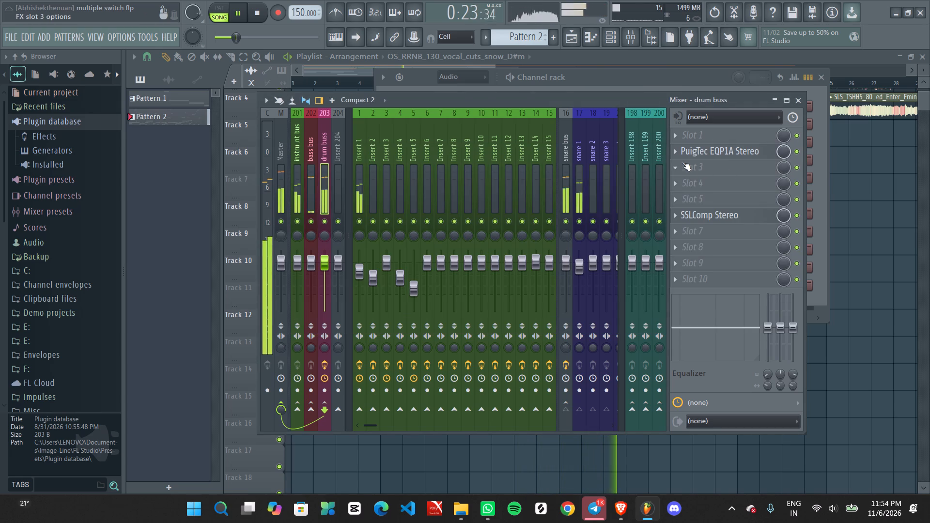
Remove the PuigTec EQP1A Stereo from the drum buss effects chain.
{"action": "left_click", "coordinate": [675, 156]}
{"action": "left_click", "coordinate": [678, 180]}
Load SSLEQ Stereo into drum buss effect slot 3 and restart playback from bar 9.
{"action": "left_click", "coordinate": [709, 167]}
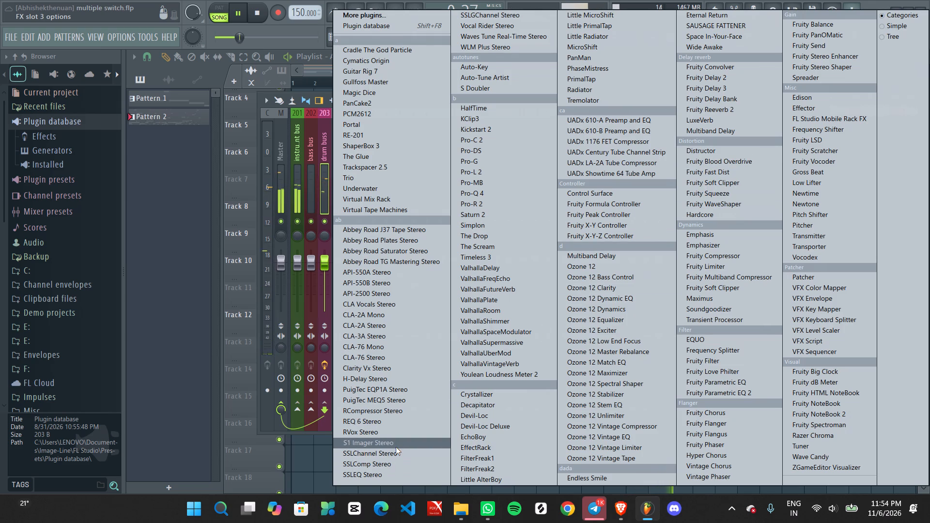
{"action": "left_click", "coordinate": [395, 477]}
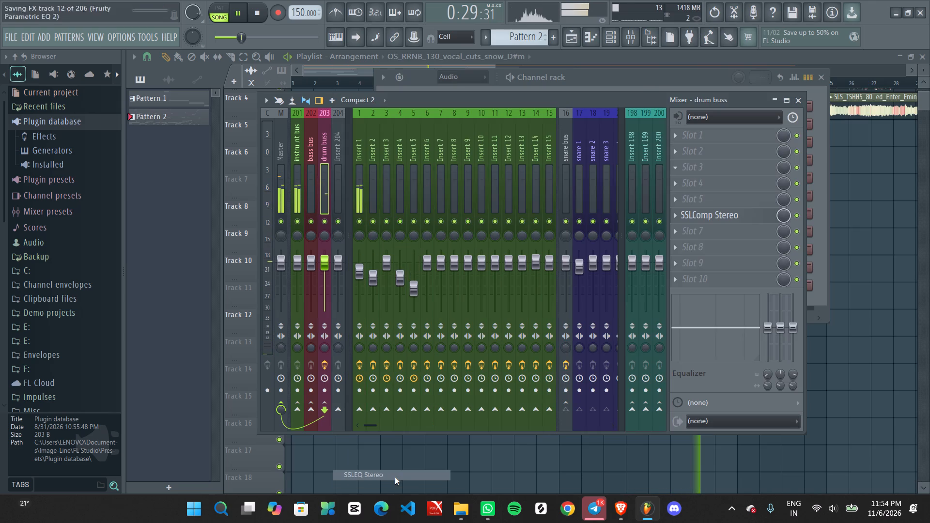
{"action": "left_click_drag", "start_coordinate": [402, 139], "coordinate": [433, 144]}
{"action": "key", "text": "space"}
{"action": "key", "text": "space"}
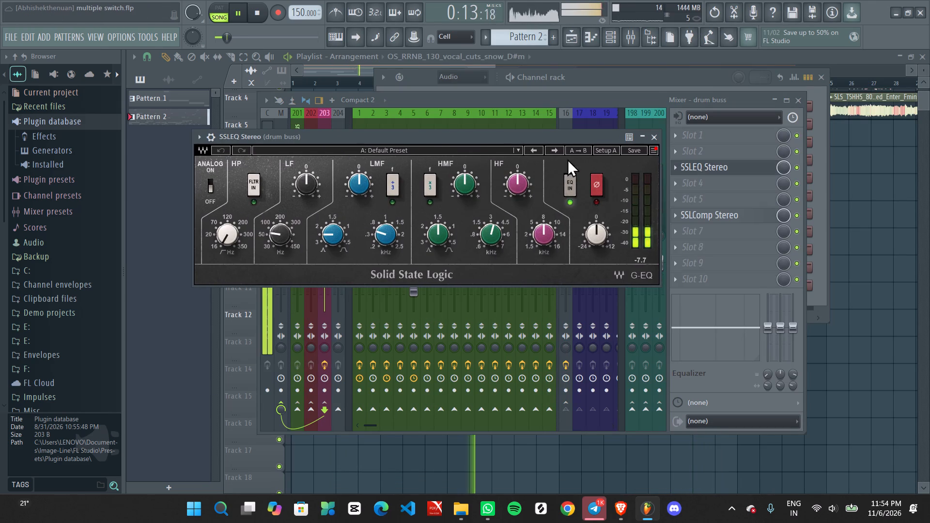
Boost the HF gain on the drum buss SSLEQ Stereo to about 3.9 while listening, and close the EQ.
{"action": "scroll", "coordinate": [518, 187], "scroll_direction": "up", "scroll_amount": 7, "text": "alt"}
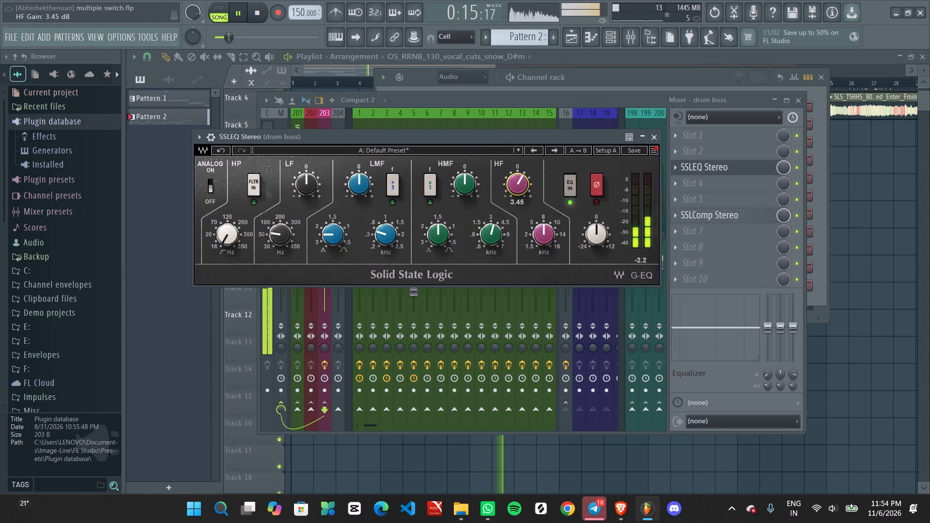
{"action": "scroll", "coordinate": [518, 187], "scroll_direction": "up", "scroll_amount": 2}
{"action": "scroll", "coordinate": [545, 234], "scroll_direction": "up", "scroll_amount": 2}
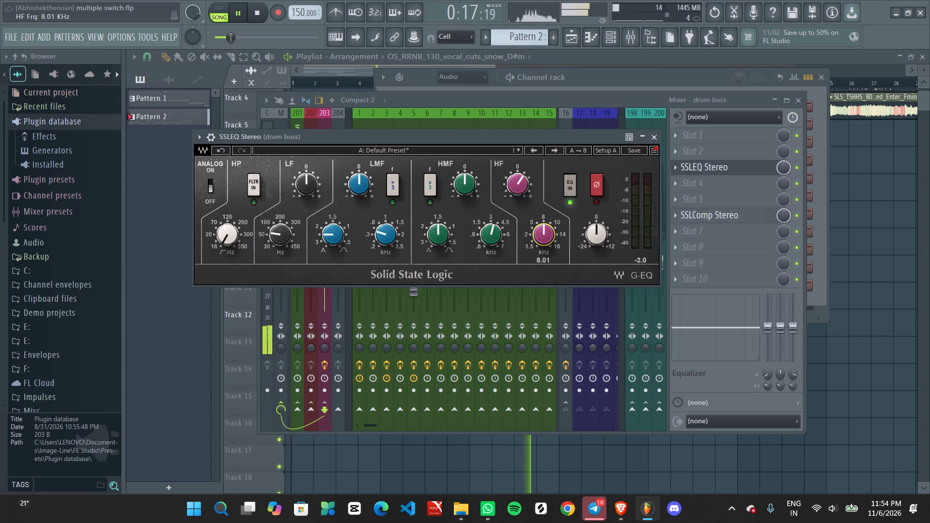
{"action": "scroll", "coordinate": [545, 234], "scroll_direction": "up", "scroll_amount": 8}
{"action": "scroll", "coordinate": [513, 187], "scroll_direction": "up", "scroll_amount": 1}
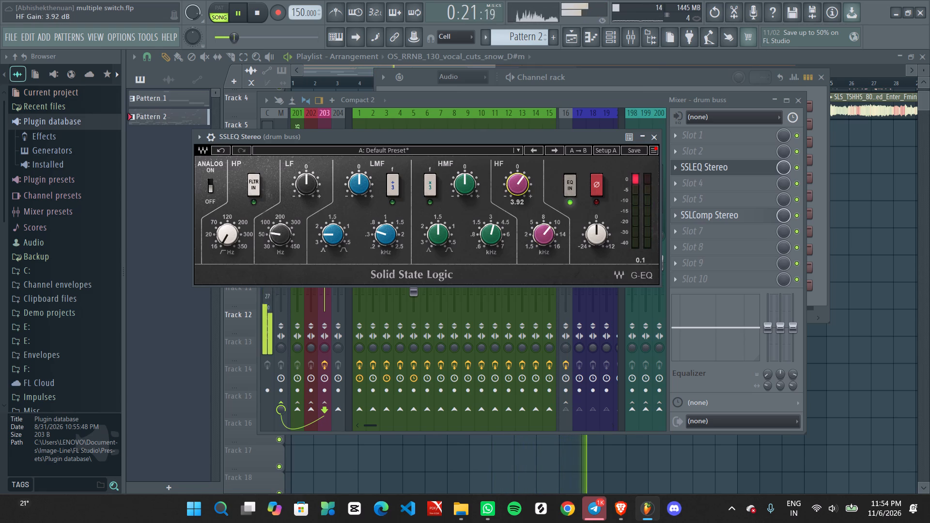
{"action": "scroll", "coordinate": [440, 232], "scroll_direction": "up", "scroll_amount": 3}
{"action": "scroll", "coordinate": [440, 232], "scroll_direction": "down", "scroll_amount": 1}
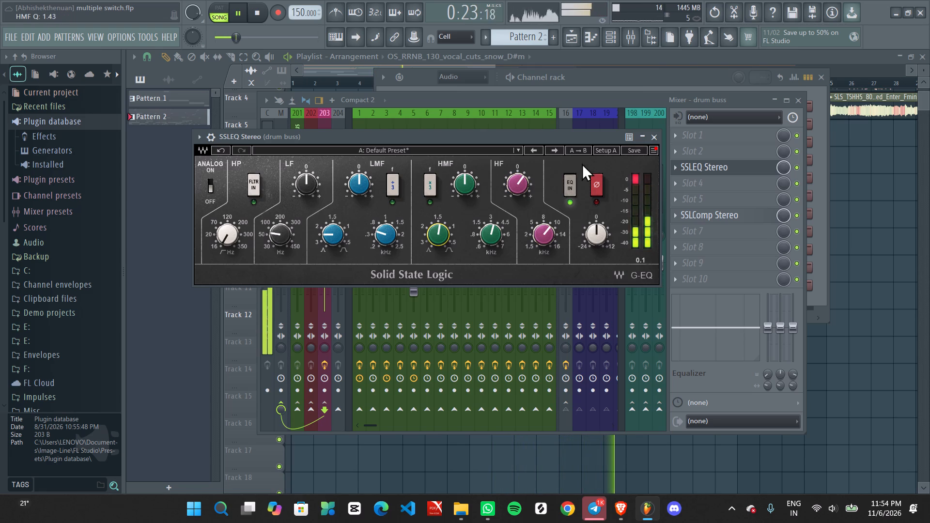
{"action": "left_click", "coordinate": [654, 140]}
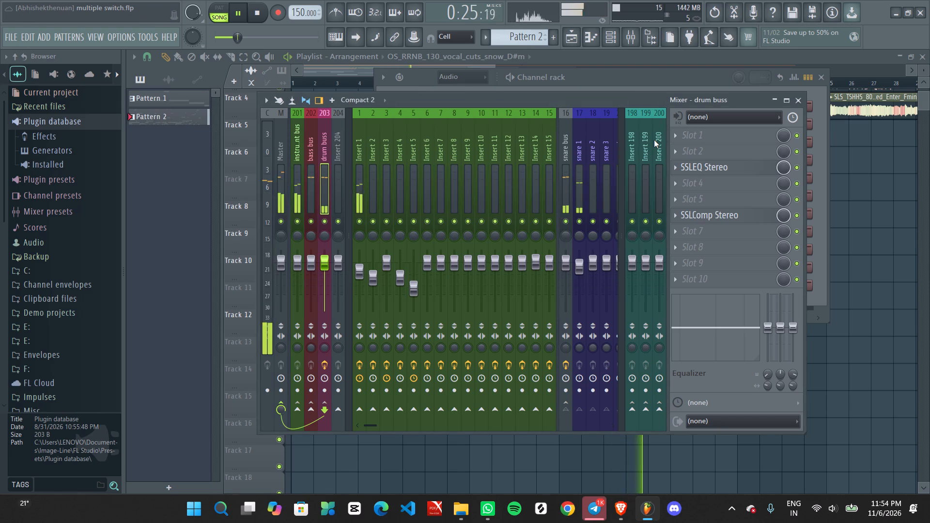
Close the mixer and the channel rack, stop playback and save the project.
{"action": "left_click", "coordinate": [326, 175]}
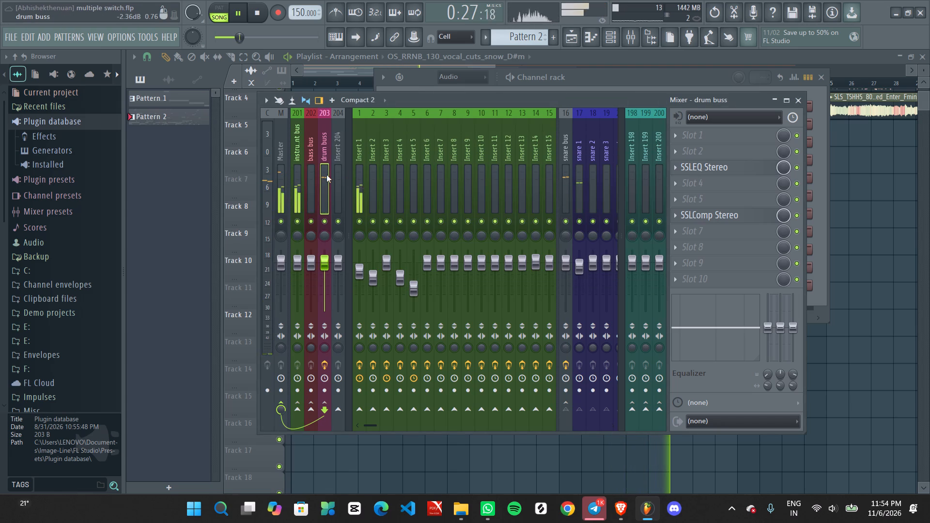
{"action": "left_click", "coordinate": [798, 101]}
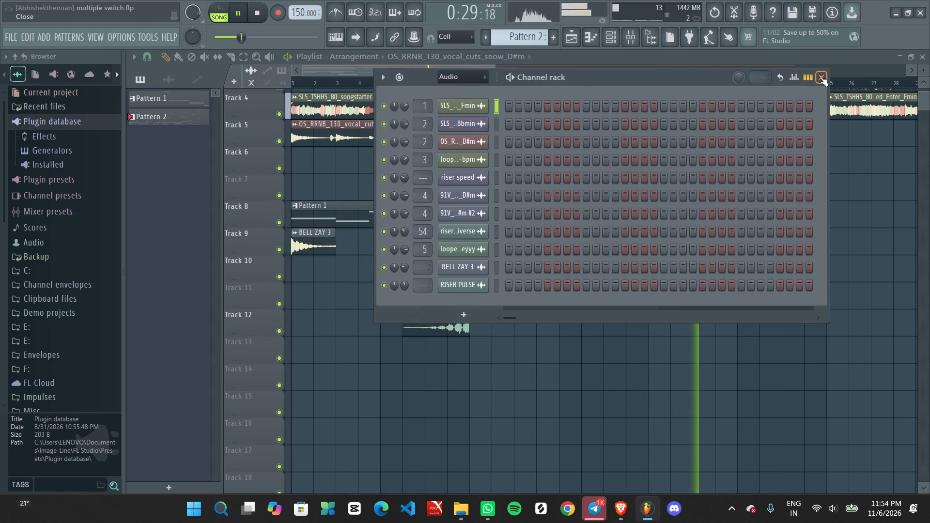
{"action": "left_click", "coordinate": [820, 77]}
{"action": "scroll", "coordinate": [615, 177], "scroll_direction": "down", "scroll_amount": 7, "text": "ctrl"}
{"action": "key", "text": "space"}
{"action": "key", "text": "ctrl+s"}
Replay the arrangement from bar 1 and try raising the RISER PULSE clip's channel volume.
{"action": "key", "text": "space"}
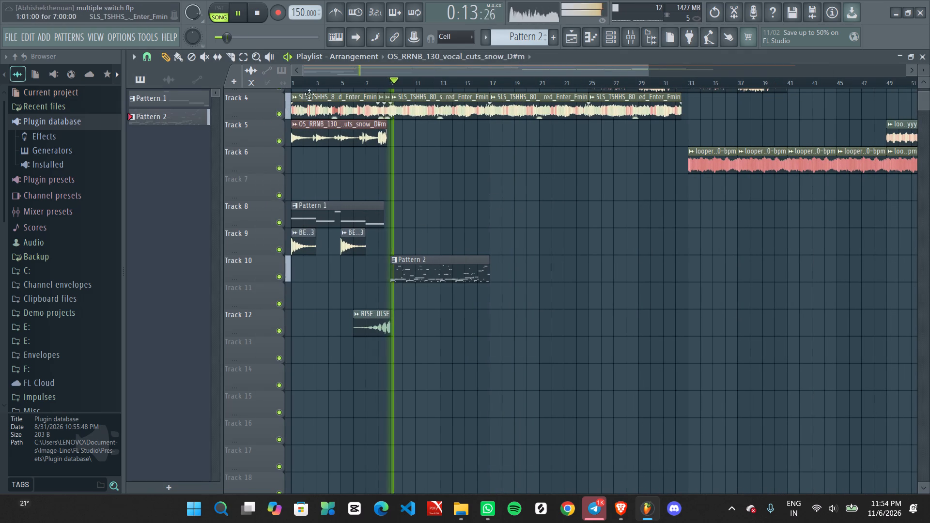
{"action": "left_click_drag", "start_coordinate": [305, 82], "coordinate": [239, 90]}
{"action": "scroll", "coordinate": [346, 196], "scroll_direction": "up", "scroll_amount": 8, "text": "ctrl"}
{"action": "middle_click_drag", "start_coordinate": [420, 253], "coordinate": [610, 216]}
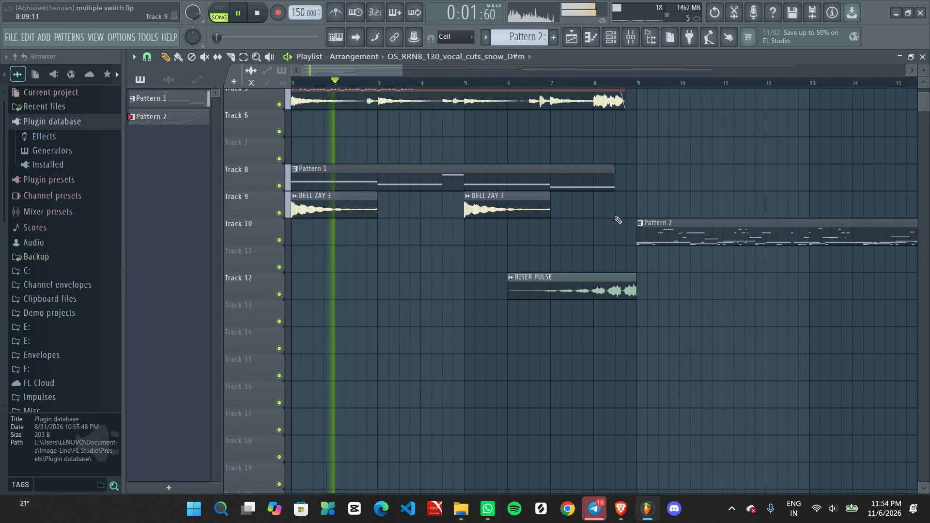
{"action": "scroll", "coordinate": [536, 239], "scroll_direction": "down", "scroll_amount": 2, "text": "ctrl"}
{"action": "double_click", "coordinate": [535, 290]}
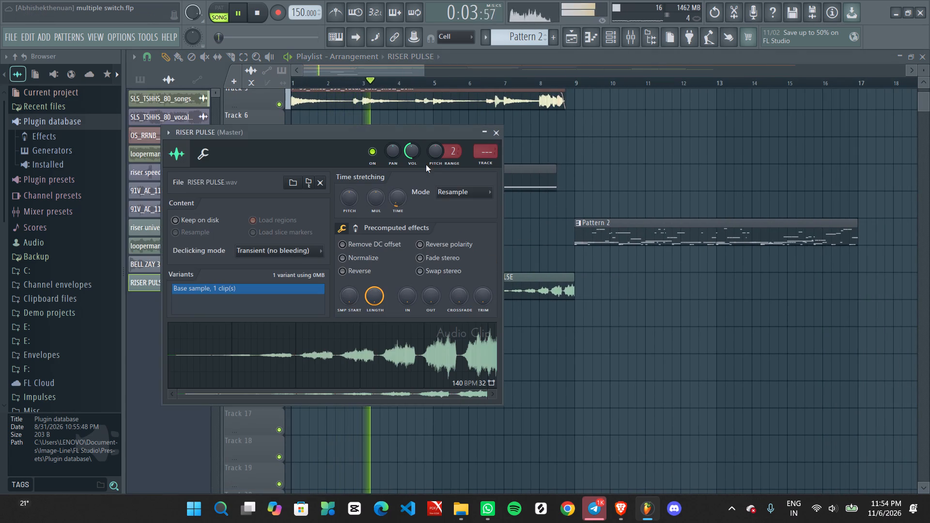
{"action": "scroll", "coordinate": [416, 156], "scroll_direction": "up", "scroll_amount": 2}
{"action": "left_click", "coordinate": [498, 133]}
Listen through the intro into the start of Pattern 2, following the riser and surrounding clips in the playlist.
{"action": "scroll", "coordinate": [487, 200], "scroll_direction": "down", "scroll_amount": 4, "text": "ctrl"}
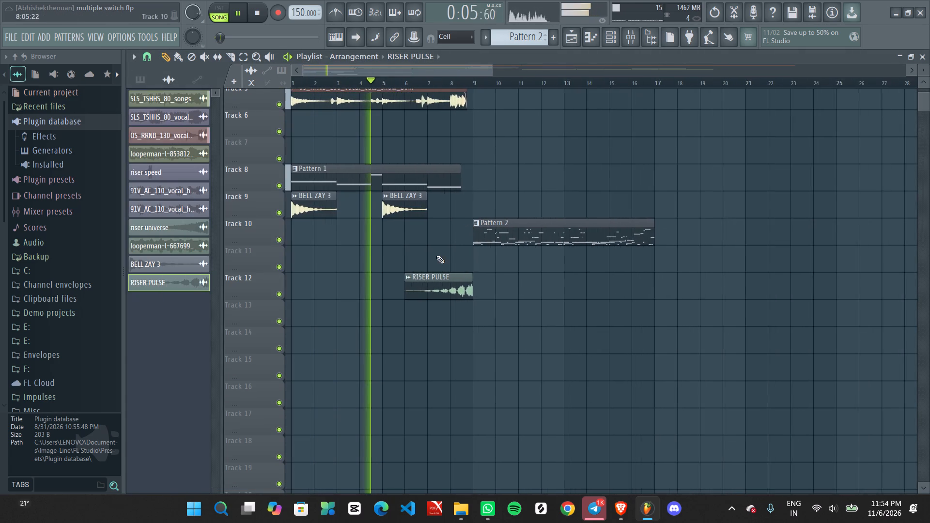
{"action": "scroll", "coordinate": [405, 278], "scroll_direction": "up", "scroll_amount": 2, "text": "ctrl"}
{"action": "middle_click_drag", "start_coordinate": [401, 257], "coordinate": [455, 318]}
{"action": "scroll", "coordinate": [452, 323], "scroll_direction": "up", "scroll_amount": 2, "text": "ctrl"}
{"action": "scroll", "coordinate": [477, 254], "scroll_direction": "up", "scroll_amount": 1}
{"action": "middle_click_drag", "start_coordinate": [481, 252], "coordinate": [486, 336]}
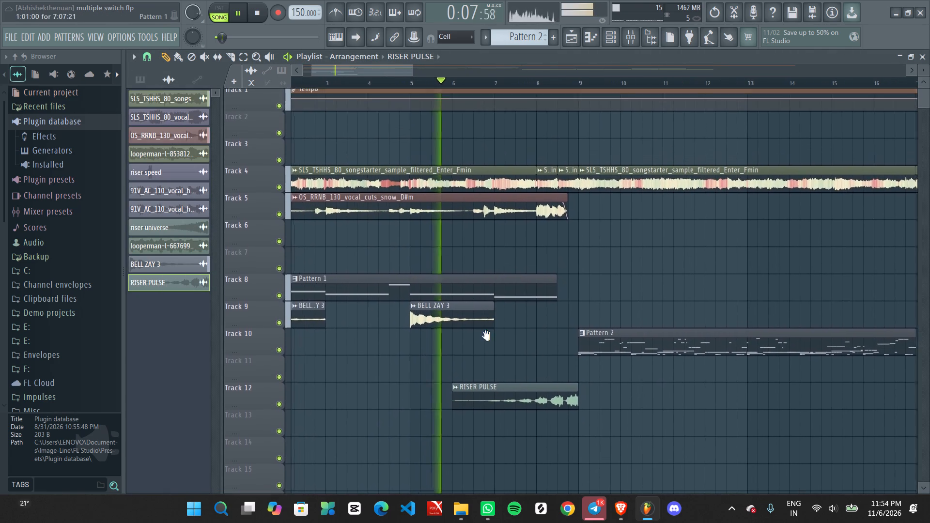
{"action": "middle_click_drag", "start_coordinate": [486, 336], "coordinate": [481, 369]}
{"action": "scroll", "coordinate": [483, 373], "scroll_direction": "up", "scroll_amount": 2, "text": "ctrl"}
{"action": "middle_click_drag", "start_coordinate": [494, 377], "coordinate": [446, 279]}
{"action": "scroll", "coordinate": [468, 337], "scroll_direction": "down", "scroll_amount": 3, "text": "ctrl"}
{"action": "scroll", "coordinate": [473, 338], "scroll_direction": "up", "scroll_amount": 1, "text": "ctrl"}
{"action": "scroll", "coordinate": [529, 338], "scroll_direction": "down", "scroll_amount": 4, "text": "ctrl"}
{"action": "middle_click_drag", "start_coordinate": [534, 337], "coordinate": [511, 362]}
{"action": "scroll", "coordinate": [501, 362], "scroll_direction": "up", "scroll_amount": 2, "text": "ctrl"}
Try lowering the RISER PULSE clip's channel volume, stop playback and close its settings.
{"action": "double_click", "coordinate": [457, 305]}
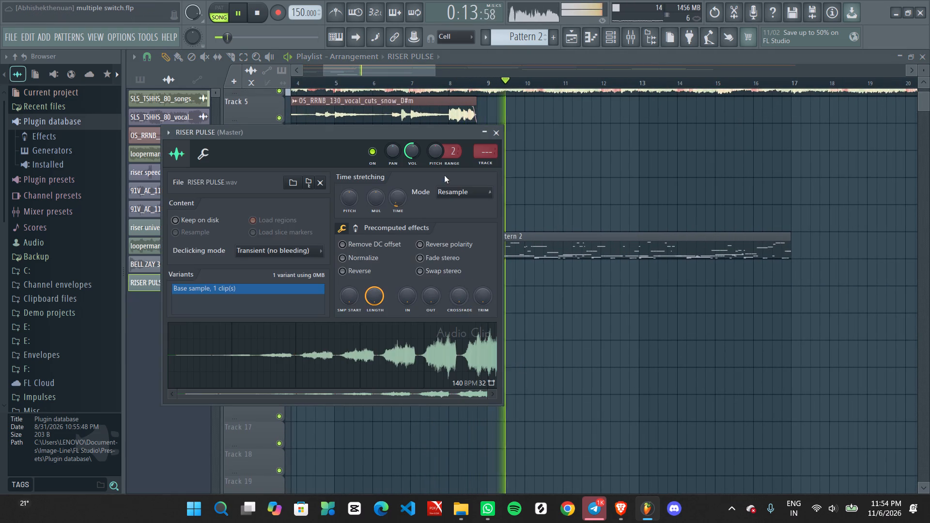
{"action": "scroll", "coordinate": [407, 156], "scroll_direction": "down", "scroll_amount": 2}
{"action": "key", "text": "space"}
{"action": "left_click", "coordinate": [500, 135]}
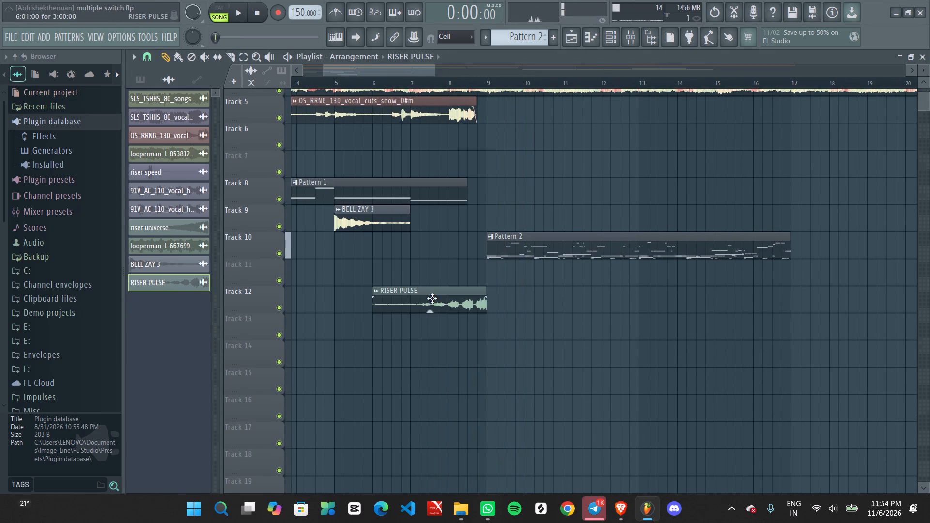
Delete the RISER PULSE clip from track 12.
{"action": "right_click", "coordinate": [432, 298]}
{"action": "key", "text": "space"}
{"action": "key", "text": "space"}
Browse drive E: to the maxeyy folder and open Transitions in the Maxeyy Stash V10 Drum Kit.
{"action": "scroll", "coordinate": [70, 232], "scroll_direction": "up", "scroll_amount": 4}
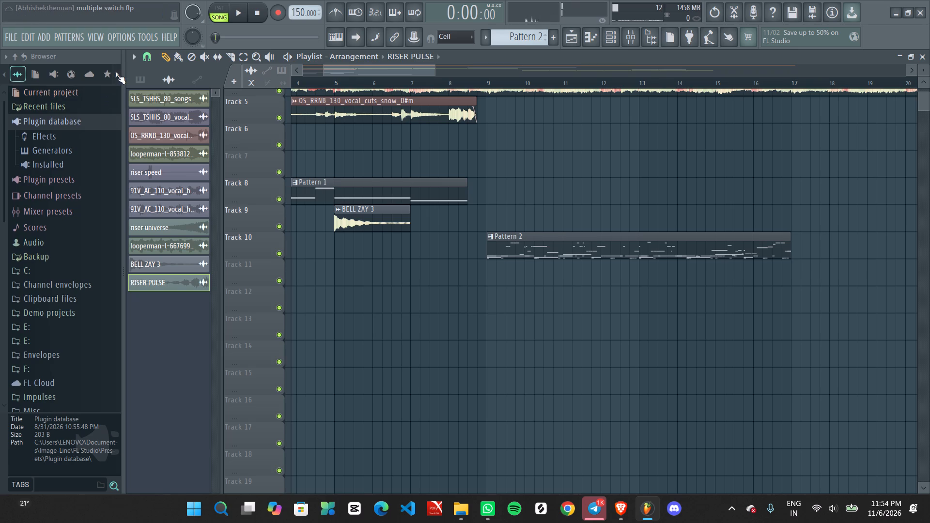
{"action": "double_click", "coordinate": [117, 75]}
{"action": "left_click", "coordinate": [104, 75]}
{"action": "left_click", "coordinate": [92, 91]}
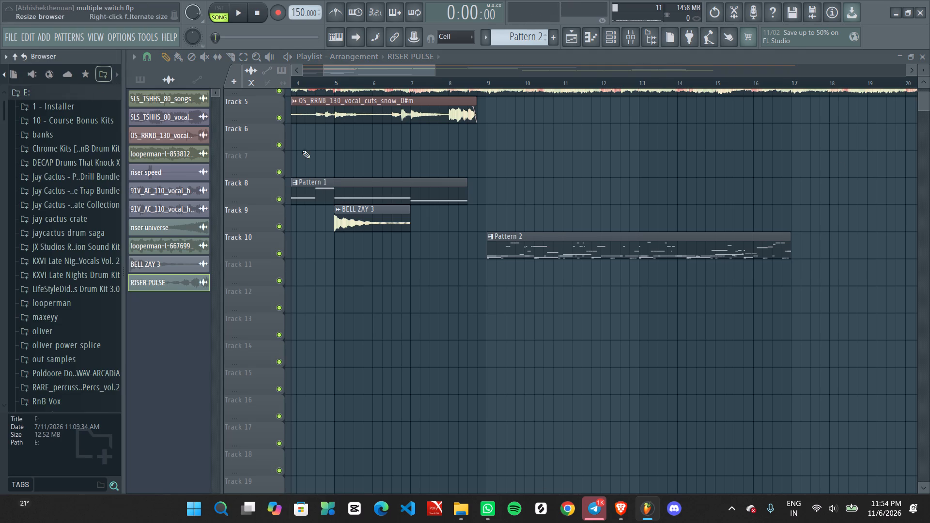
{"action": "left_click", "coordinate": [79, 319]}
{"action": "scroll", "coordinate": [74, 310], "scroll_direction": "down", "scroll_amount": 2}
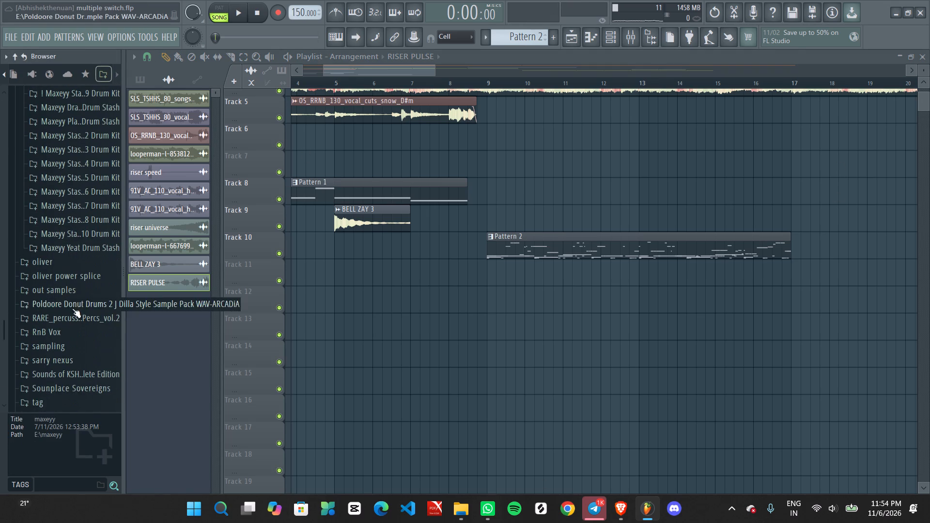
{"action": "left_click", "coordinate": [76, 235]}
{"action": "scroll", "coordinate": [85, 340], "scroll_direction": "down", "scroll_amount": 2}
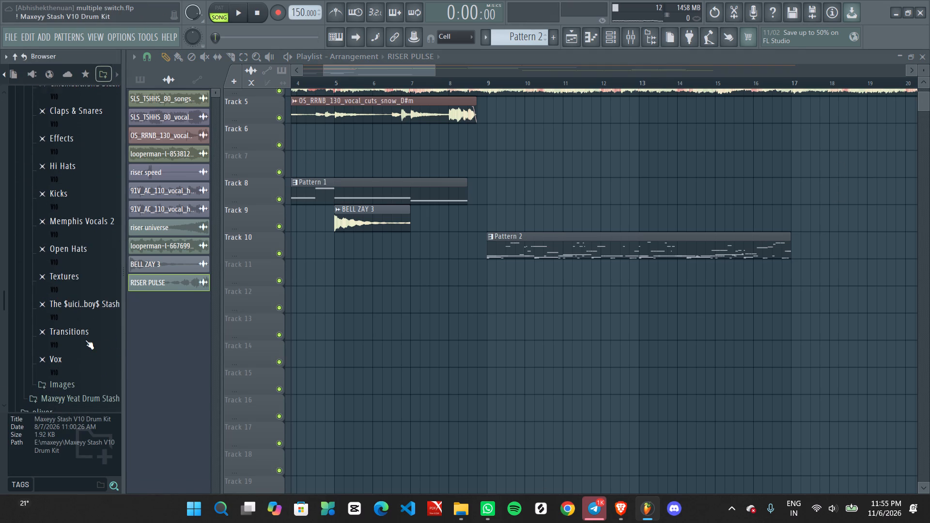
{"action": "double_click", "coordinate": [74, 338]}
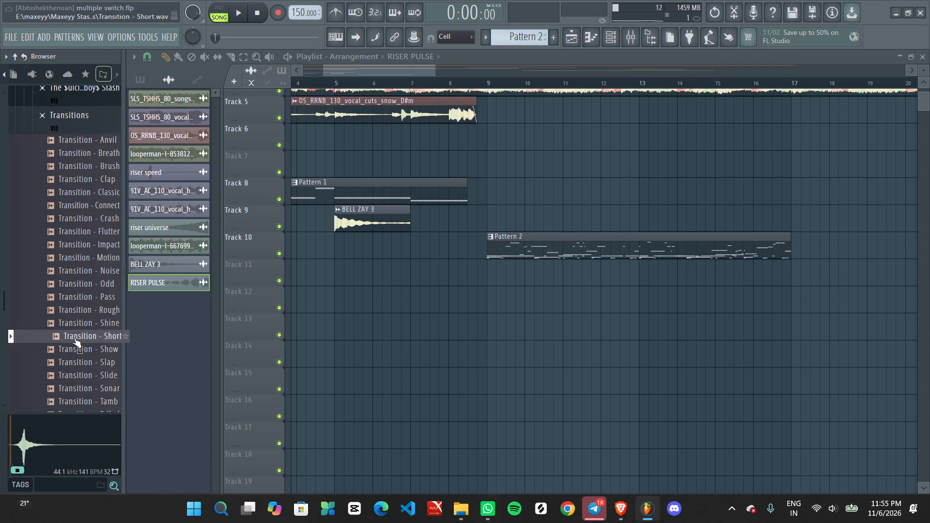
Audition samples from the Transitions folder, including Transition - Turn and Transition - Where.
{"action": "scroll", "coordinate": [74, 338], "scroll_direction": "down", "scroll_amount": 1}
{"action": "left_click", "coordinate": [75, 312]}
{"action": "left_click", "coordinate": [77, 347]}
{"action": "scroll", "coordinate": [77, 347], "scroll_direction": "down", "scroll_amount": 1}
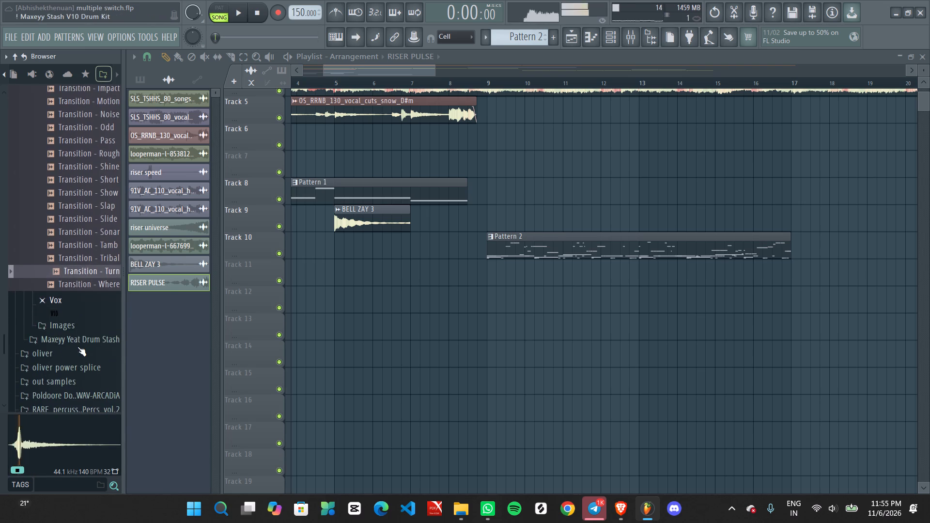
{"action": "left_click", "coordinate": [83, 282]}
Place the Transition - Where sample on track 12, starting about halfway through bar 8.
{"action": "left_click_drag", "start_coordinate": [83, 282], "coordinate": [446, 308]}
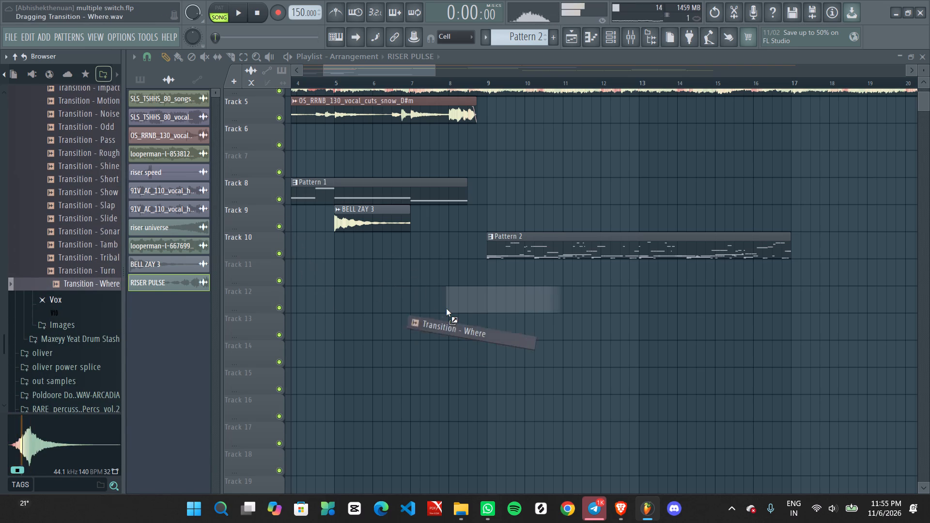
{"action": "left_click_drag", "start_coordinate": [446, 308], "coordinate": [447, 308]}
{"action": "scroll", "coordinate": [457, 320], "scroll_direction": "up", "scroll_amount": 5, "text": "ctrl"}
{"action": "left_click_drag", "start_coordinate": [470, 314], "coordinate": [476, 311], "text": "alt"}
{"action": "right_click", "coordinate": [493, 333]}
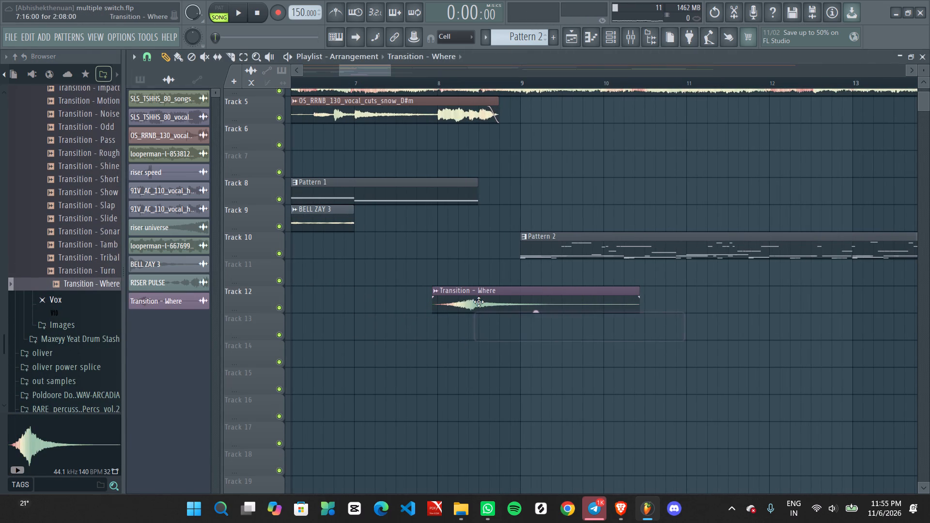
{"action": "left_click_drag", "start_coordinate": [479, 301], "coordinate": [527, 301], "text": "alt"}
Replay from about the middle of bar 7 to hear the new transition leading into Pattern 2.
{"action": "scroll", "coordinate": [527, 301], "scroll_direction": "up", "scroll_amount": 4}
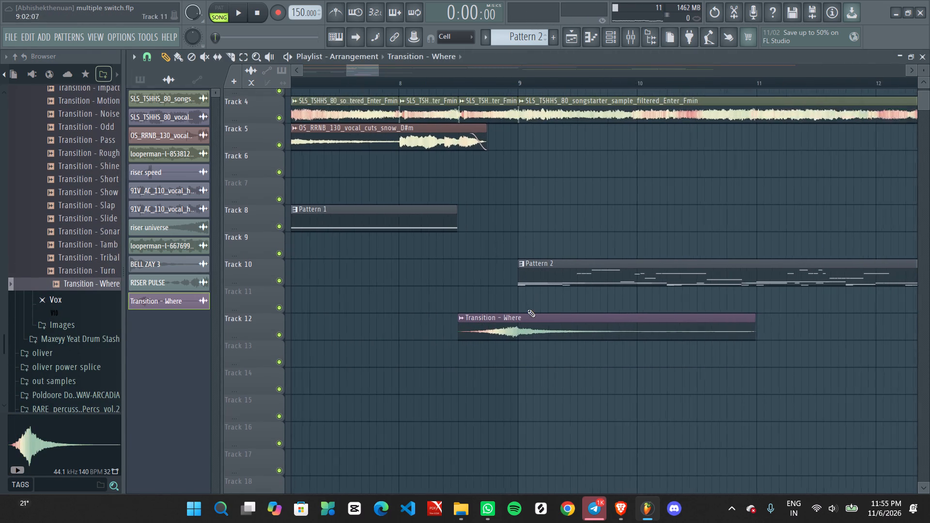
{"action": "scroll", "coordinate": [527, 309], "scroll_direction": "up", "scroll_amount": 1}
{"action": "key", "text": "space"}
{"action": "scroll", "coordinate": [455, 225], "scroll_direction": "down", "scroll_amount": 5, "text": "ctrl"}
{"action": "left_click", "coordinate": [381, 74]}
{"action": "left_click", "coordinate": [381, 87]}
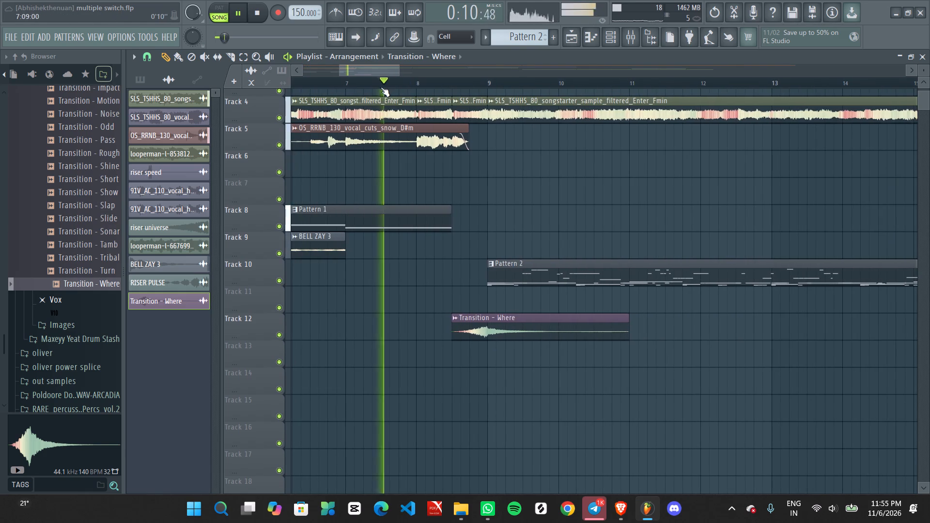
{"action": "scroll", "coordinate": [411, 292], "scroll_direction": "up", "scroll_amount": 2, "text": "ctrl"}
{"action": "middle_click_drag", "start_coordinate": [495, 339], "coordinate": [392, 354]}
{"action": "scroll", "coordinate": [441, 390], "scroll_direction": "up", "scroll_amount": 3, "text": "ctrl"}
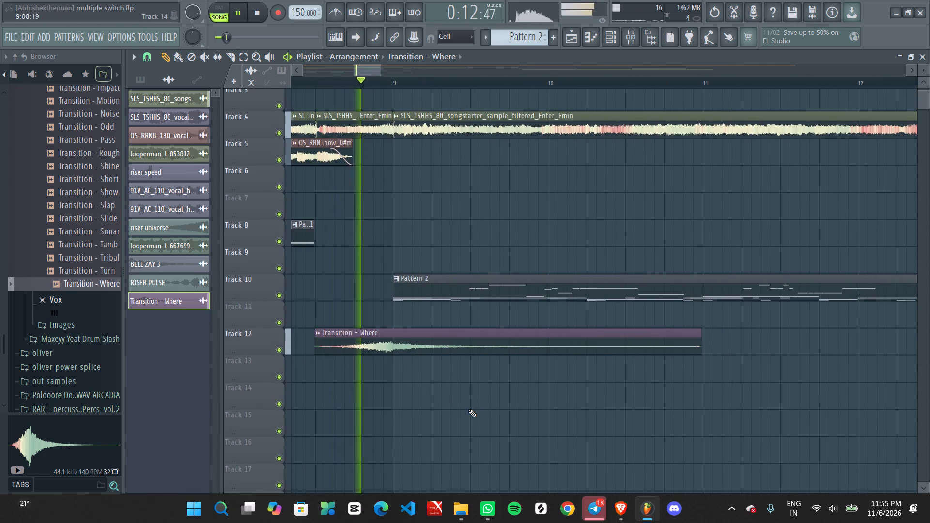
{"action": "scroll", "coordinate": [468, 409], "scroll_direction": "down", "scroll_amount": 6, "text": "ctrl"}
Lower the Transition - Where clip's channel volume, restart playback and close its settings.
{"action": "double_click", "coordinate": [455, 346]}
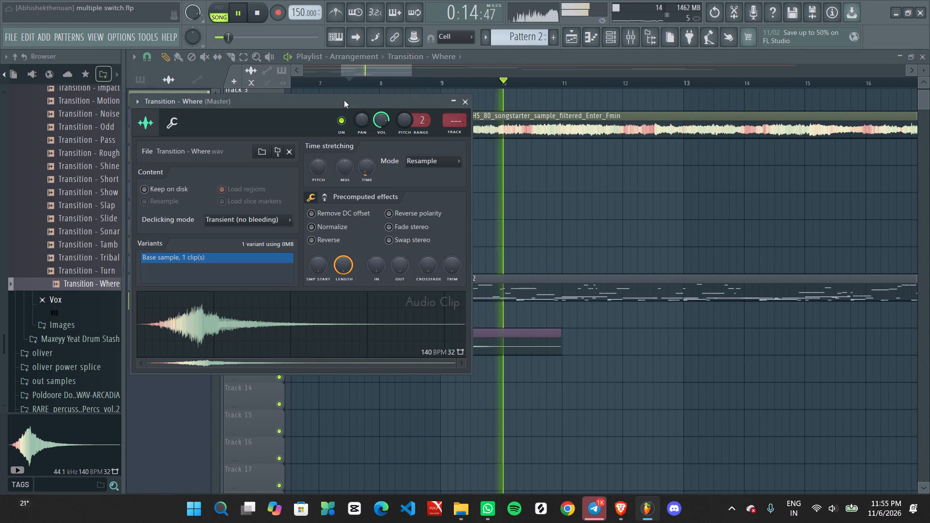
{"action": "left_click_drag", "start_coordinate": [382, 117], "coordinate": [415, 235]}
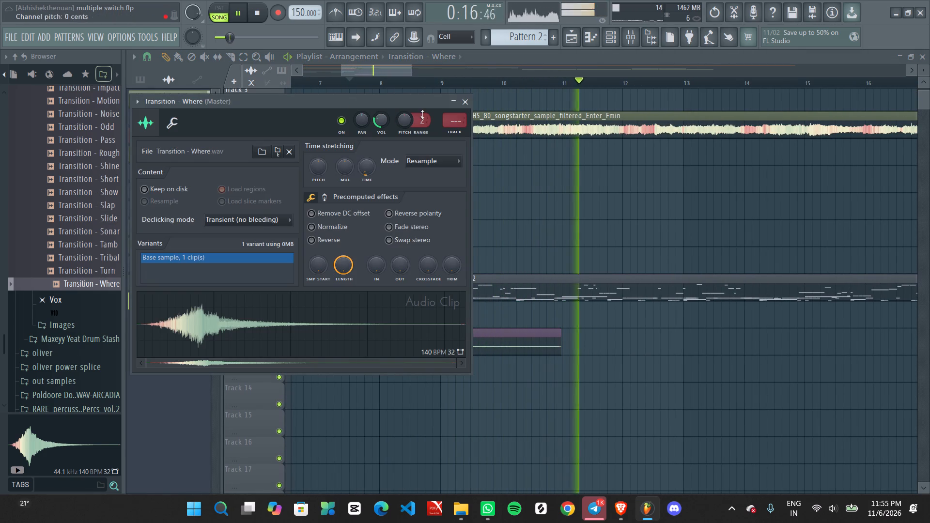
{"action": "key", "text": "space"}
{"action": "key", "text": "space"}
{"action": "left_click", "coordinate": [465, 100]}
Ease the Transition - Where clip's channel volume up to about 45% while listening to the transition.
{"action": "scroll", "coordinate": [458, 215], "scroll_direction": "up", "scroll_amount": 2, "text": "ctrl"}
{"action": "middle_click_drag", "start_coordinate": [463, 240], "coordinate": [452, 167]}
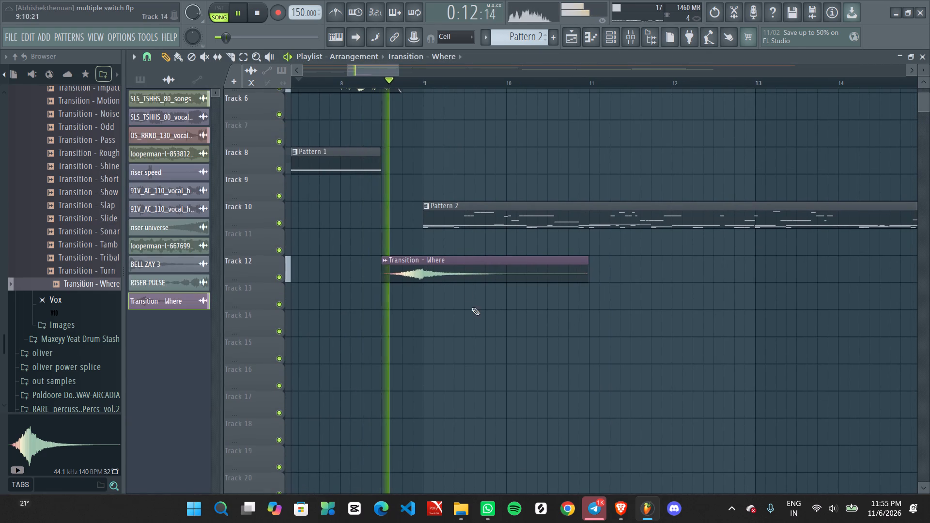
{"action": "double_click", "coordinate": [455, 273]}
{"action": "scroll", "coordinate": [375, 120], "scroll_direction": "up", "scroll_amount": 5}
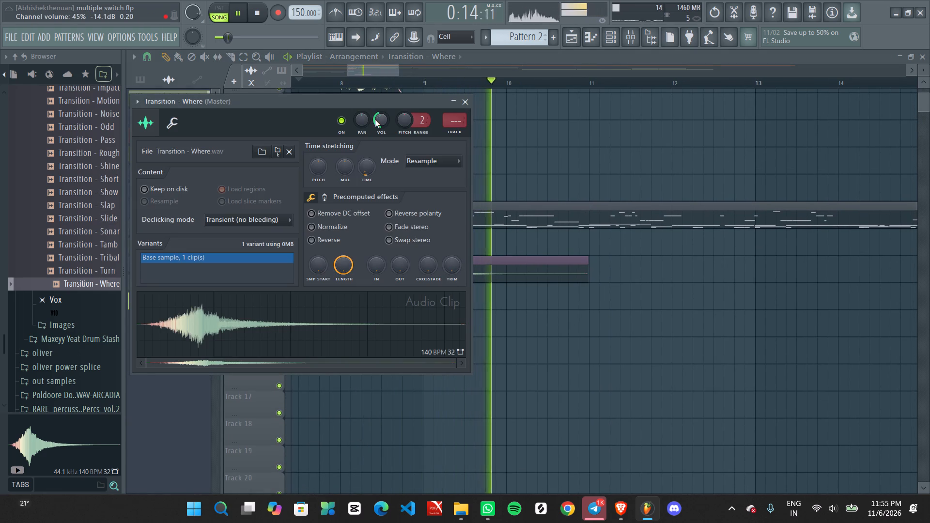
{"action": "scroll", "coordinate": [380, 122], "scroll_direction": "up", "scroll_amount": 1}
{"action": "left_click", "coordinate": [465, 106]}
Listen on through the Pattern 2 section on track 10 while examining the surrounding arrangement.
{"action": "scroll", "coordinate": [486, 160], "scroll_direction": "down", "scroll_amount": 8, "text": "ctrl"}
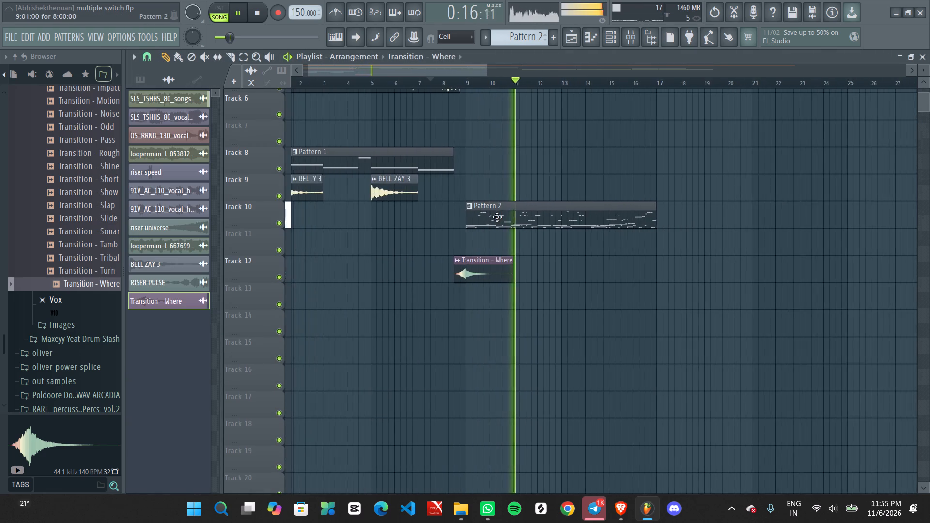
{"action": "scroll", "coordinate": [499, 217], "scroll_direction": "down", "scroll_amount": 3, "text": "ctrl"}
{"action": "middle_click_drag", "start_coordinate": [577, 250], "coordinate": [551, 350]}
{"action": "scroll", "coordinate": [493, 341], "scroll_direction": "up", "scroll_amount": 2, "text": "ctrl"}
{"action": "middle_click_drag", "start_coordinate": [490, 373], "coordinate": [484, 319]}
{"action": "scroll", "coordinate": [481, 317], "scroll_direction": "up", "scroll_amount": 1, "text": "ctrl"}
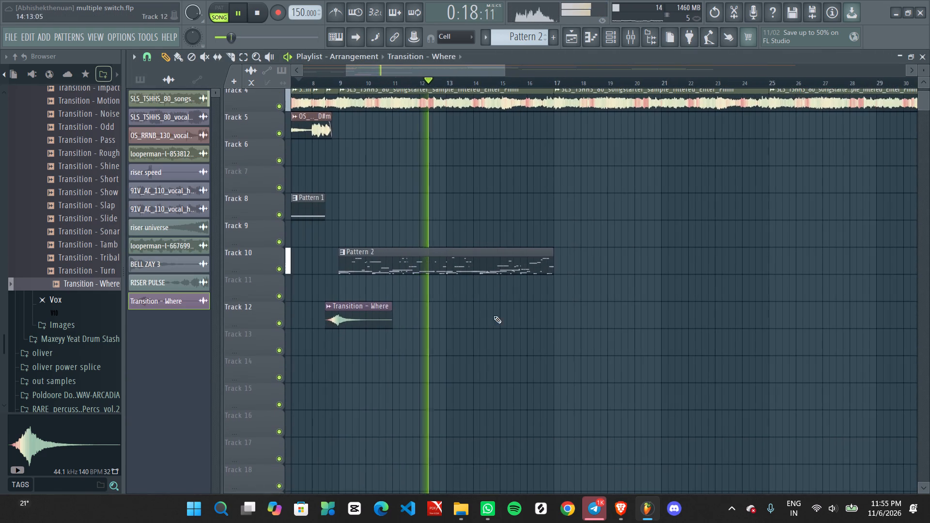
{"action": "middle_click_drag", "start_coordinate": [497, 328], "coordinate": [495, 365]}
{"action": "scroll", "coordinate": [487, 368], "scroll_direction": "down", "scroll_amount": 3, "text": "ctrl"}
{"action": "scroll", "coordinate": [487, 370], "scroll_direction": "up", "scroll_amount": 2, "text": "ctrl"}
{"action": "middle_click_drag", "start_coordinate": [496, 375], "coordinate": [480, 357]}
{"action": "scroll", "coordinate": [467, 302], "scroll_direction": "down", "scroll_amount": 3, "text": "ctrl"}
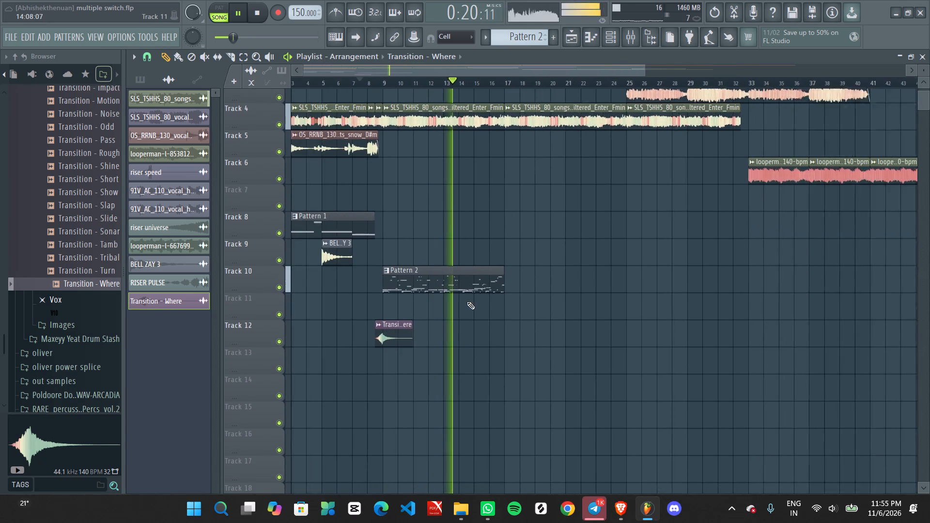
{"action": "scroll", "coordinate": [467, 302], "scroll_direction": "down", "scroll_amount": 2, "text": "ctrl"}
{"action": "scroll", "coordinate": [476, 336], "scroll_direction": "up", "scroll_amount": 6, "text": "ctrl"}
{"action": "middle_click", "coordinate": [400, 356]}
{"action": "scroll", "coordinate": [402, 356], "scroll_direction": "up", "scroll_amount": 3, "text": "ctrl"}
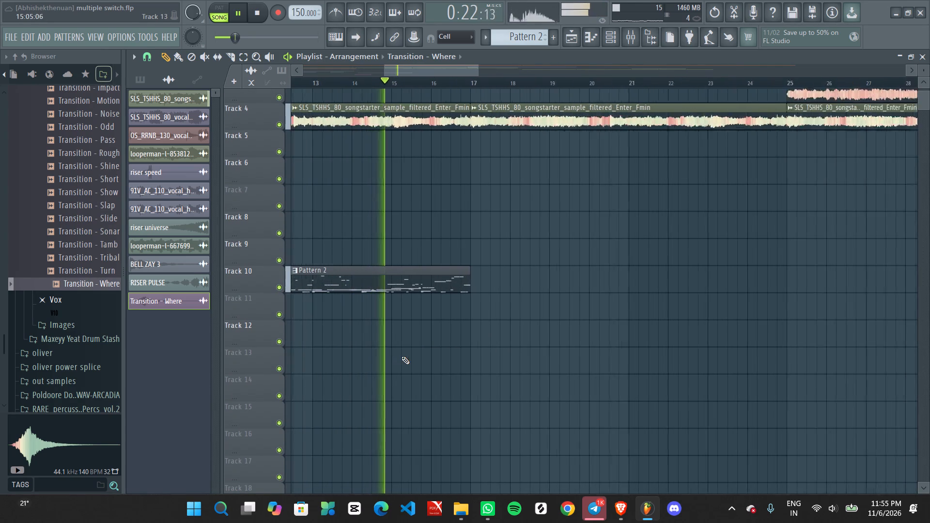
Duplicate the Pattern 2 clip on track 10 directly after the original, starting at bar 17.
{"action": "scroll", "coordinate": [402, 356], "scroll_direction": "up", "scroll_amount": 1, "text": "ctrl"}
{"action": "middle_click_drag", "start_coordinate": [404, 357], "coordinate": [601, 320]}
{"action": "left_click_drag", "start_coordinate": [370, 290], "coordinate": [357, 295], "text": "alt"}
{"action": "scroll", "coordinate": [405, 293], "scroll_direction": "down", "scroll_amount": 6, "text": "ctrl"}
{"action": "left_click_drag", "start_coordinate": [443, 200], "coordinate": [451, 254], "text": "ctrl"}
{"action": "key", "text": "ctrl+b"}
{"action": "left_click", "coordinate": [519, 310], "text": "ctrl"}
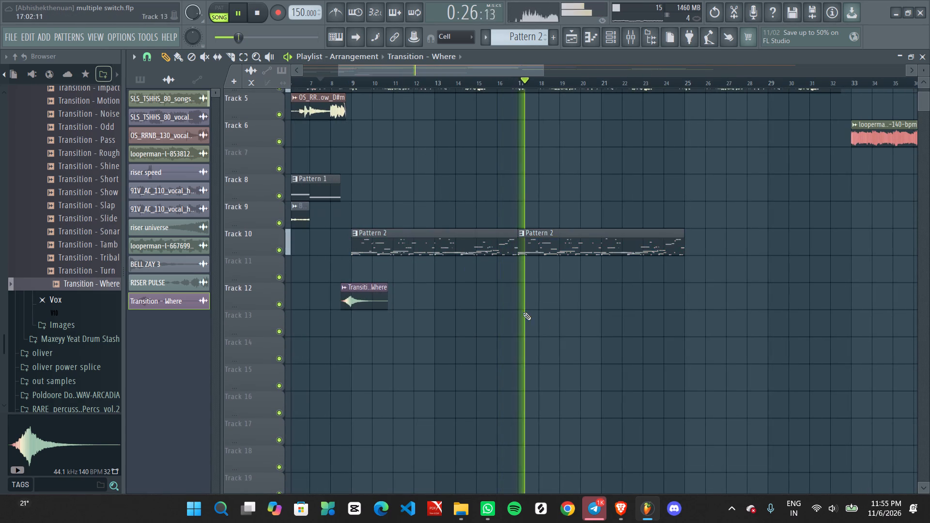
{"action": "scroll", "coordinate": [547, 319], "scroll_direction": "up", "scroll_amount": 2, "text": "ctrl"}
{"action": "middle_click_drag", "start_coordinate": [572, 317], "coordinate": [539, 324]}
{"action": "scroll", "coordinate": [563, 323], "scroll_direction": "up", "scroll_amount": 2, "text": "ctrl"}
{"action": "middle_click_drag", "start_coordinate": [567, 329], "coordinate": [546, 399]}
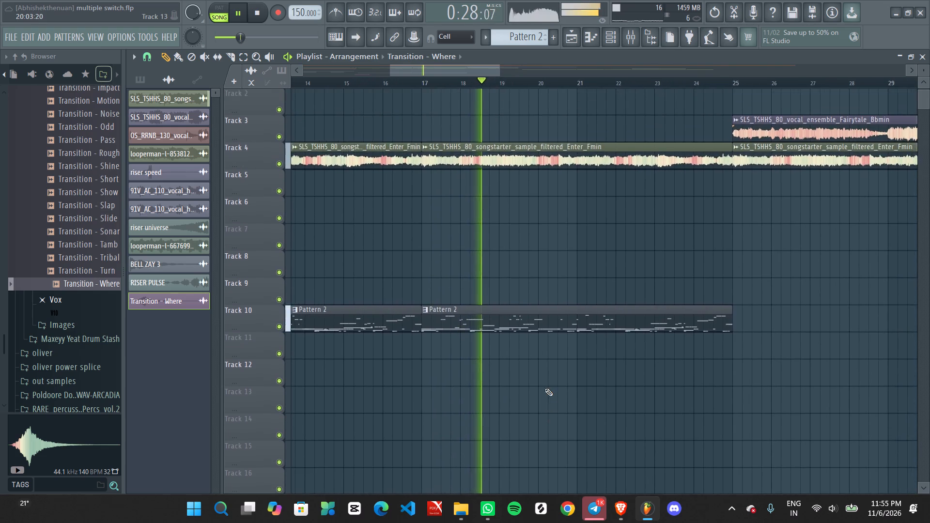
Listen through the duplicated Pattern 2 section up to bar 25 while examining the arrangement of the clips that follow it.
{"action": "scroll", "coordinate": [564, 327], "scroll_direction": "down", "scroll_amount": 7, "text": "ctrl"}
{"action": "scroll", "coordinate": [643, 350], "scroll_direction": "up", "scroll_amount": 2, "text": "ctrl"}
{"action": "middle_click_drag", "start_coordinate": [659, 360], "coordinate": [629, 341]}
{"action": "scroll", "coordinate": [628, 341], "scroll_direction": "up", "scroll_amount": 1, "text": "ctrl"}
{"action": "middle_click_drag", "start_coordinate": [609, 347], "coordinate": [587, 356]}
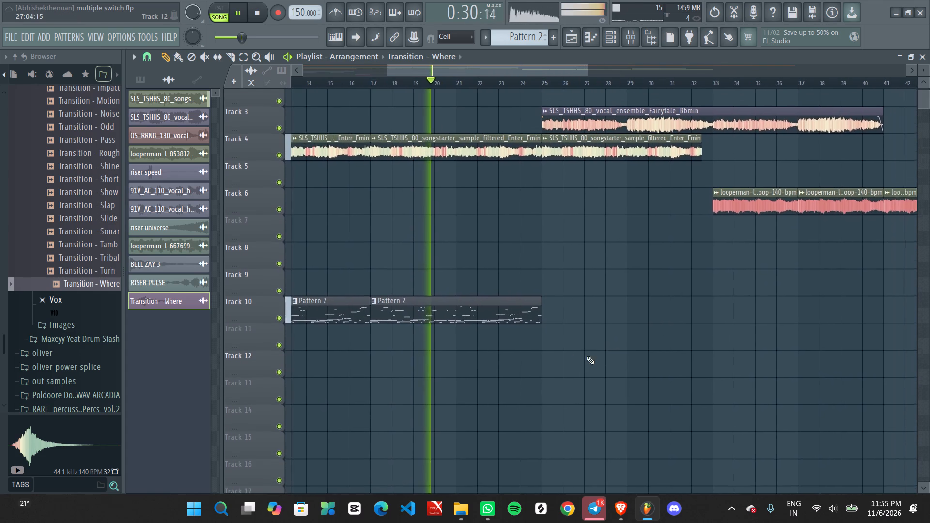
{"action": "middle_click_drag", "start_coordinate": [587, 356], "coordinate": [588, 356]}
{"action": "scroll", "coordinate": [518, 372], "scroll_direction": "up", "scroll_amount": 1, "text": "ctrl"}
{"action": "middle_click_drag", "start_coordinate": [516, 375], "coordinate": [544, 334]}
{"action": "scroll", "coordinate": [565, 319], "scroll_direction": "down", "scroll_amount": 7, "text": "ctrl"}
{"action": "scroll", "coordinate": [565, 319], "scroll_direction": "up", "scroll_amount": 4, "text": "ctrl"}
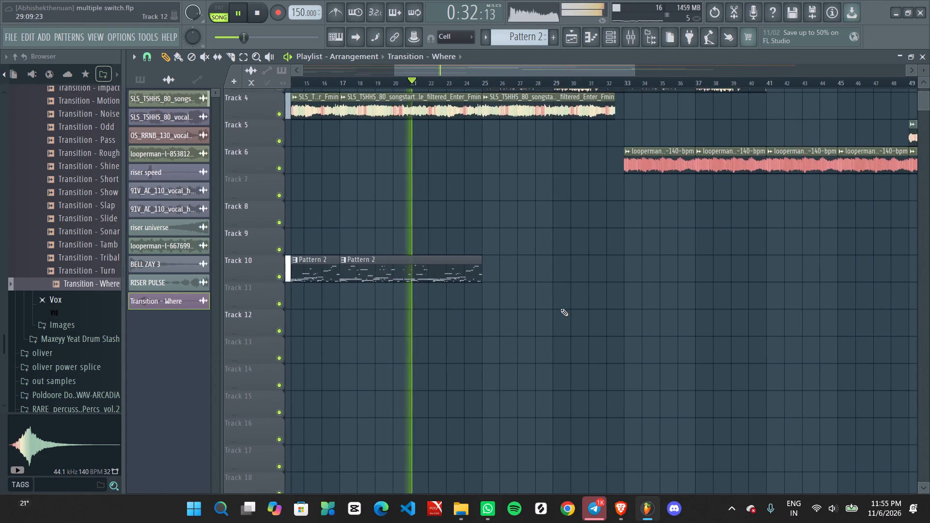
{"action": "middle_click_drag", "start_coordinate": [548, 282], "coordinate": [518, 390]}
{"action": "scroll", "coordinate": [504, 375], "scroll_direction": "up", "scroll_amount": 3, "text": "ctrl"}
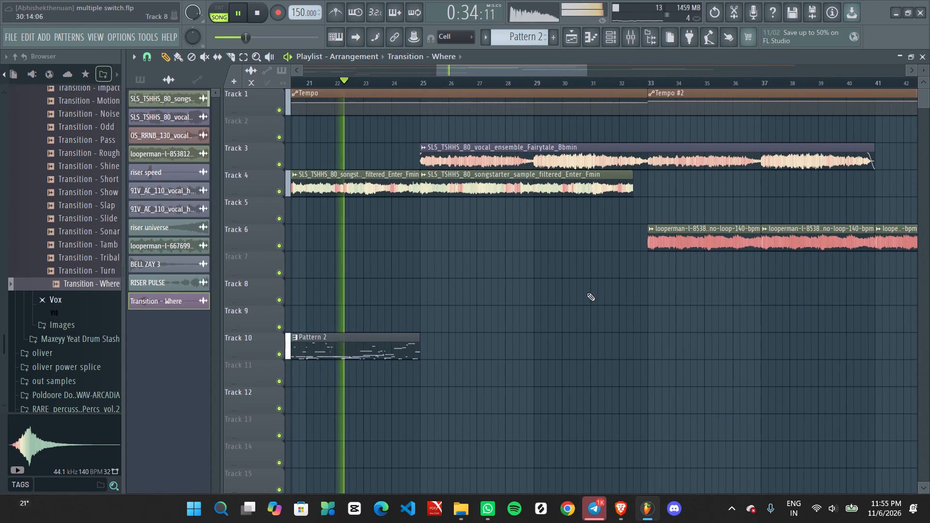
{"action": "scroll", "coordinate": [587, 297], "scroll_direction": "down", "scroll_amount": 8, "text": "ctrl"}
{"action": "scroll", "coordinate": [547, 334], "scroll_direction": "up", "scroll_amount": 3, "text": "ctrl"}
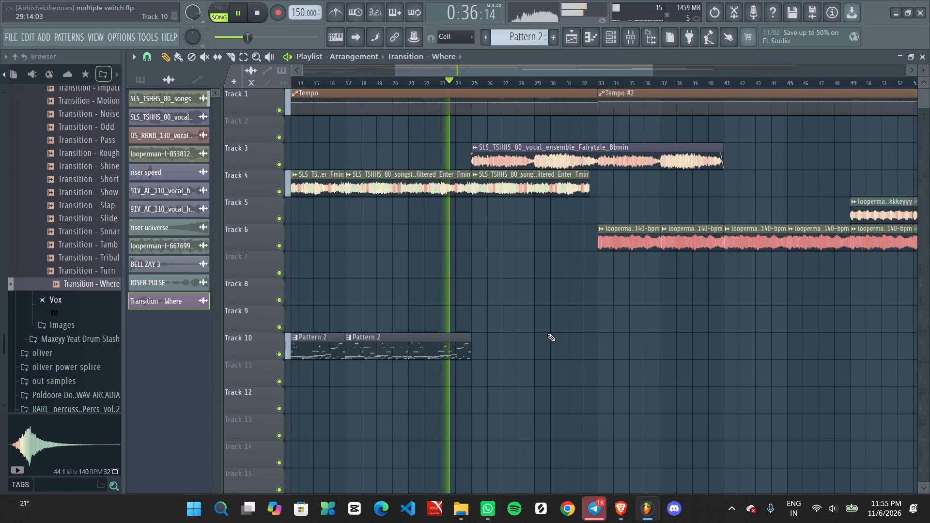
{"action": "scroll", "coordinate": [547, 334], "scroll_direction": "up", "scroll_amount": 3, "text": "ctrl"}
{"action": "scroll", "coordinate": [431, 365], "scroll_direction": "up", "scroll_amount": 1, "text": "ctrl"}
{"action": "middle_click_drag", "start_coordinate": [480, 376], "coordinate": [520, 343]}
{"action": "scroll", "coordinate": [520, 343], "scroll_direction": "down", "scroll_amount": 4, "text": "ctrl"}
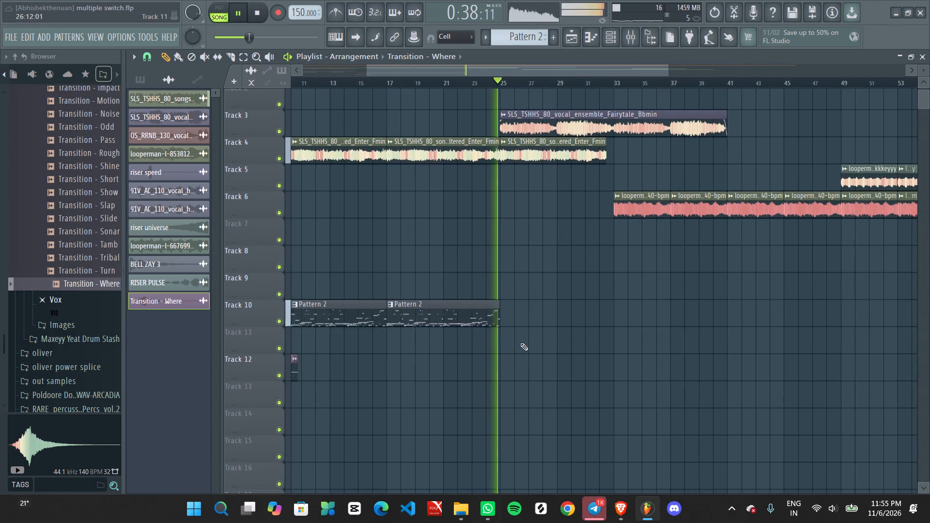
{"action": "scroll", "coordinate": [520, 343], "scroll_direction": "up", "scroll_amount": 2, "text": "ctrl"}
{"action": "scroll", "coordinate": [552, 336], "scroll_direction": "down", "scroll_amount": 9, "text": "ctrl"}
Save the multiple switch.flp project.
{"action": "key", "text": "ctrl+s"}
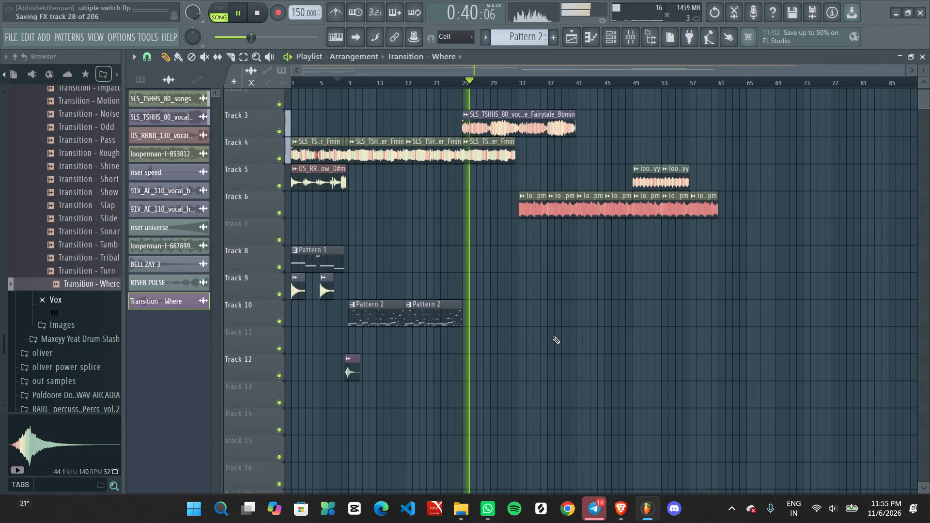
Stop playback and close FL Studio.
{"action": "key", "text": "space"}
{"action": "left_click", "coordinate": [923, 13]}
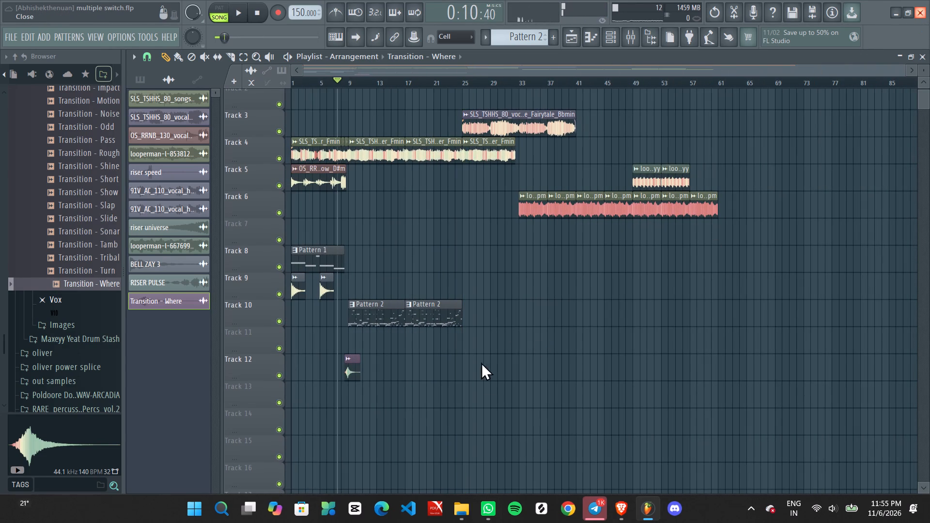